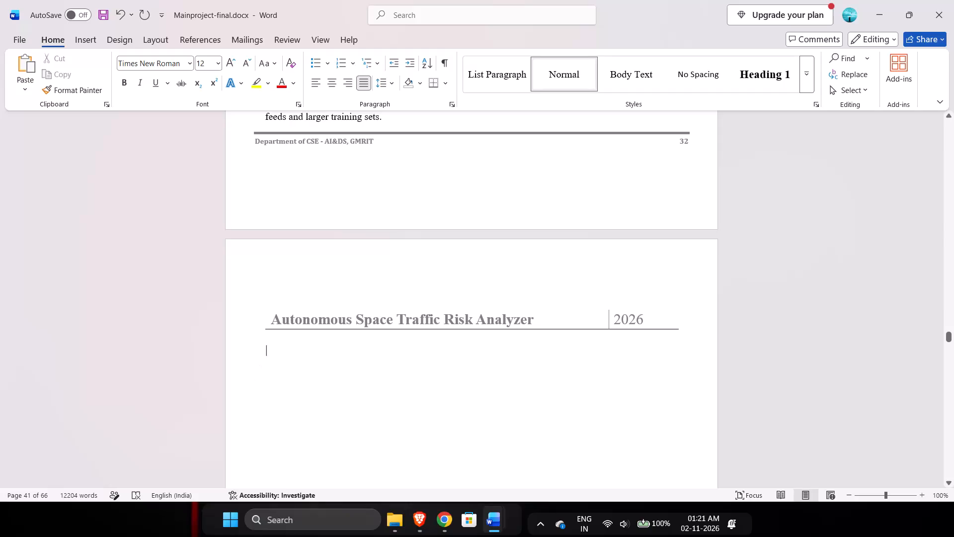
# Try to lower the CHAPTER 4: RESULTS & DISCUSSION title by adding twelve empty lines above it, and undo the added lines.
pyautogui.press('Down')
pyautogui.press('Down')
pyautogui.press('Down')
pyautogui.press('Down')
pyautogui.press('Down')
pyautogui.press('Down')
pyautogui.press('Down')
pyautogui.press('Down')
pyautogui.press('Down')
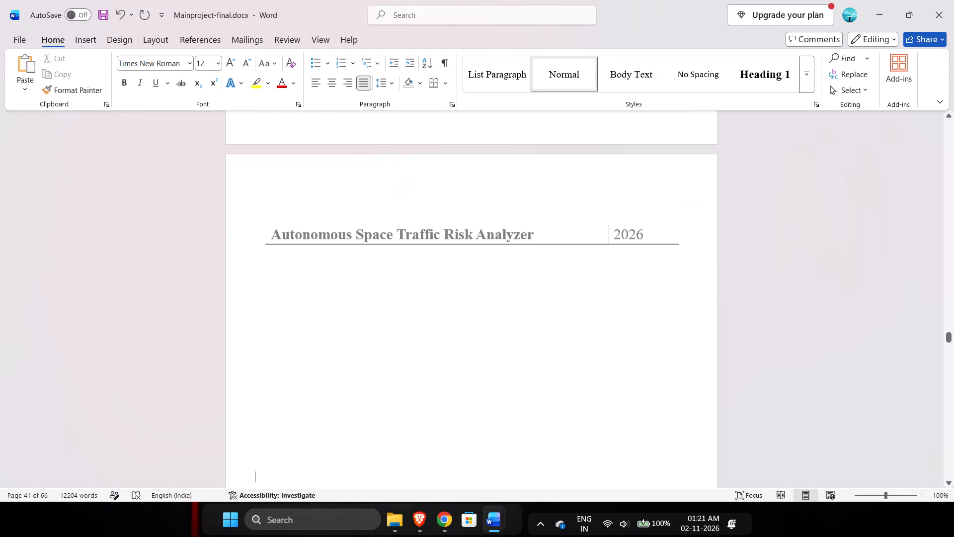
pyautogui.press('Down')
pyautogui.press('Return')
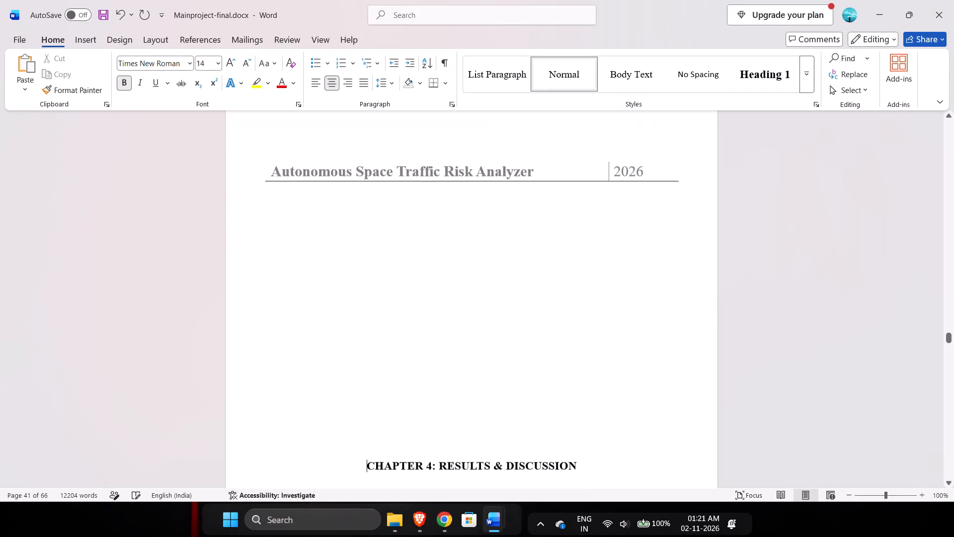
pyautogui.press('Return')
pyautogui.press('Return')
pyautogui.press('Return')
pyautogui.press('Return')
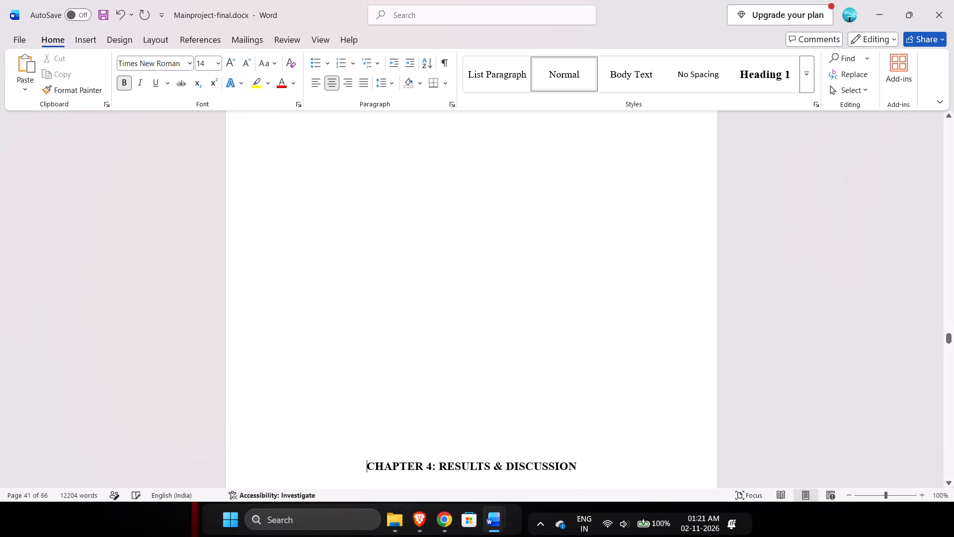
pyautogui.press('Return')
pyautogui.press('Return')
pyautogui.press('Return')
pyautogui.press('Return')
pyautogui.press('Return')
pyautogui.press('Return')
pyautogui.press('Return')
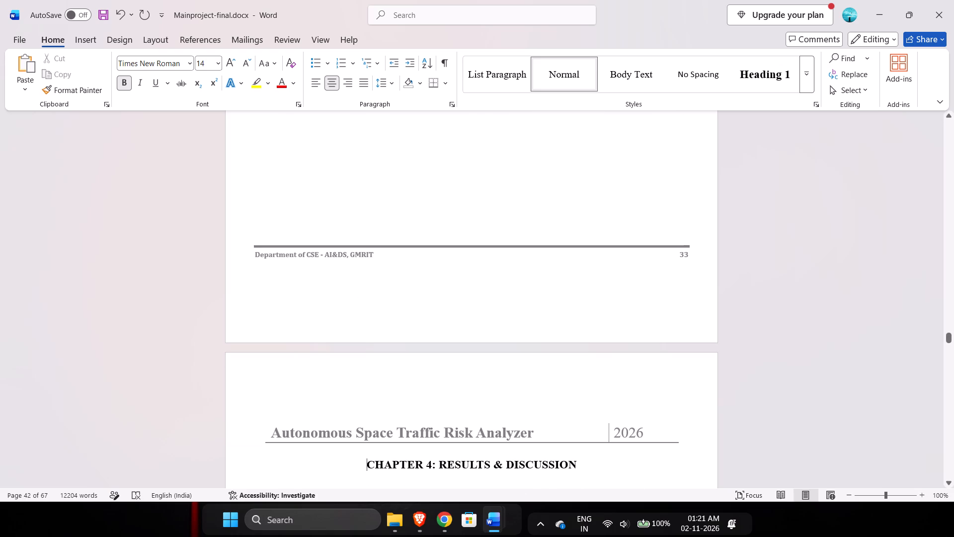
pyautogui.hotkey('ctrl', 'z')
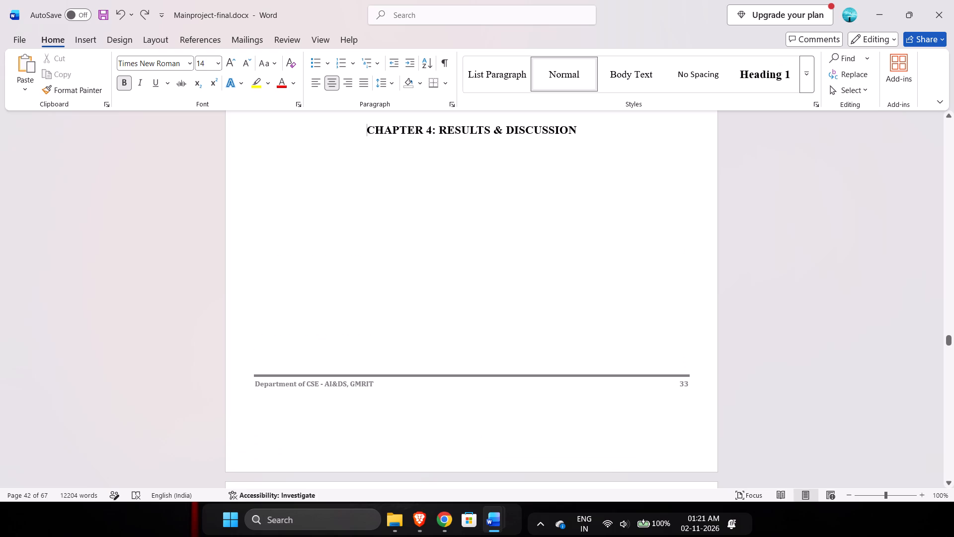
# Check the empty lines between the top of the Chapter 4 title page and its CHAPTER 4: RESULTS & DISCUSSION title.
pyautogui.press('Up')
pyautogui.press('Up')
pyautogui.press('Up')
pyautogui.press('Up')
pyautogui.press('Up')
pyautogui.press('Up')
pyautogui.press('Up')
pyautogui.press('Up')
pyautogui.press('Up')
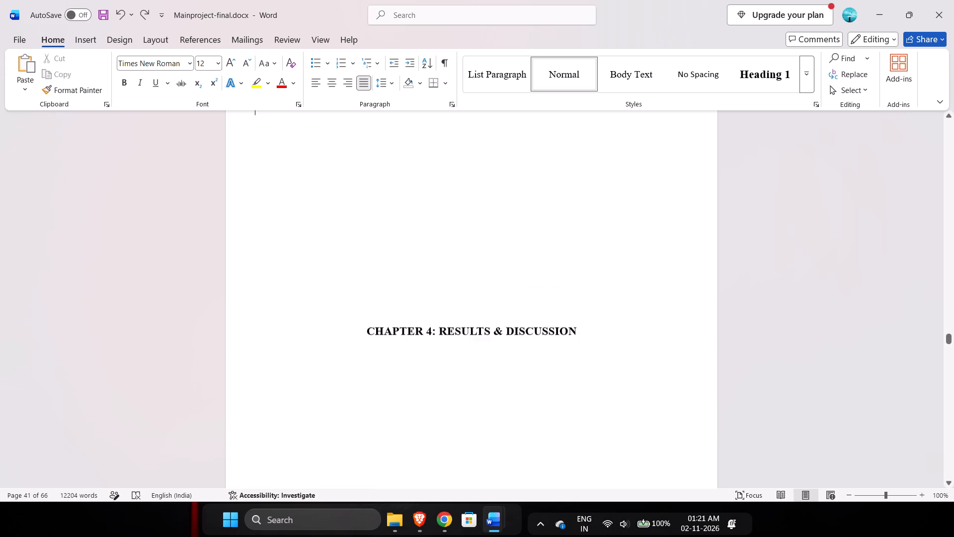
pyautogui.press('Up')
pyautogui.press('Up')
pyautogui.press('Up')
pyautogui.press('Down')
pyautogui.press('Down')
pyautogui.press('Down')
pyautogui.press('Up')
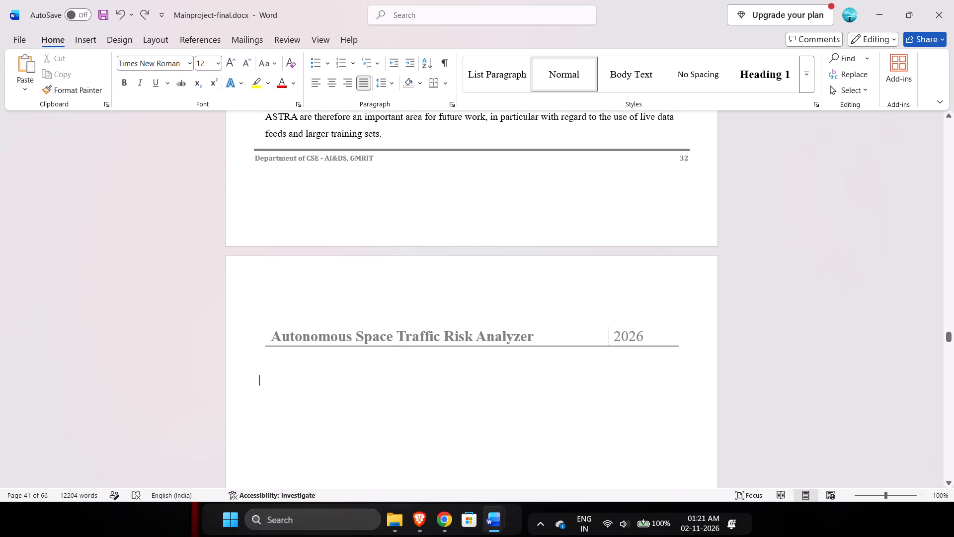
pyautogui.press('Up')
pyautogui.press('Down')
pyautogui.press('Down')
pyautogui.press('Down')
pyautogui.press('Down')
pyautogui.press('Down')
pyautogui.press('Down')
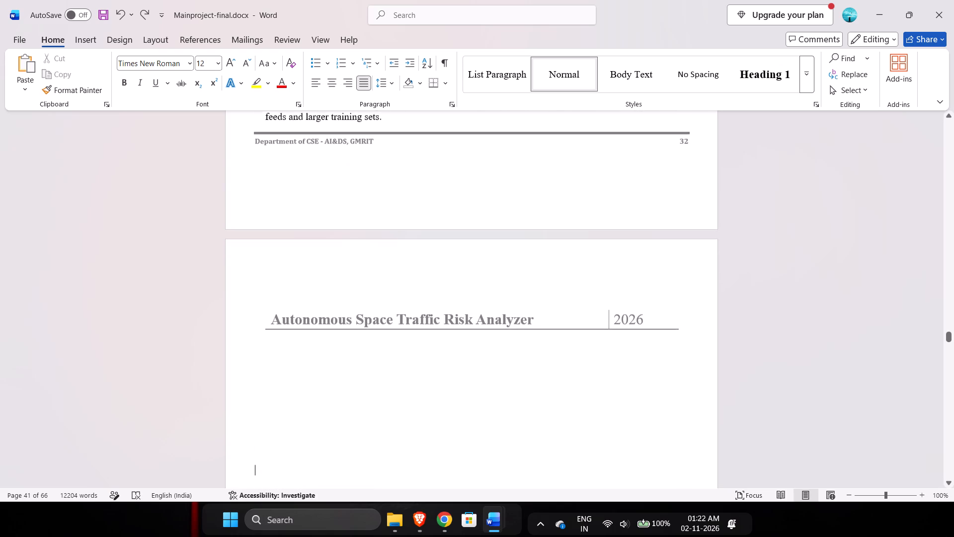
pyautogui.press('Down')
pyautogui.press('Down')
pyautogui.press('Down')
pyautogui.press('Down')
pyautogui.press('Down')
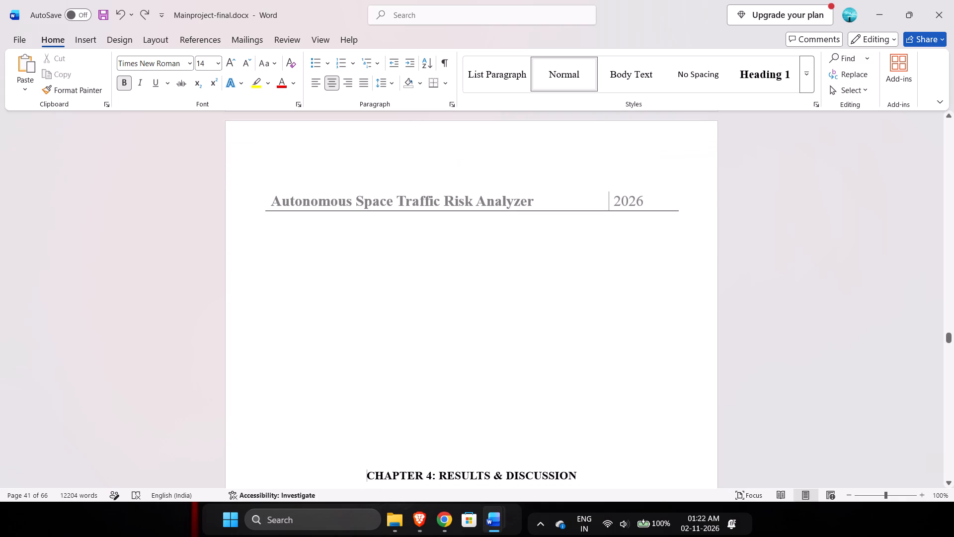
pyautogui.press('Down')
pyautogui.press('Up')
# Compare the vertical placement of the Chapter 4 title on its page with the neighbouring pages at different zoom levels.
pyautogui.keyDown('ctrl'); pyautogui.scroll(-4, 432, 160); pyautogui.keyUp('ctrl')
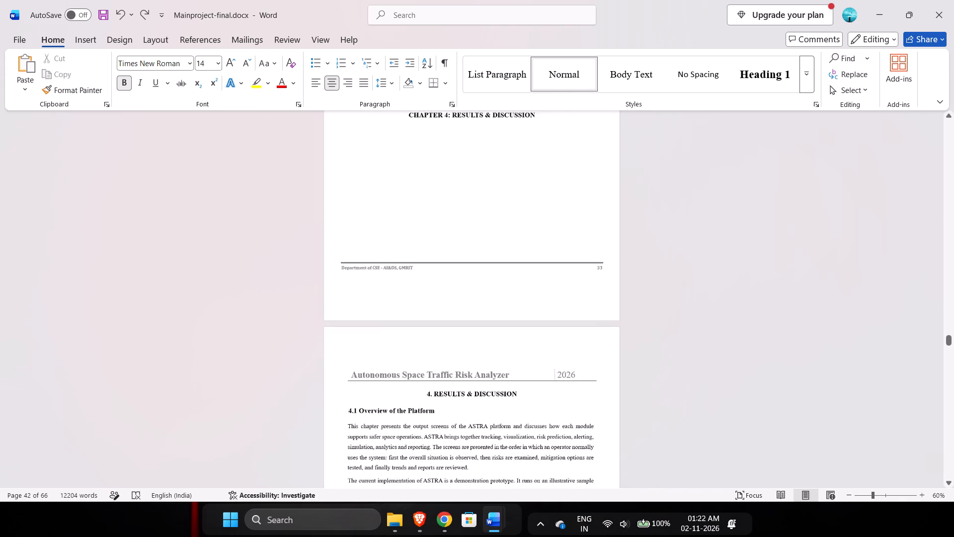
pyautogui.scroll(2, 432, 160)
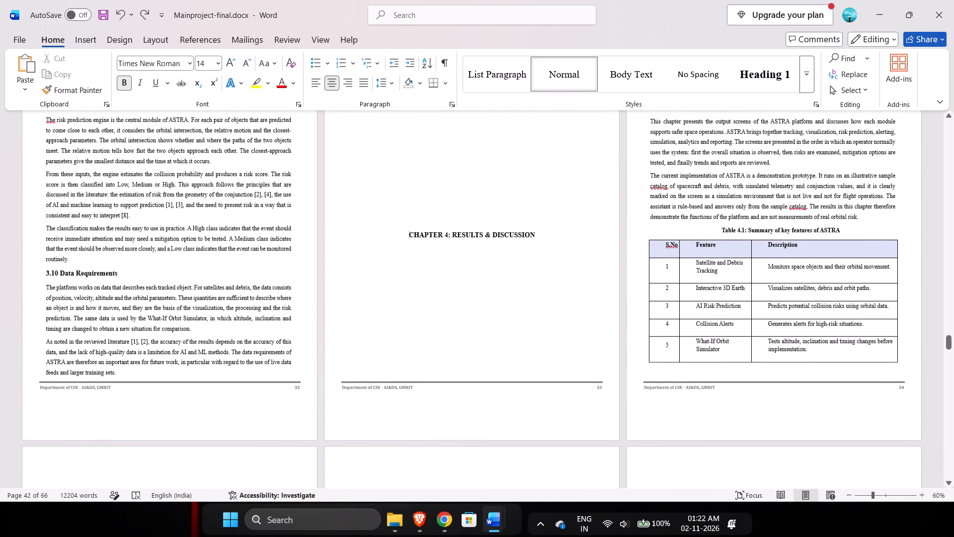
pyautogui.hscroll(-1, 432, 160)
pyautogui.keyDown('ctrl'); pyautogui.scroll(4, 432, 160); pyautogui.keyUp('ctrl')
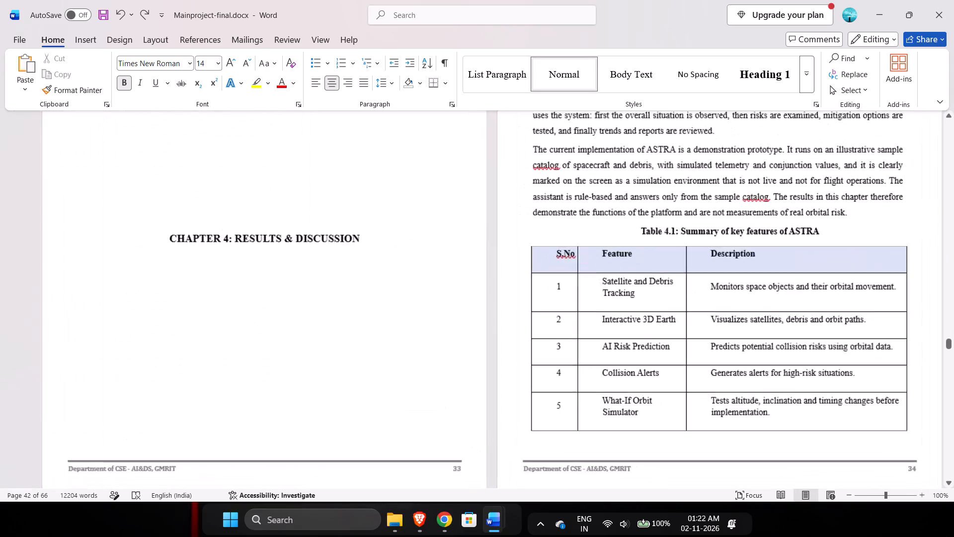
pyautogui.scroll(-3, 432, 160)
pyautogui.scroll(3, 432, 160)
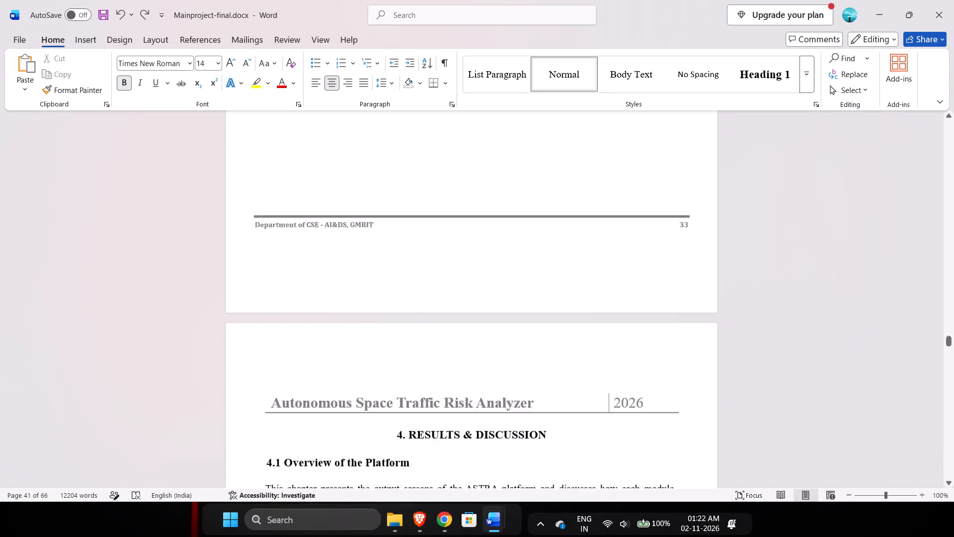
pyautogui.scroll(3, 432, 160)
pyautogui.scroll(-4, 432, 160)
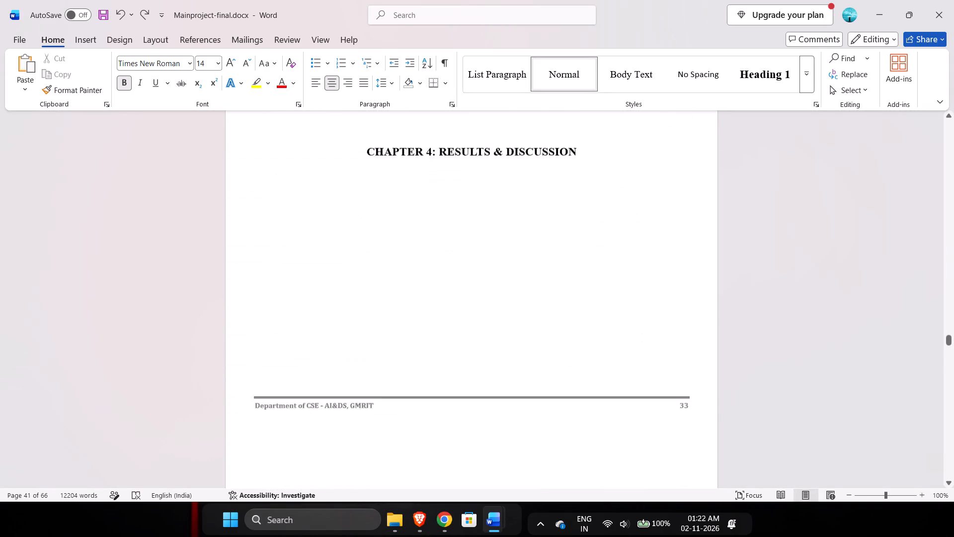
# Review the layout of sections 4.1 to 4.2.2, including Table 4.1, Fig 4.1 and the heading alignment.
pyautogui.scroll(-4, 432, 160)
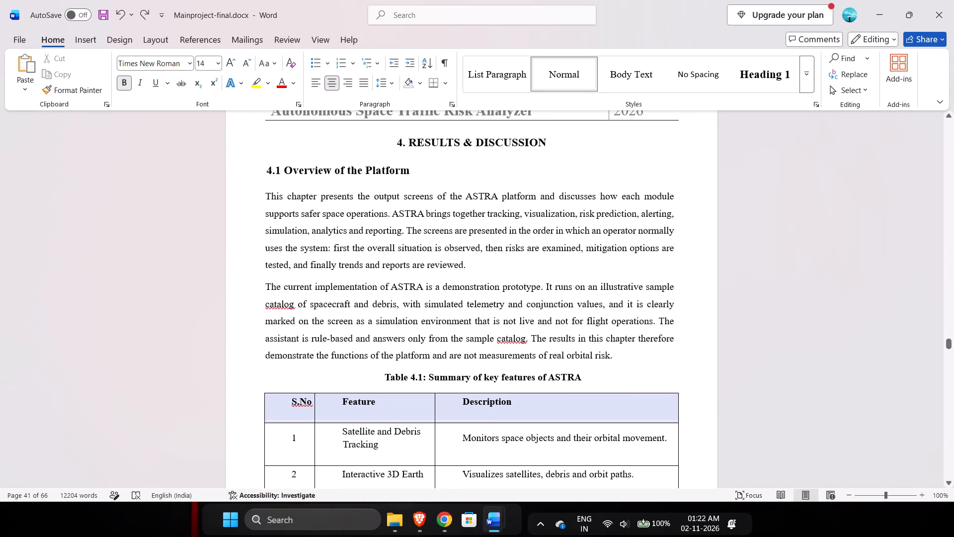
pyautogui.scroll(-3, 432, 160)
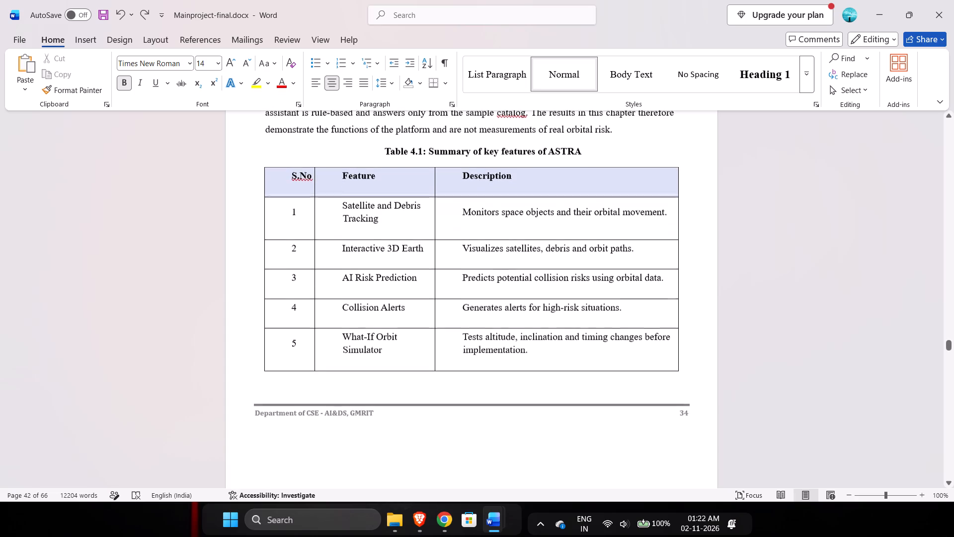
pyautogui.scroll(-4, 432, 152)
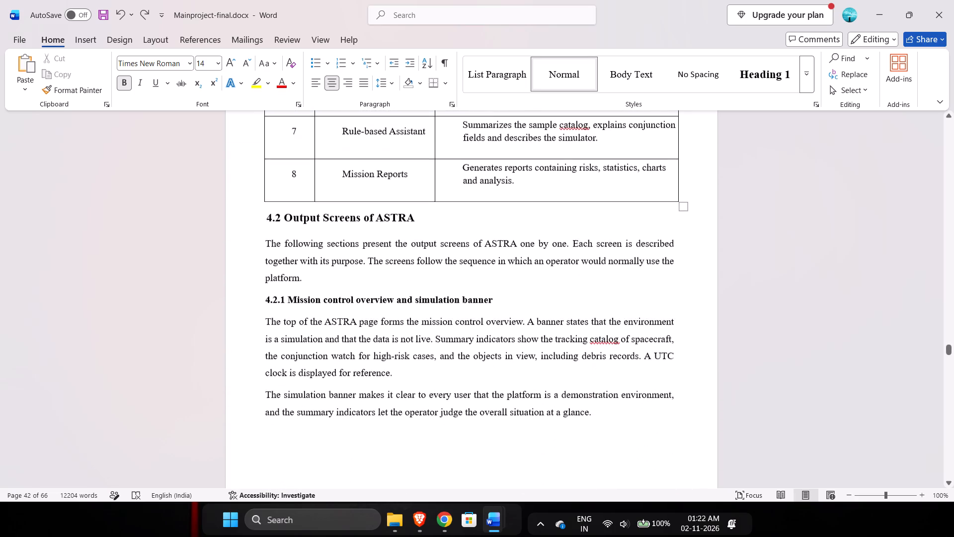
pyautogui.scroll(-4, 432, 152)
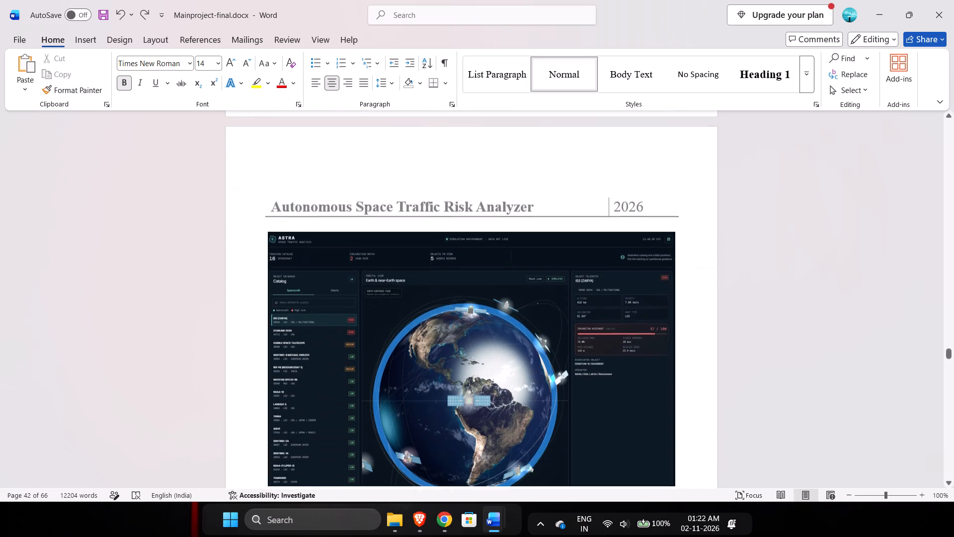
pyautogui.scroll(-2, 432, 152)
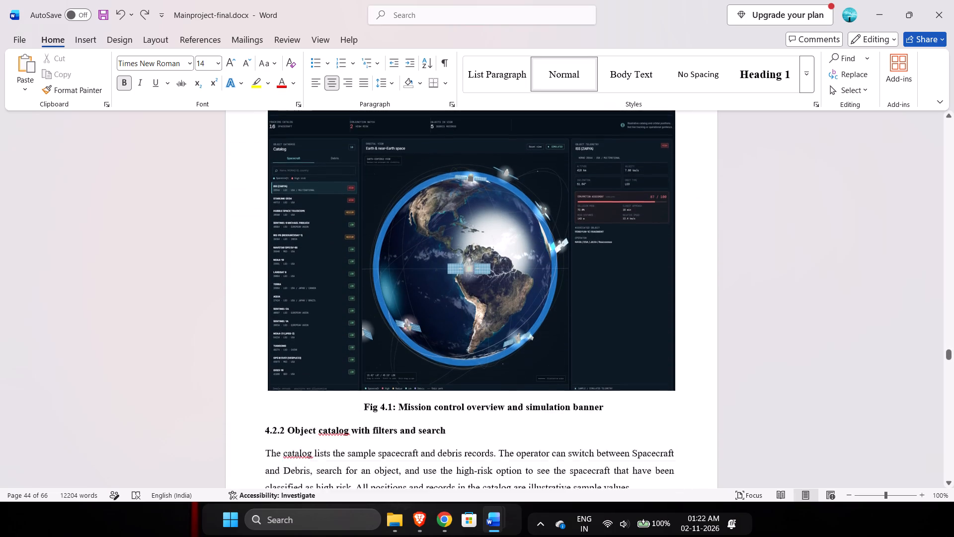
pyautogui.scroll(-2, 432, 152)
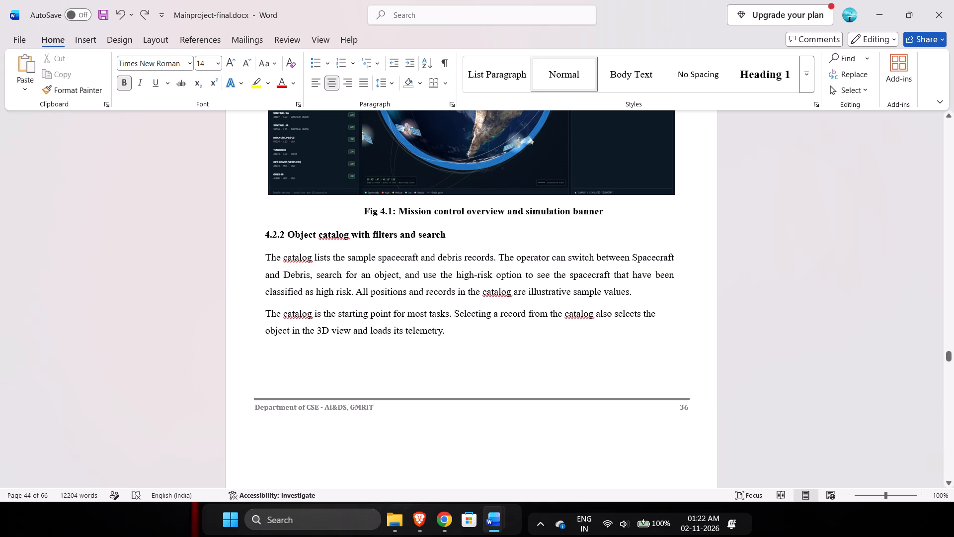
pyautogui.moveTo(327, 230); pyautogui.dragTo(368, 231)
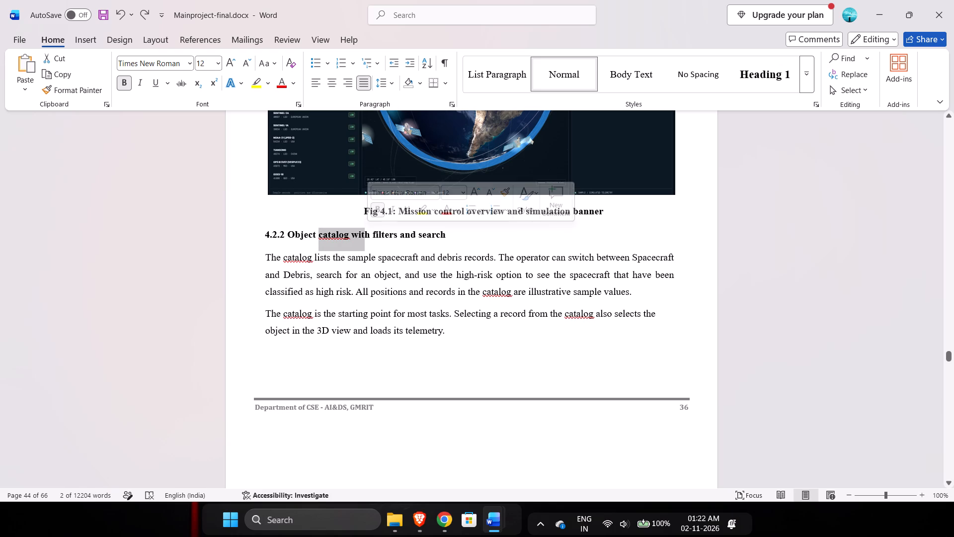
pyautogui.click(445, 260)
# Review the page layout of sections 4.2.2 to 4.2.6, including Figs 4.2 to 4.5 and their captions.
pyautogui.scroll(-5, 445, 260)
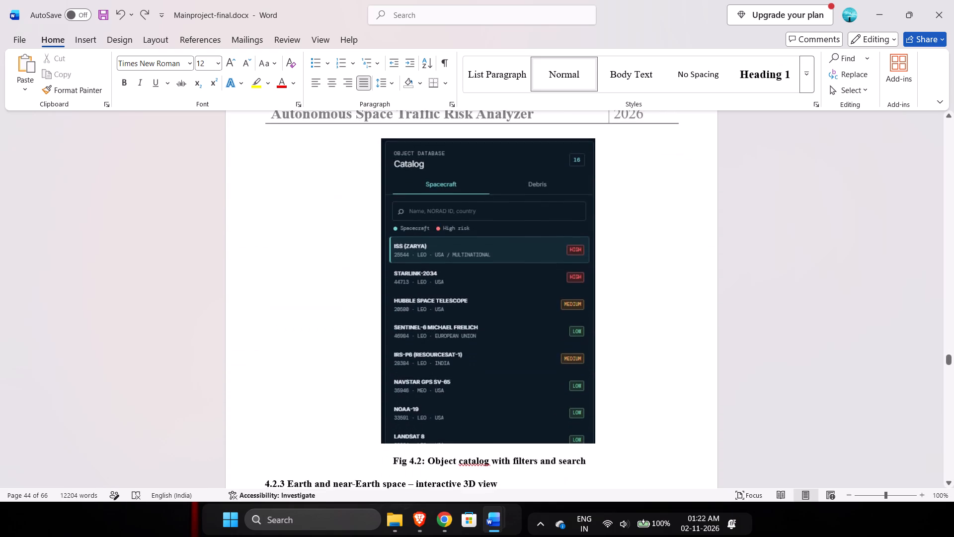
pyautogui.scroll(-6, 445, 260)
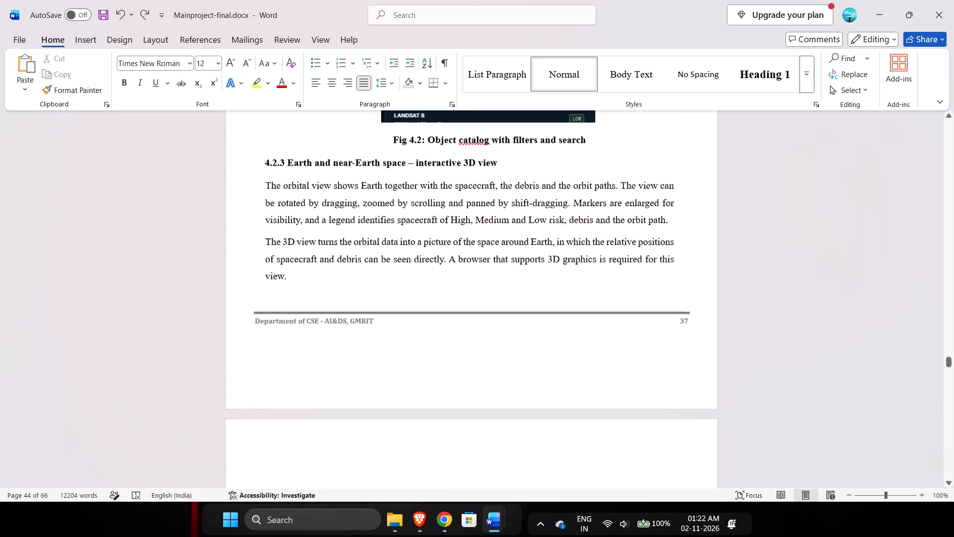
pyautogui.scroll(-5, 445, 260)
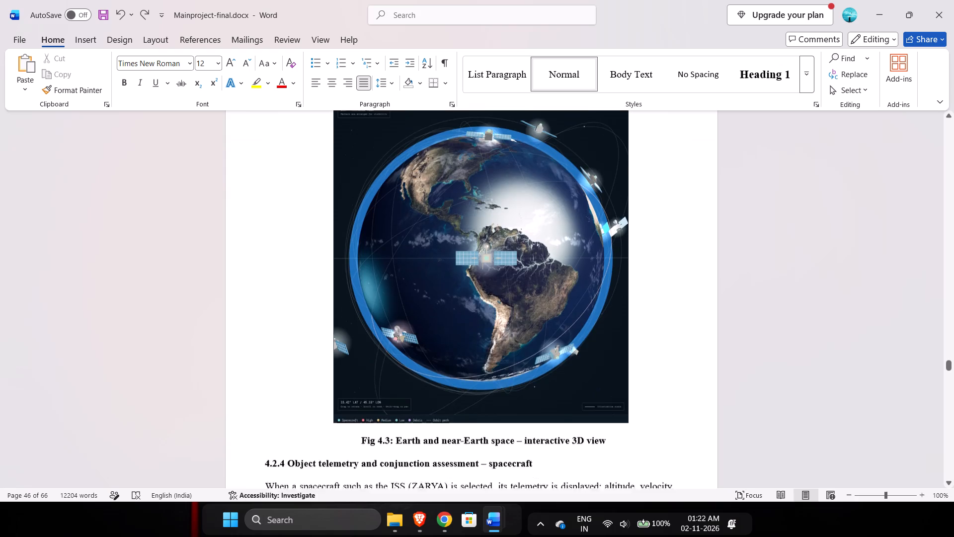
pyautogui.scroll(-2, 451, 235)
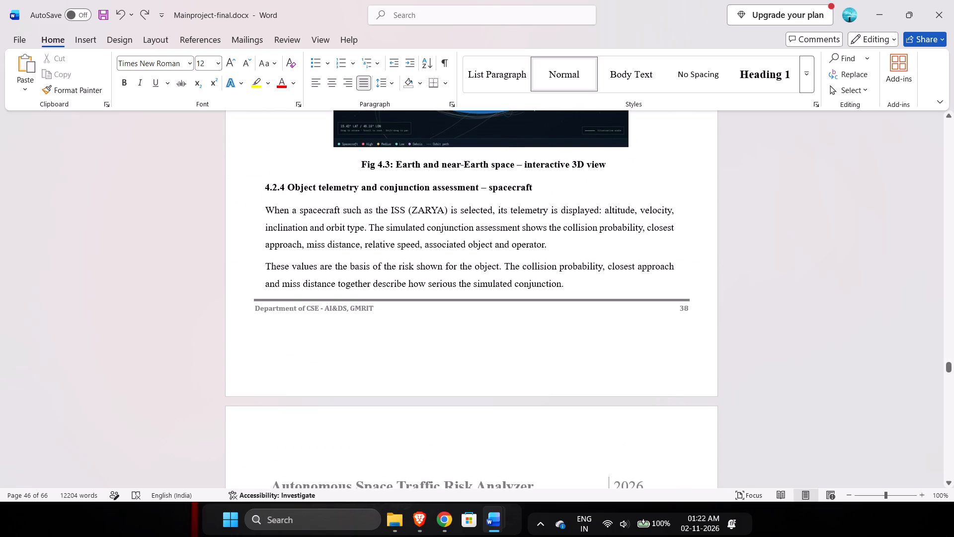
pyautogui.scroll(-1, 451, 235)
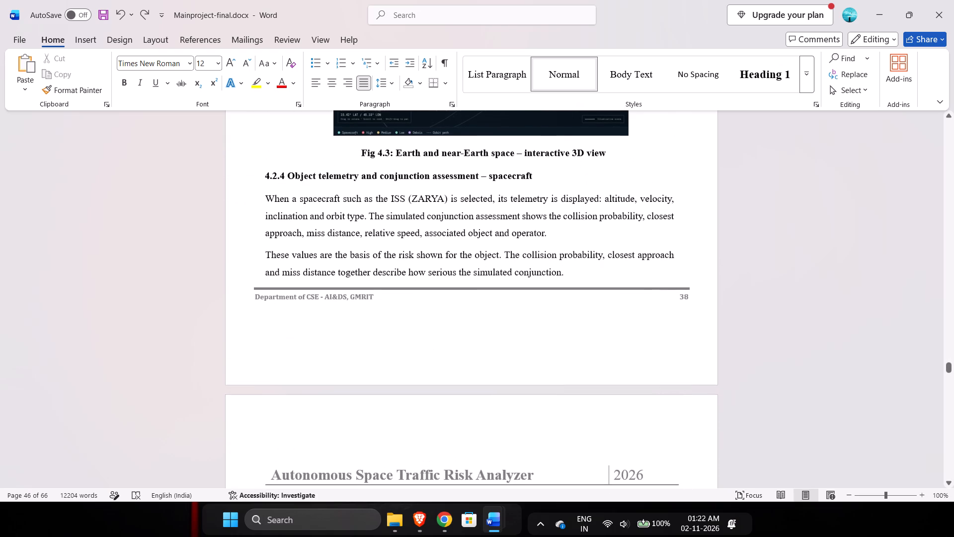
pyautogui.scroll(-5, 451, 235)
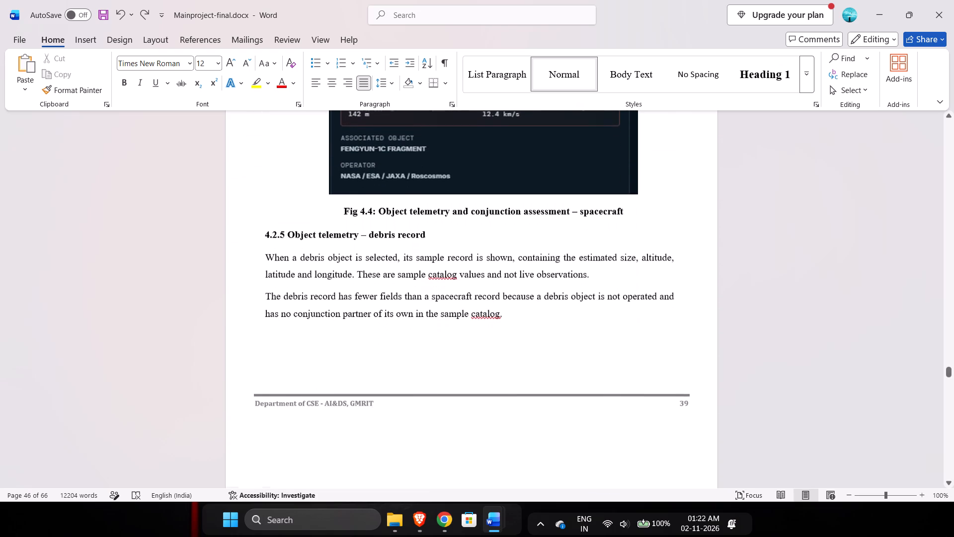
pyautogui.scroll(-6, 453, 229)
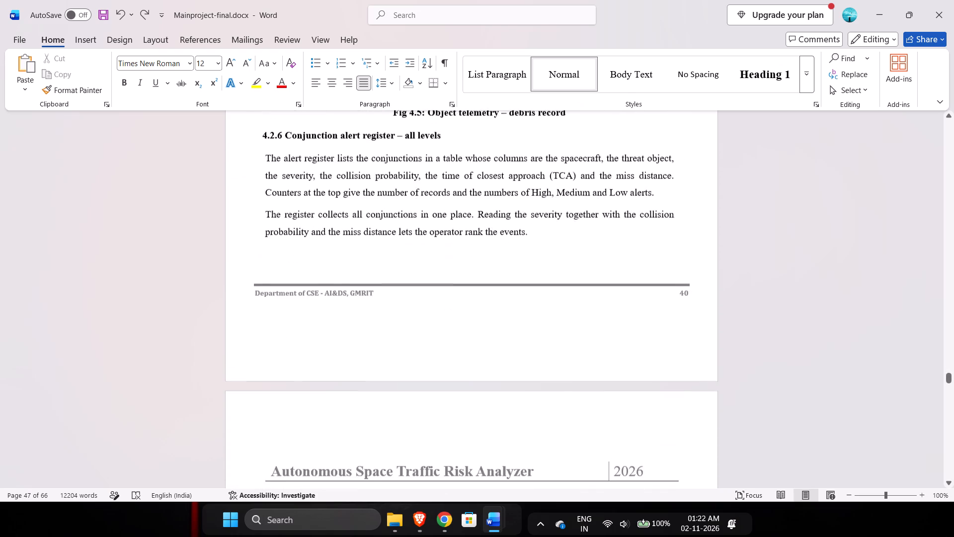
# Review the what-if maneuver simulator, space analytics and ASTRA assistant figures up to Fig 4.13 for placement, captions and heading alignment.
pyautogui.scroll(-3, 453, 229)
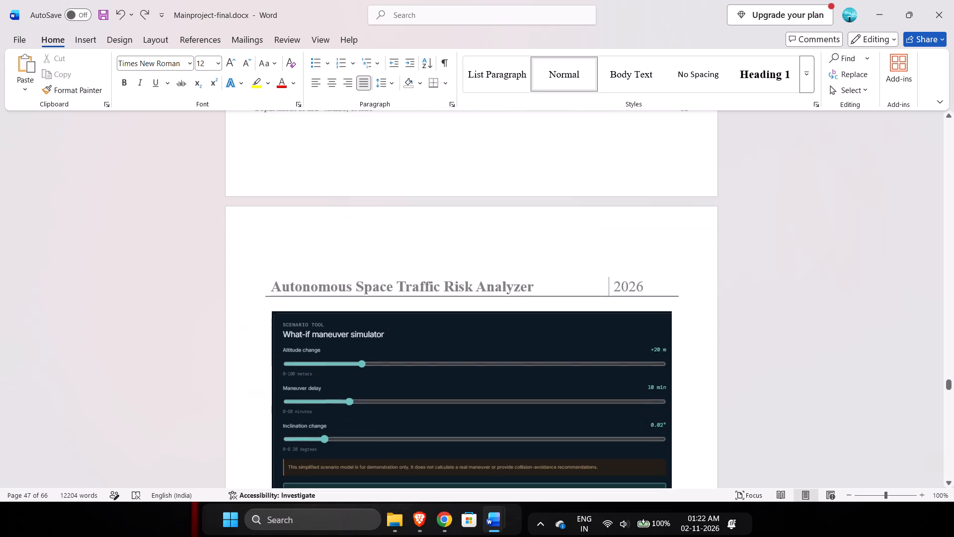
pyautogui.scroll(-7, 453, 229)
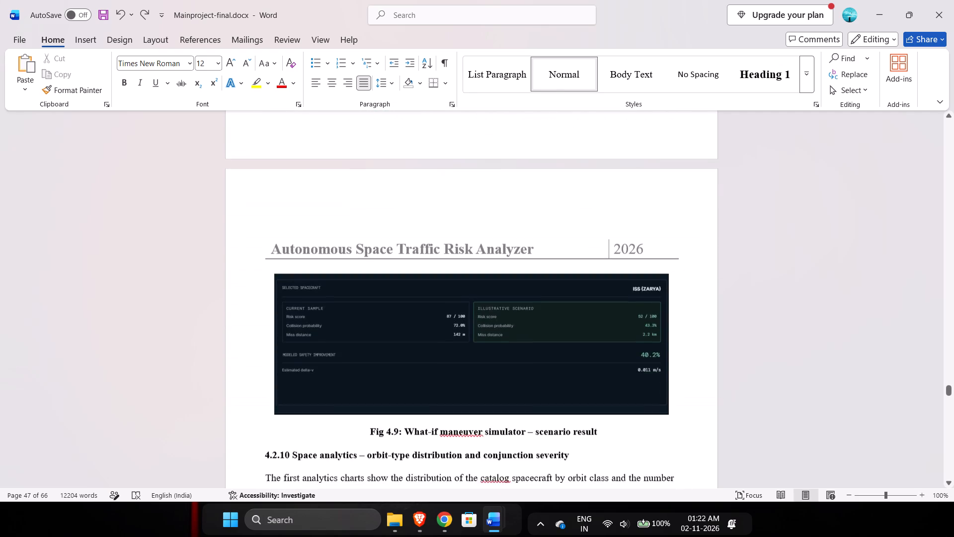
pyautogui.scroll(-4, 453, 229)
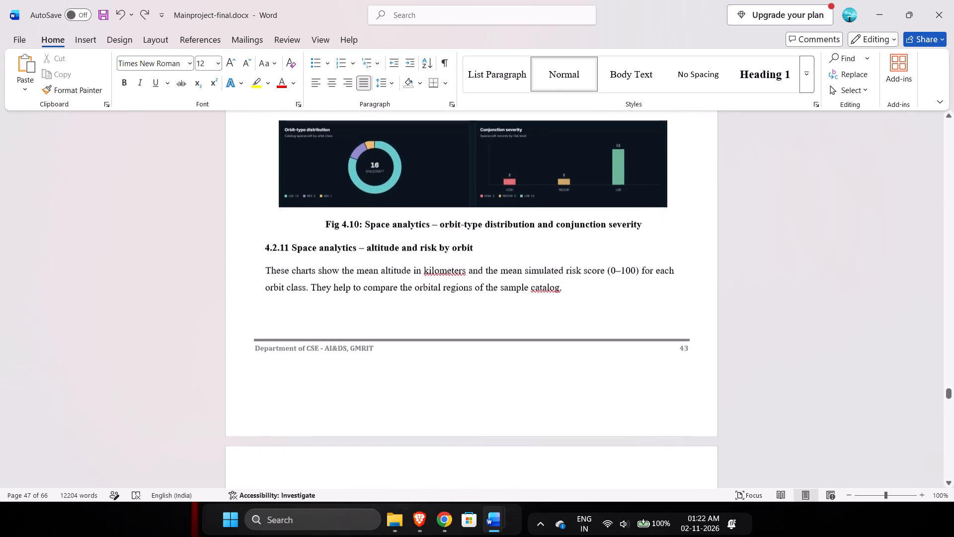
pyautogui.scroll(-4, 453, 229)
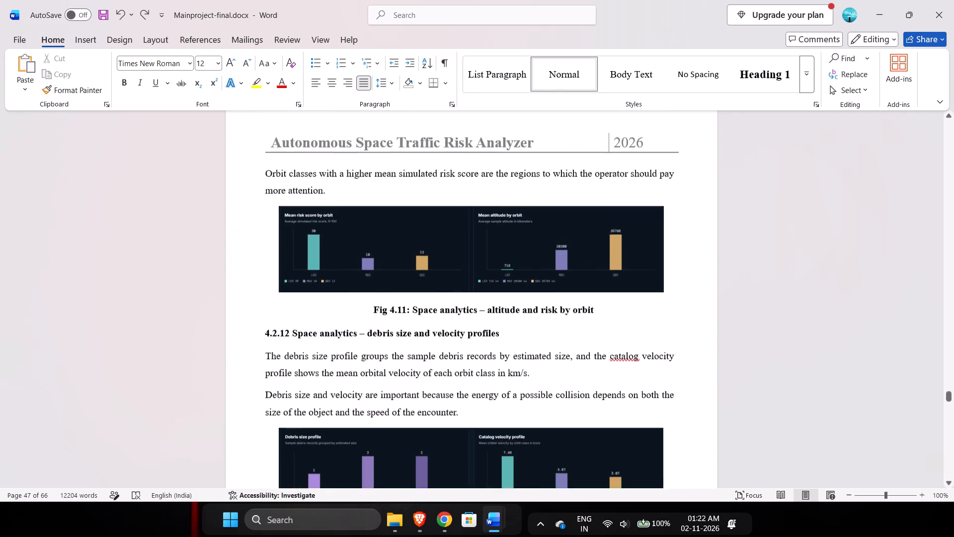
pyautogui.scroll(-5, 453, 229)
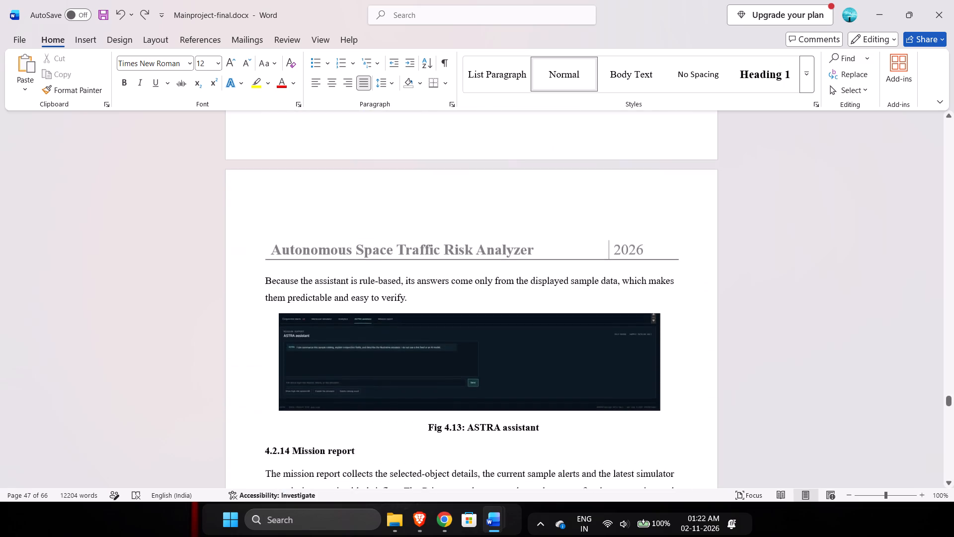
pyautogui.scroll(-3, 453, 229)
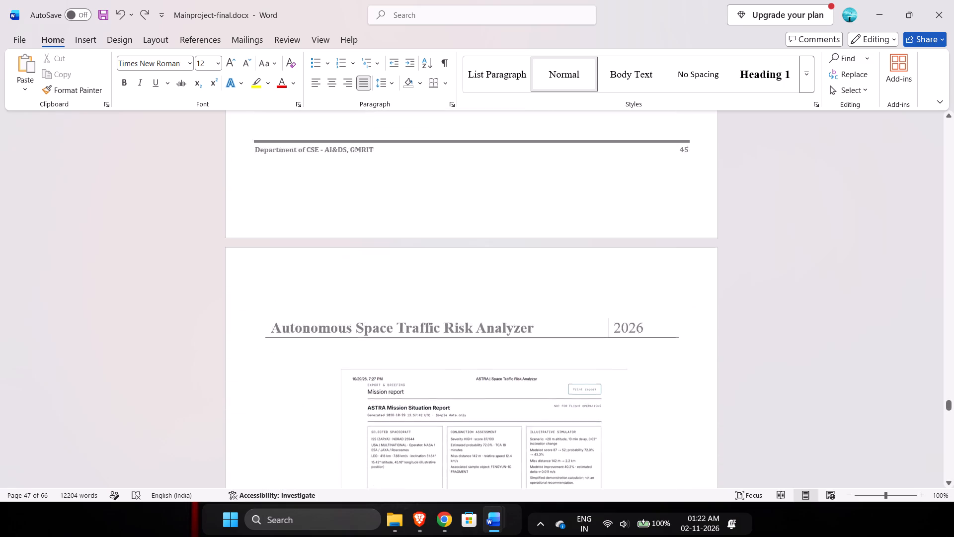
# Examine the 4.2.14 Mission report pages for figure placement and blank space around the Fig 4.14 caption.
pyautogui.scroll(-3, 453, 229)
pyautogui.hscroll(1, 453, 229)
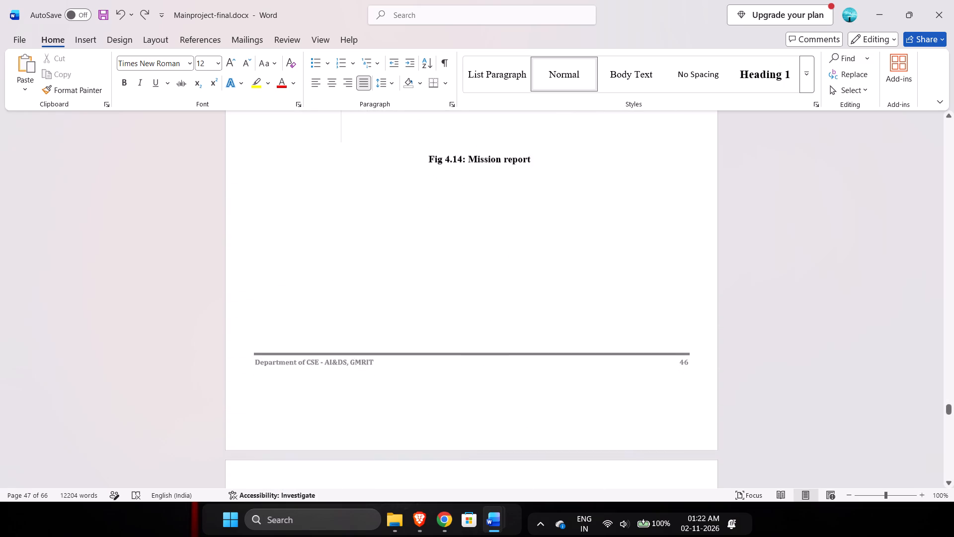
pyautogui.hscroll(1, 453, 229)
pyautogui.scroll(1, 453, 229)
pyautogui.scroll(-2, 453, 229)
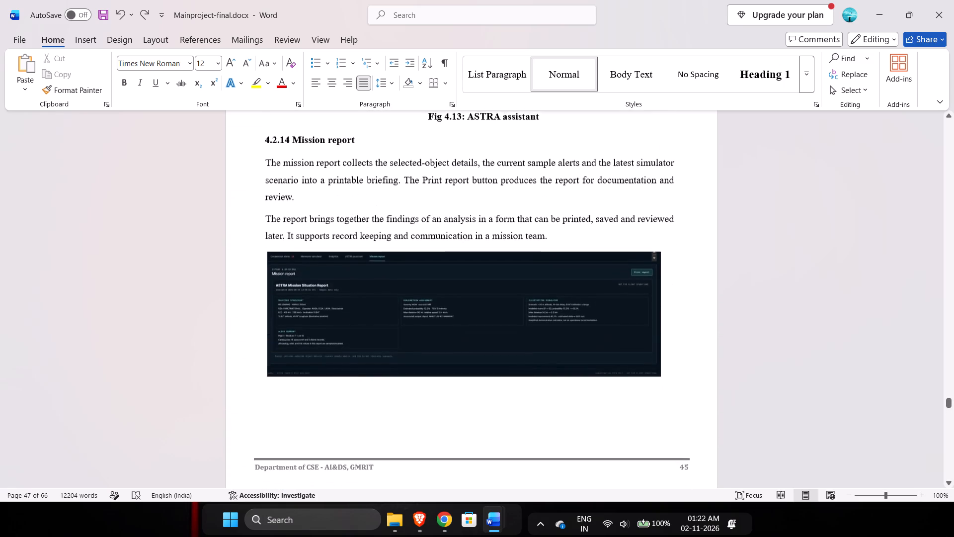
pyautogui.scroll(-3, 453, 229)
pyautogui.scroll(2, 453, 229)
pyautogui.scroll(-2, 453, 229)
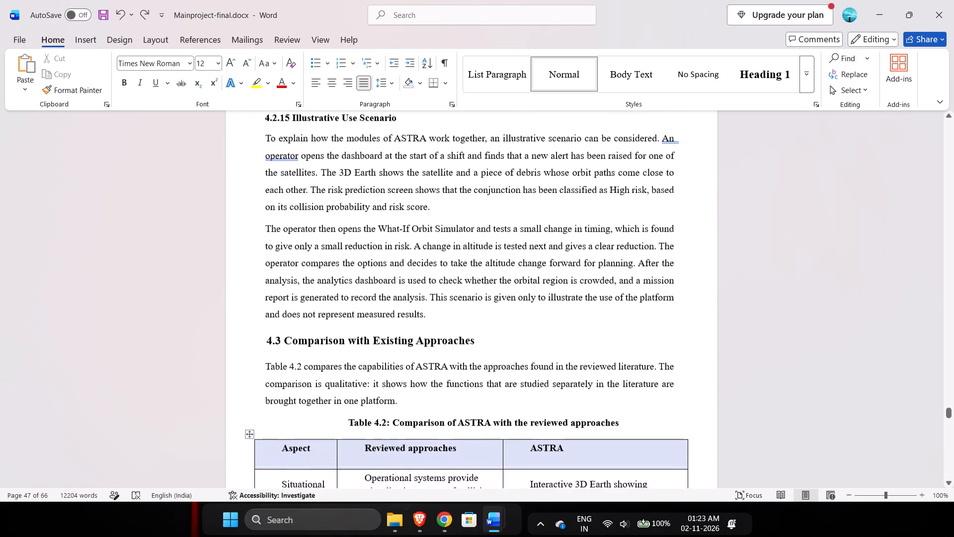
# Review the layout from section 4.3 and Table 4.2 through section 4.5, the Chapter 5 title page and the conclusion text.
pyautogui.scroll(-4, 453, 229)
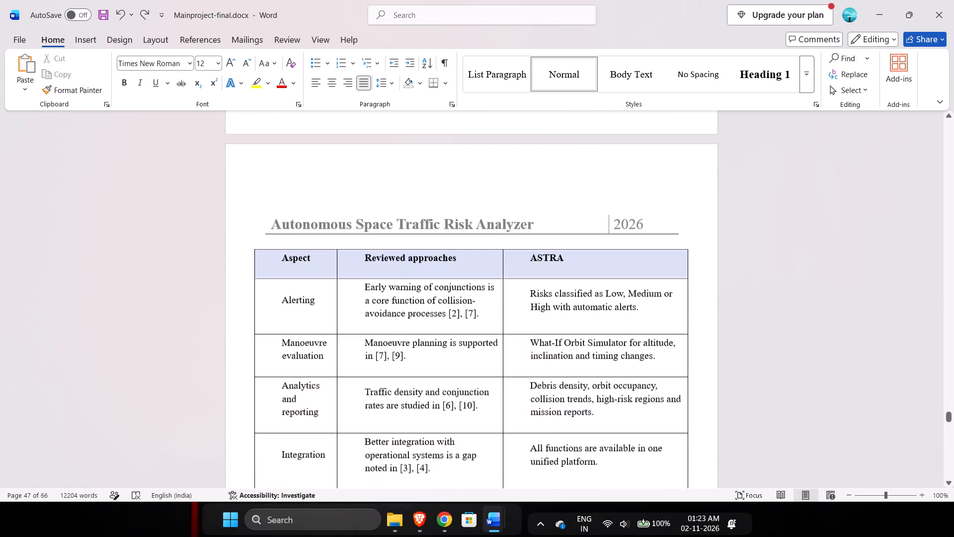
pyautogui.scroll(-6, 453, 229)
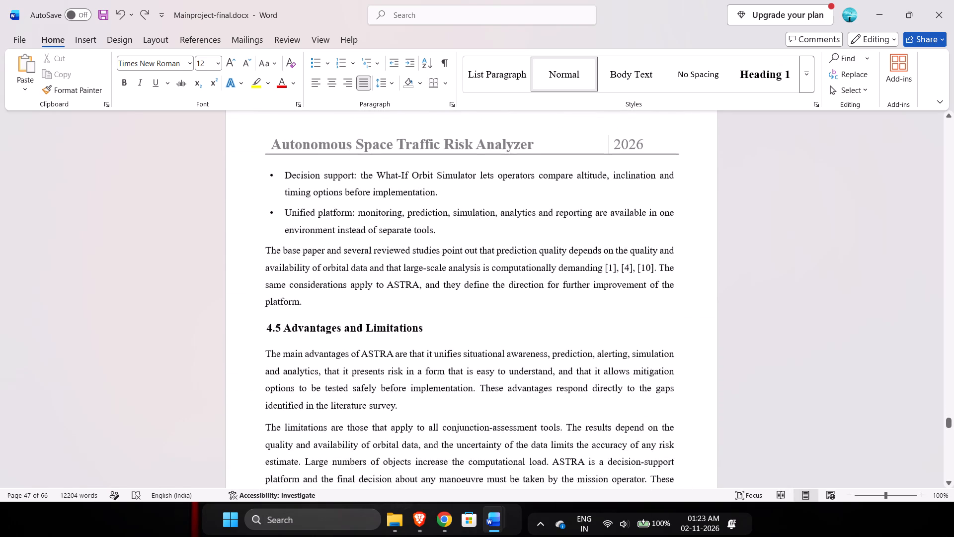
pyautogui.scroll(-5, 453, 229)
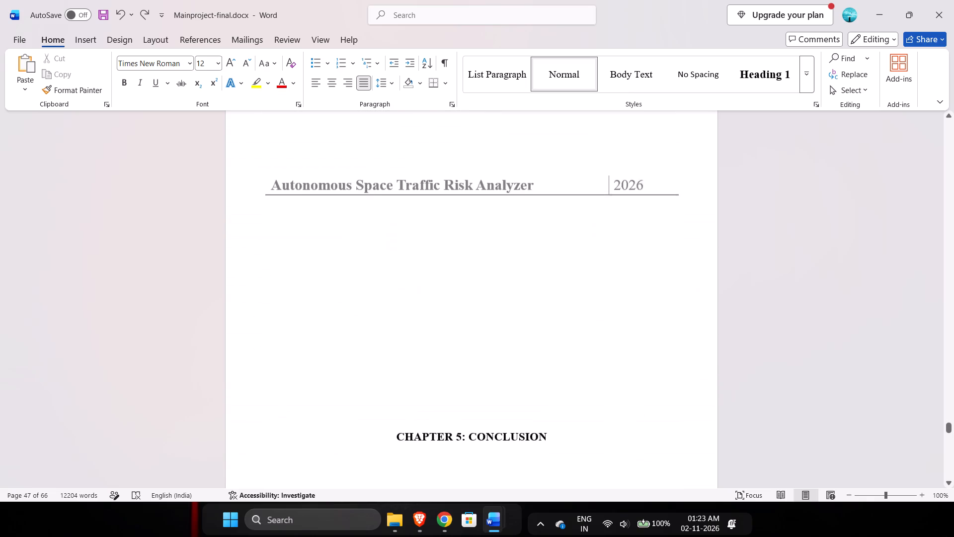
pyautogui.scroll(-6, 453, 229)
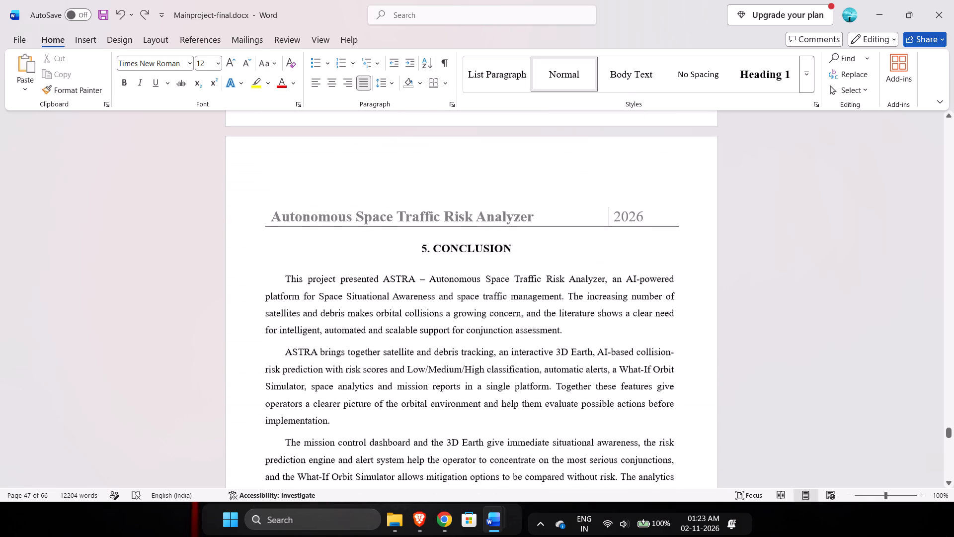
pyautogui.scroll(-5, 453, 229)
# Read the FUTURE SCOPE section and check whether its numbered points fit the ASTRA space traffic project.
pyautogui.scroll(-1, 453, 220)
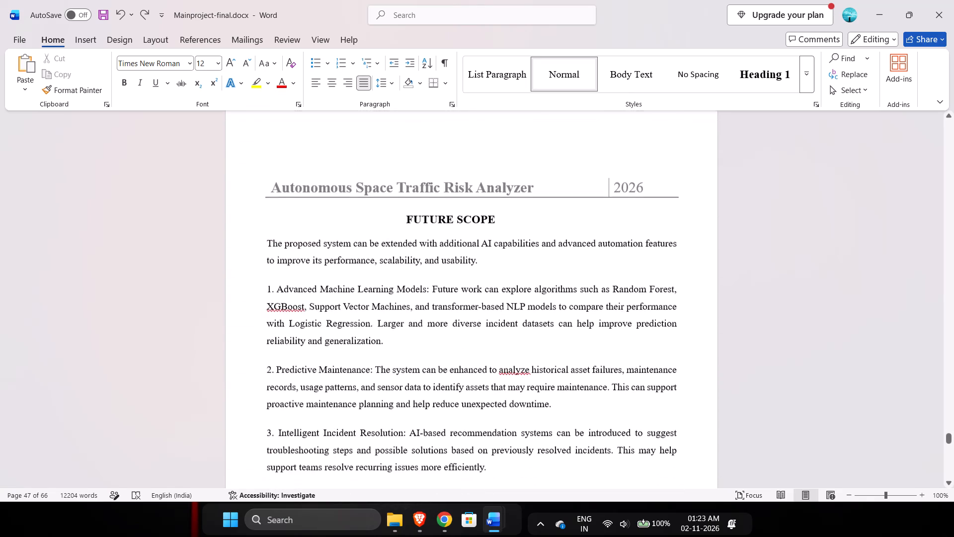
pyautogui.scroll(-4, 453, 220)
pyautogui.scroll(1, 453, 220)
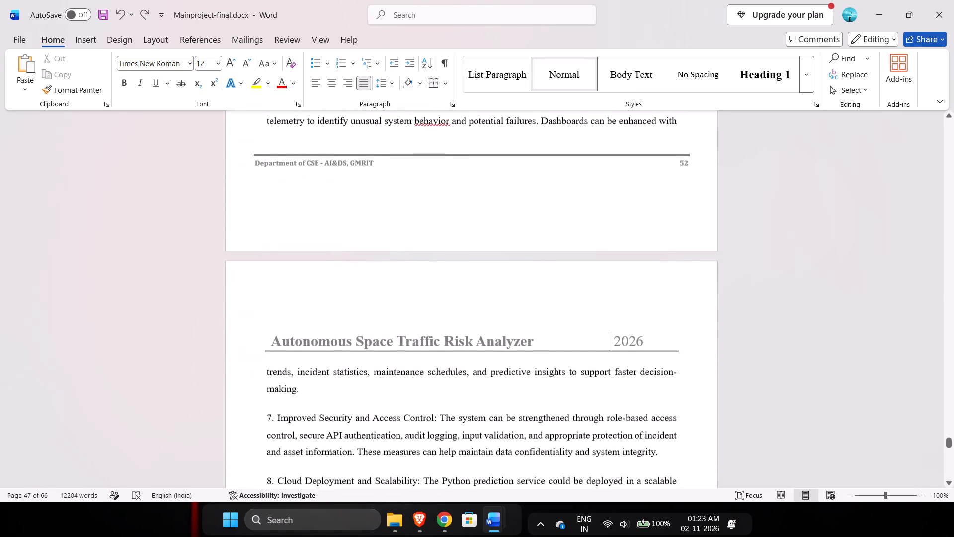
pyautogui.scroll(3, 453, 220)
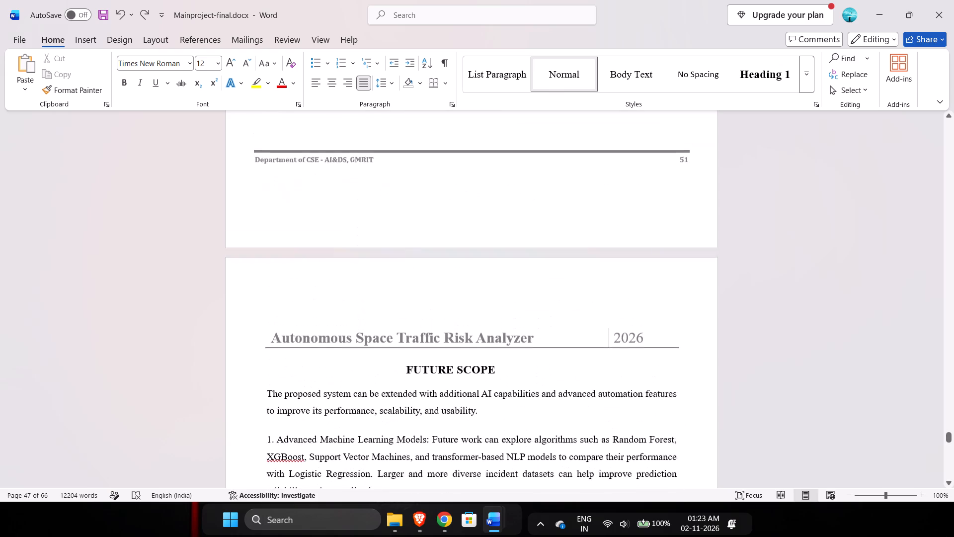
pyautogui.scroll(-2, 453, 220)
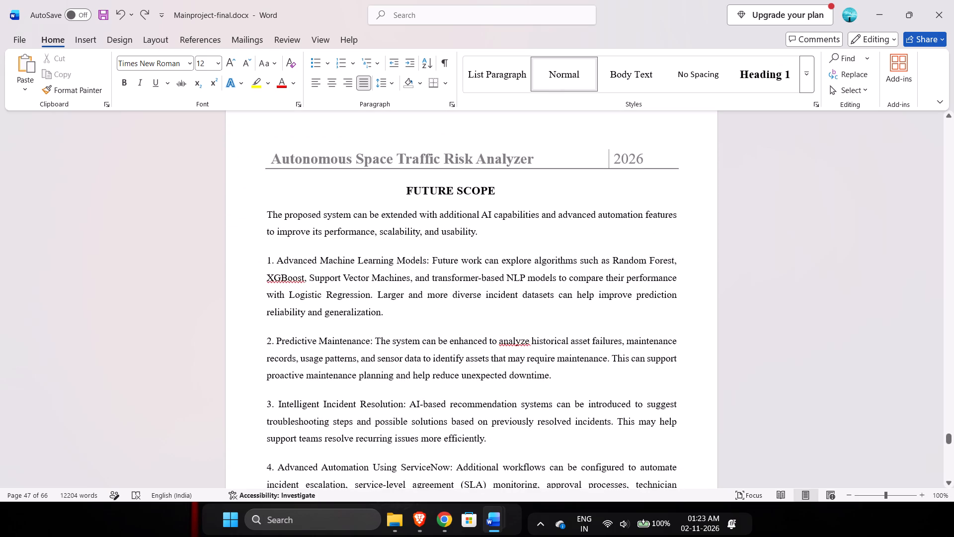
pyautogui.scroll(-3, 508, 272)
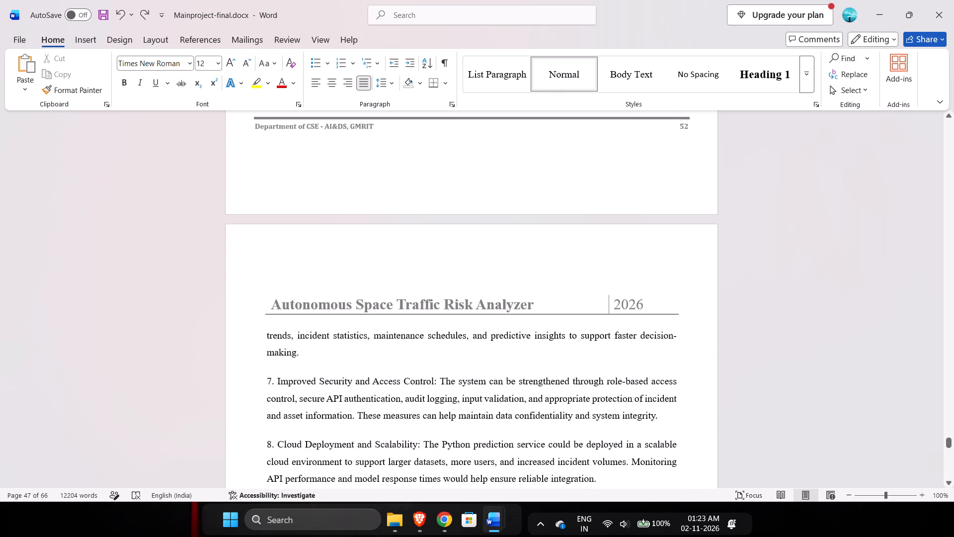
pyautogui.scroll(-2, 508, 272)
pyautogui.keyDown('ctrl'); pyautogui.scroll(1, 508, 272); pyautogui.keyUp('ctrl')
pyautogui.keyDown('ctrl'); pyautogui.scroll(-1, 508, 272); pyautogui.keyUp('ctrl')
pyautogui.scroll(-2, 508, 272)
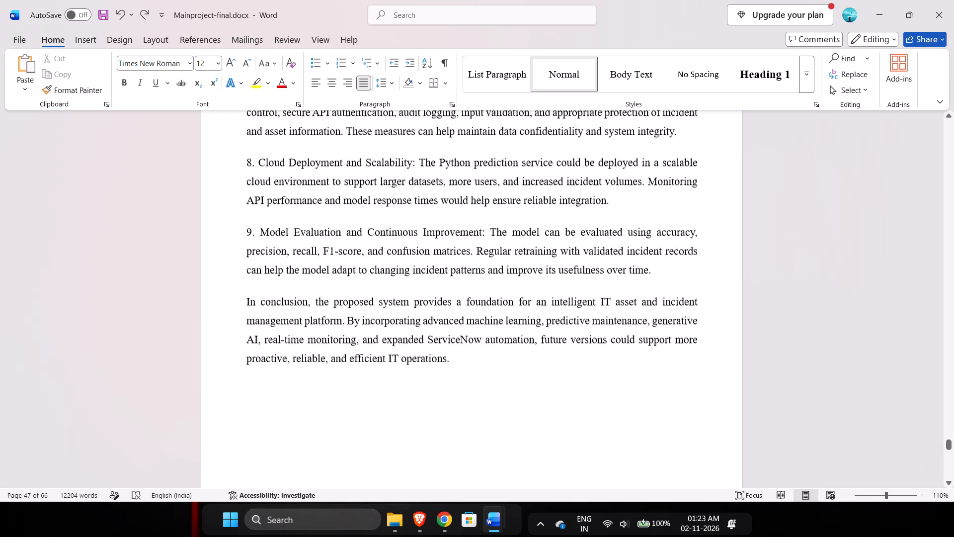
pyautogui.scroll(-5, 508, 272)
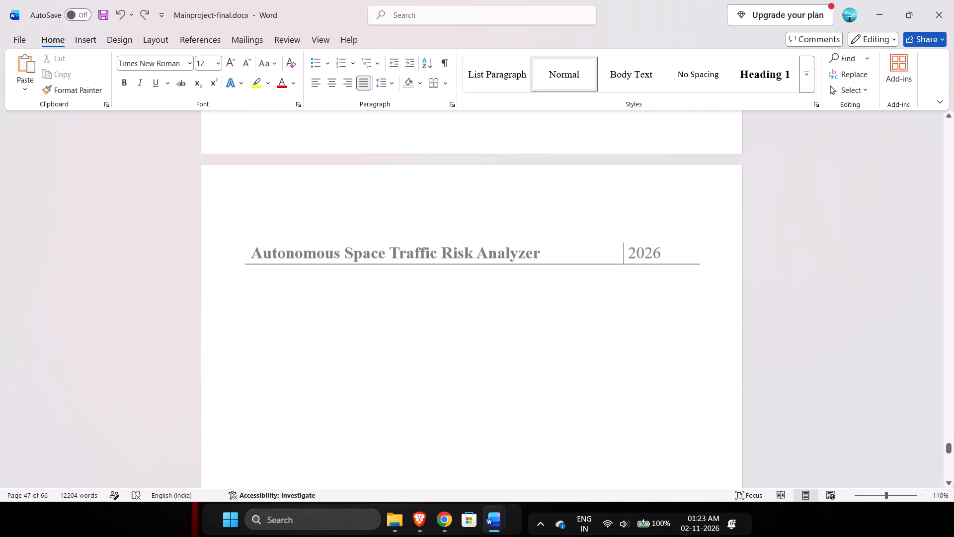
pyautogui.keyDown('ctrl'); pyautogui.scroll(-1, 508, 272); pyautogui.keyUp('ctrl')
pyautogui.scroll(-2, 508, 272)
pyautogui.scroll(3, 508, 272)
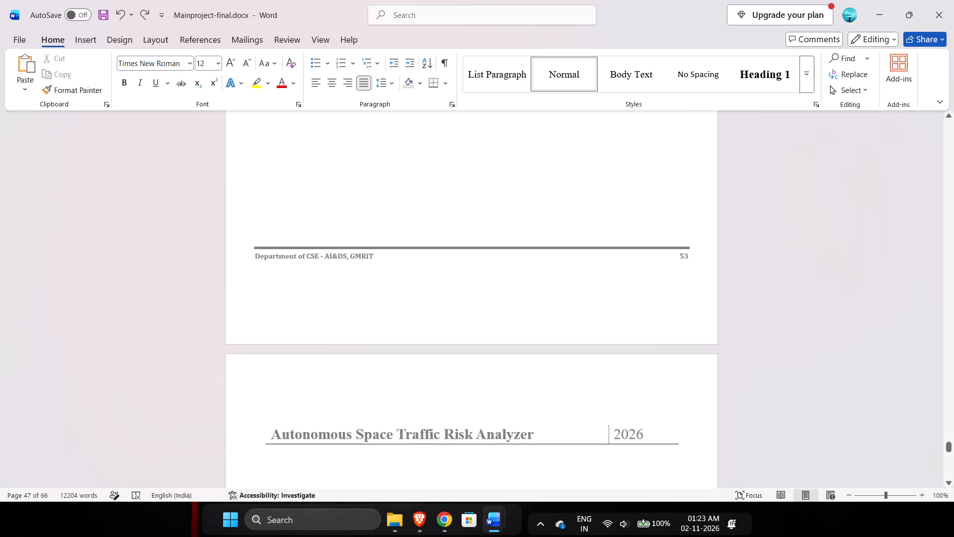
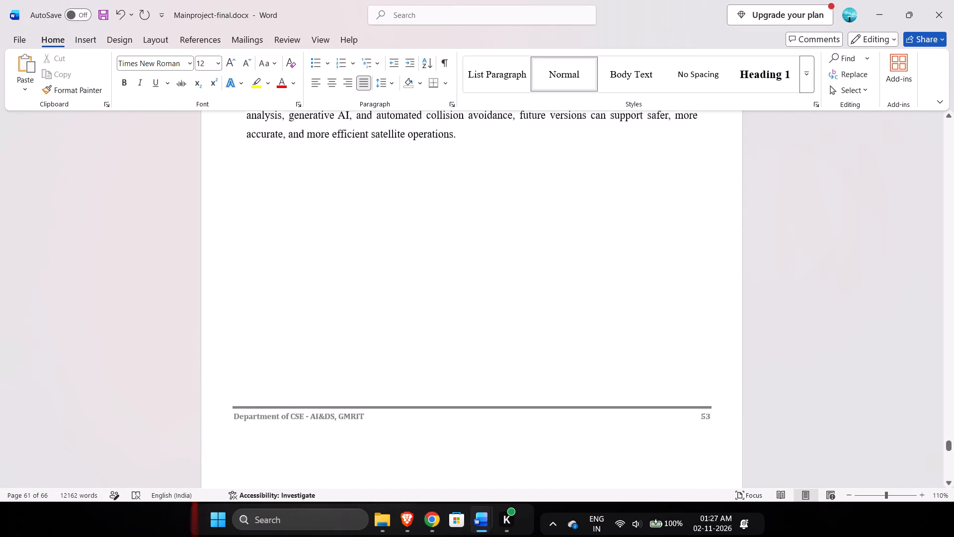
pyautogui.scroll(-4, 531, 273)
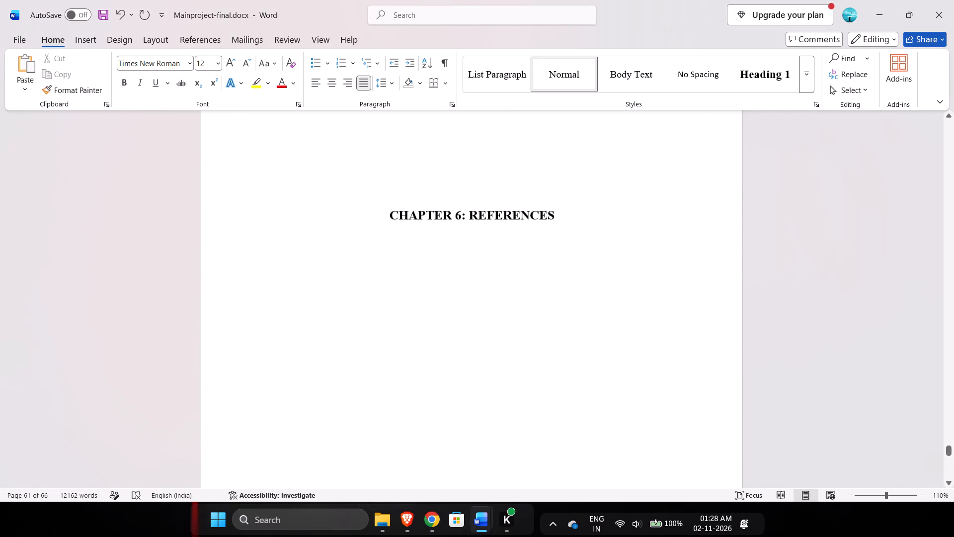
pyautogui.scroll(-3, 531, 273)
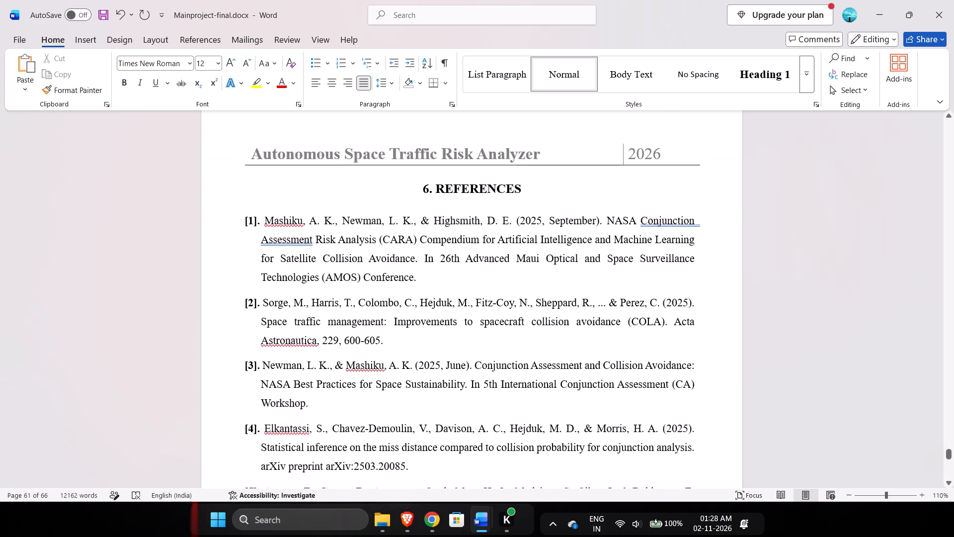
pyautogui.scroll(-4, 531, 273)
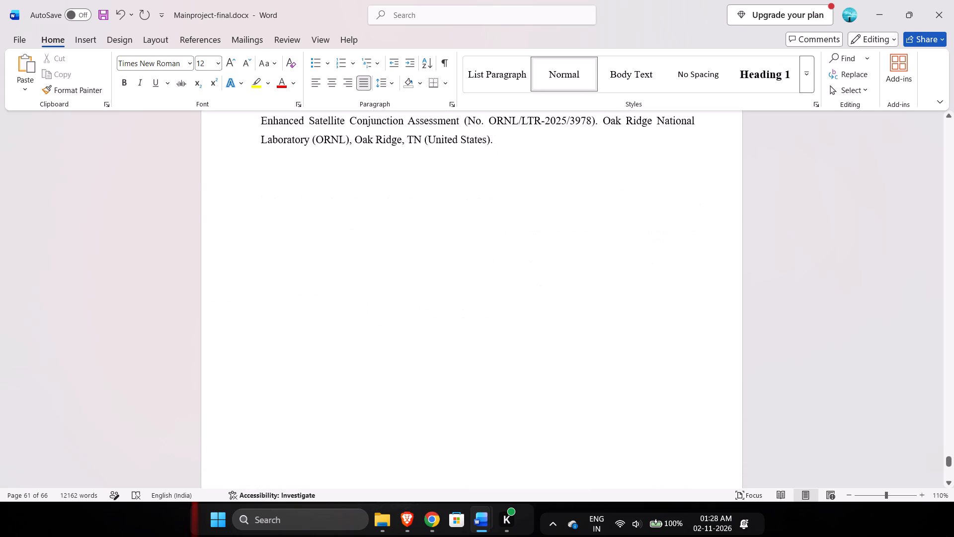
pyautogui.scroll(-1, 531, 273)
# Go back to the report's front matter and examine the abstract, table of contents and list of figures.
pyautogui.scroll(20, 531, 273)
pyautogui.scroll(14, 531, 273)
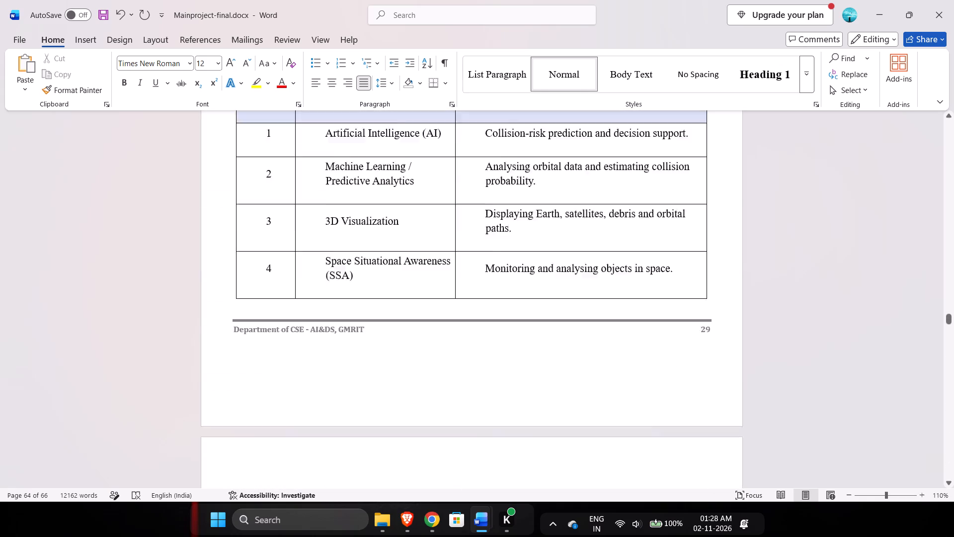
pyautogui.keyDown('ctrl'); pyautogui.scroll(-5, 531, 273); pyautogui.keyUp('ctrl')
pyautogui.scroll(11, 531, 273)
pyautogui.scroll(20, 531, 273)
pyautogui.scroll(20, 531, 273)
pyautogui.scroll(20, 531, 273)
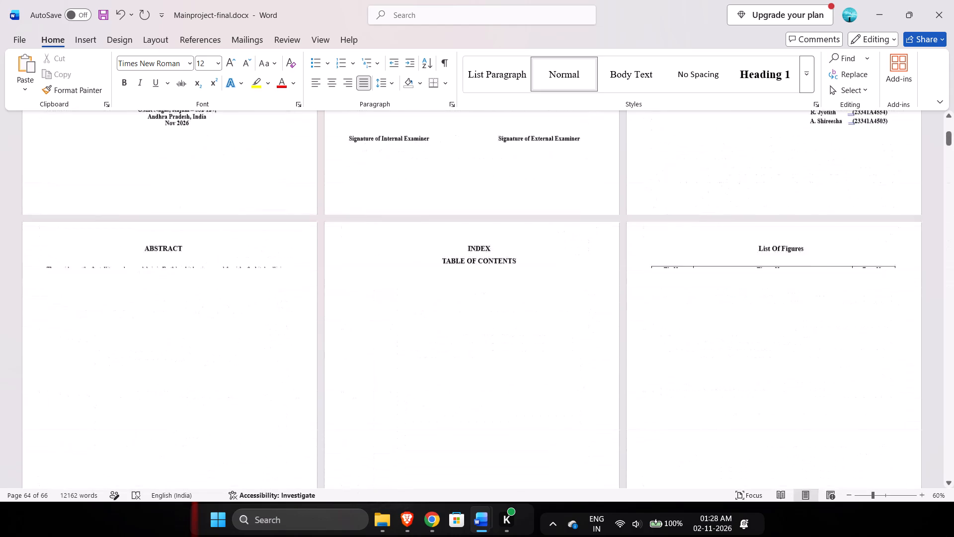
pyautogui.scroll(20, 531, 273)
pyautogui.scroll(20, 531, 273)
pyautogui.scroll(20, 531, 273)
pyautogui.scroll(-1, 531, 273)
pyautogui.keyDown('ctrl'); pyautogui.scroll(-1, 531, 273); pyautogui.keyUp('ctrl')
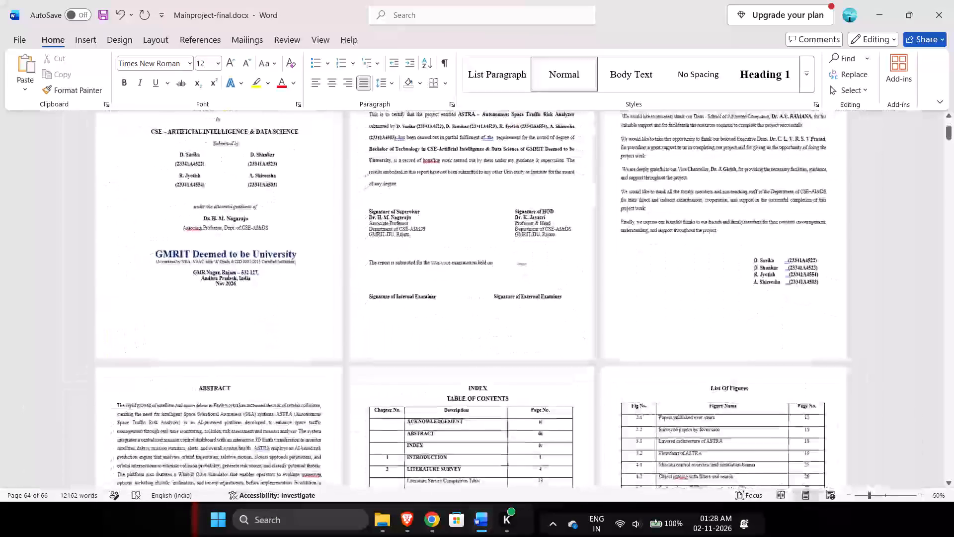
pyautogui.scroll(-3, 531, 273)
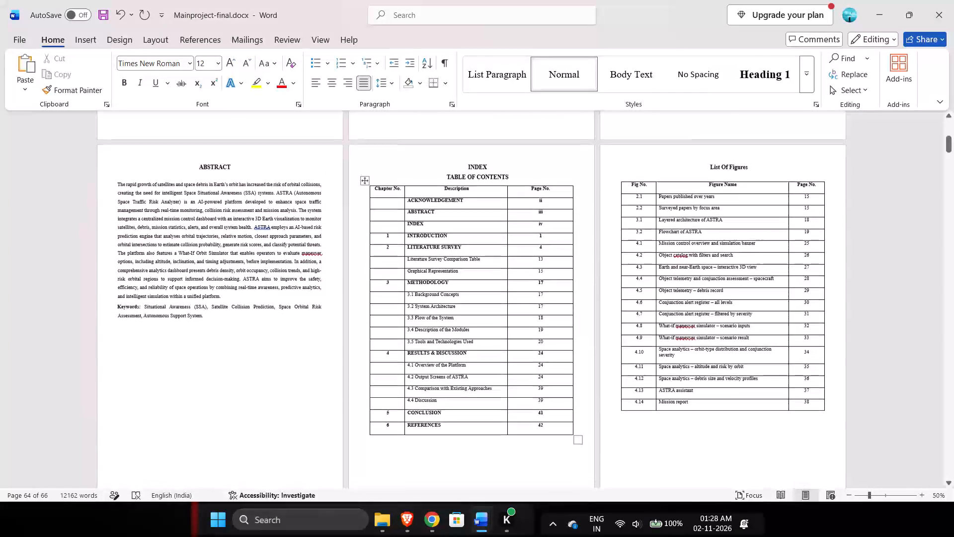
# Examine the ASTRA report's table of contents and the one in Document Main.docx from the Downloads folder for comparison.
pyautogui.scroll(-1, 531, 273)
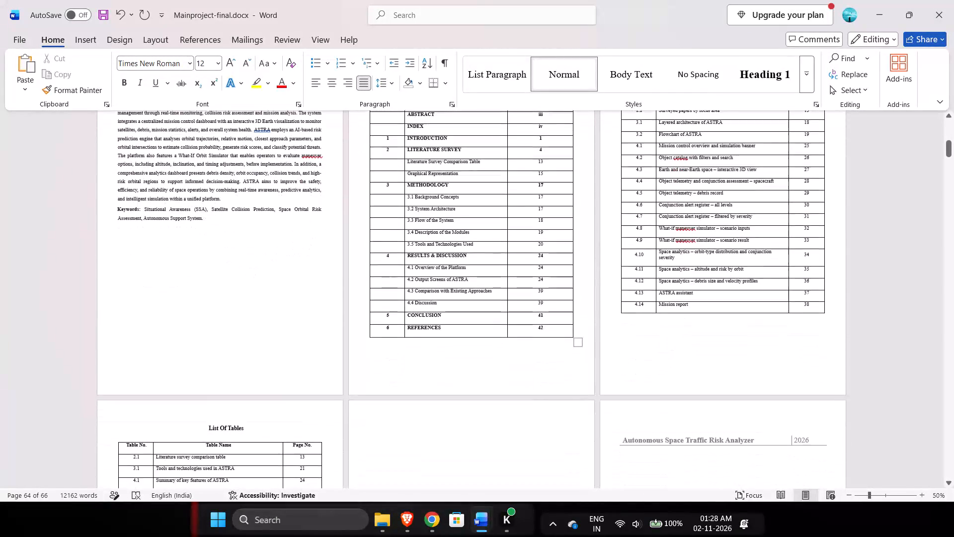
pyautogui.scroll(1, 531, 273)
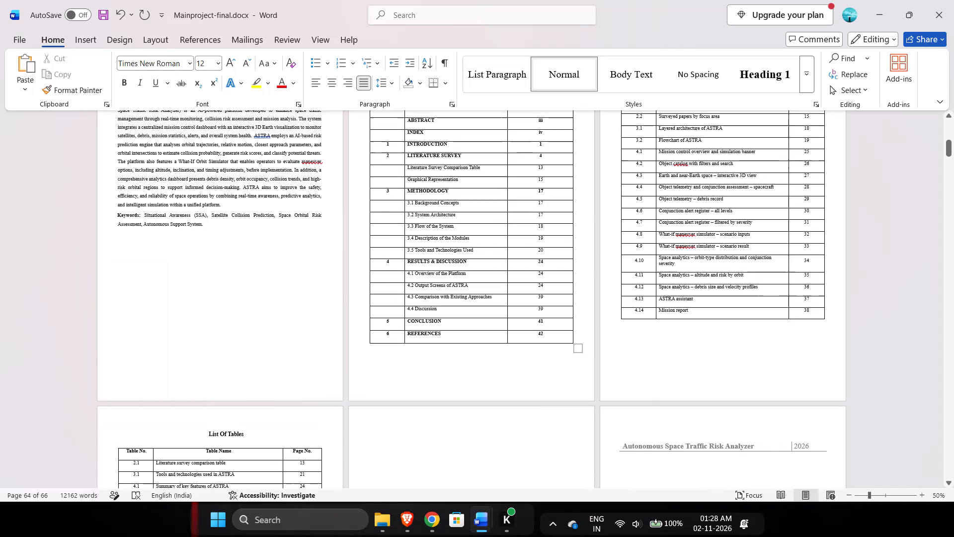
pyautogui.scroll(1, 522, 305)
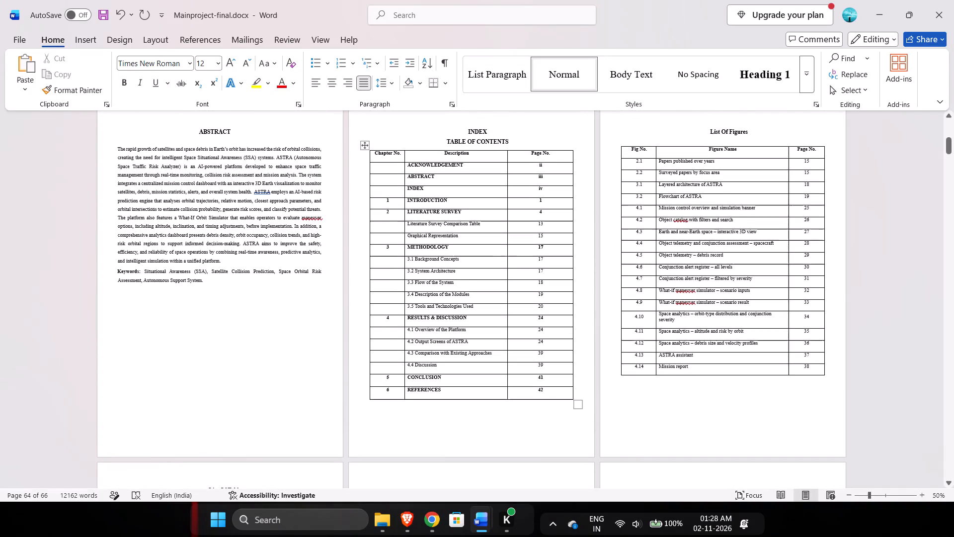
pyautogui.keyDown('ctrl'); pyautogui.scroll(1, 544, 282); pyautogui.keyUp('ctrl')
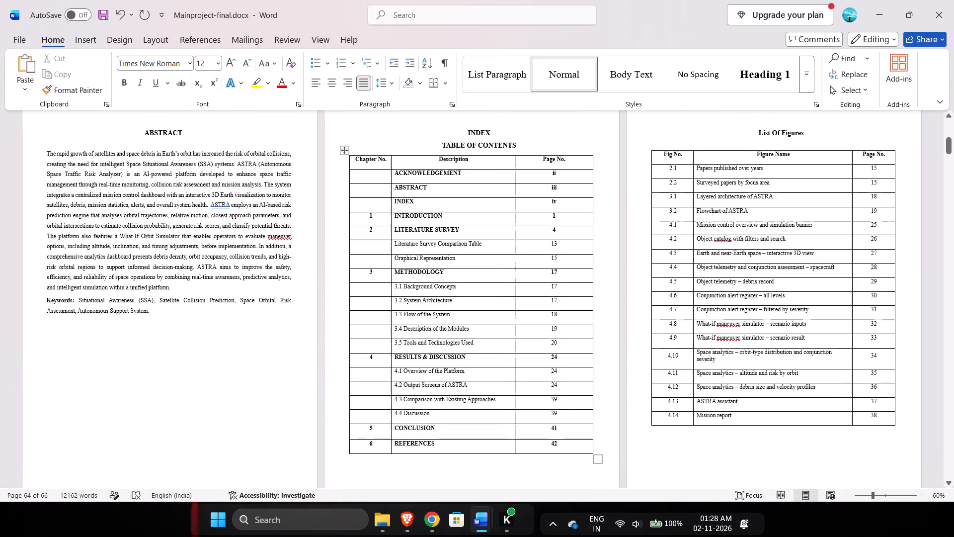
pyautogui.scroll(-1, 544, 282)
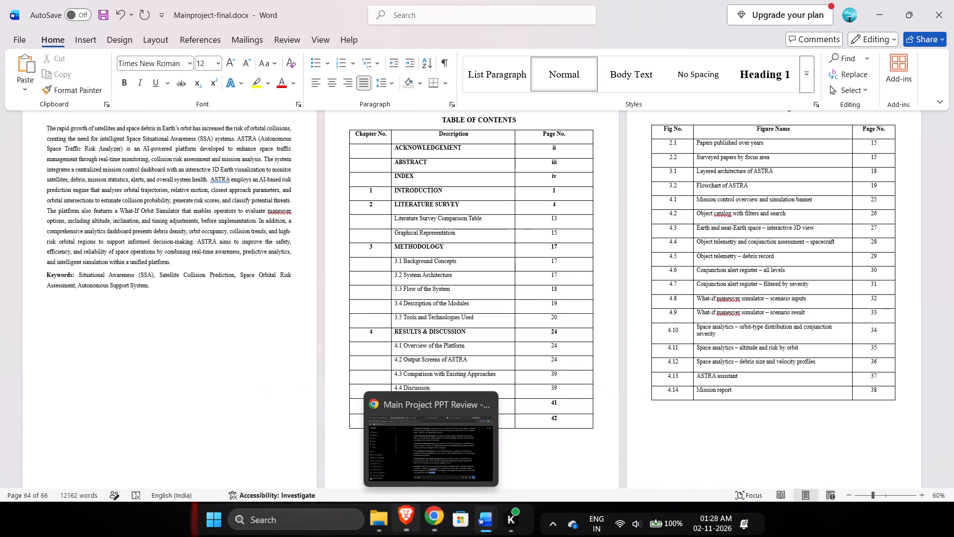
pyautogui.click(383, 511)
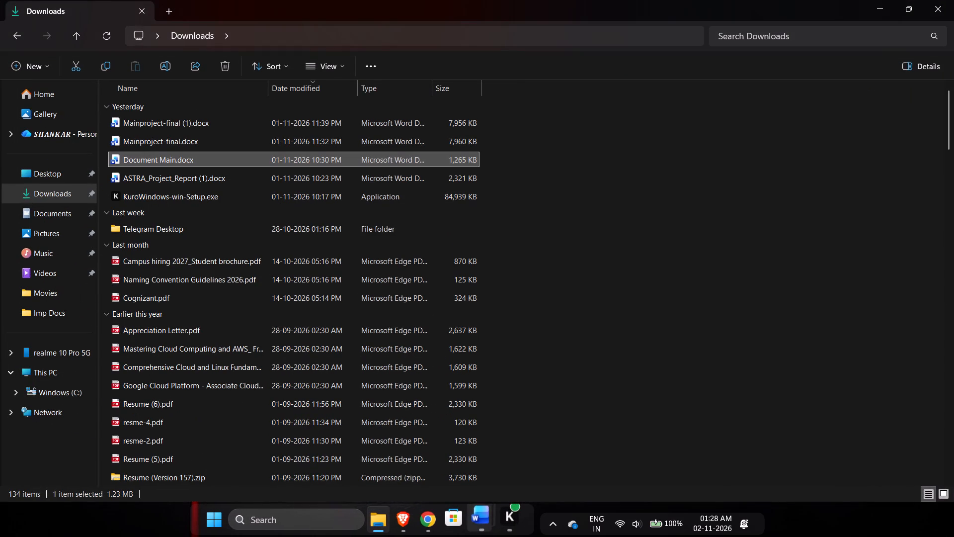
pyautogui.click(599, 415)
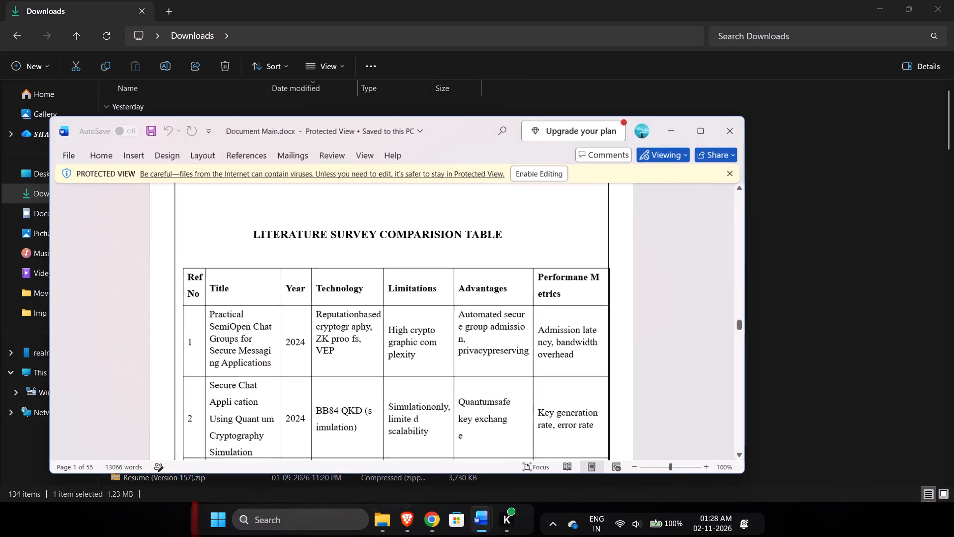
pyautogui.scroll(20, 577, 312)
pyautogui.scroll(15, 577, 312)
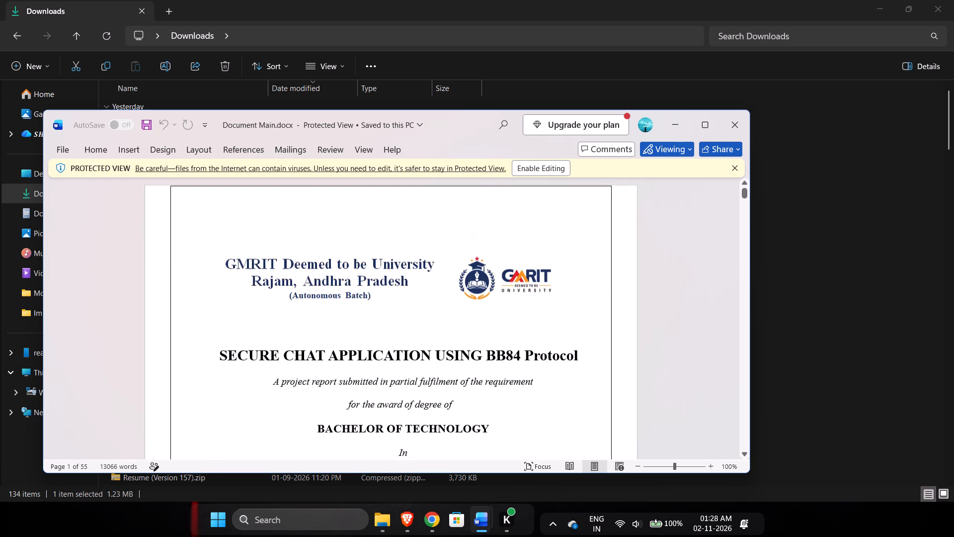
pyautogui.scroll(-11, 577, 312)
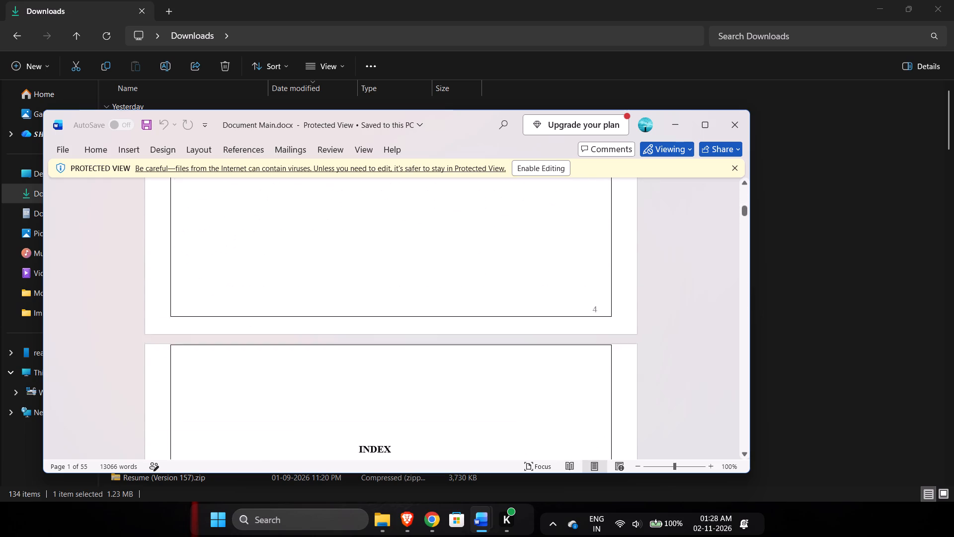
pyautogui.scroll(-2, 577, 312)
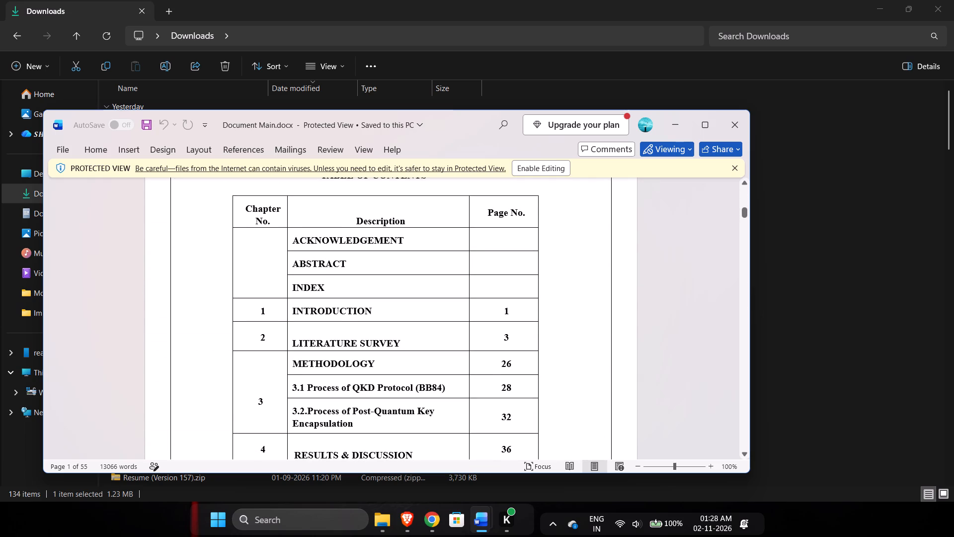
pyautogui.scroll(-1, 577, 312)
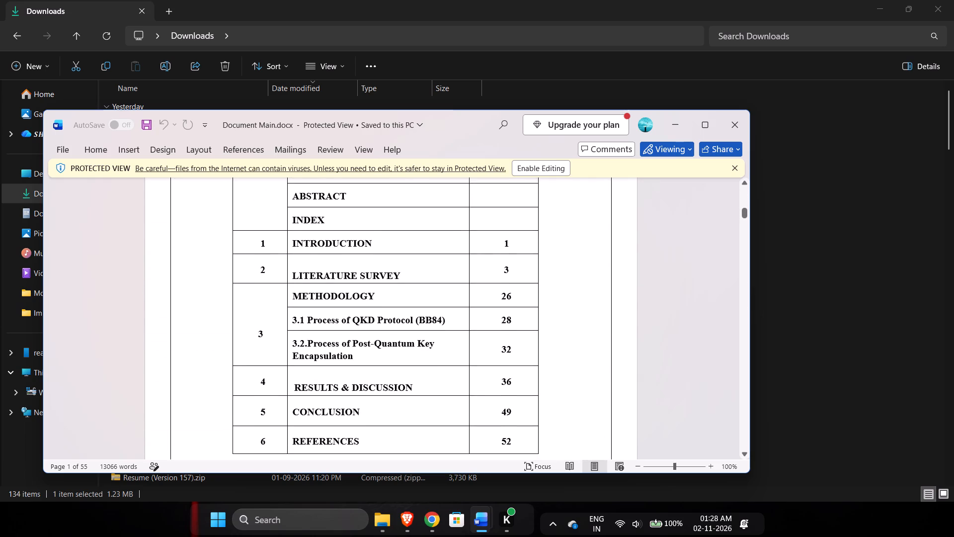
# Return to Mainproject-final.docx and clear the page numbers of the Acknowledgement, Abstract and Index rows in the table of contents.
pyautogui.hotkey('alt', 'Tab')
pyautogui.hotkey('alt', 'Tab')
pyautogui.hotkey('alt', 'Tab')
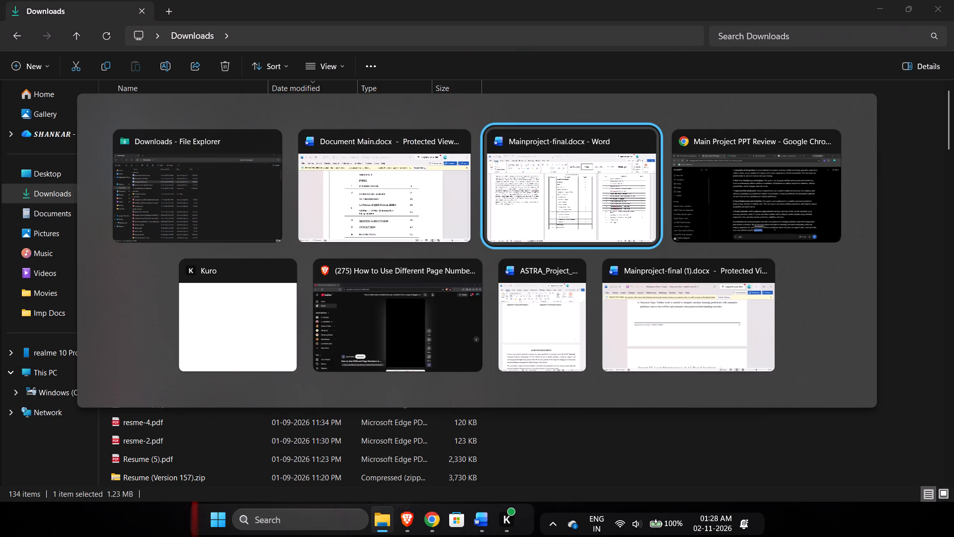
pyautogui.hotkey('alt', 'Tab')
pyautogui.hotkey('alt', 'Tab')
pyautogui.hotkey('alt', 'Tab')
pyautogui.hotkey('alt', 'Tab')
pyautogui.hotkey('alt', 'Tab')
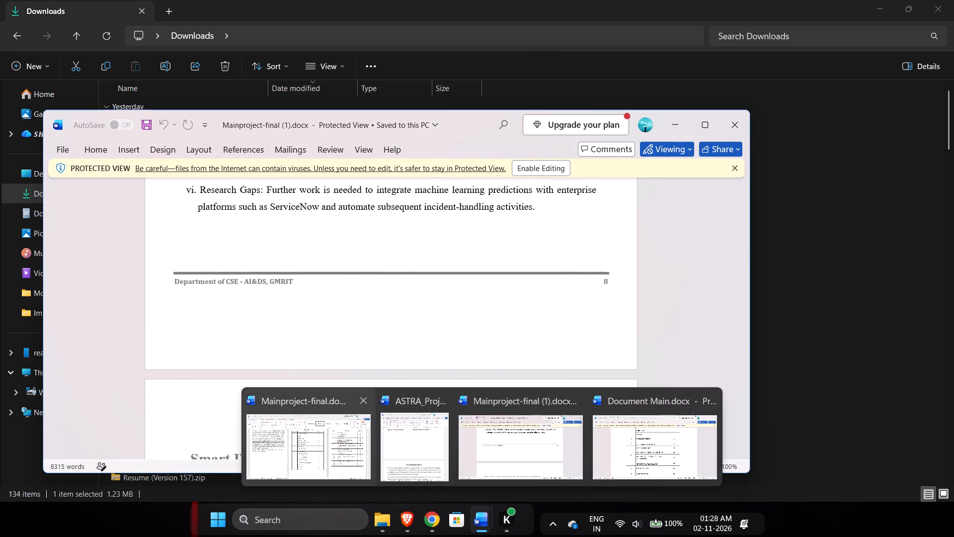
pyautogui.click(344, 421)
pyautogui.scroll(1, 443, 294)
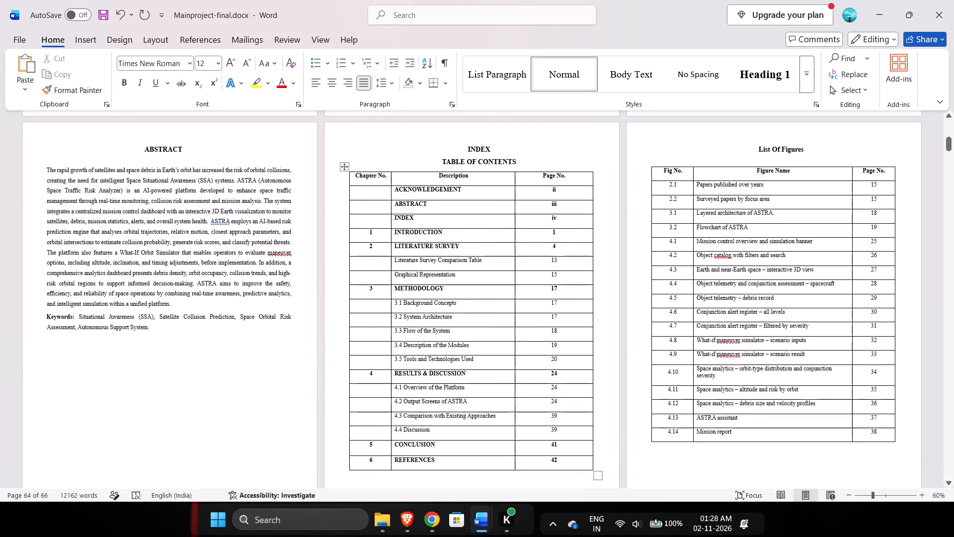
pyautogui.click(565, 194)
pyautogui.press('BackSpace')
pyautogui.press('BackSpace')
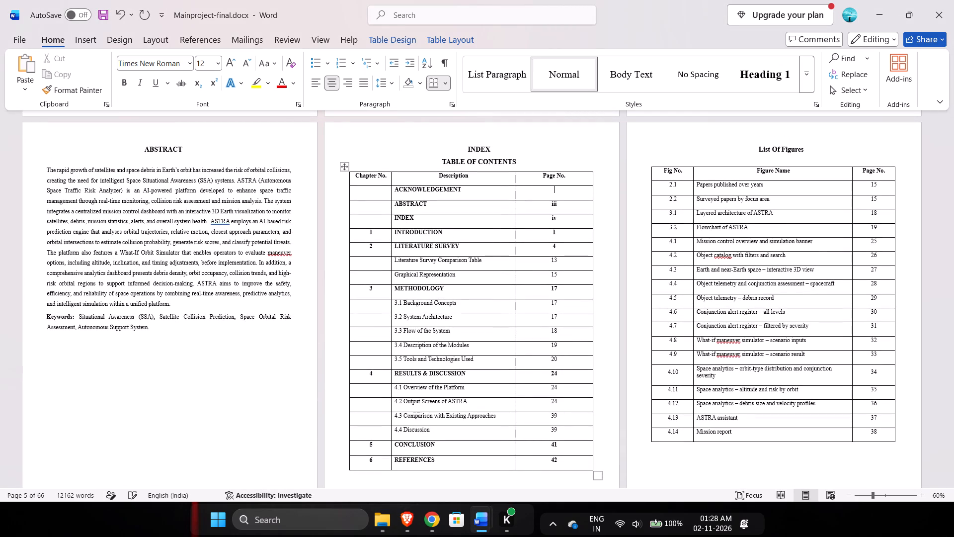
pyautogui.click(558, 211)
pyautogui.press('BackSpace')
pyautogui.press('BackSpace')
pyautogui.press('BackSpace')
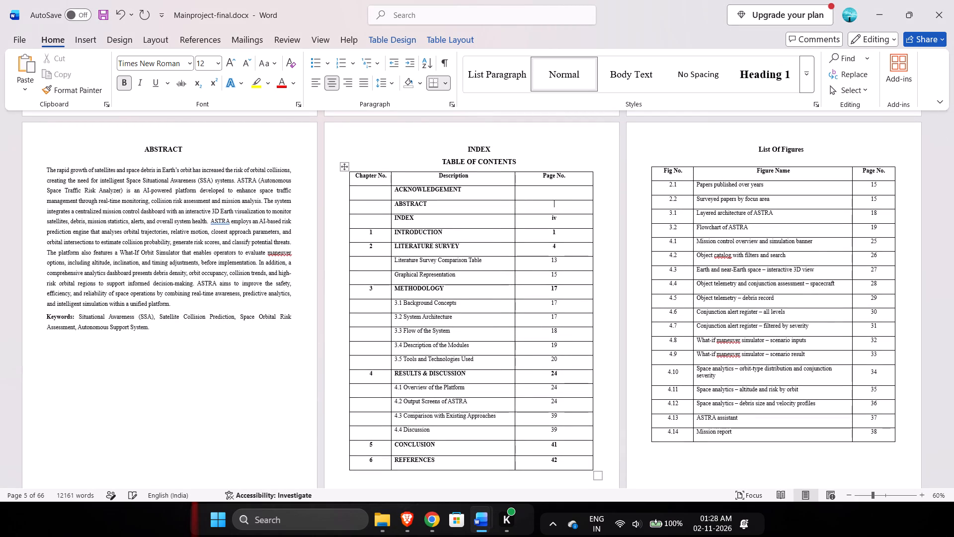
pyautogui.click(563, 222)
pyautogui.press('BackSpace')
pyautogui.press('BackSpace')
pyautogui.press('BackSpace')
# Check where Chapter 2 starts in the report and set the Literature Survey page number in the table of contents to 7.
pyautogui.scroll(-2, 563, 222)
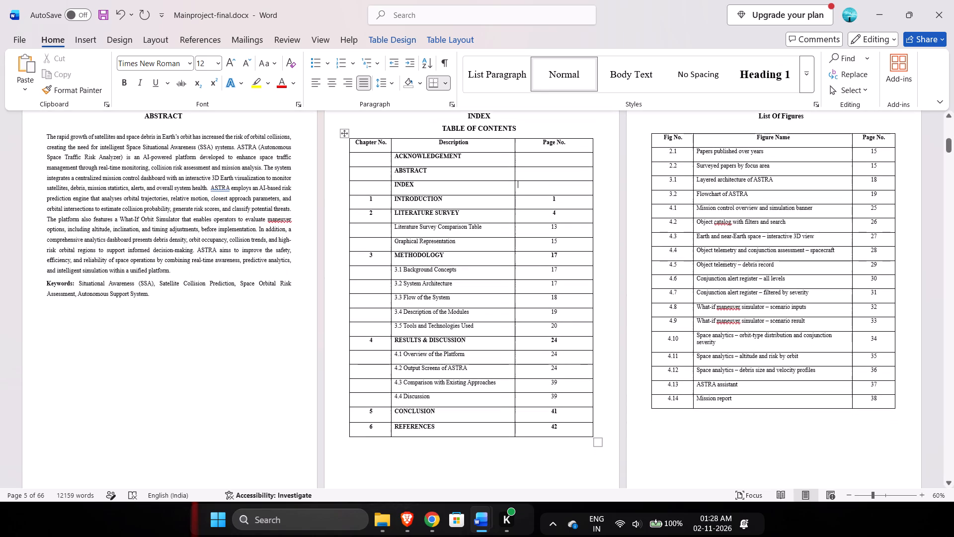
pyautogui.scroll(-5, 563, 222)
pyautogui.hscroll(1, 563, 222)
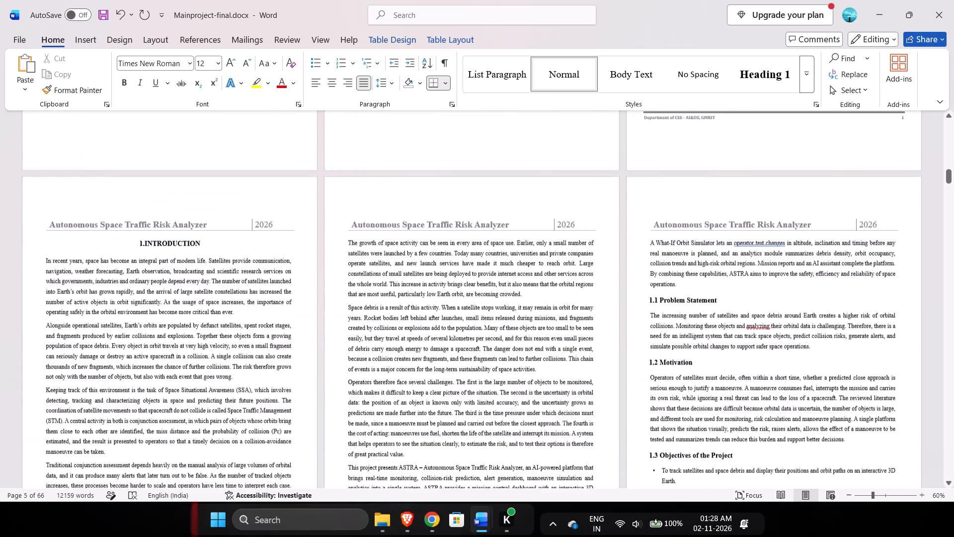
pyautogui.hscroll(1, 563, 222)
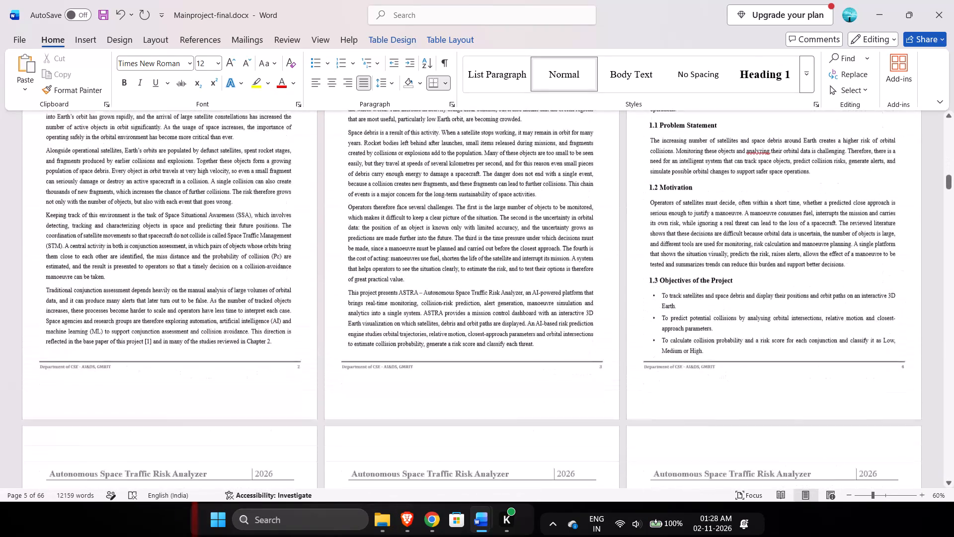
pyautogui.hscroll(2, 563, 222)
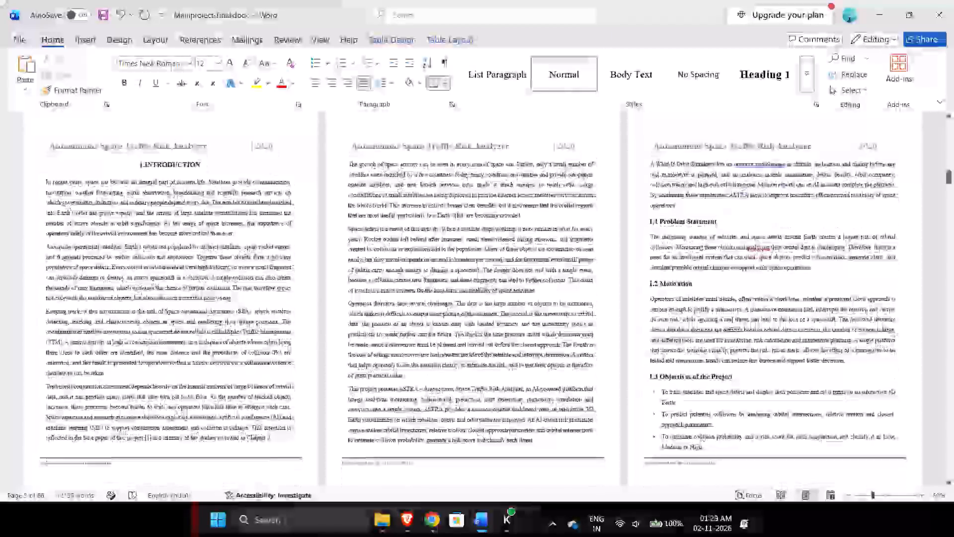
pyautogui.hscroll(1, 563, 222)
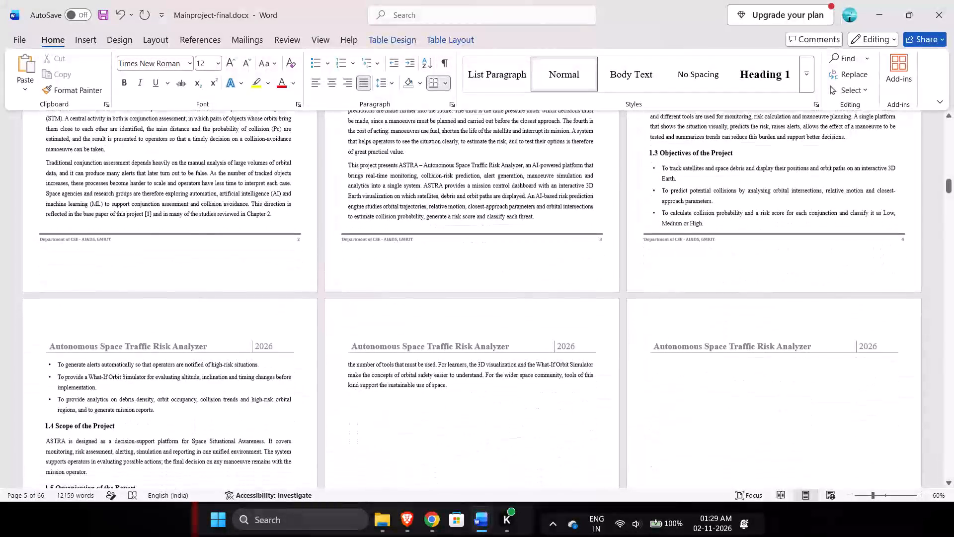
pyautogui.hscroll(1, 563, 222)
pyautogui.scroll(1, 563, 222)
pyautogui.hscroll(1, 563, 222)
pyautogui.scroll(1, 563, 222)
pyautogui.hscroll(1, 563, 222)
pyautogui.scroll(1, 563, 222)
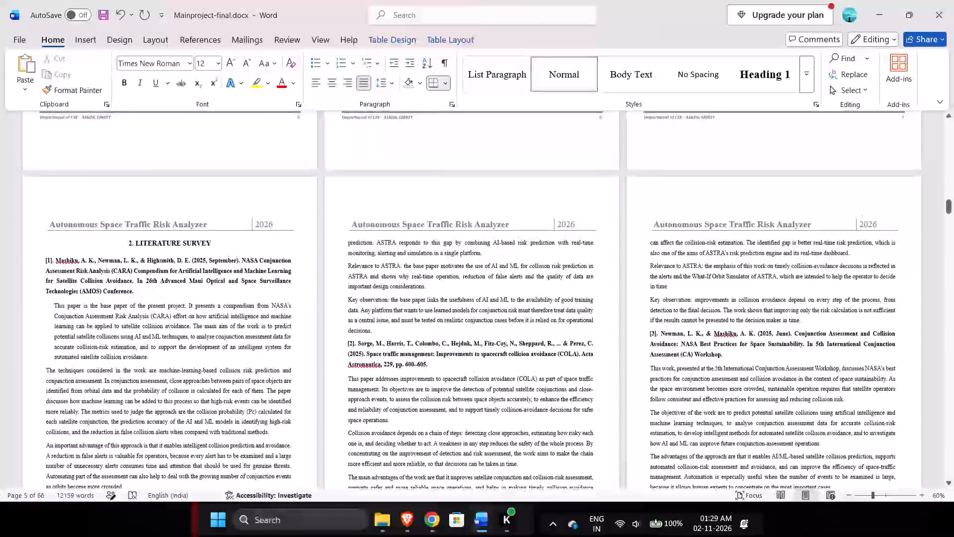
pyautogui.scroll(4, 563, 222)
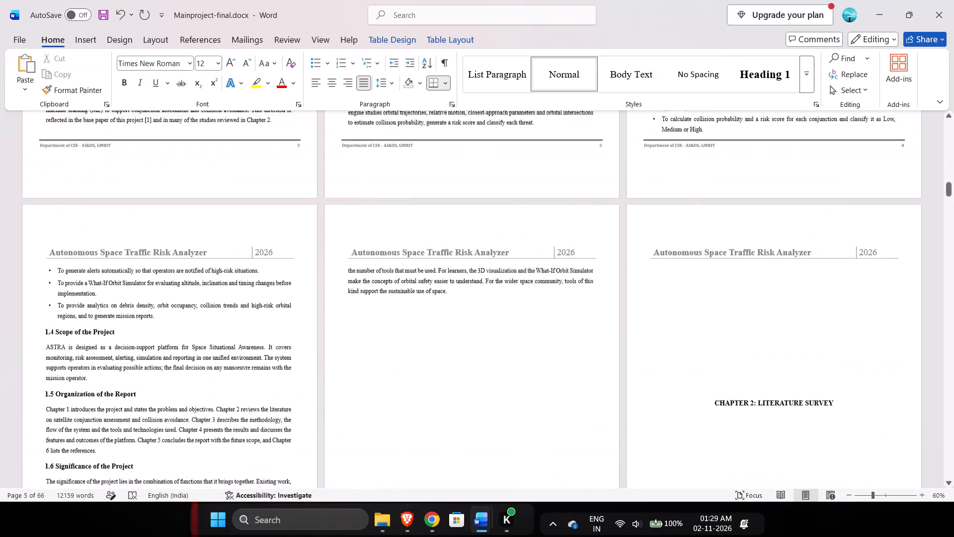
pyautogui.scroll(2, 563, 222)
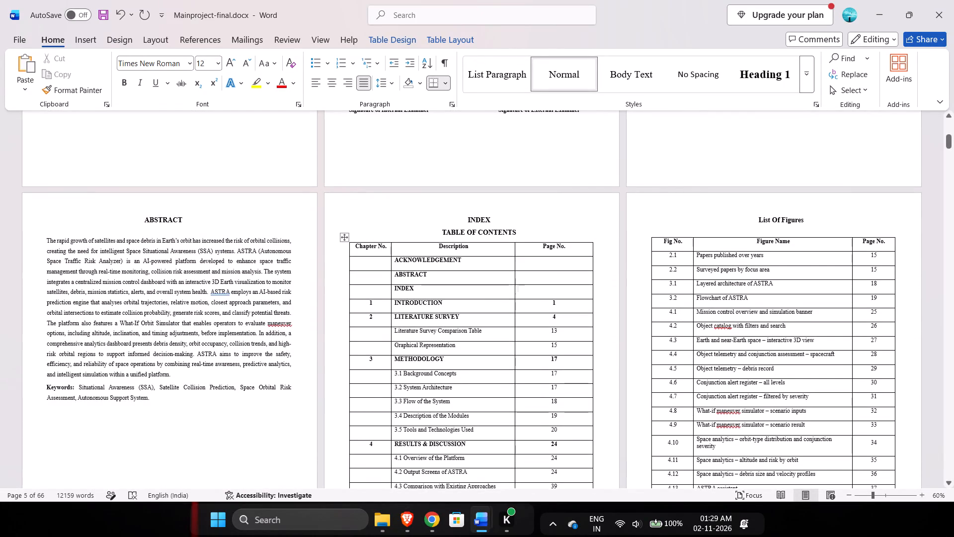
pyautogui.click(568, 316)
pyautogui.press('BackSpace')
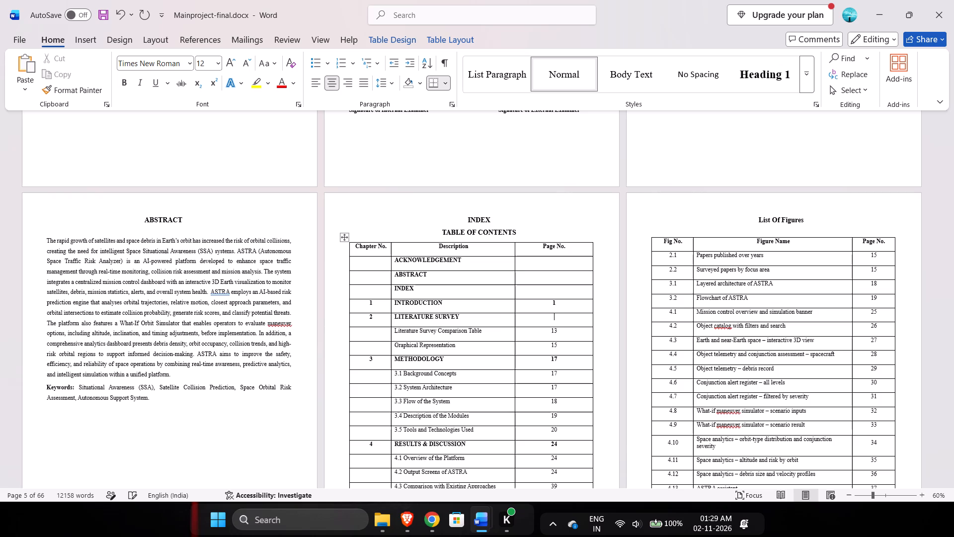
pyautogui.press('7')
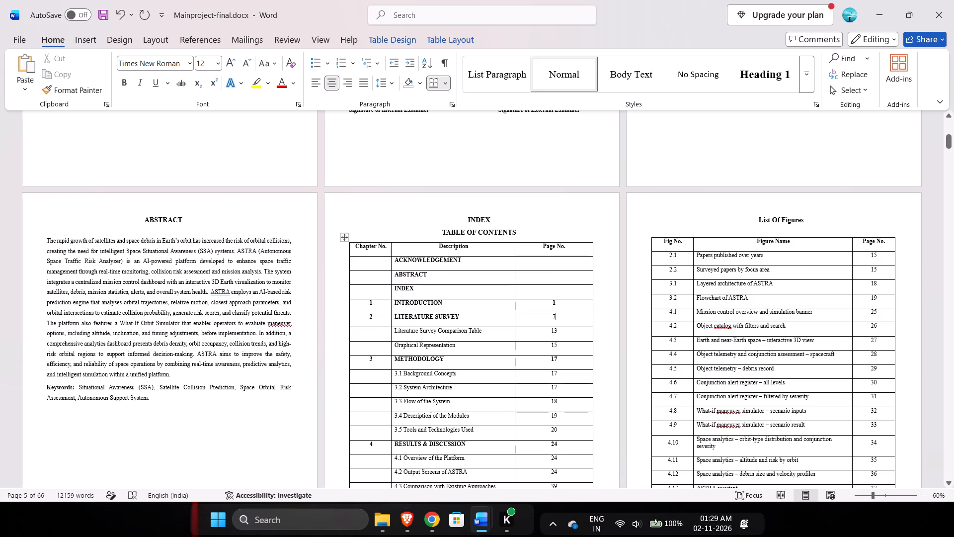
# Find the pages of the literature comparison table and Graphical Representation, and set the Literature Survey Comparison Table page number in the table of contents to 19.
pyautogui.scroll(-1, 580, 309)
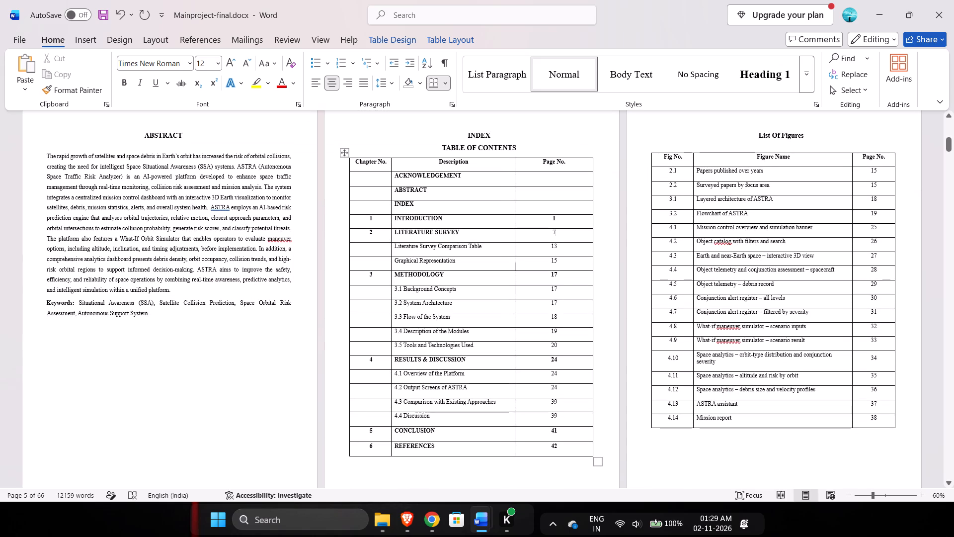
pyautogui.scroll(-4, 580, 309)
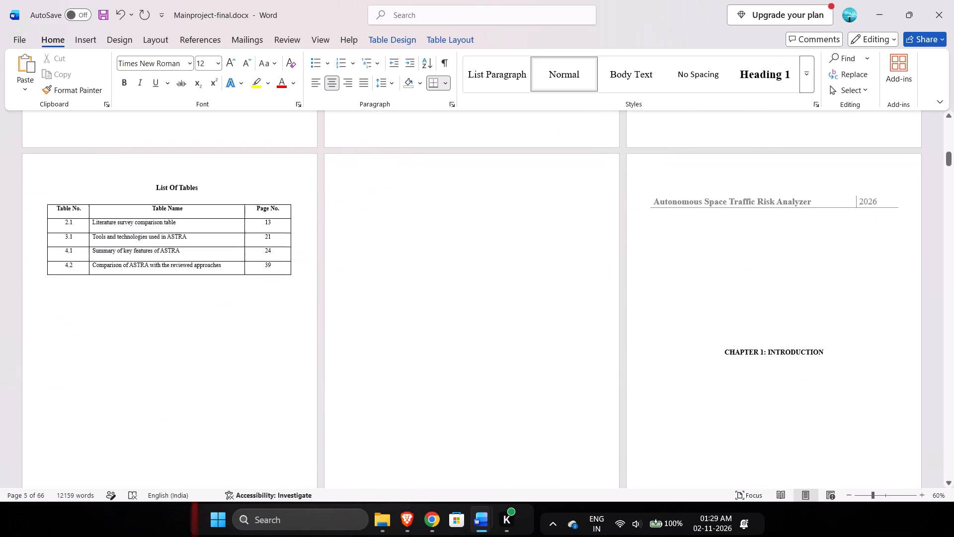
pyautogui.scroll(-4, 580, 309)
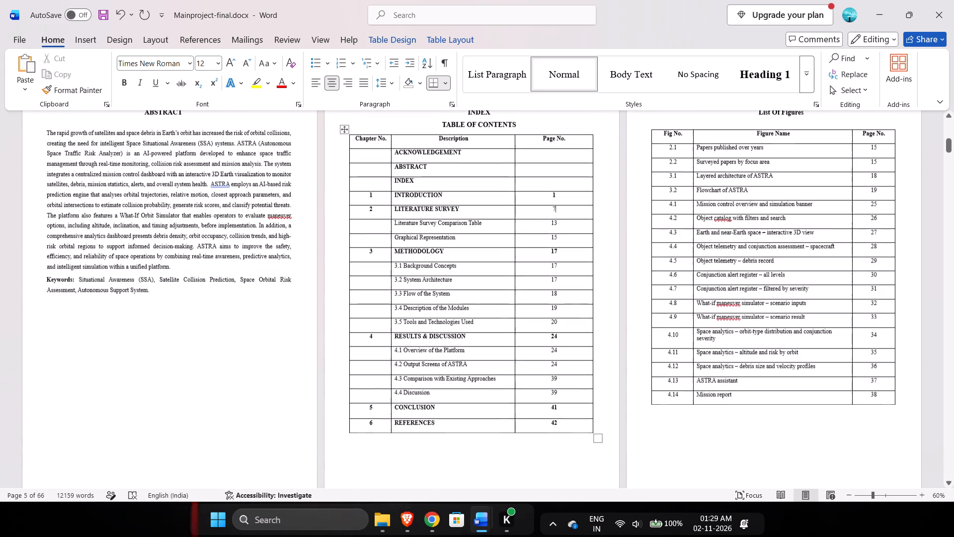
pyautogui.scroll(-4, 580, 309)
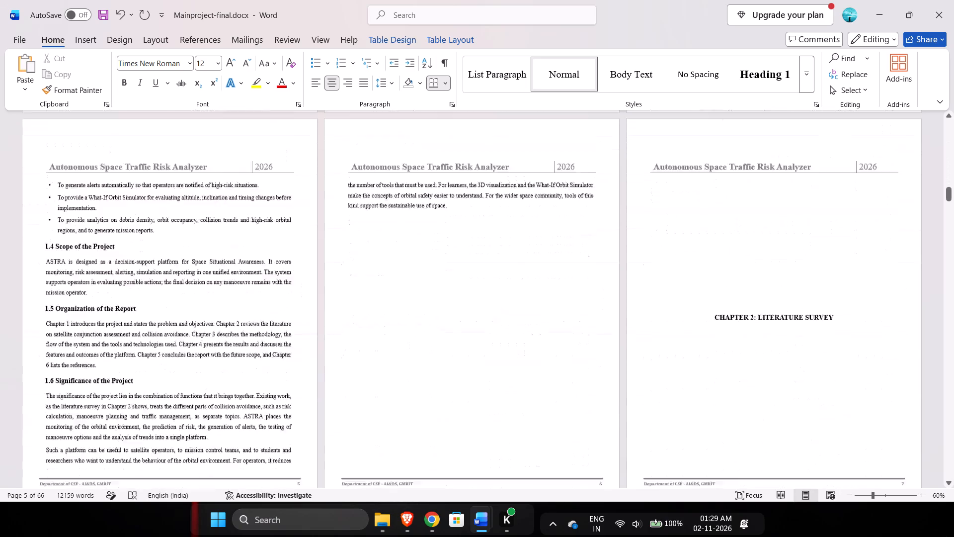
pyautogui.scroll(-4, 580, 309)
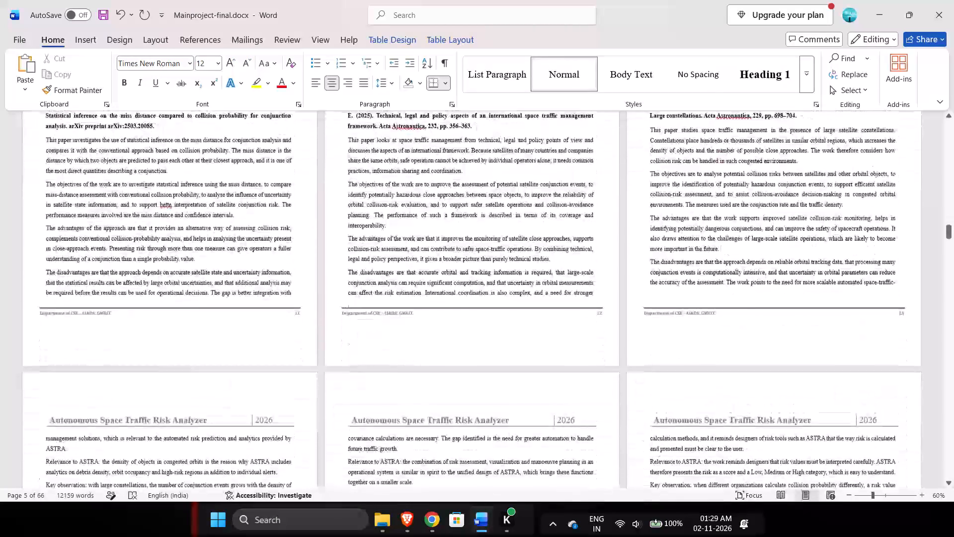
pyautogui.scroll(-4, 580, 309)
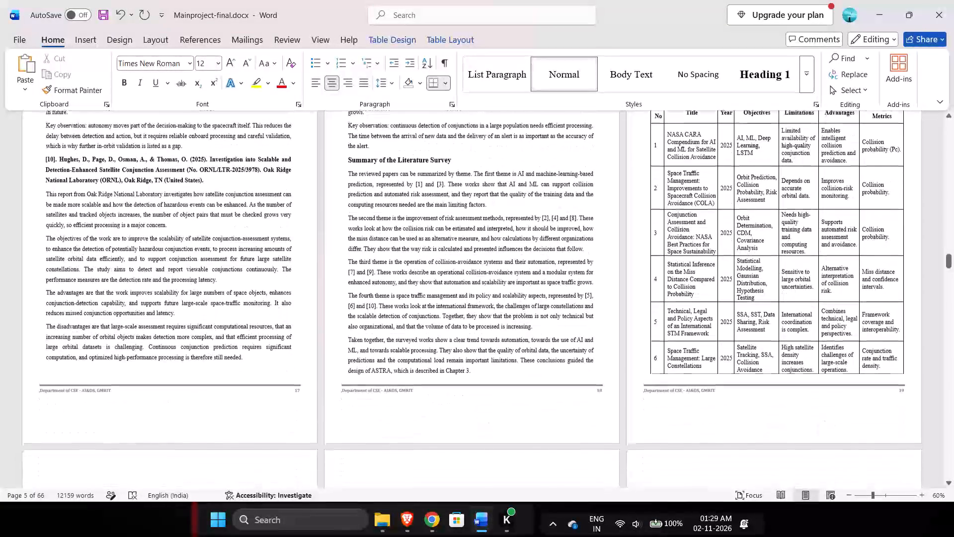
pyautogui.scroll(-4, 580, 309)
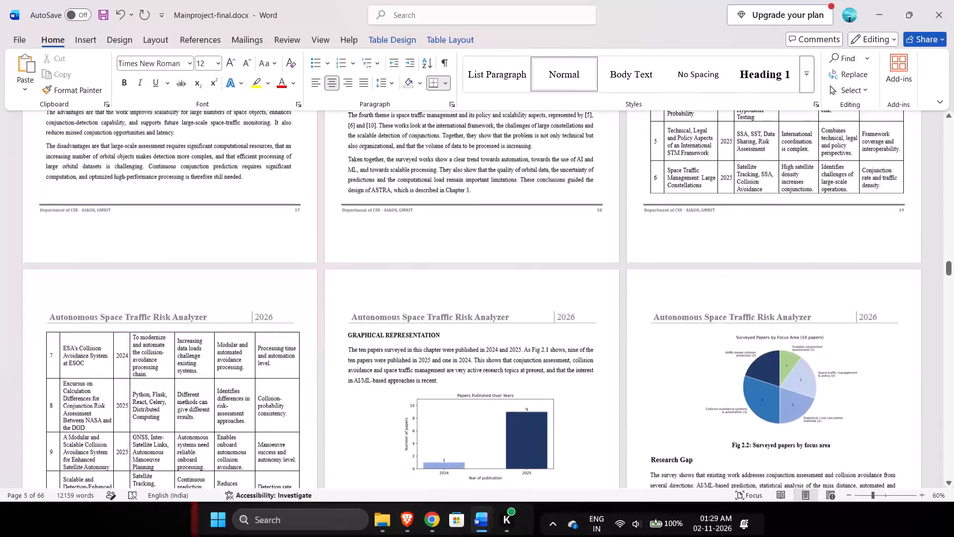
pyautogui.scroll(-1, 580, 309)
pyautogui.scroll(7, 580, 309)
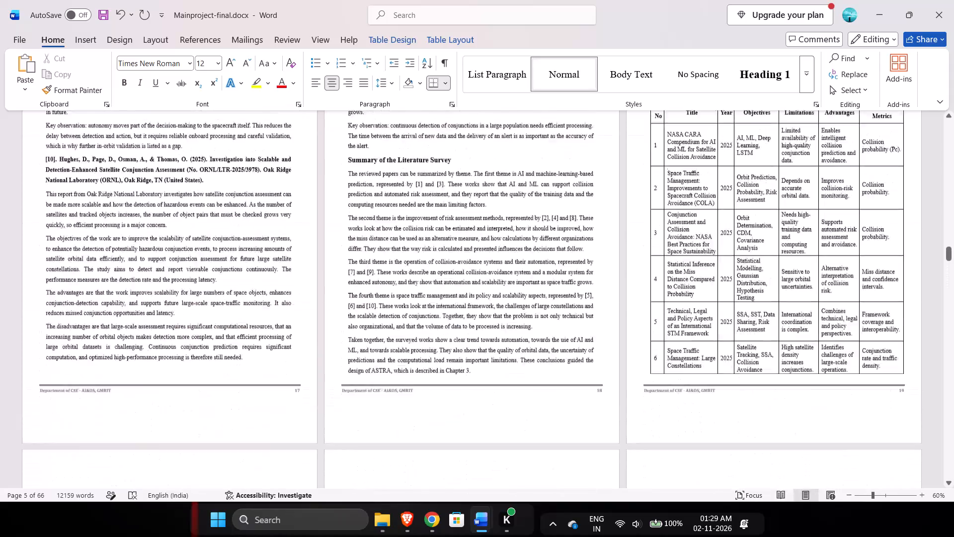
pyautogui.scroll(9, 580, 309)
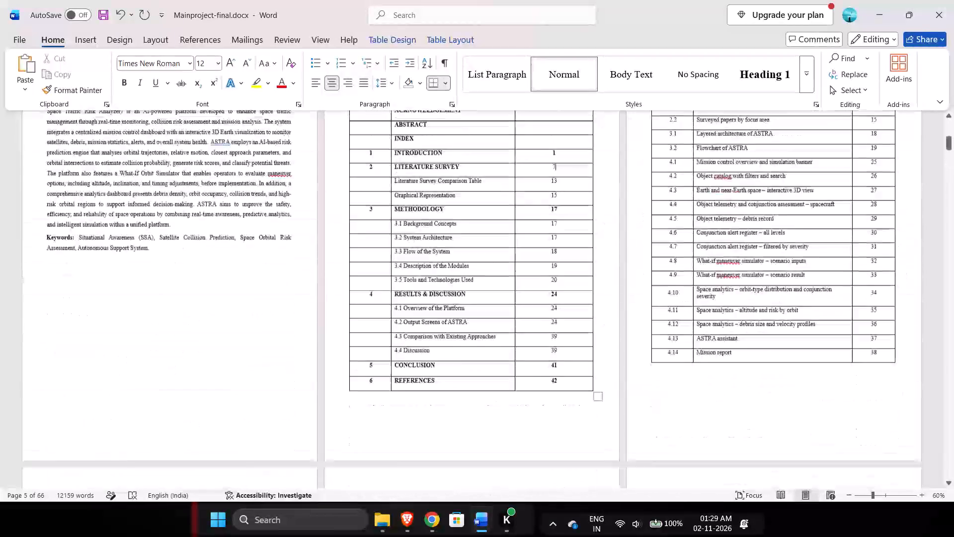
pyautogui.scroll(-1, 580, 309)
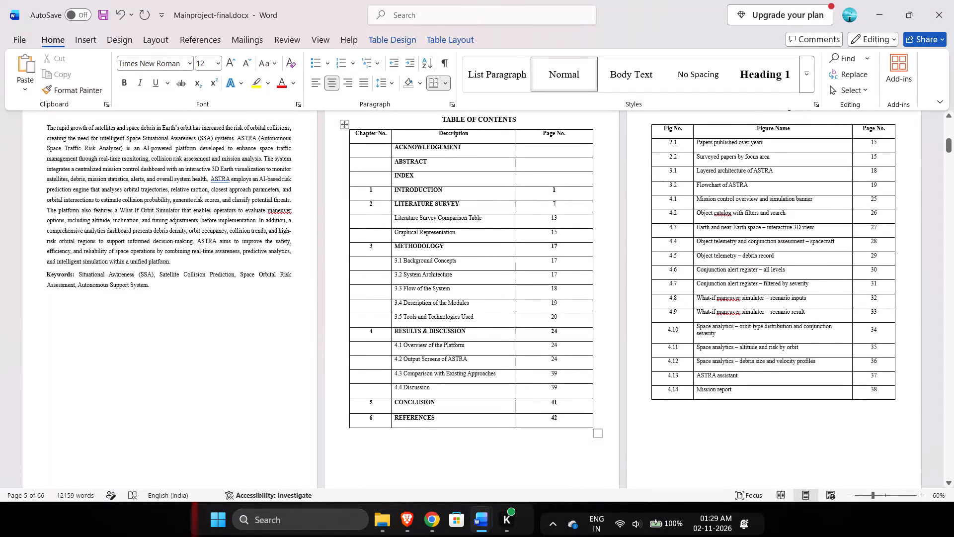
pyautogui.click(559, 219)
pyautogui.press('9')
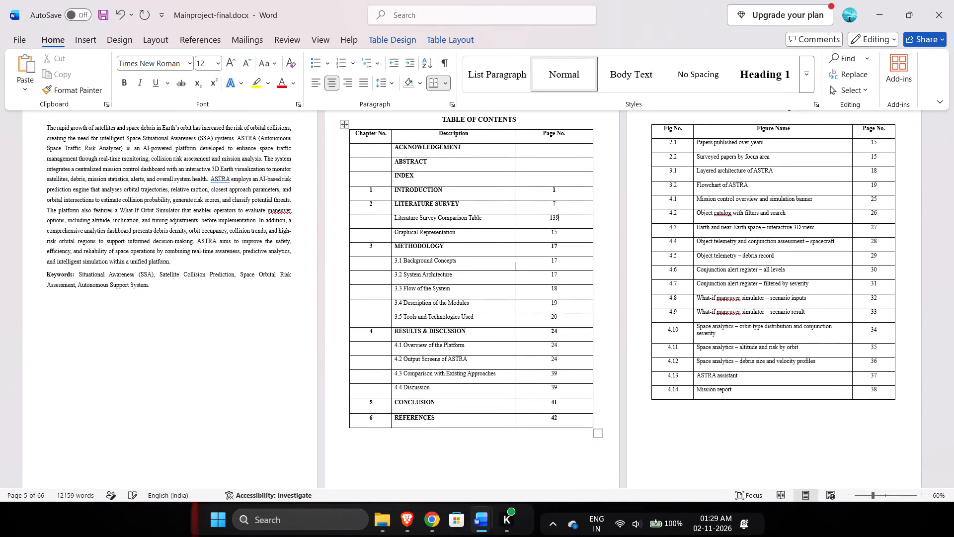
pyautogui.press('Down')
pyautogui.press('Up')
pyautogui.press('Left')
pyautogui.press('BackSpace')
# Set the Graphical Representation page number in the table of contents to 21.
pyautogui.press('Down')
pyautogui.press('Right')
pyautogui.press('BackSpace')
pyautogui.press('BackSpace')
pyautogui.write('21')
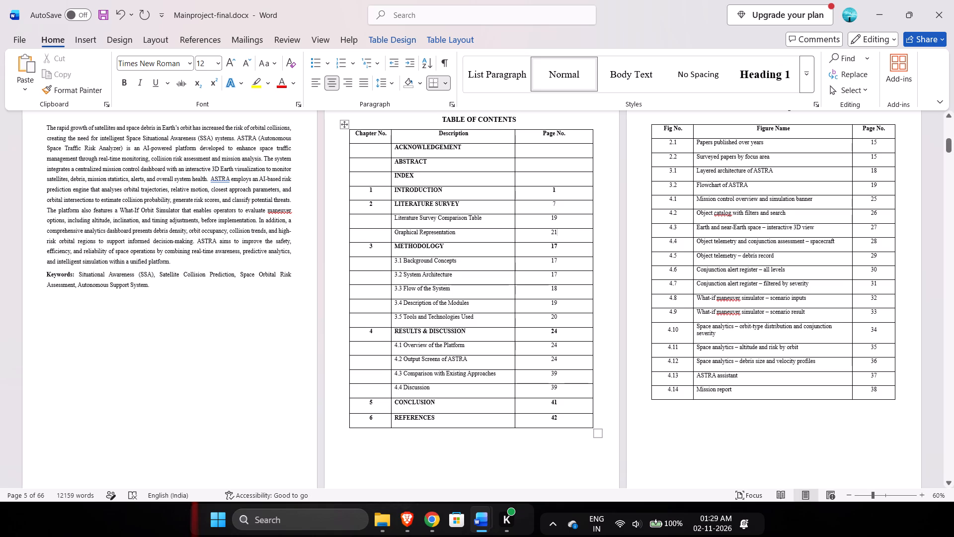
# Check on which pages Chapter 3 Methodology, its sections and the following chapters start, for the remaining table of contents entries.
pyautogui.scroll(-1, 714, 319)
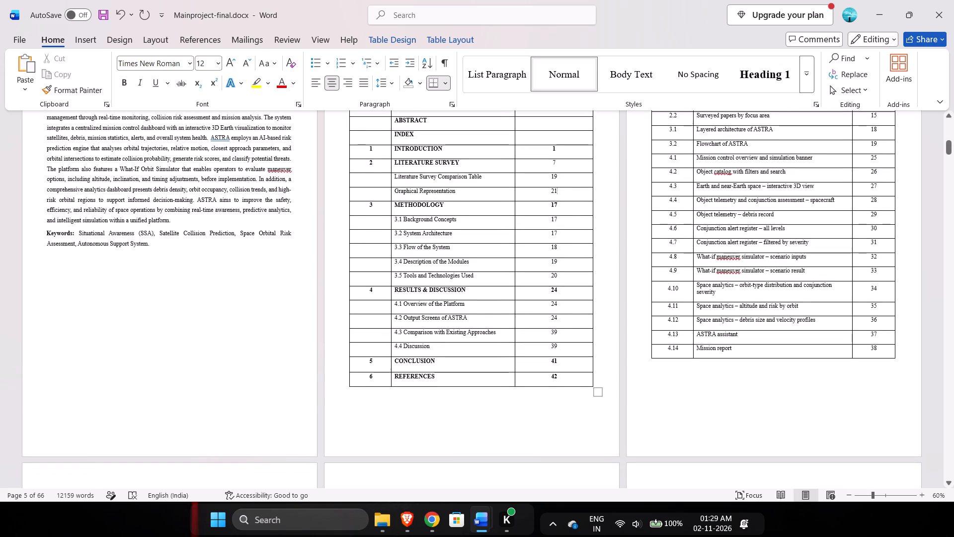
pyautogui.scroll(-11, 728, 380)
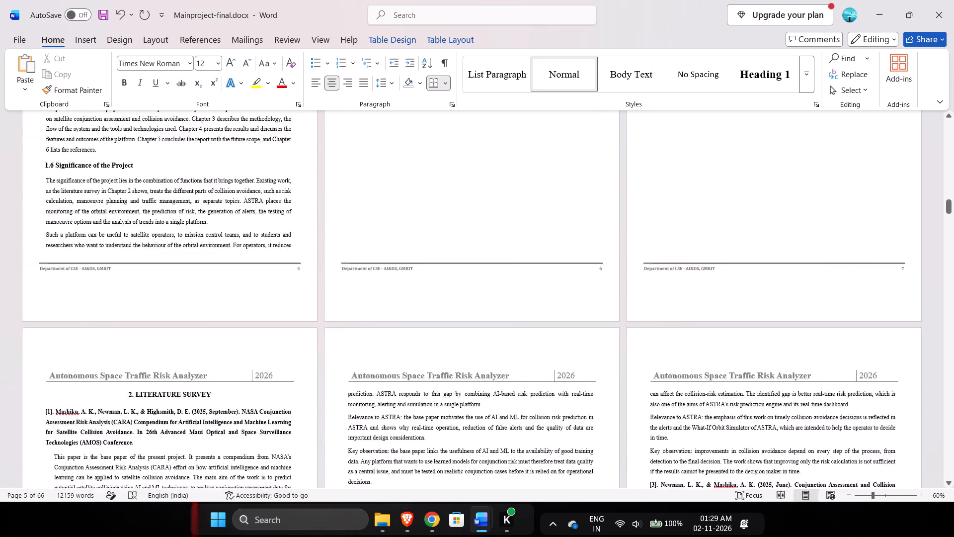
pyautogui.scroll(-6, 728, 380)
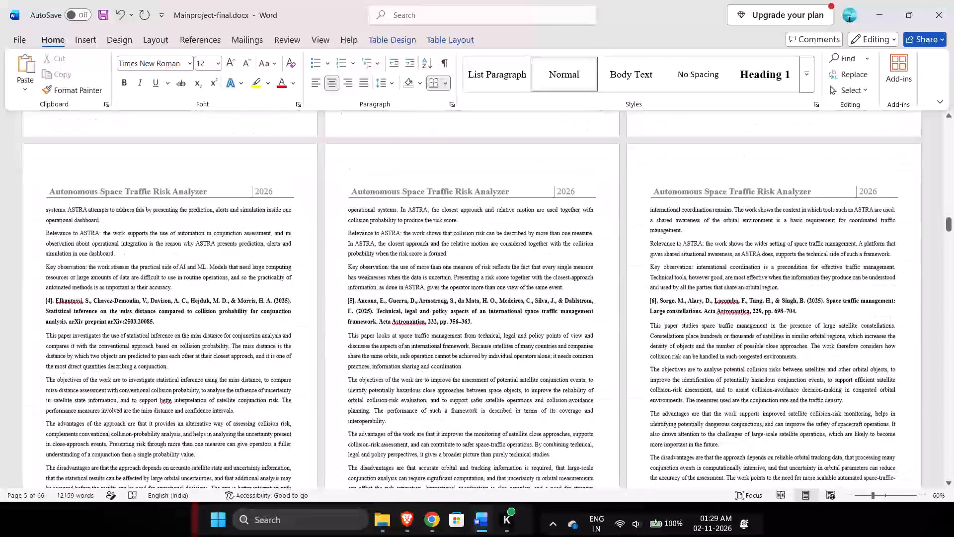
pyautogui.scroll(-6, 728, 380)
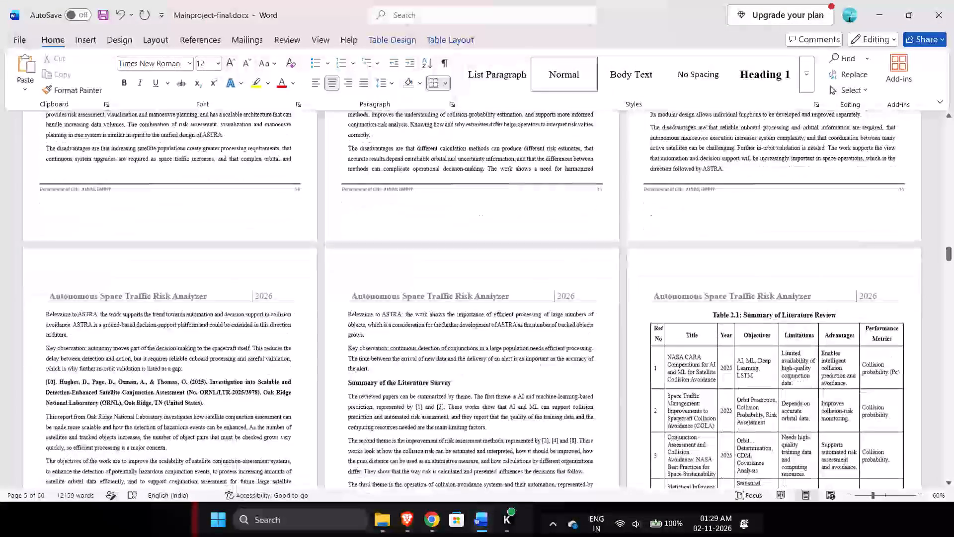
pyautogui.scroll(-5, 728, 380)
pyautogui.scroll(1, 728, 380)
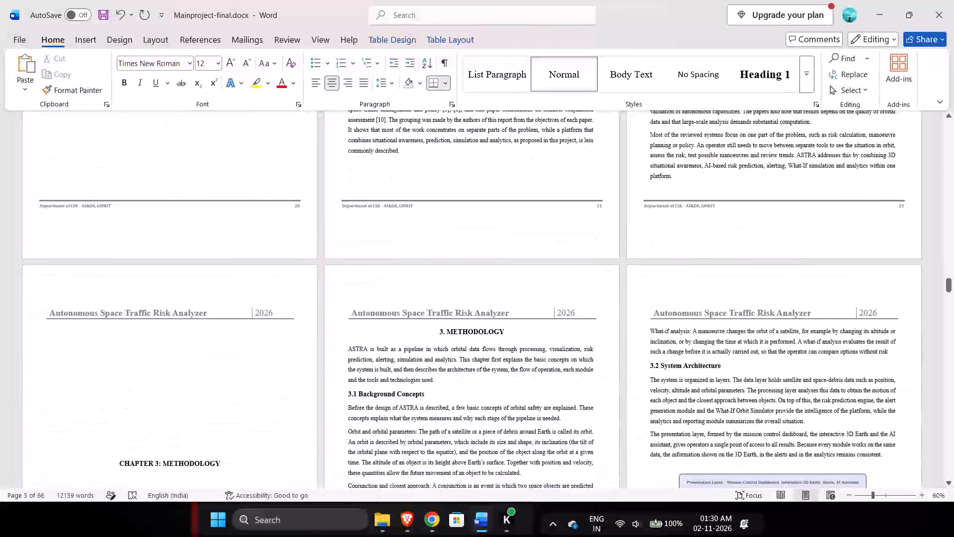
pyautogui.scroll(1, 728, 380)
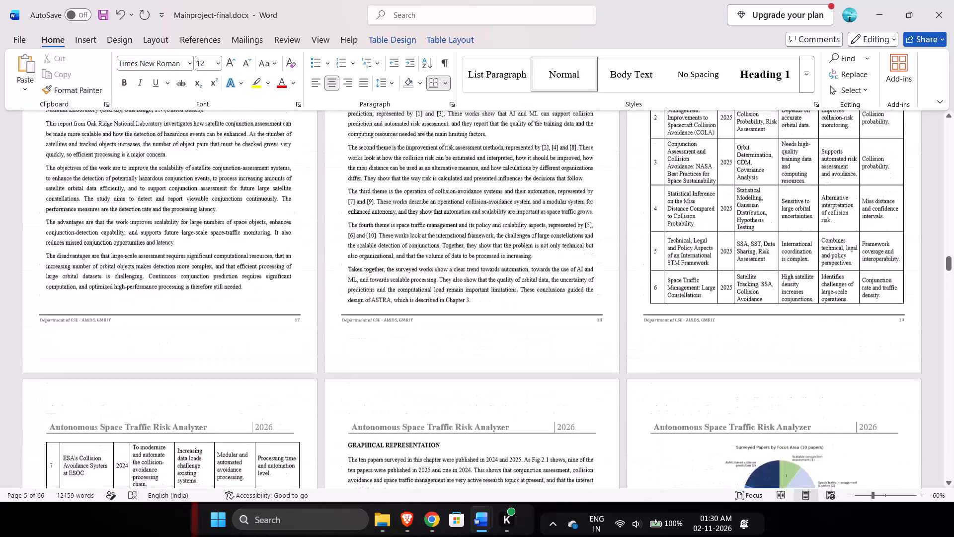
pyautogui.scroll(12, 728, 380)
pyautogui.scroll(-20, 728, 380)
pyautogui.scroll(-7, 728, 380)
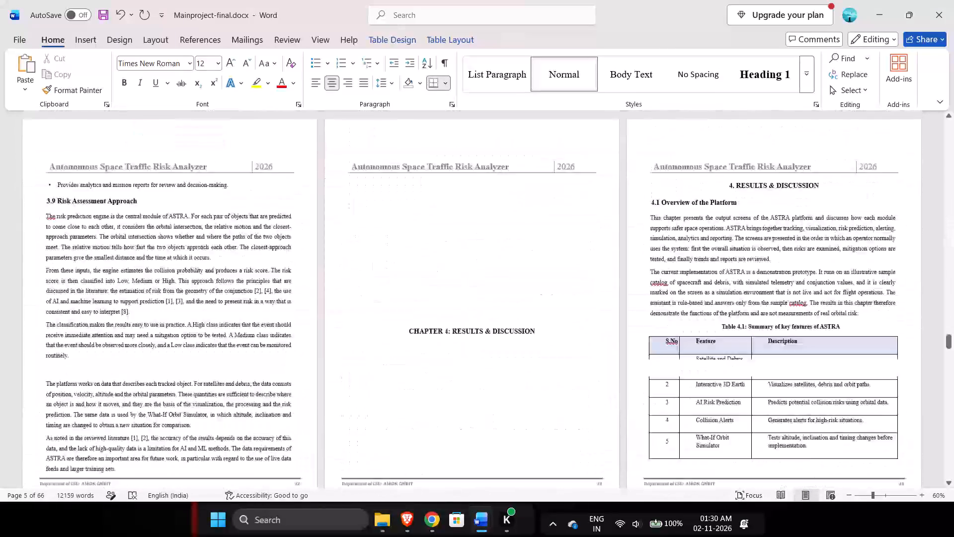
pyautogui.scroll(-18, 728, 380)
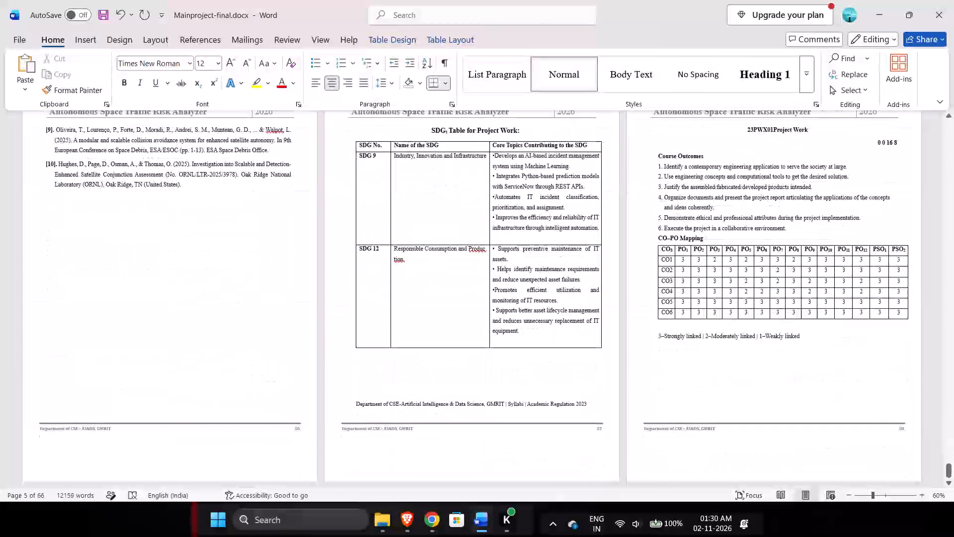
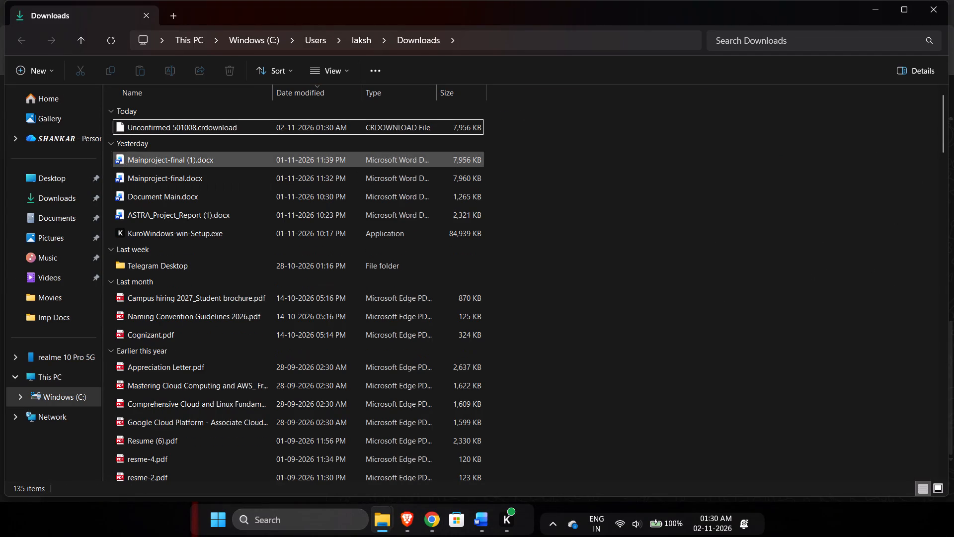
# Open Mainproject-final (1).docx from Downloads, review its front matter, List Of Figures and Chapter 1 opening for reference, and close it.
pyautogui.doubleClick(358, 162)
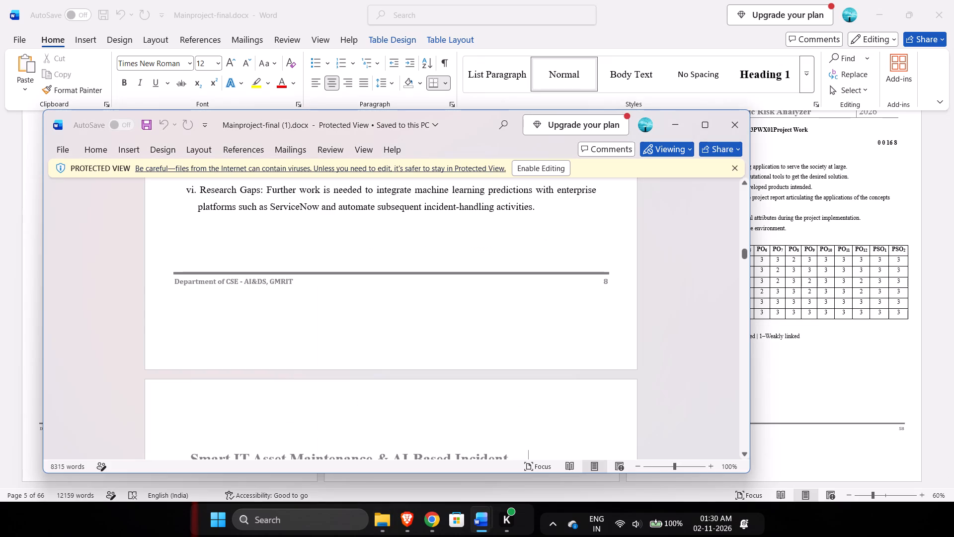
pyautogui.scroll(-20, 503, 370)
pyautogui.scroll(-17, 503, 370)
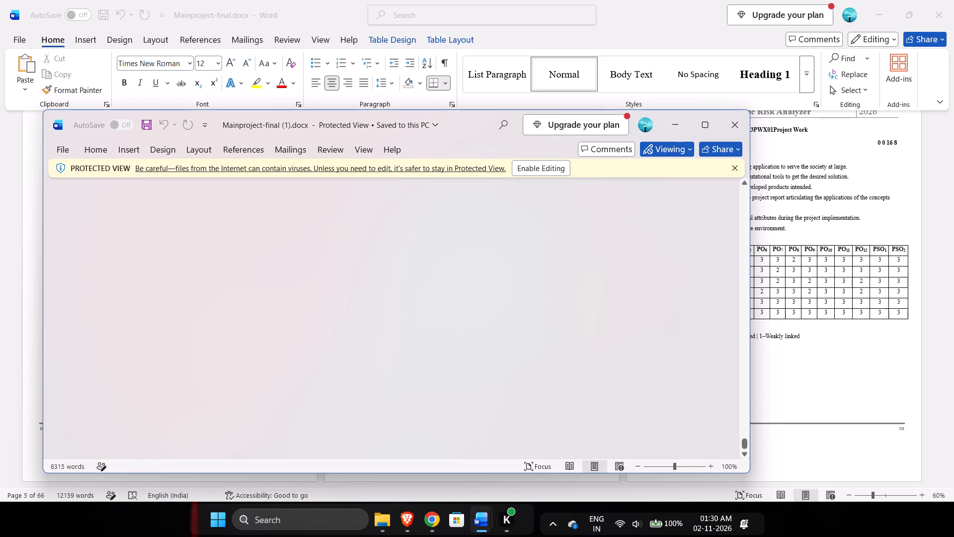
pyautogui.scroll(-17, 503, 370)
pyautogui.scroll(20, 503, 370)
pyautogui.scroll(15, 503, 370)
pyautogui.scroll(-3, 503, 370)
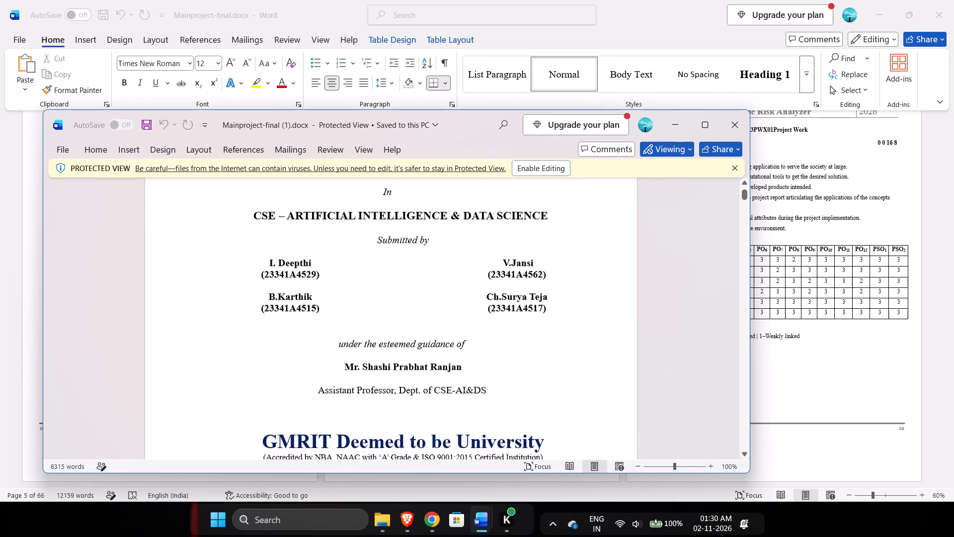
pyautogui.scroll(-6, 503, 370)
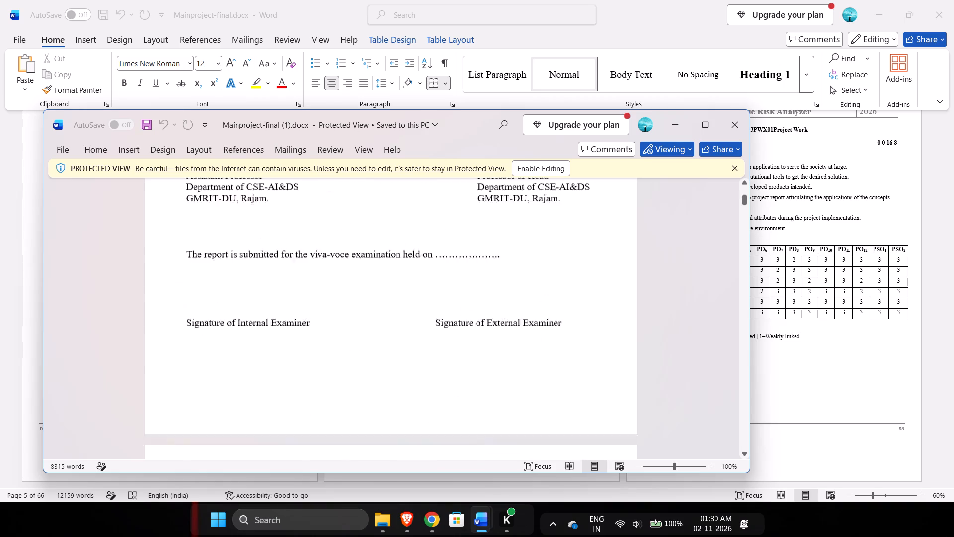
pyautogui.scroll(-6, 503, 370)
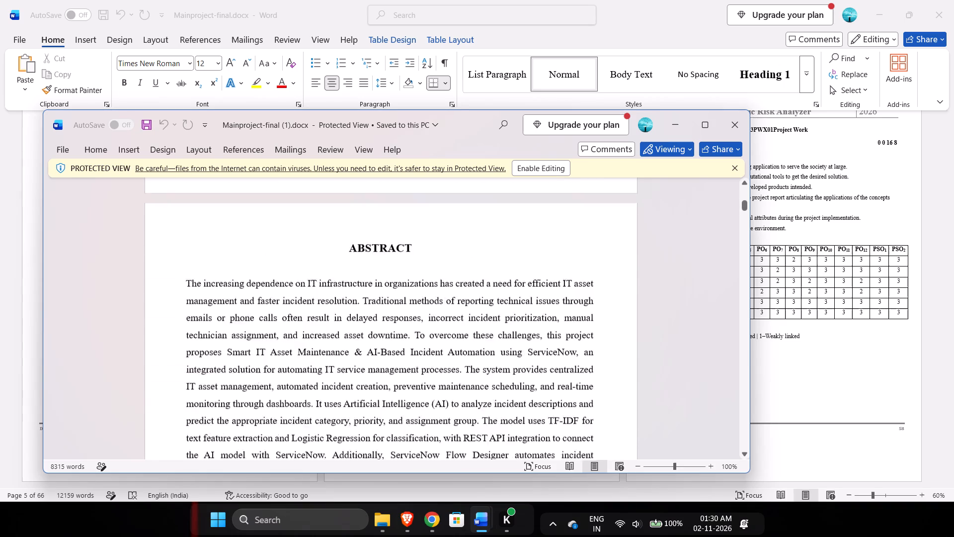
pyautogui.scroll(-6, 503, 370)
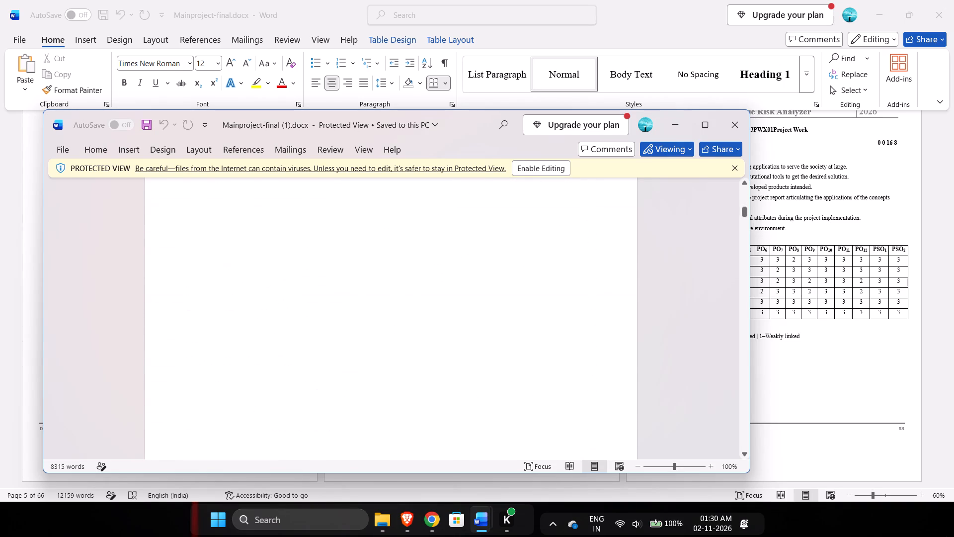
pyautogui.scroll(-6, 503, 370)
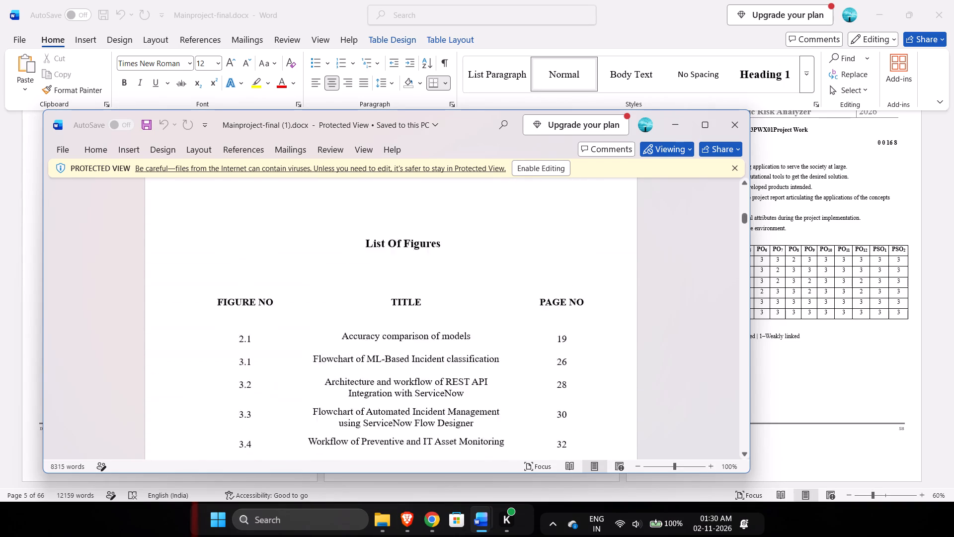
pyautogui.scroll(-6, 503, 370)
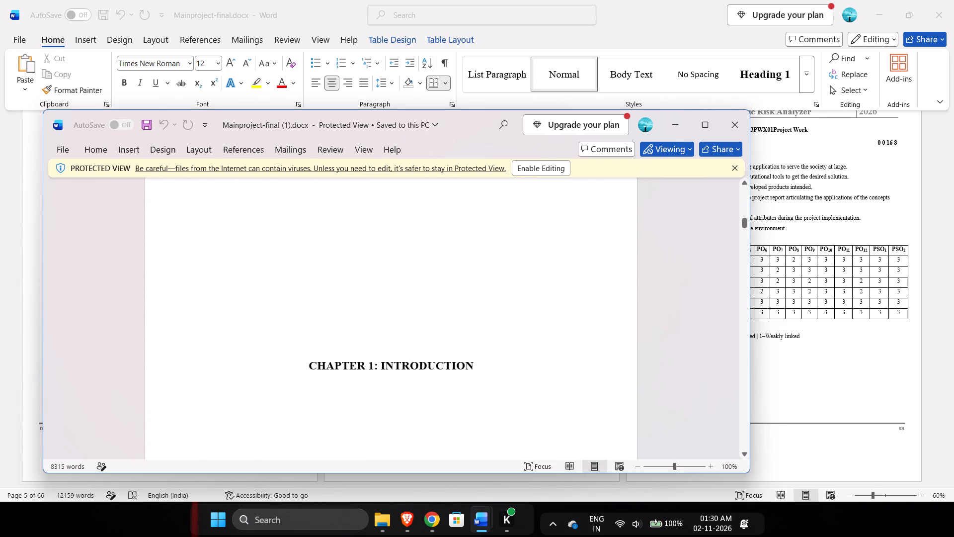
pyautogui.scroll(-3, 503, 370)
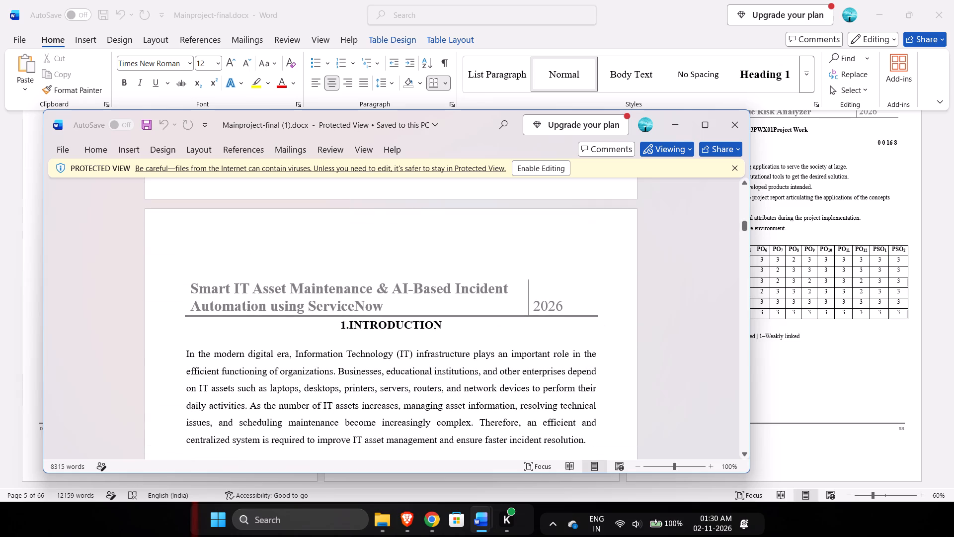
pyautogui.click(726, 129)
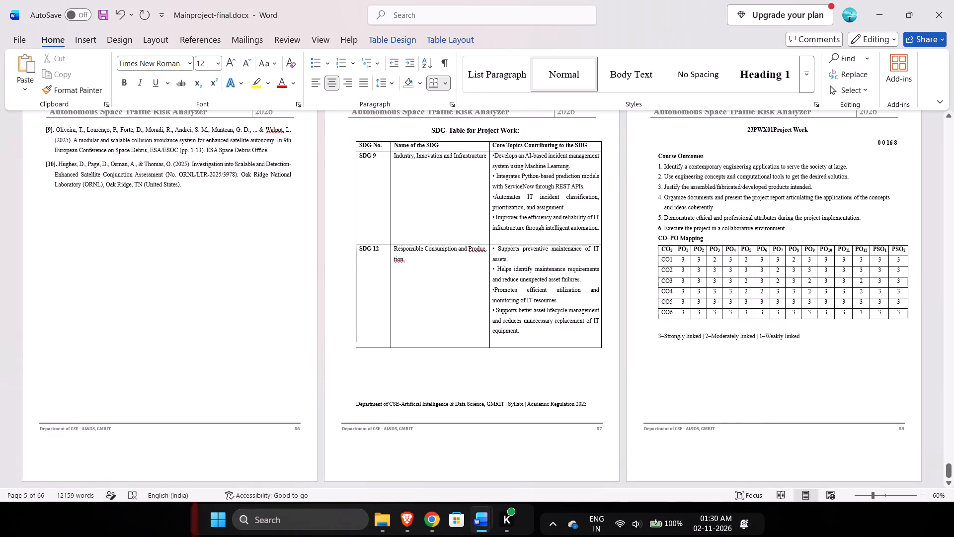
# Review the report's table of contents and check on which pages Chapter 3 Methodology and its sections 3.1 to 3.4 start.
pyautogui.scroll(1, 600, 493)
pyautogui.scroll(10, 460, 411)
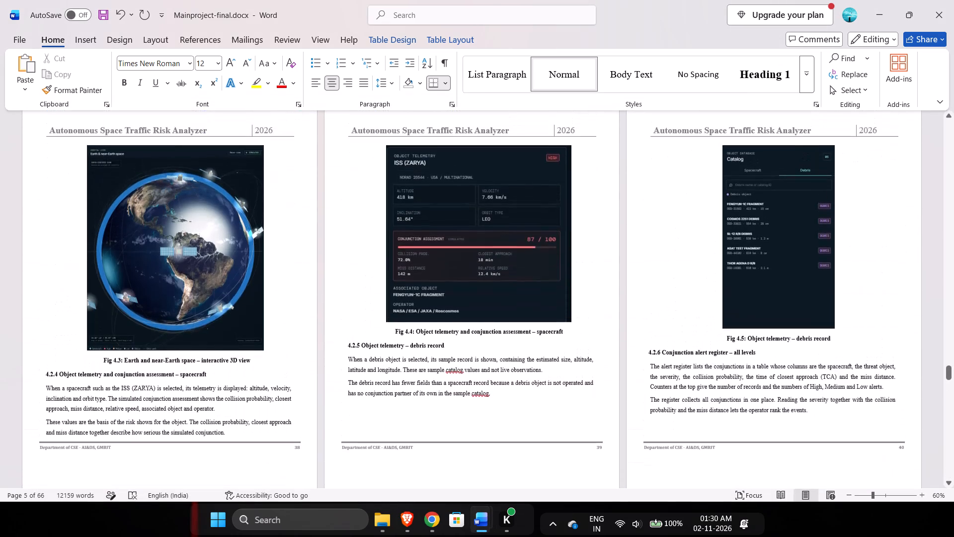
pyautogui.scroll(20, 460, 411)
pyautogui.scroll(9, 460, 411)
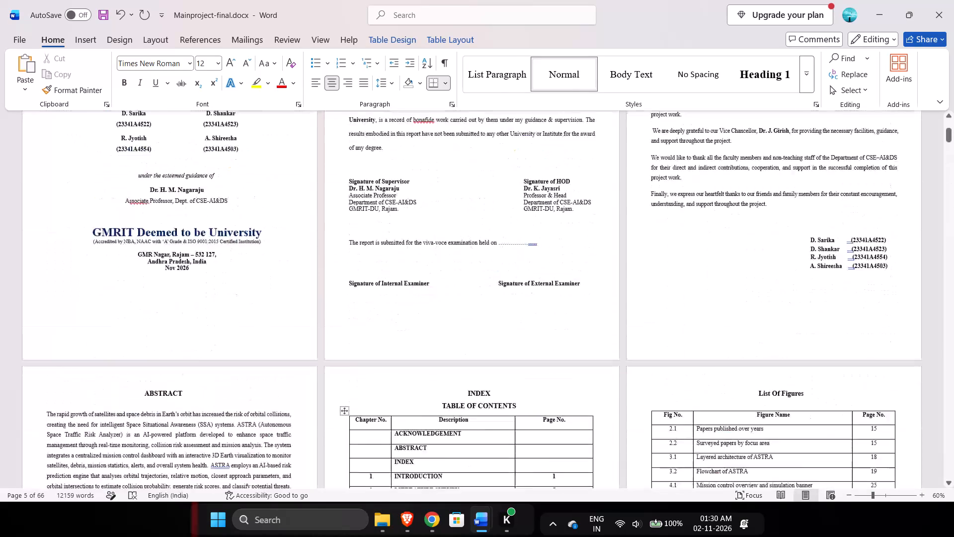
pyautogui.scroll(19, 460, 411)
pyautogui.scroll(-1, 460, 411)
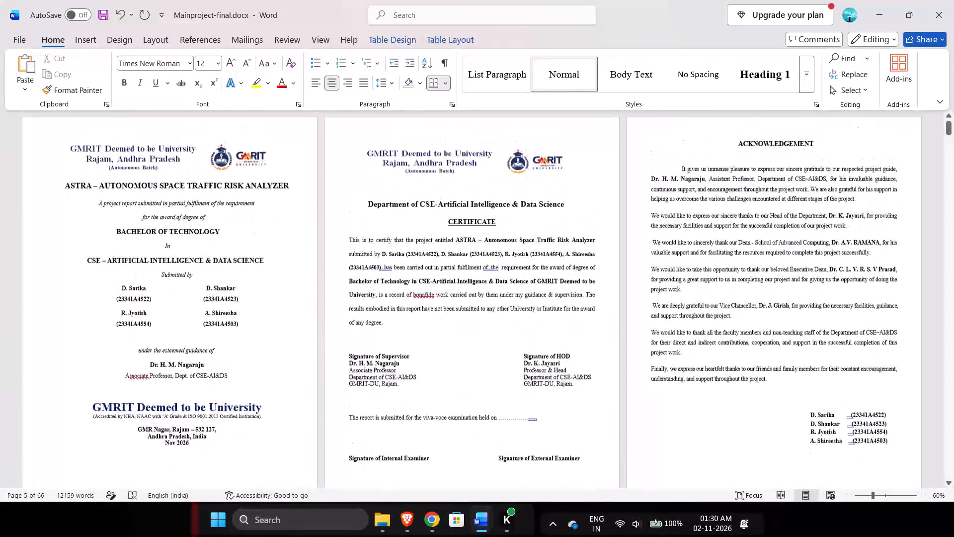
pyautogui.scroll(-2, 460, 411)
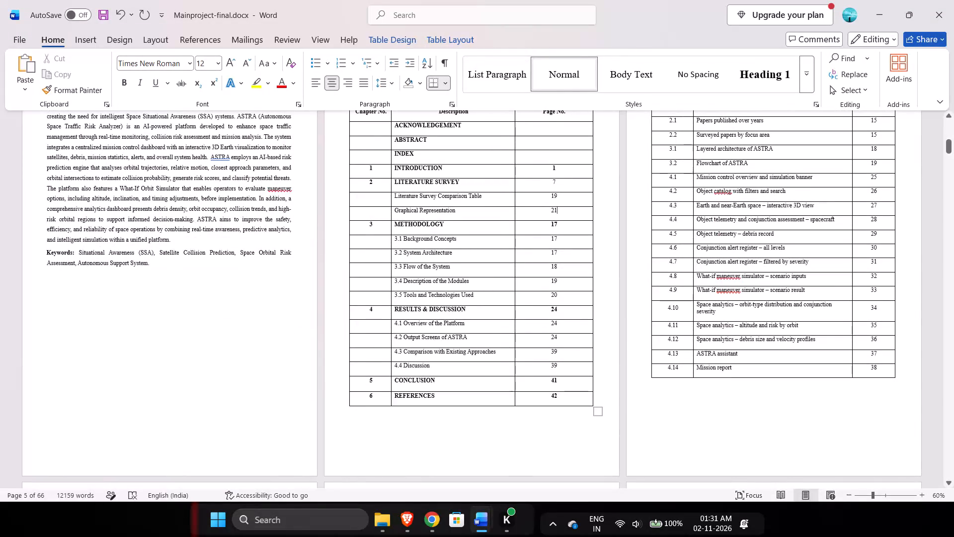
pyautogui.scroll(-5, 460, 411)
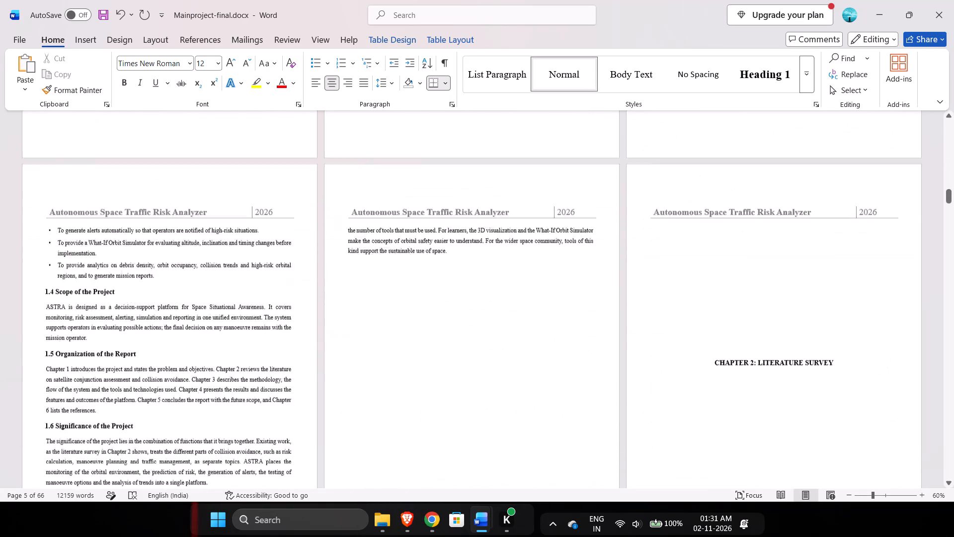
pyautogui.scroll(-10, 460, 411)
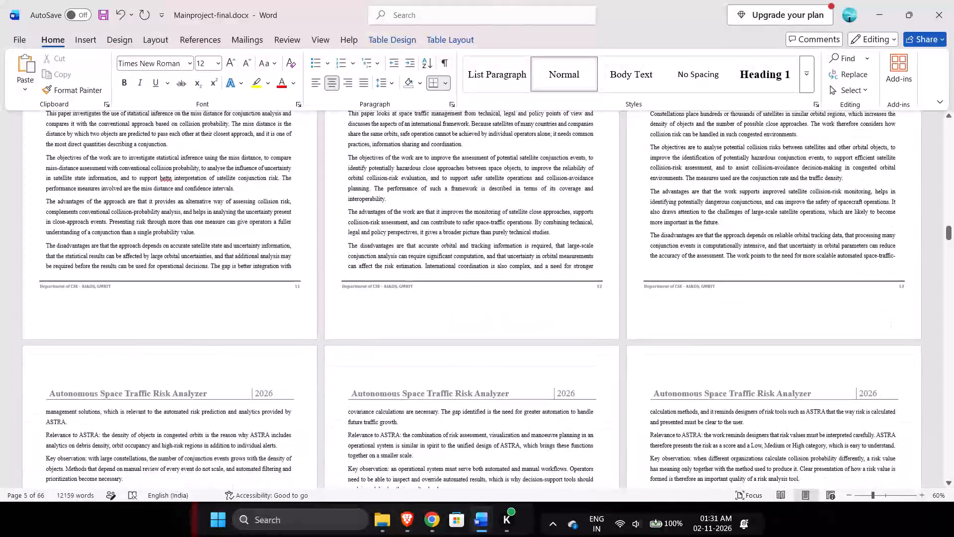
pyautogui.scroll(-7, 460, 411)
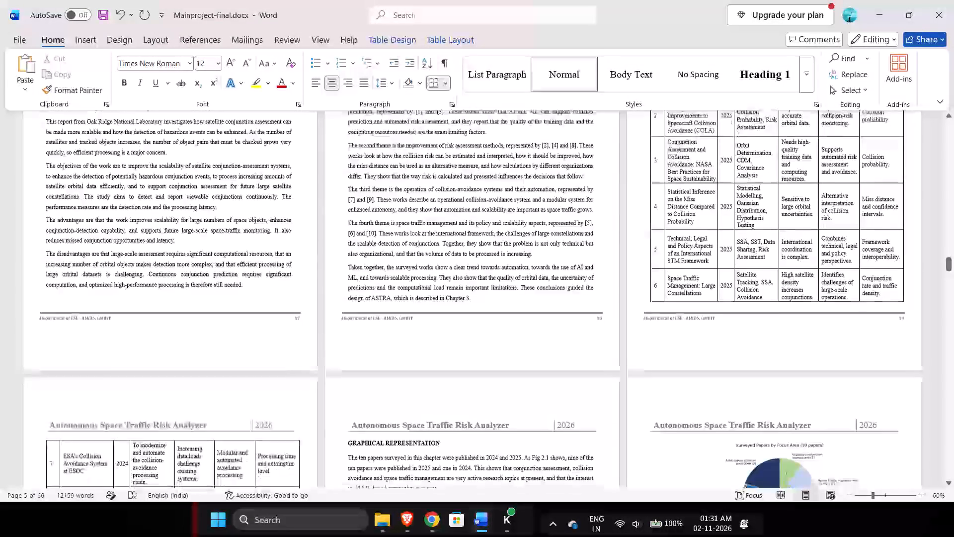
pyautogui.scroll(-5, 460, 411)
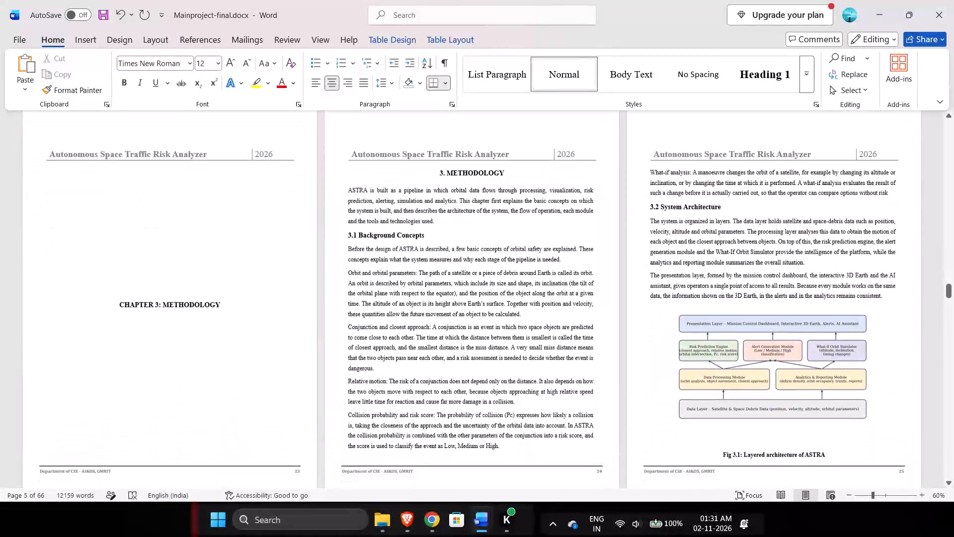
pyautogui.scroll(-3, 460, 411)
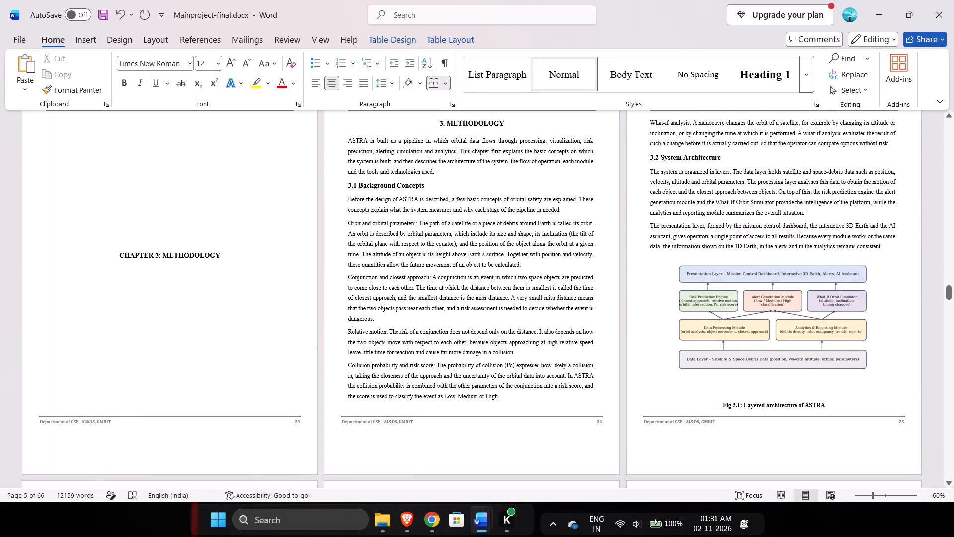
pyautogui.scroll(-2, 871, 398)
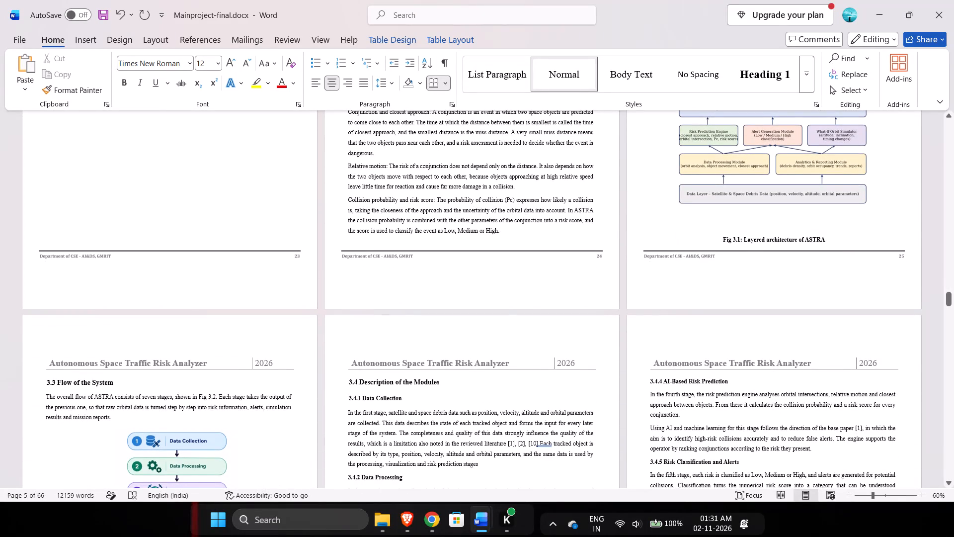
pyautogui.scroll(-3, 871, 398)
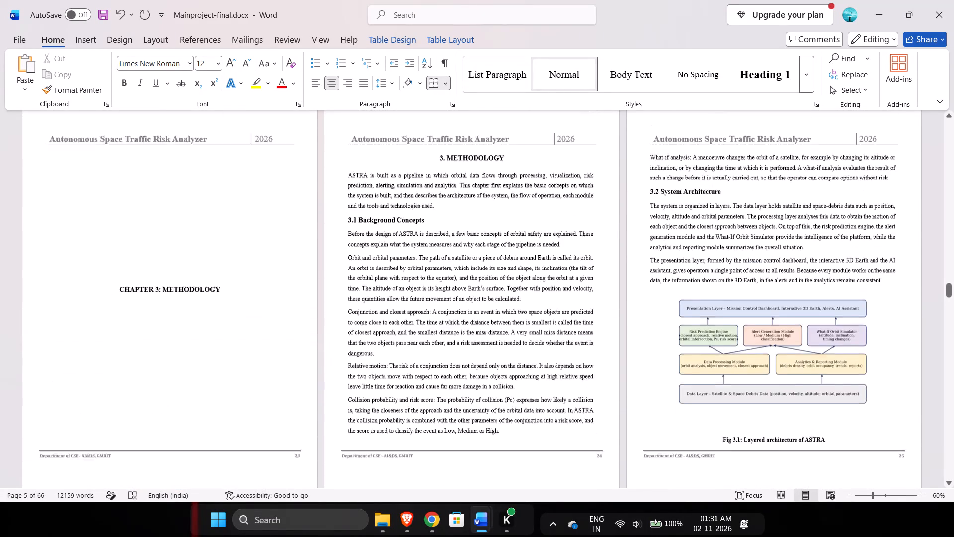
pyautogui.scroll(-1, 871, 398)
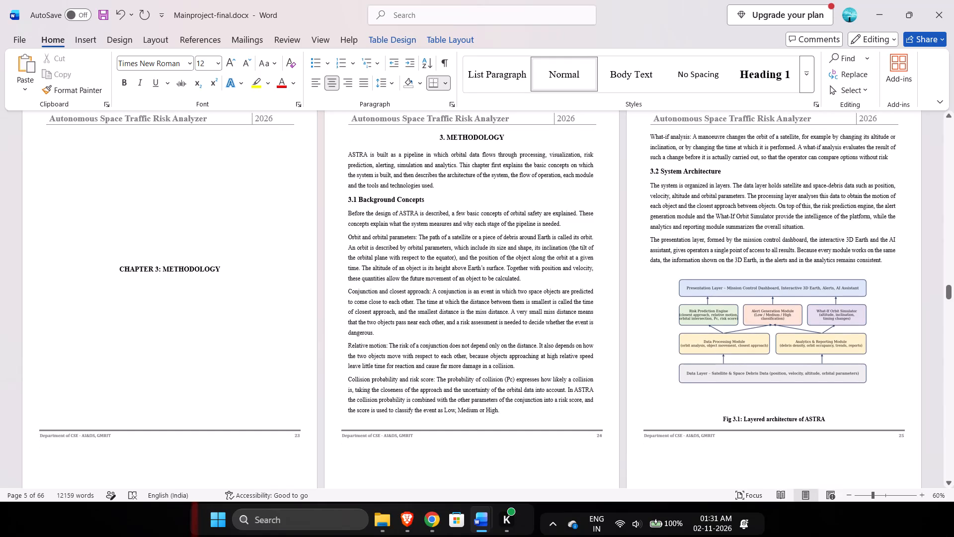
pyautogui.scroll(-1, 696, 314)
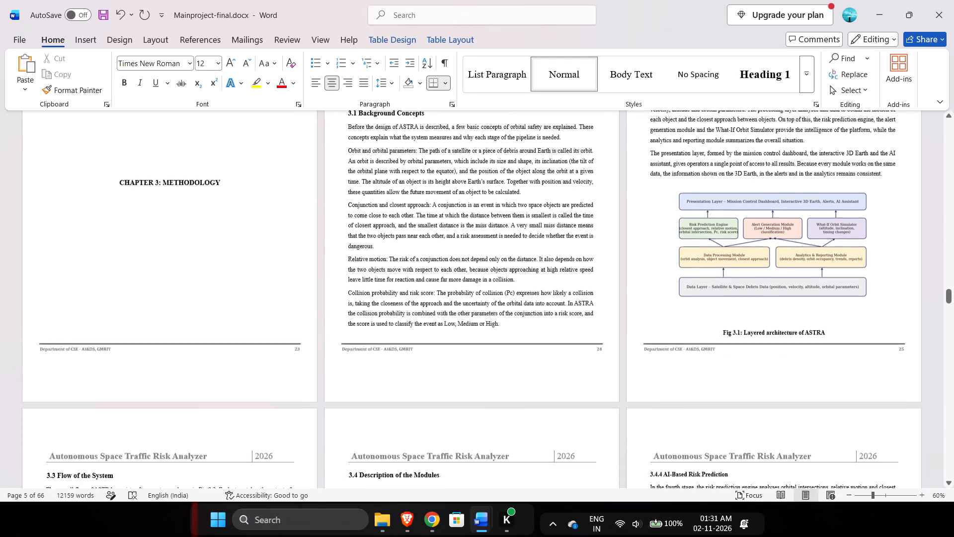
pyautogui.scroll(-4, 696, 314)
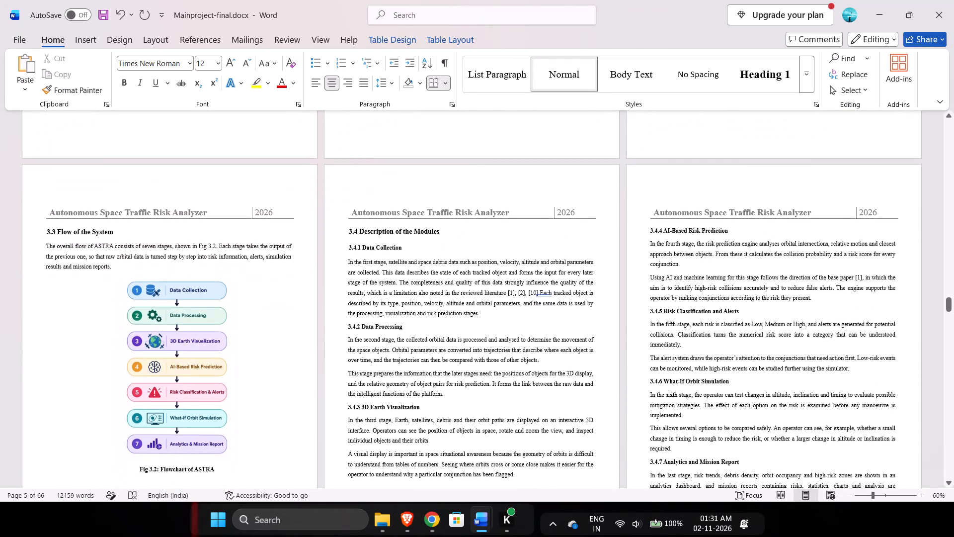
pyautogui.scroll(-2, 696, 314)
# Set the page numbers of Methodology and 3.1 Background Concepts in the table of contents to 24.
pyautogui.scroll(2, 696, 314)
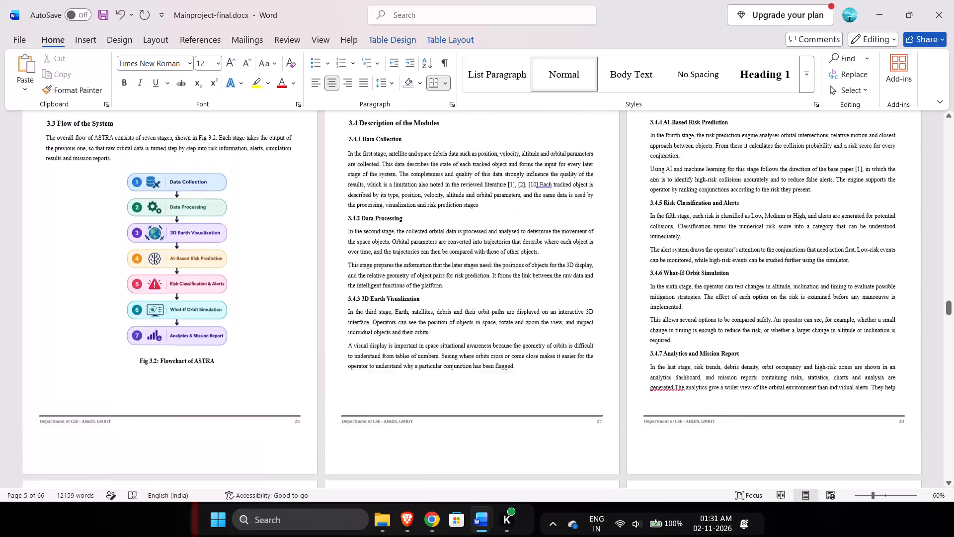
pyautogui.scroll(16, 696, 314)
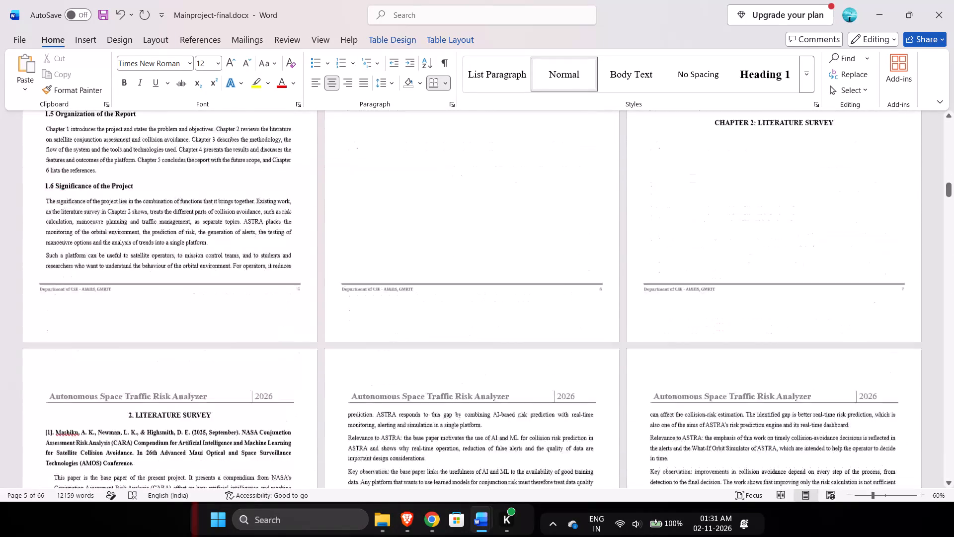
pyautogui.scroll(12, 626, 288)
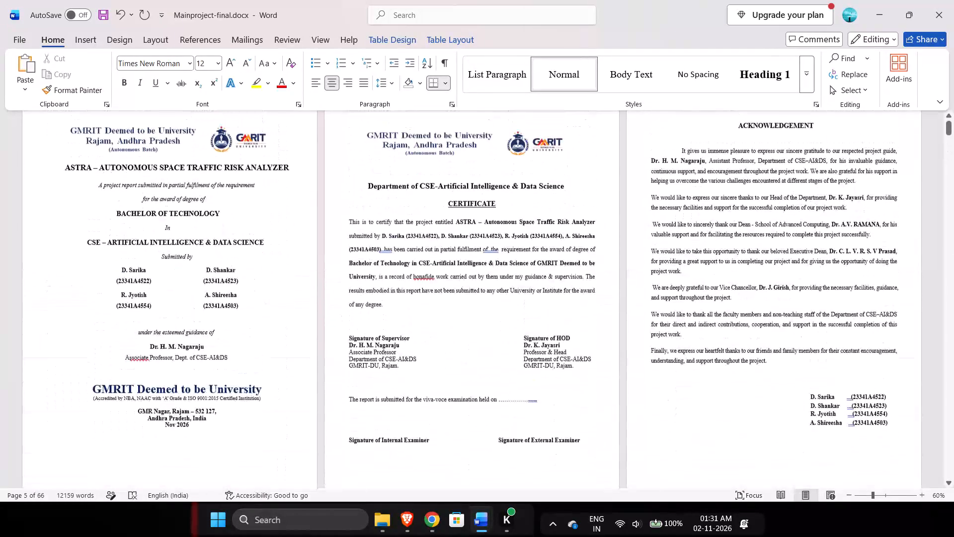
pyautogui.scroll(-3, 615, 216)
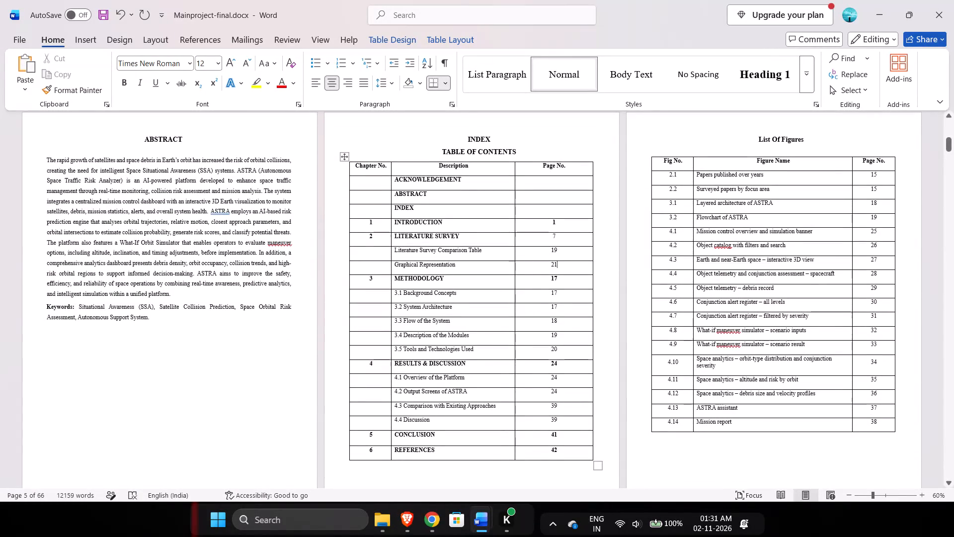
pyautogui.click(559, 280)
pyautogui.press('BackSpace')
pyautogui.press('BackSpace')
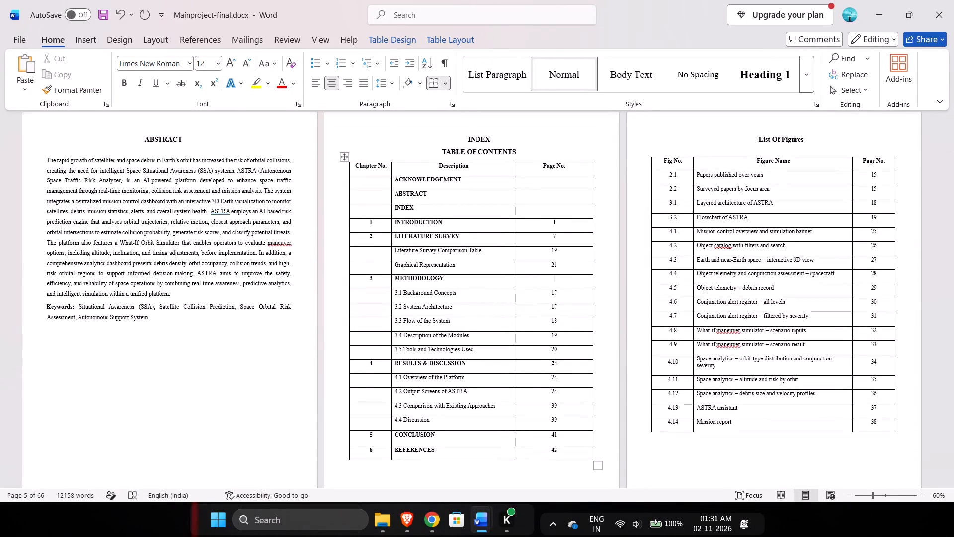
pyautogui.write('24')
pyautogui.press('Down')
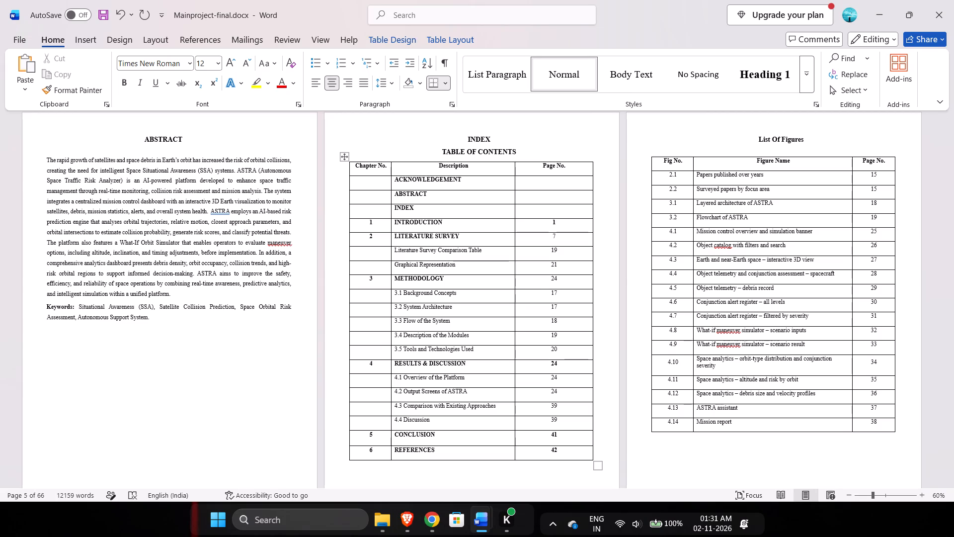
pyautogui.press('BackSpace')
pyautogui.press('BackSpace')
pyautogui.write('24')
# In the table of contents, set the page number of 3.2 System Architecture to 25 and of 3.3 Flow of the System to 26.
pyautogui.press('Down')
pyautogui.press('BackSpace')
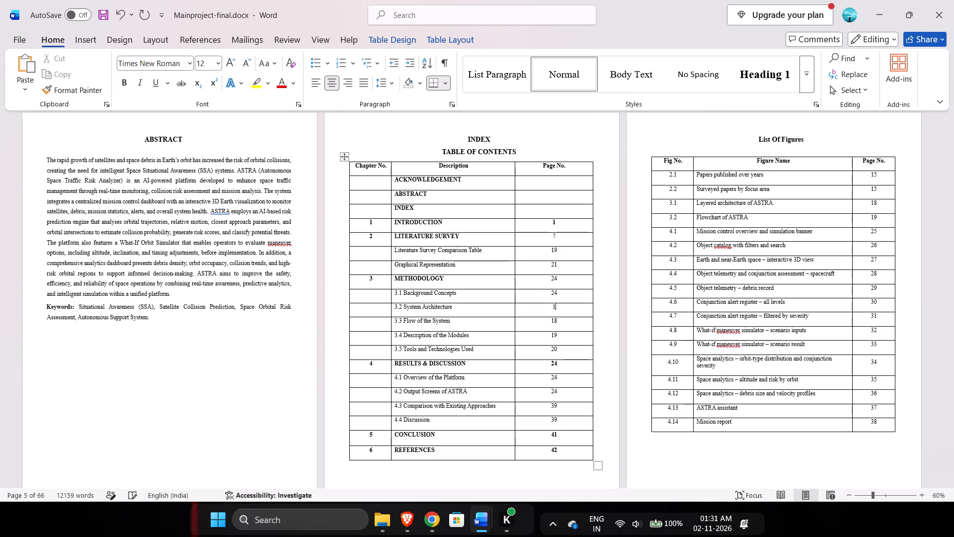
pyautogui.press('BackSpace')
pyautogui.write('25')
pyautogui.press('Down')
pyautogui.press('BackSpace')
pyautogui.press('BackSpace')
pyautogui.write('26')
# Check on which pages sections 3.4 Description of the Modules, 3.5 Tools and Technologies Used and Chapter 4 Results & Discussion start.
pyautogui.scroll(-16, 588, 350)
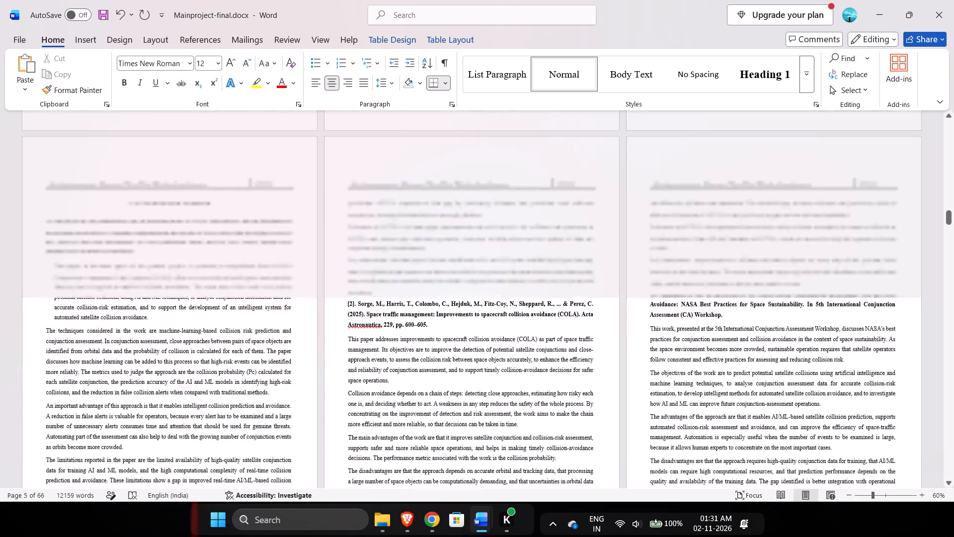
pyautogui.scroll(-3, 588, 350)
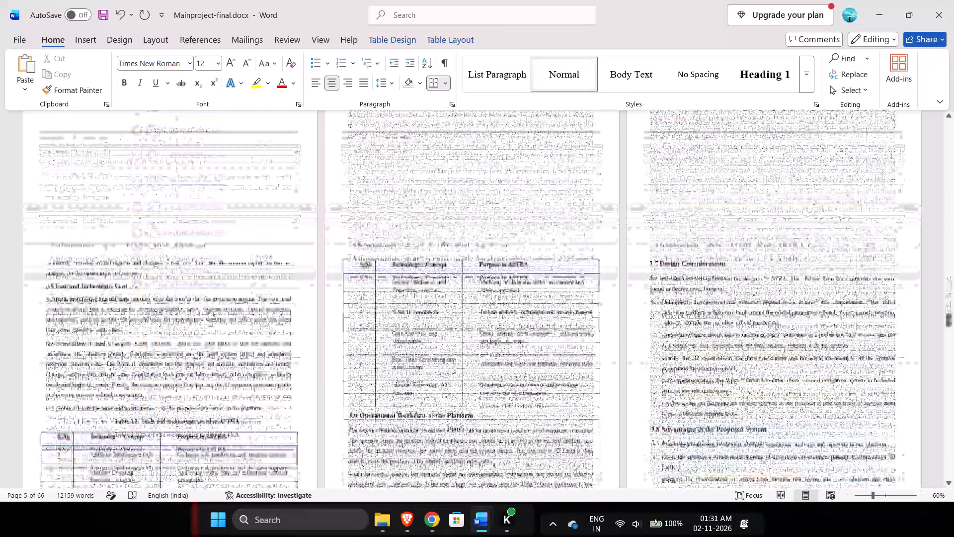
pyautogui.scroll(-2, 588, 350)
pyautogui.scroll(2, 588, 350)
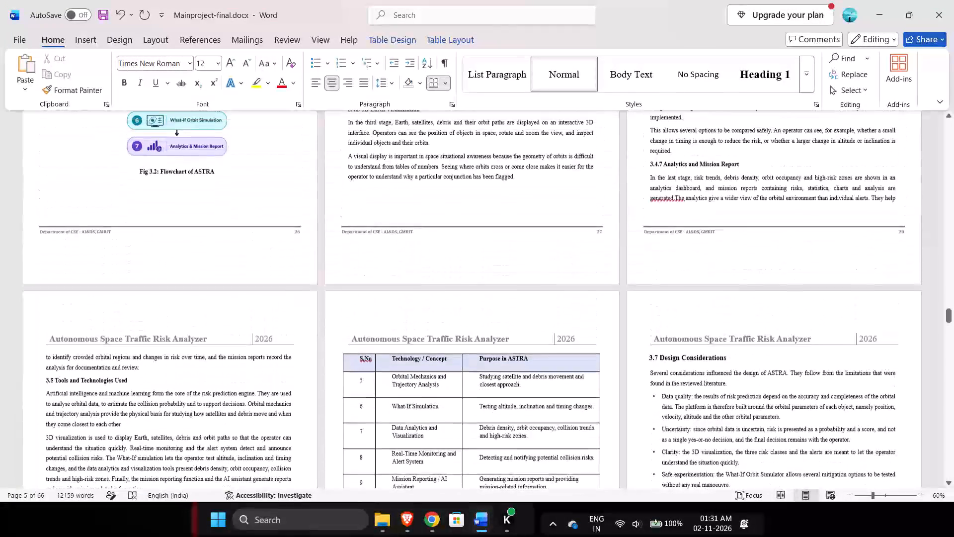
pyautogui.scroll(3, 588, 350)
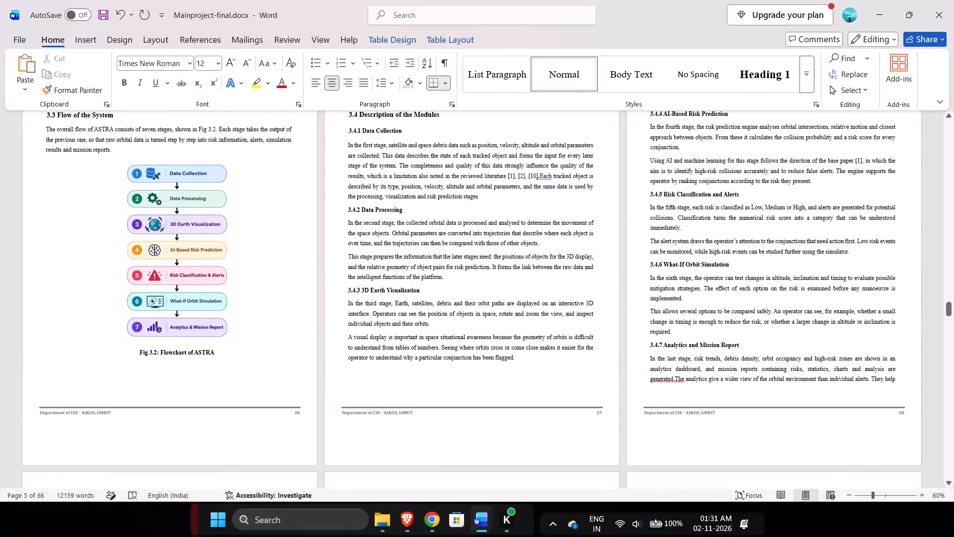
pyautogui.scroll(1, 588, 350)
pyautogui.scroll(-1, 588, 350)
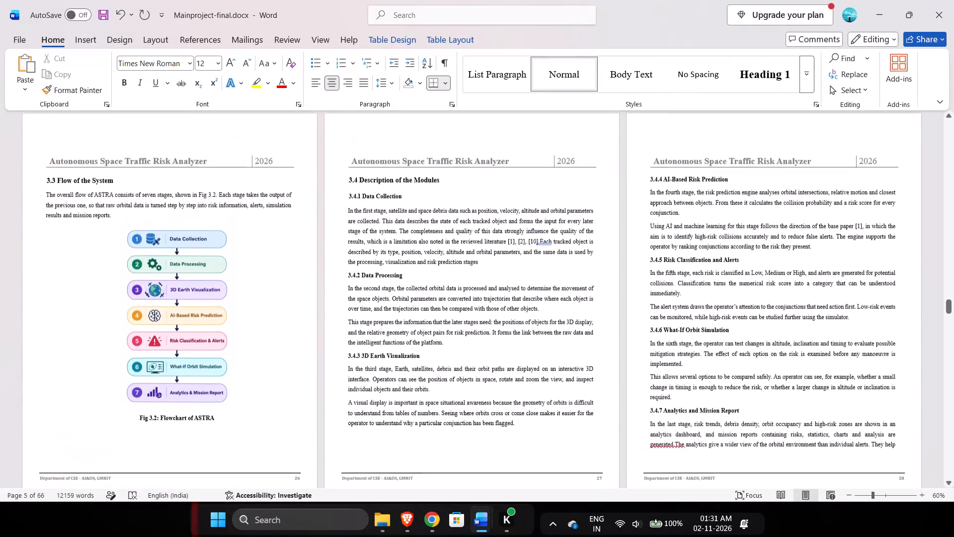
pyautogui.scroll(-1, 588, 350)
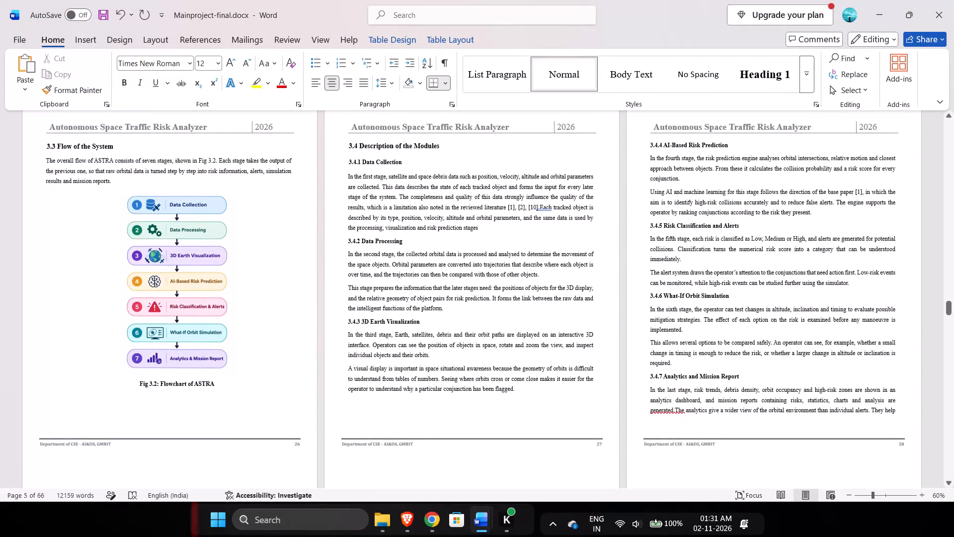
pyautogui.scroll(-2, 588, 350)
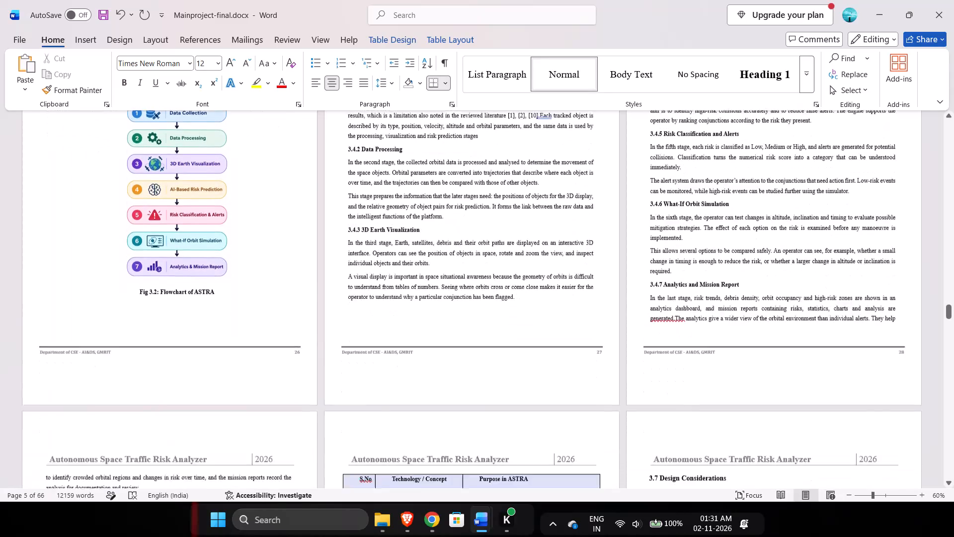
pyautogui.scroll(-3, 588, 350)
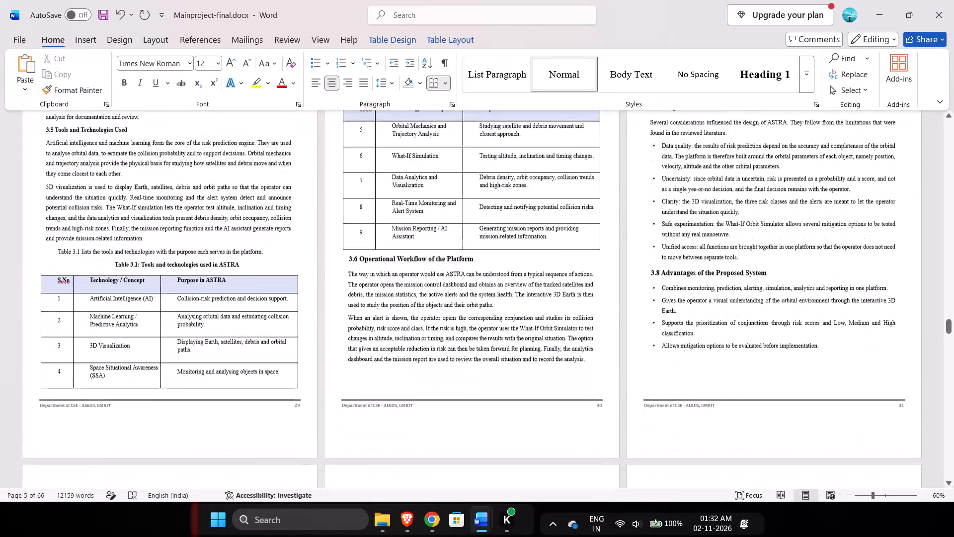
pyautogui.scroll(1, 588, 350)
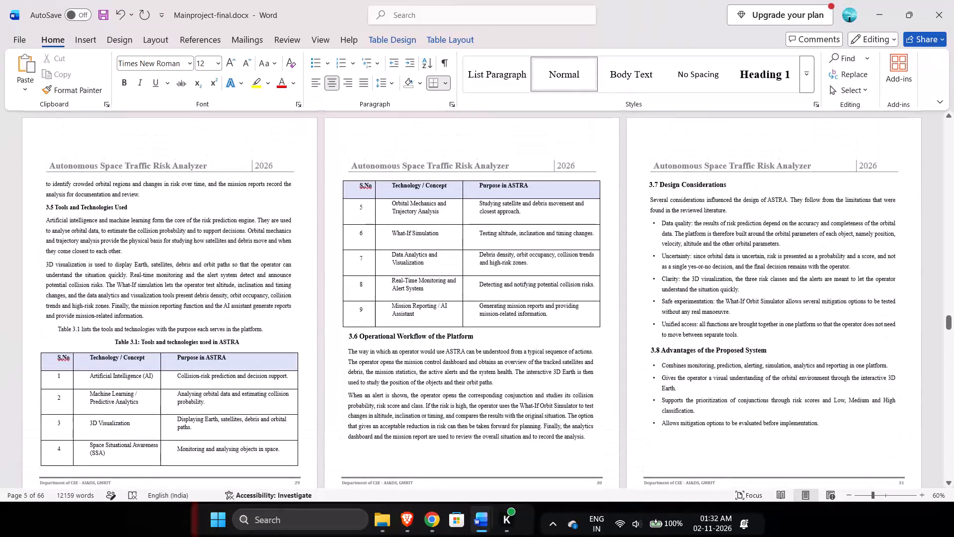
pyautogui.scroll(1, 588, 350)
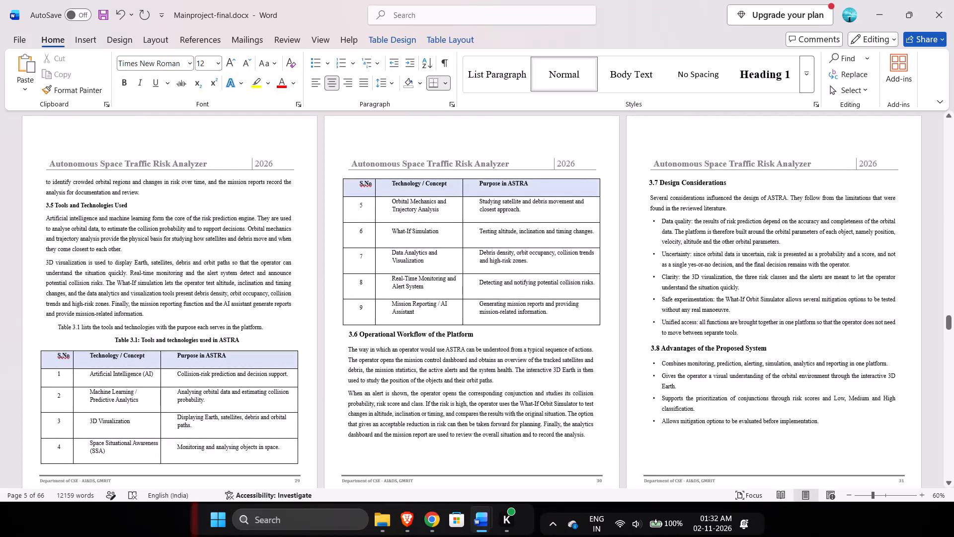
pyautogui.scroll(-2, 588, 350)
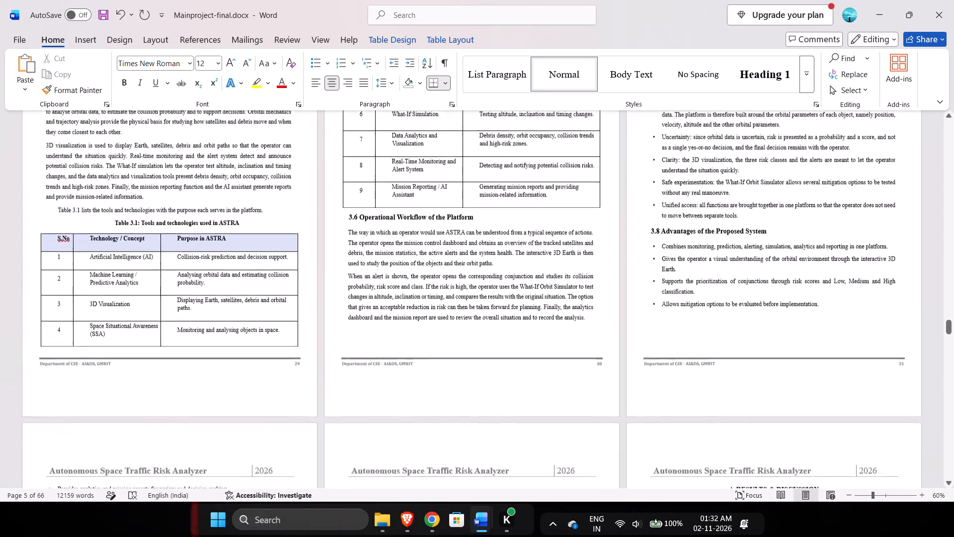
pyautogui.scroll(-2, 588, 350)
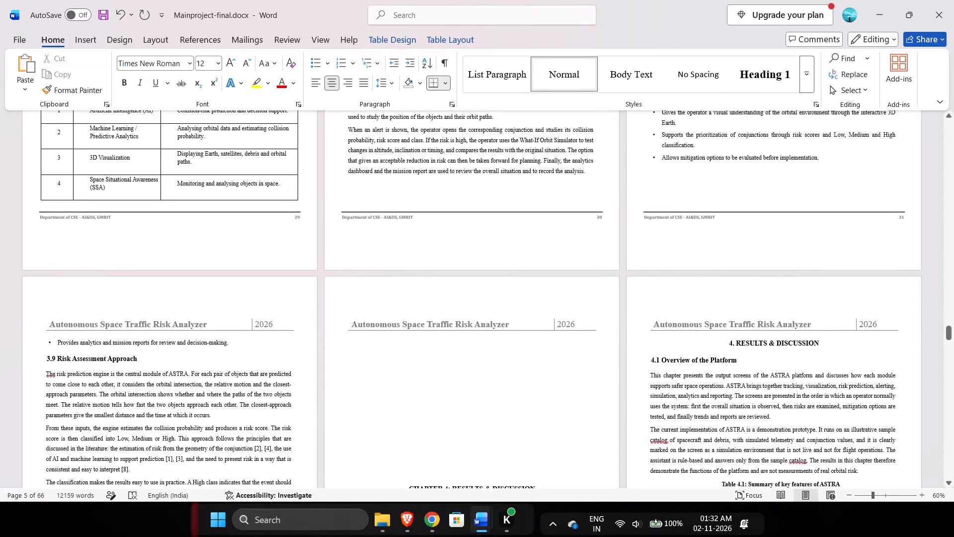
pyautogui.scroll(1, 588, 350)
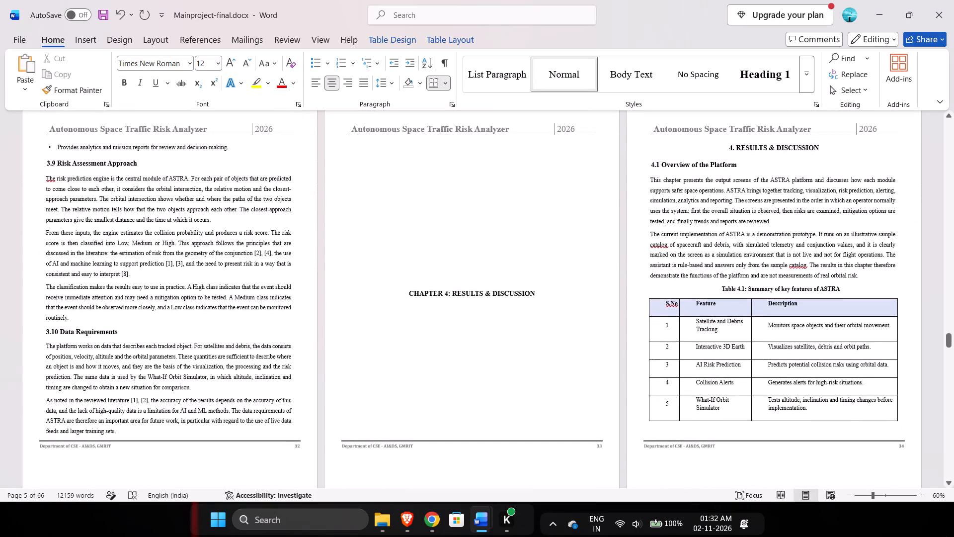
pyautogui.scroll(16, 588, 350)
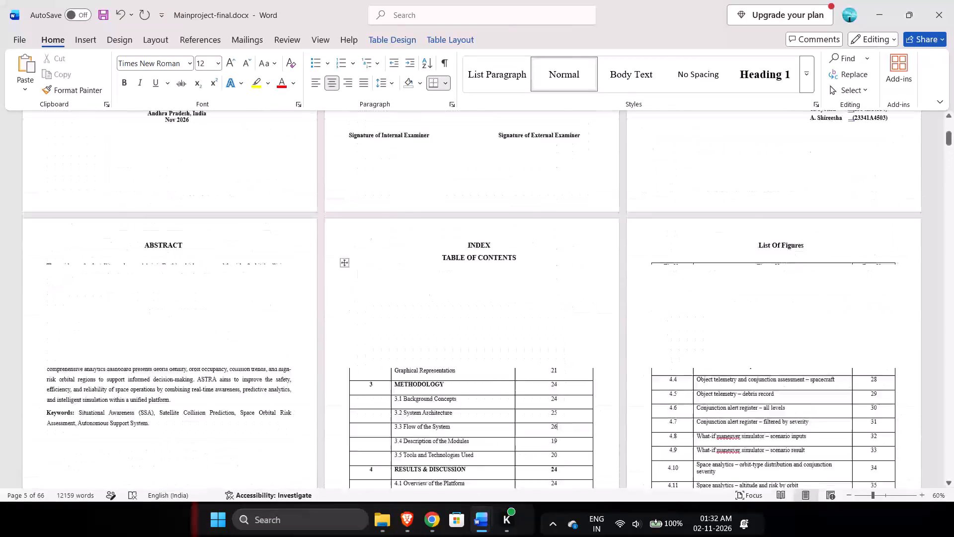
# In the table of contents, set the page number of 3.4 Description of the Modules to 27 and of 3.5 Tools and Technologies Used to 29.
pyautogui.scroll(-4, 568, 351)
pyautogui.click(566, 380)
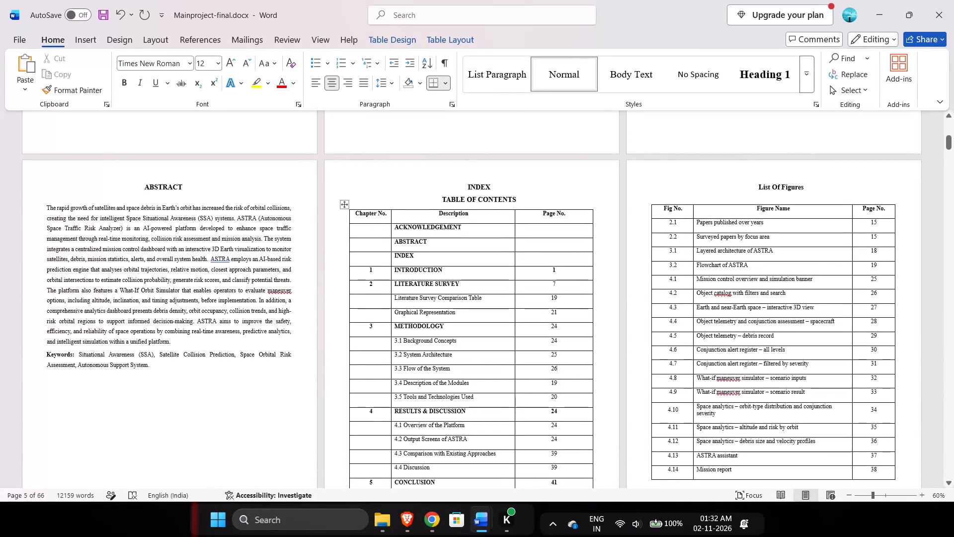
pyautogui.click(566, 385)
pyautogui.press('BackSpace')
pyautogui.press('BackSpace')
pyautogui.write('27')
pyautogui.press('Down')
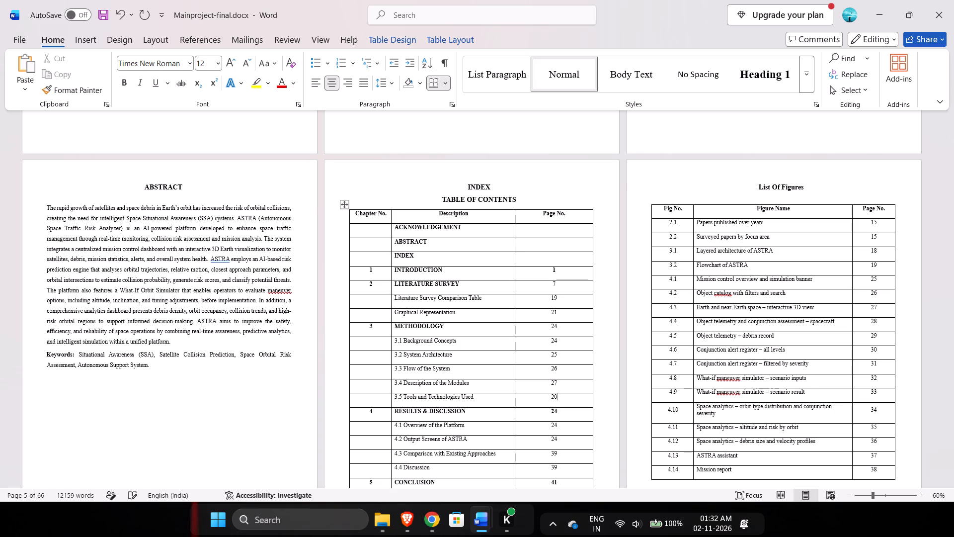
pyautogui.press('BackSpace')
pyautogui.press('BackSpace')
pyautogui.write('29')
# In the table of contents, set the page number of Results & Discussion to 29 and clear that of 4.1 Overview of the Platform.
pyautogui.press('Down')
pyautogui.press('BackSpace')
pyautogui.press('BackSpace')
pyautogui.write('29')
pyautogui.press('Down')
pyautogui.press('BackSpace')
pyautogui.press('BackSpace')
# Check on which pages Chapter 4 Results & Discussion and its sections, starting with 4.1 Overview of the Platform, begin in the report body.
pyautogui.scroll(-1, 566, 385)
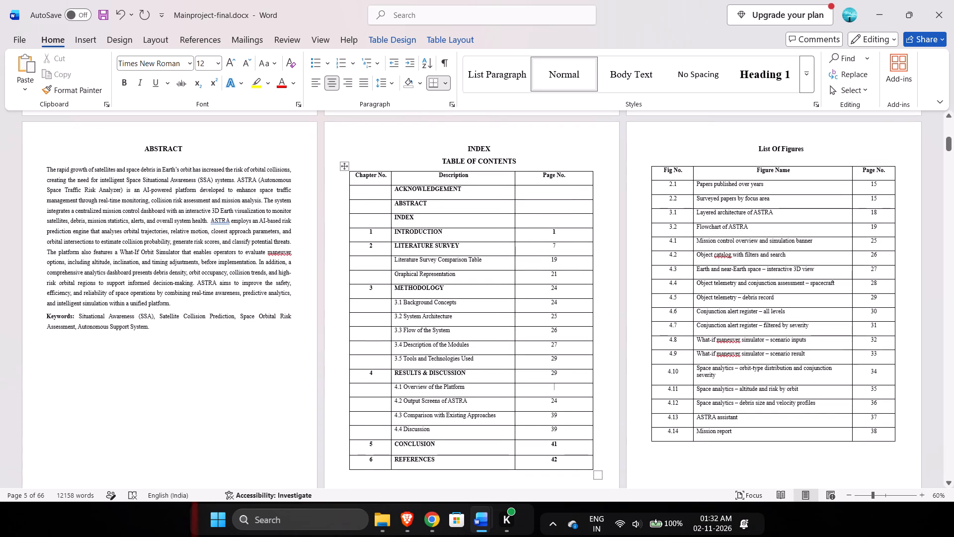
pyautogui.scroll(-3, 566, 385)
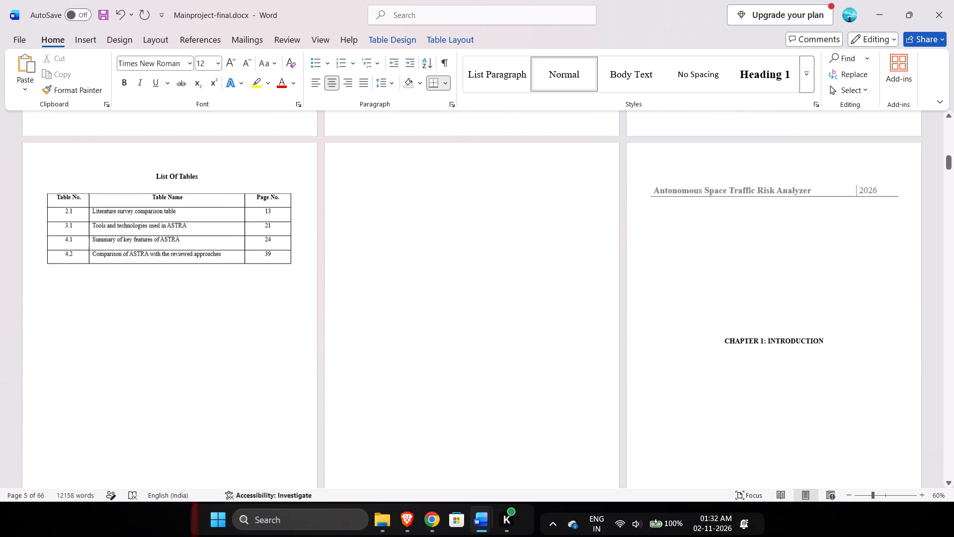
pyautogui.scroll(-8, 566, 385)
pyautogui.scroll(1, 566, 385)
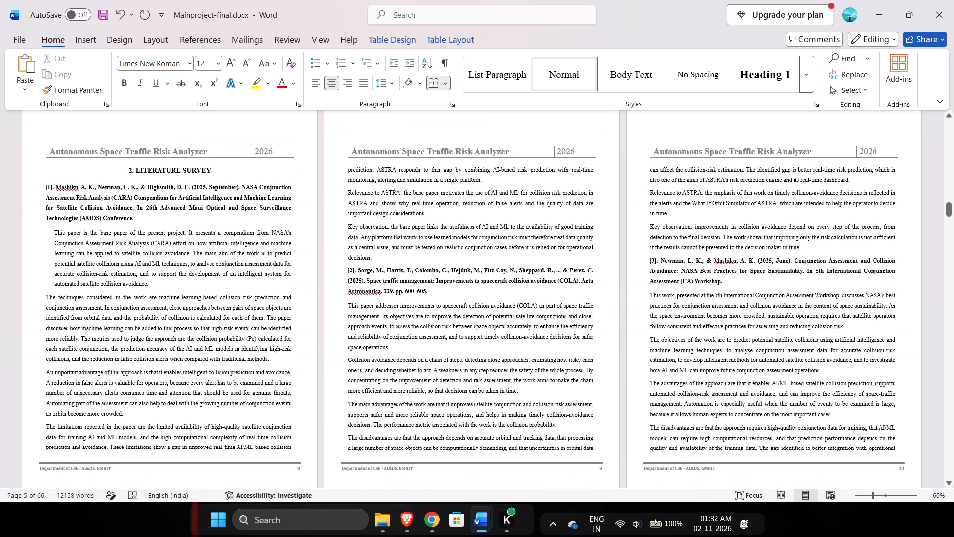
pyautogui.scroll(7, 566, 385)
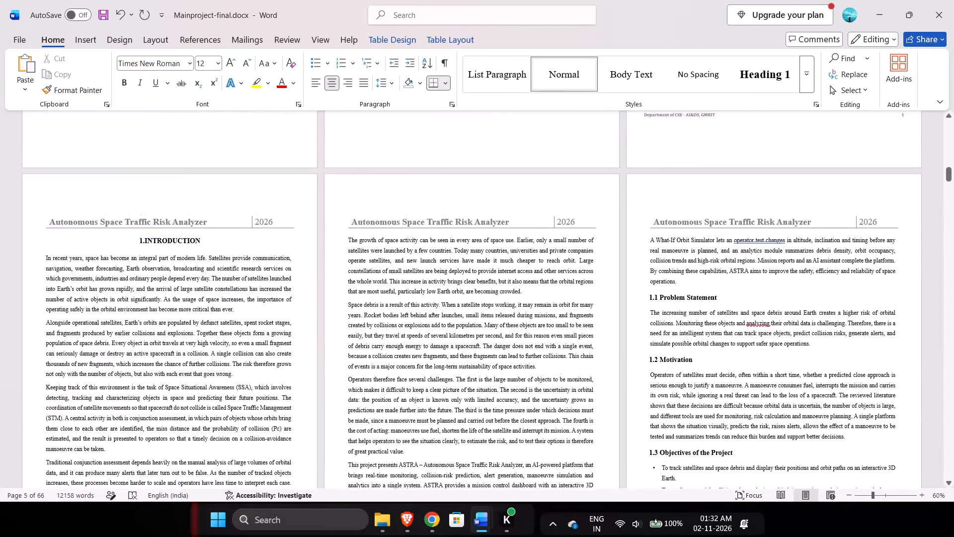
pyautogui.scroll(-8, 566, 385)
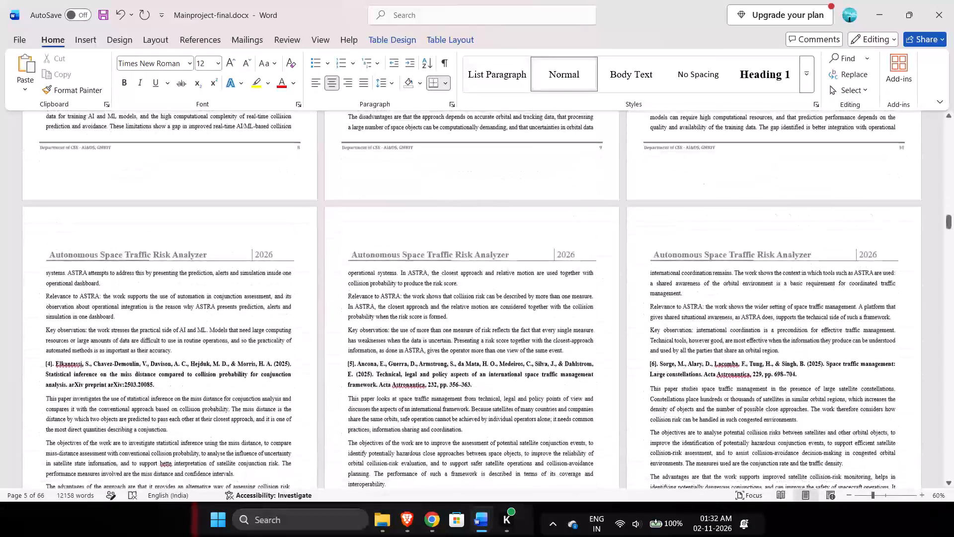
pyautogui.scroll(-8, 566, 385)
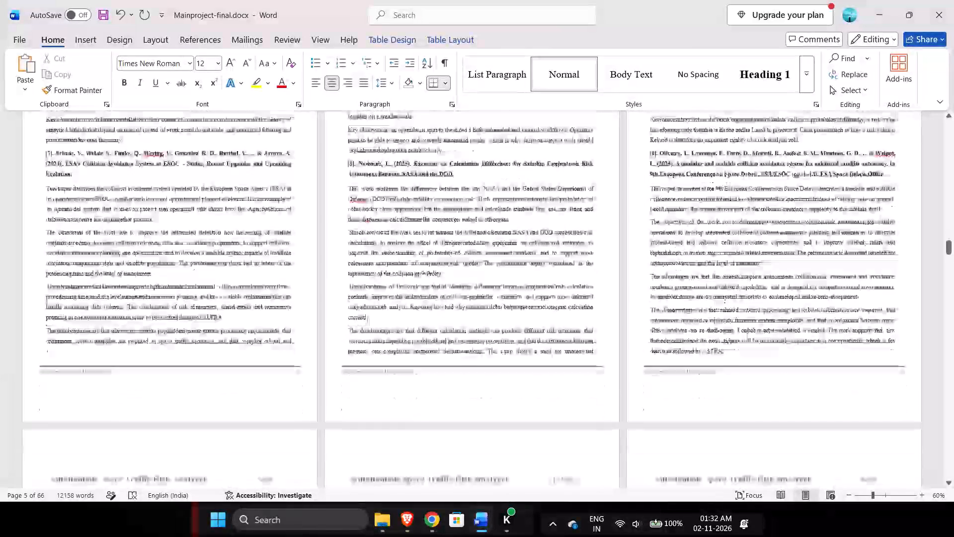
pyautogui.scroll(-6, 566, 385)
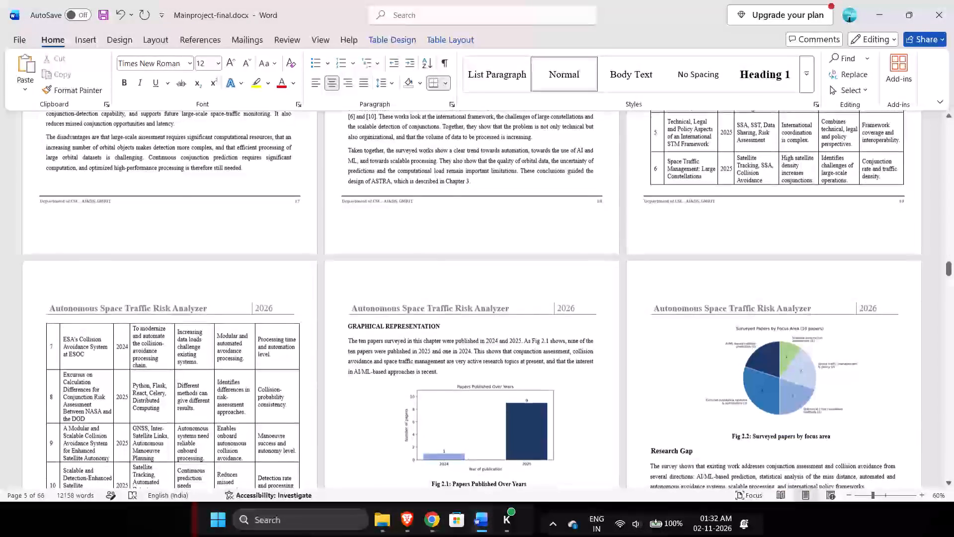
pyautogui.scroll(-12, 566, 385)
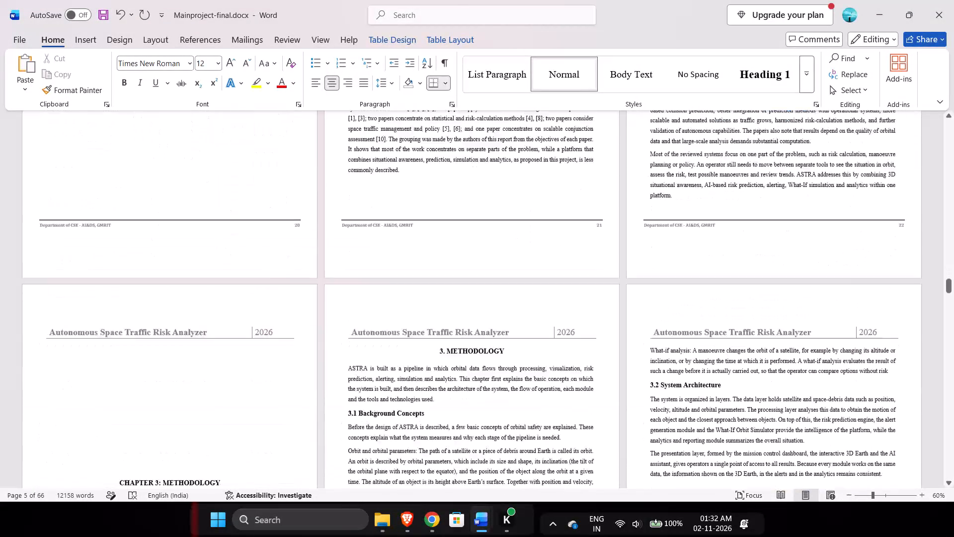
pyautogui.scroll(-20, 566, 385)
pyautogui.scroll(-15, 566, 385)
pyautogui.scroll(1, 566, 385)
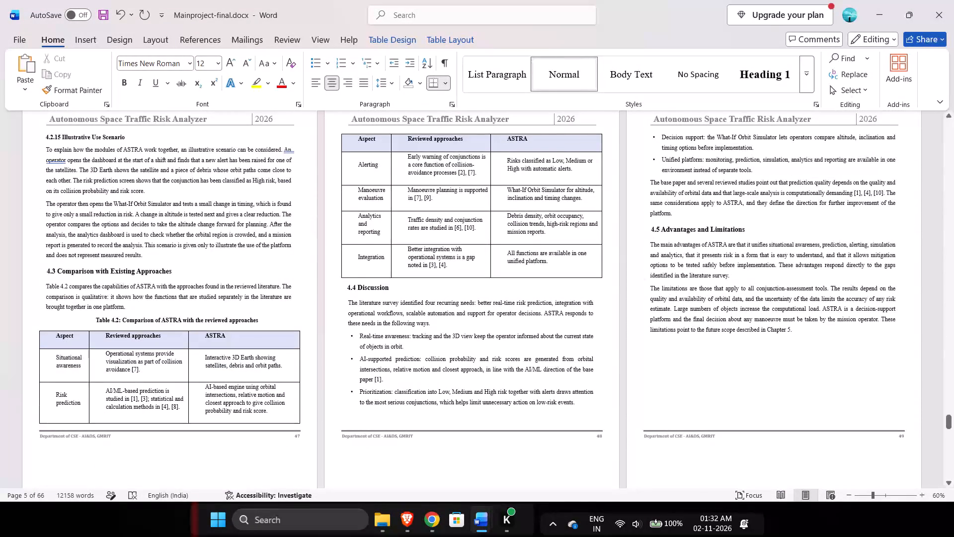
pyautogui.scroll(1, 566, 385)
pyautogui.keyDown('ctrl'); pyautogui.scroll(-1, 566, 385); pyautogui.keyUp('ctrl')
pyautogui.keyDown('ctrl'); pyautogui.scroll(2, 566, 385); pyautogui.keyUp('ctrl')
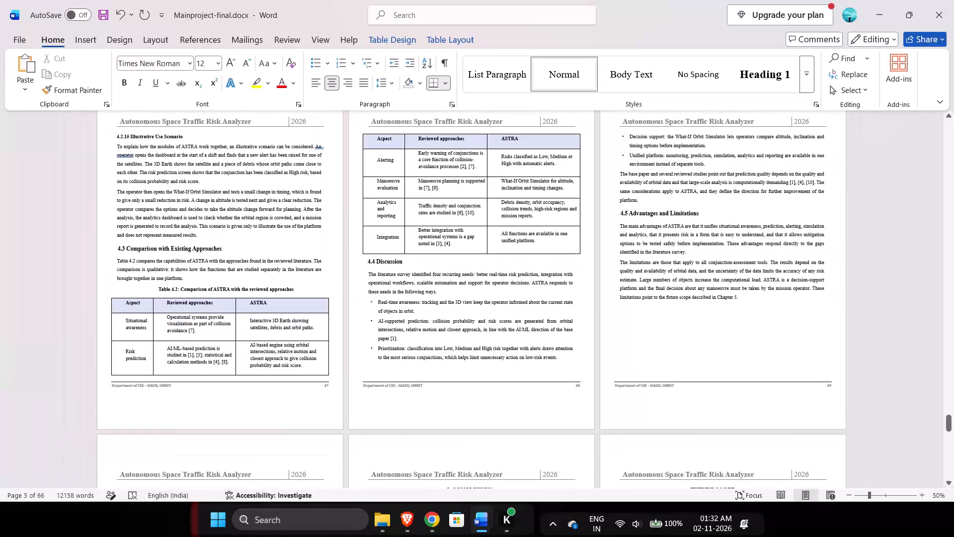
pyautogui.scroll(8, 566, 385)
pyautogui.keyDown('ctrl'); pyautogui.scroll(1, 566, 385); pyautogui.keyUp('ctrl')
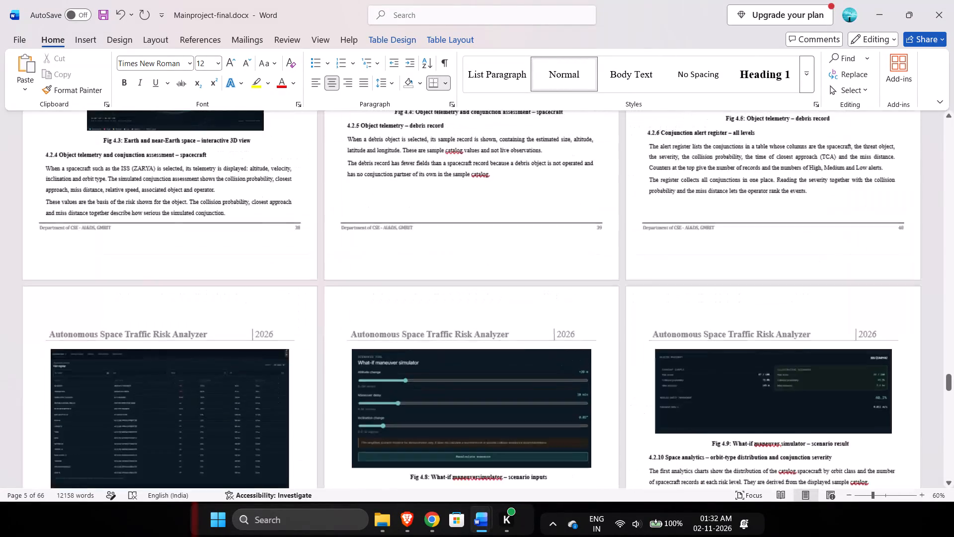
pyautogui.keyDown('ctrl'); pyautogui.scroll(1, 566, 385); pyautogui.keyUp('ctrl')
pyautogui.scroll(5, 566, 385)
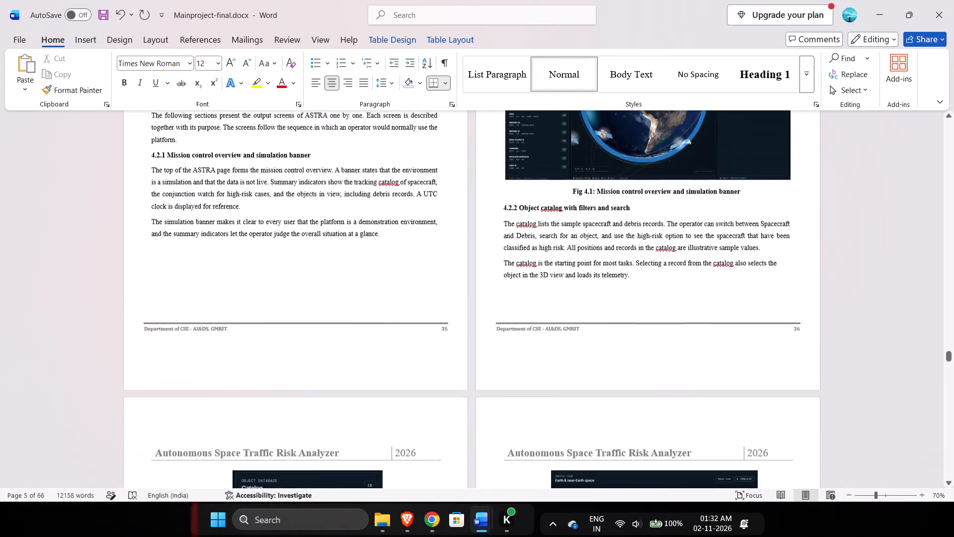
pyautogui.scroll(1, 566, 385)
pyautogui.keyDown('ctrl'); pyautogui.scroll(-3, 566, 385); pyautogui.keyUp('ctrl')
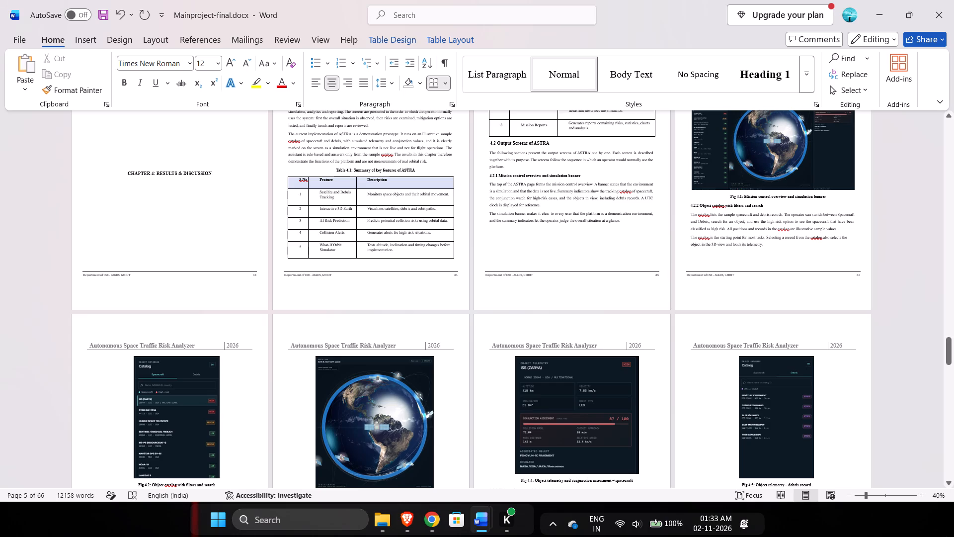
pyautogui.scroll(1, 566, 385)
pyautogui.keyDown('ctrl'); pyautogui.scroll(1, 566, 385); pyautogui.keyUp('ctrl')
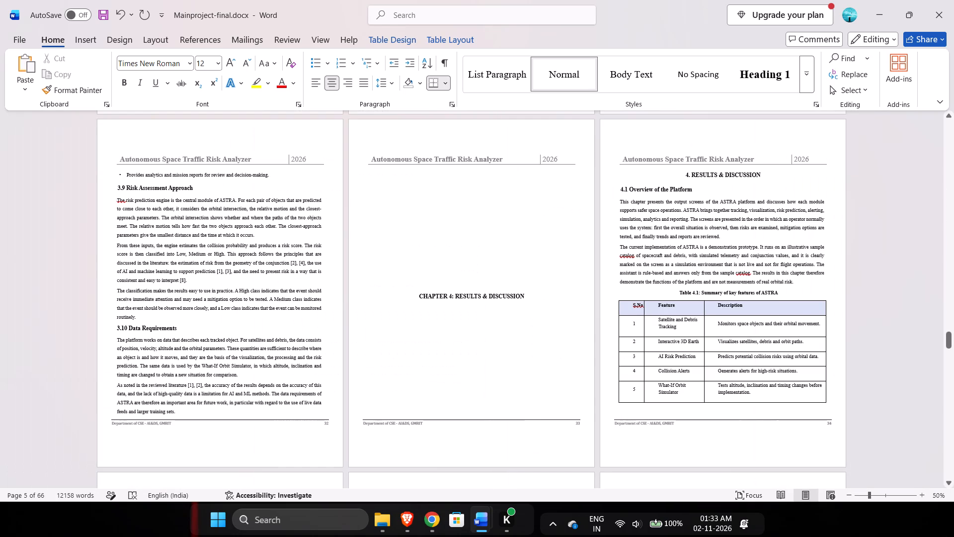
pyautogui.scroll(2, 566, 385)
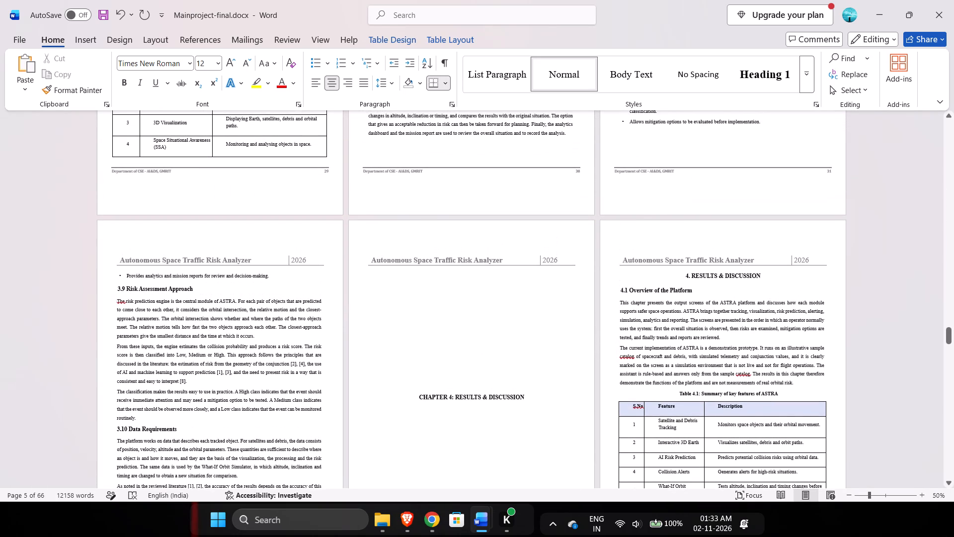
# Check on which pages sections 3.5 Tools and Technologies Used through 3.9 Risk Assessment Approach fall in the report body.
pyautogui.scroll(3, 566, 385)
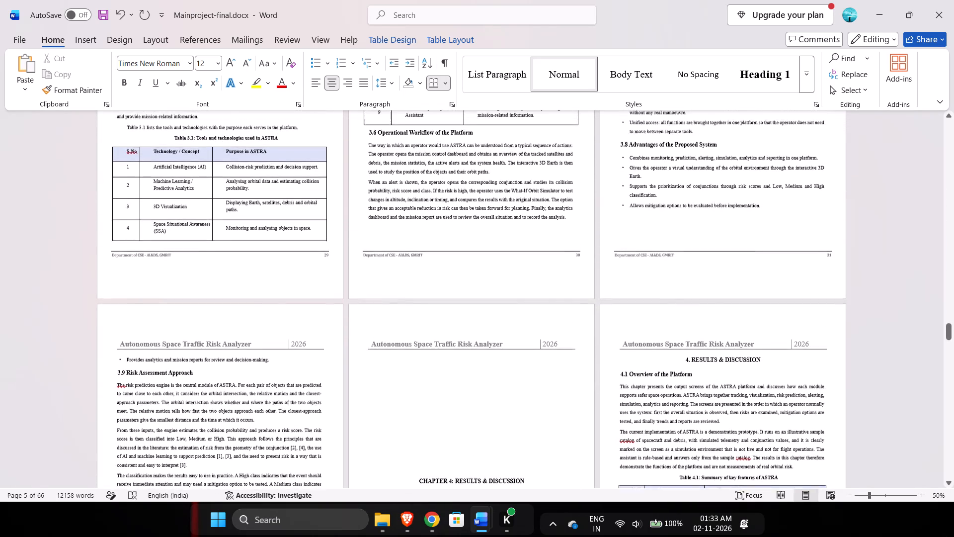
pyautogui.scroll(5, 566, 385)
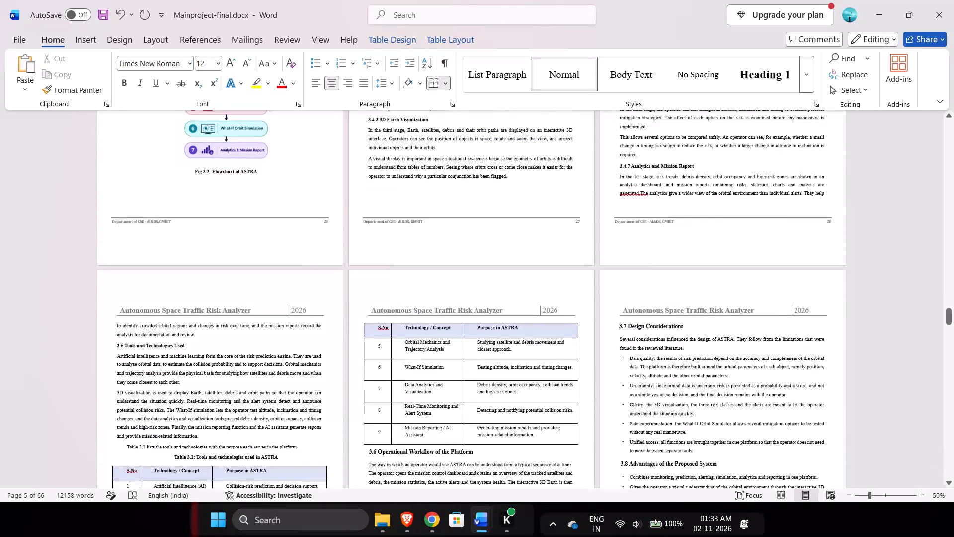
pyautogui.scroll(1, 566, 385)
pyautogui.scroll(-2, 566, 385)
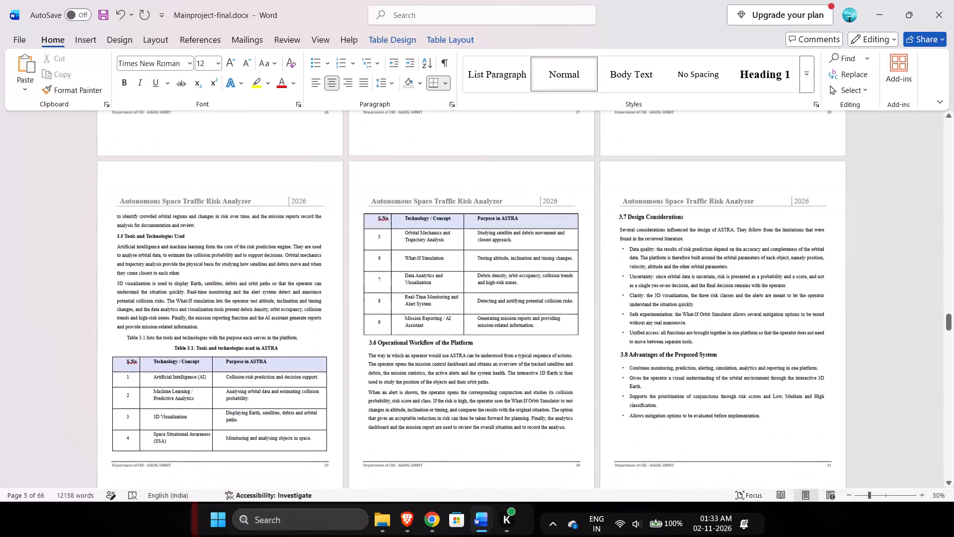
pyautogui.scroll(-2, 566, 385)
pyautogui.scroll(6, 566, 385)
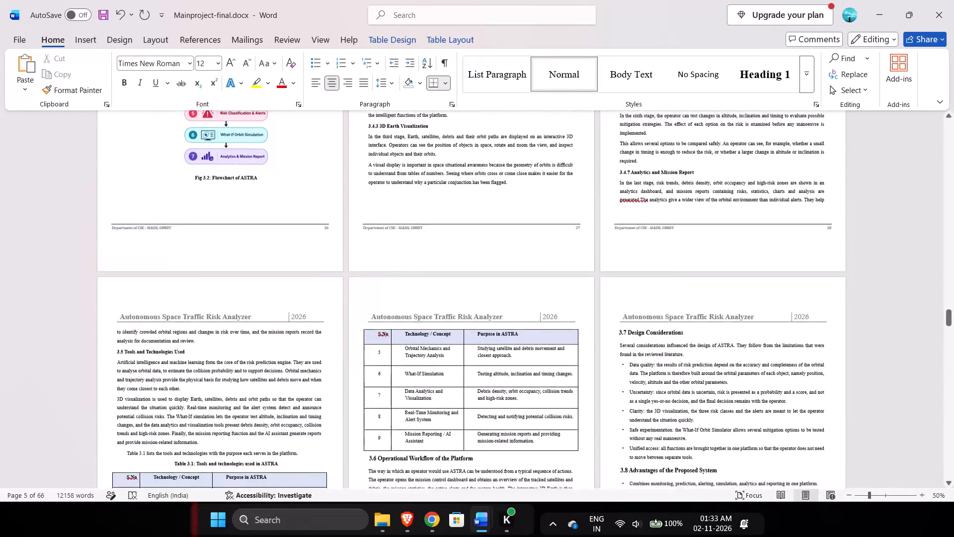
pyautogui.scroll(5, 566, 385)
pyautogui.scroll(-1, 566, 385)
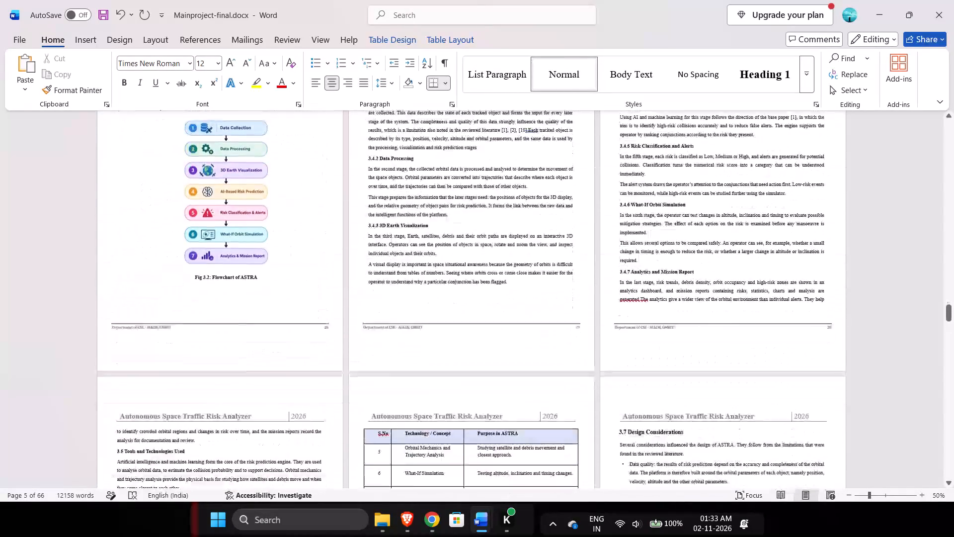
pyautogui.scroll(-3, 566, 385)
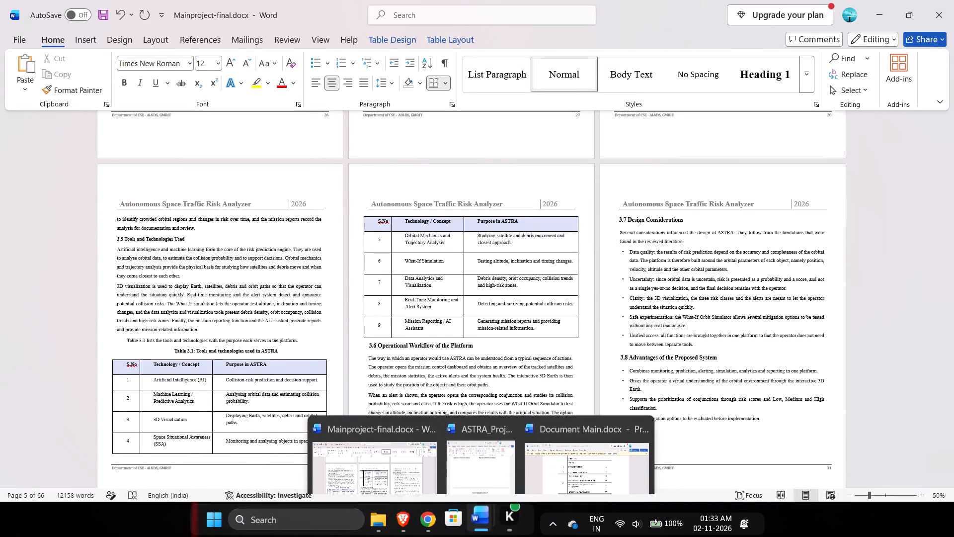
# Switch to the reference report Document Main.docx, maximize it and examine how its table of contents lists chapters and page numbers.
pyautogui.click(542, 455)
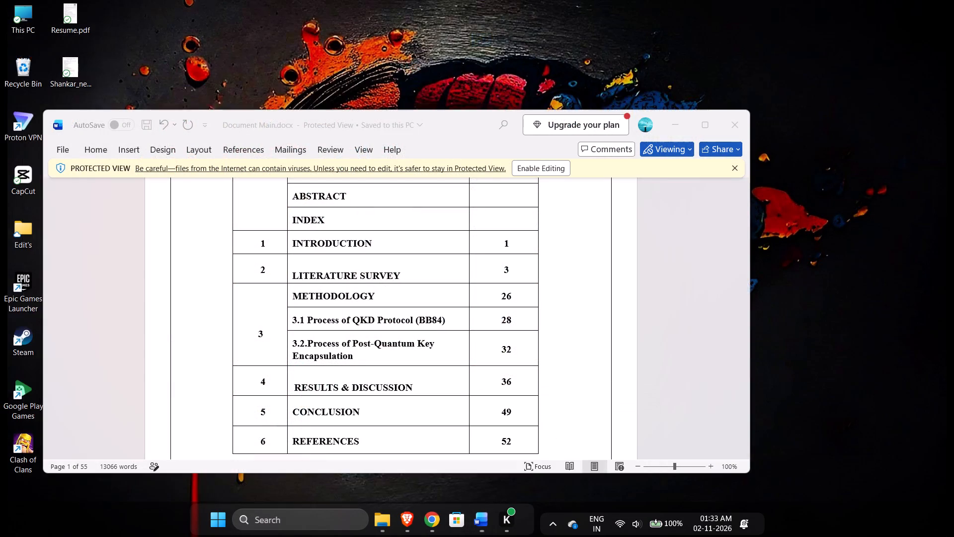
pyautogui.scroll(2, 546, 335)
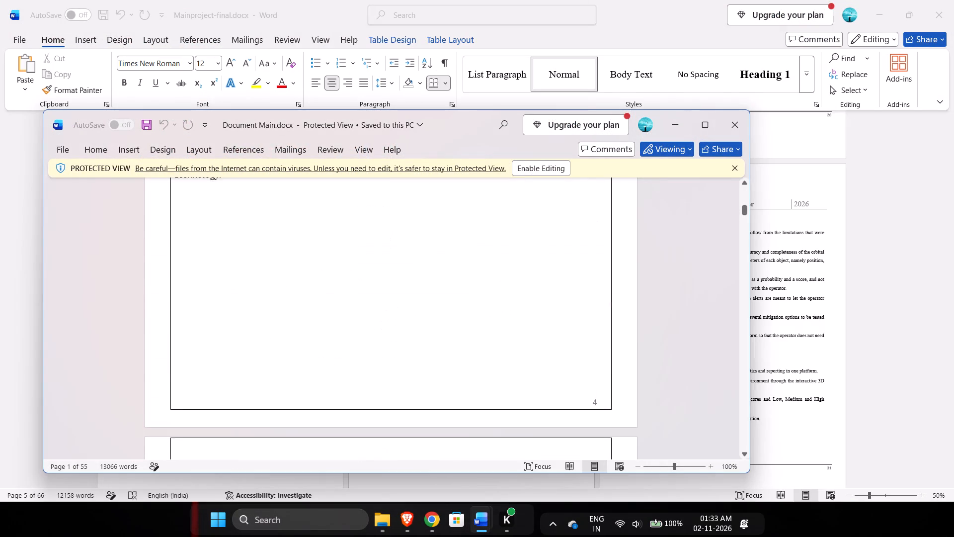
pyautogui.scroll(1, 547, 333)
pyautogui.keyDown('ctrl'); pyautogui.scroll(-1, 547, 333); pyautogui.keyUp('ctrl')
pyautogui.keyDown('ctrl'); pyautogui.scroll(1, 547, 333); pyautogui.keyUp('ctrl')
pyautogui.click(697, 117)
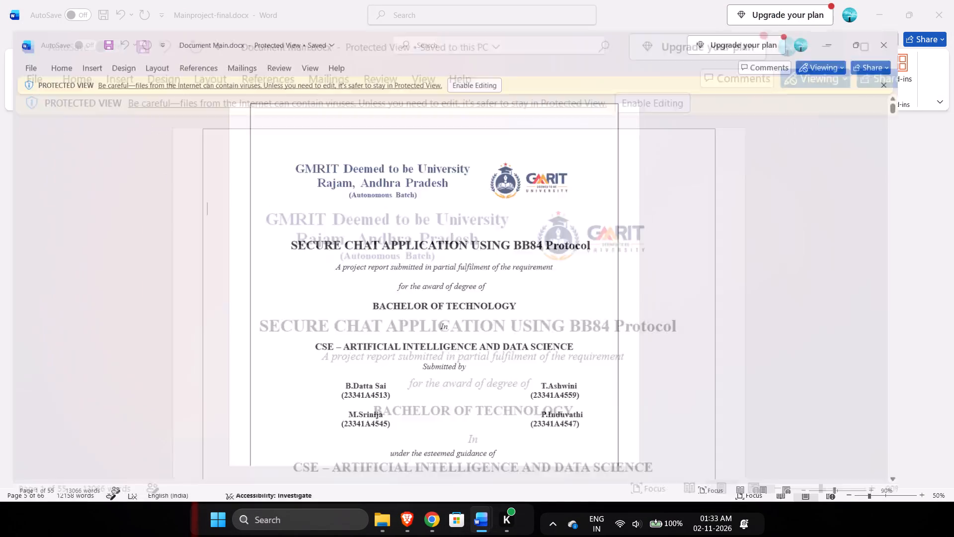
pyautogui.scroll(-9, 664, 431)
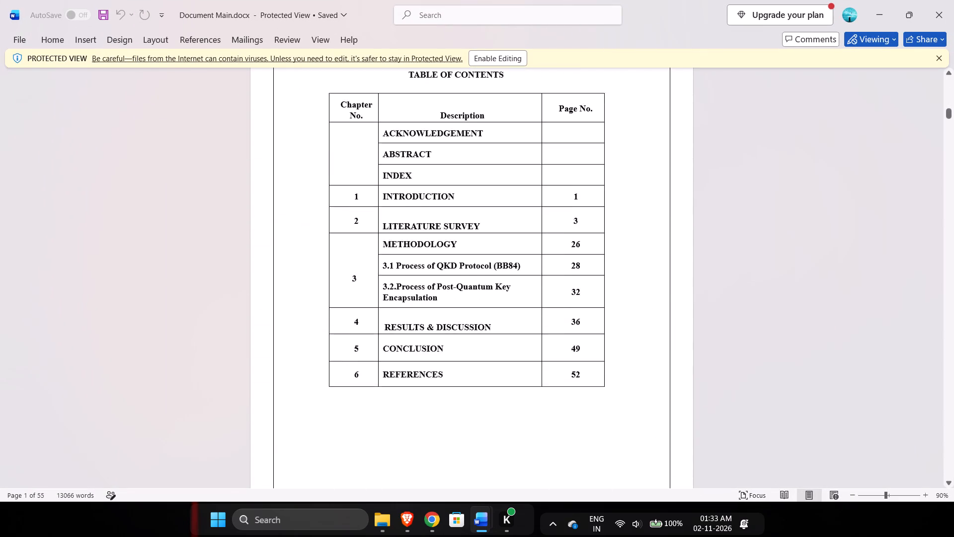
pyautogui.scroll(-4, 664, 431)
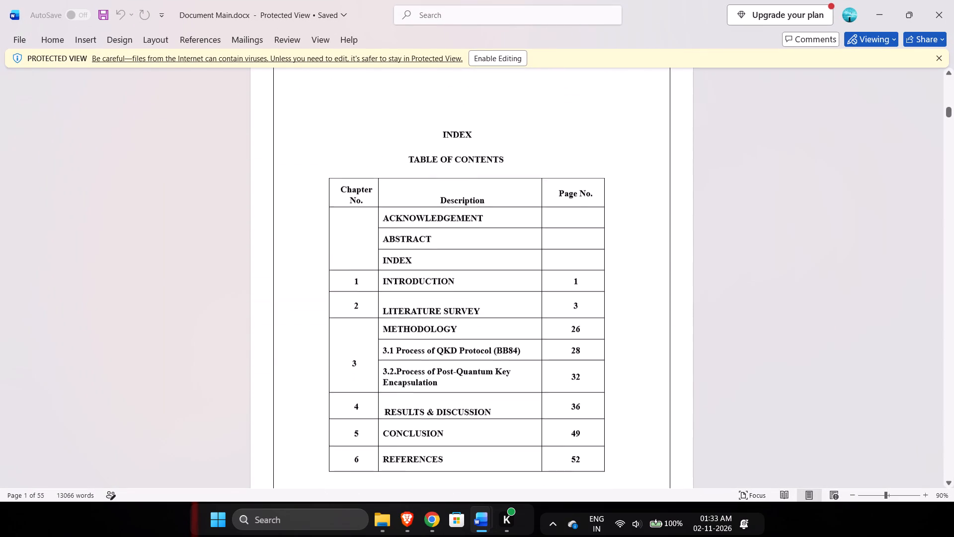
pyautogui.scroll(-4, 664, 431)
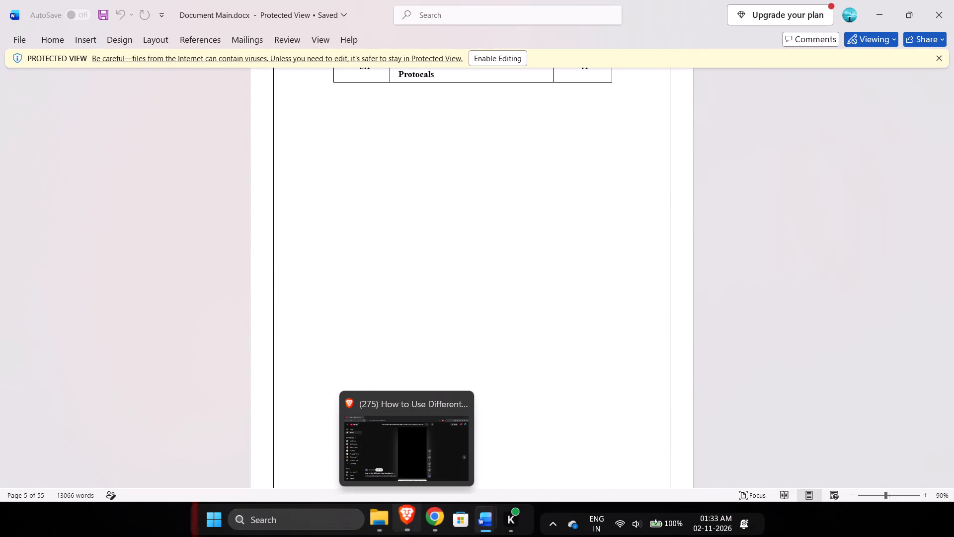
# Reopen Document Main.docx from the Downloads folder and examine its front pages, from the cover and certificate through the table of contents.
pyautogui.click(380, 511)
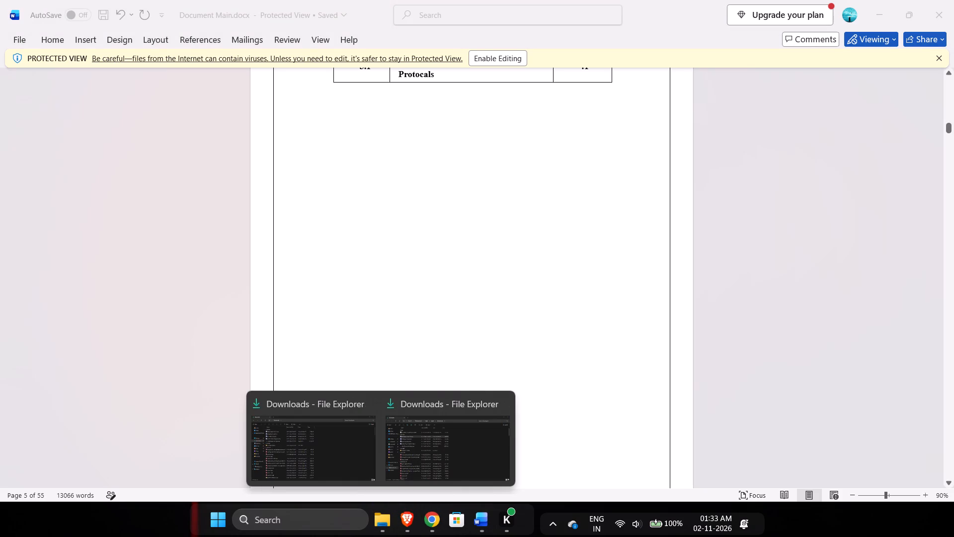
pyautogui.click(314, 412)
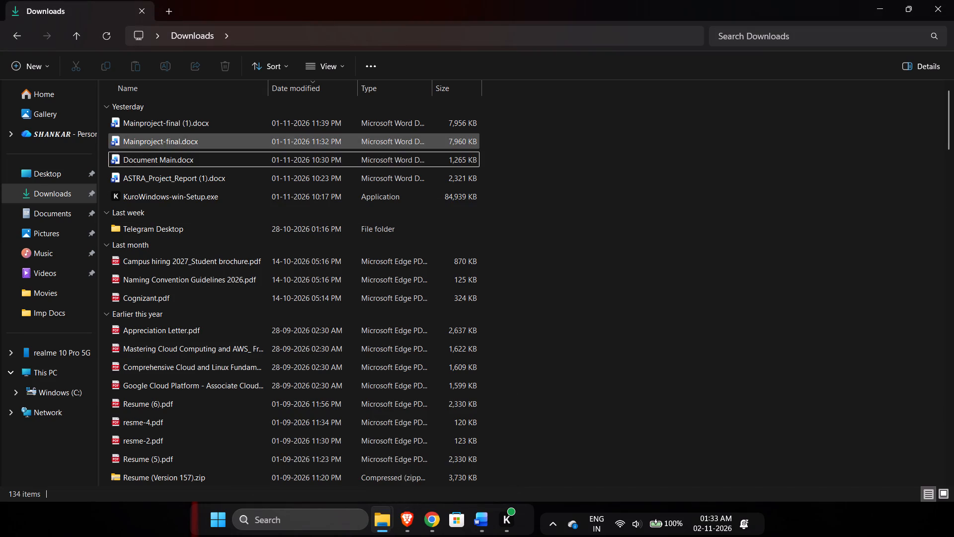
pyautogui.doubleClick(225, 158)
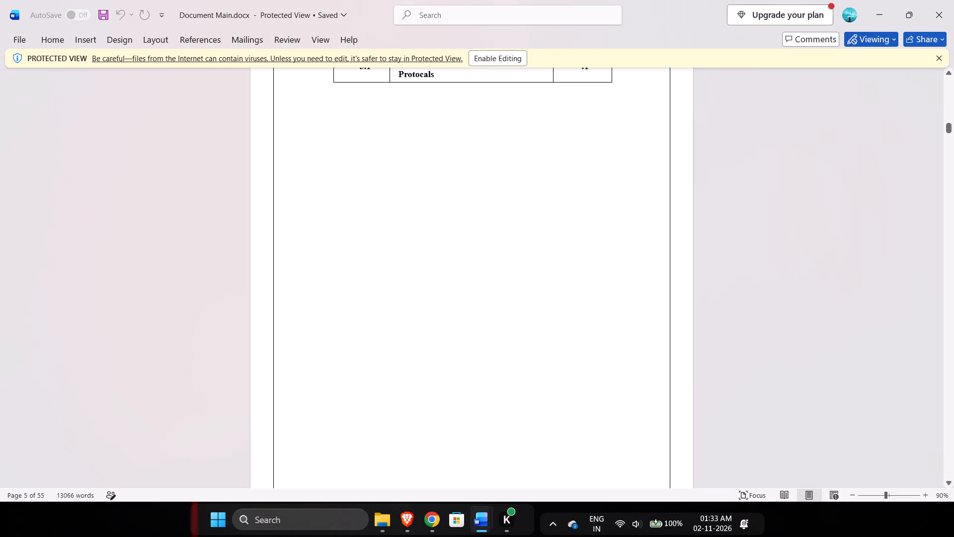
pyautogui.scroll(20, 487, 267)
pyautogui.scroll(13, 487, 267)
pyautogui.scroll(-1, 487, 267)
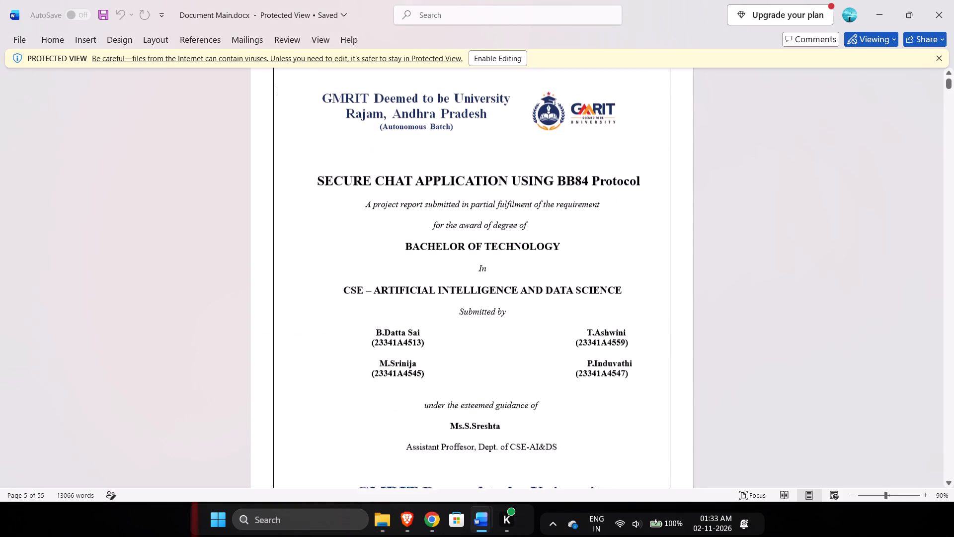
pyautogui.scroll(-3, 487, 267)
pyautogui.scroll(1, 487, 267)
pyautogui.scroll(-1, 487, 267)
pyautogui.scroll(2, 487, 267)
pyautogui.scroll(-3, 487, 267)
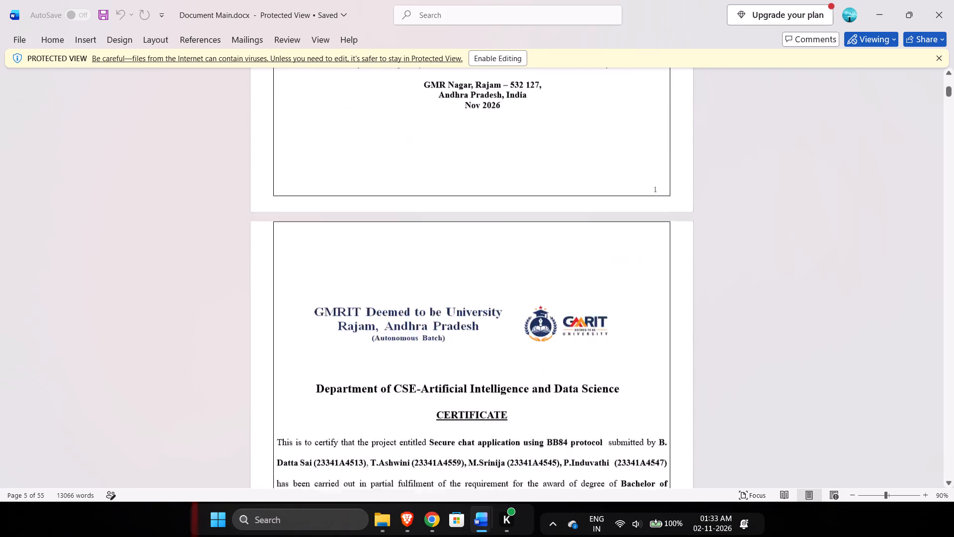
pyautogui.scroll(-2, 487, 267)
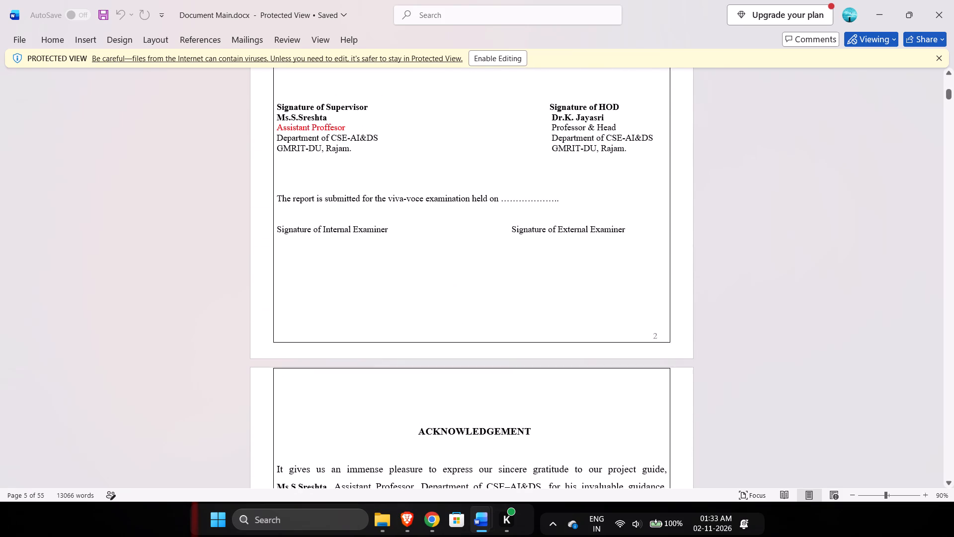
pyautogui.scroll(-3, 487, 267)
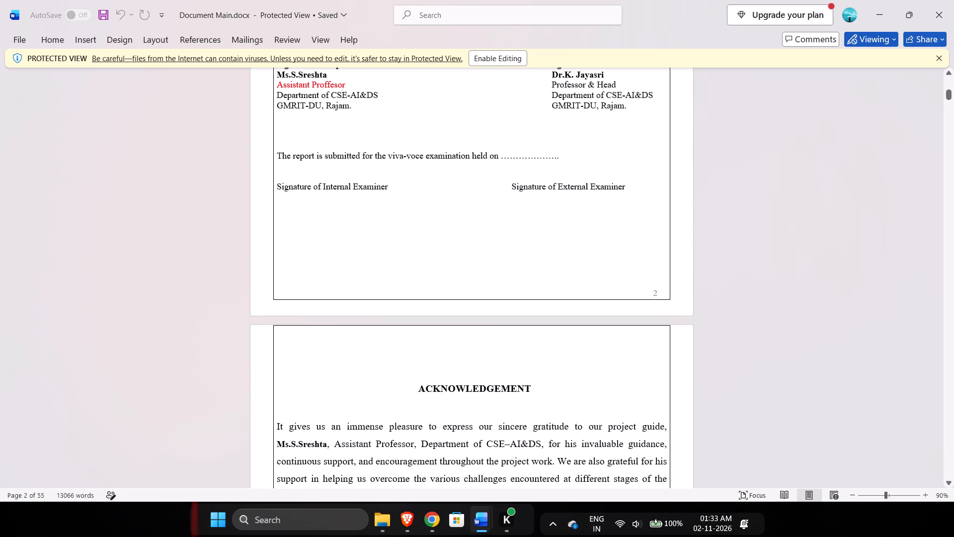
pyautogui.scroll(-3, 487, 267)
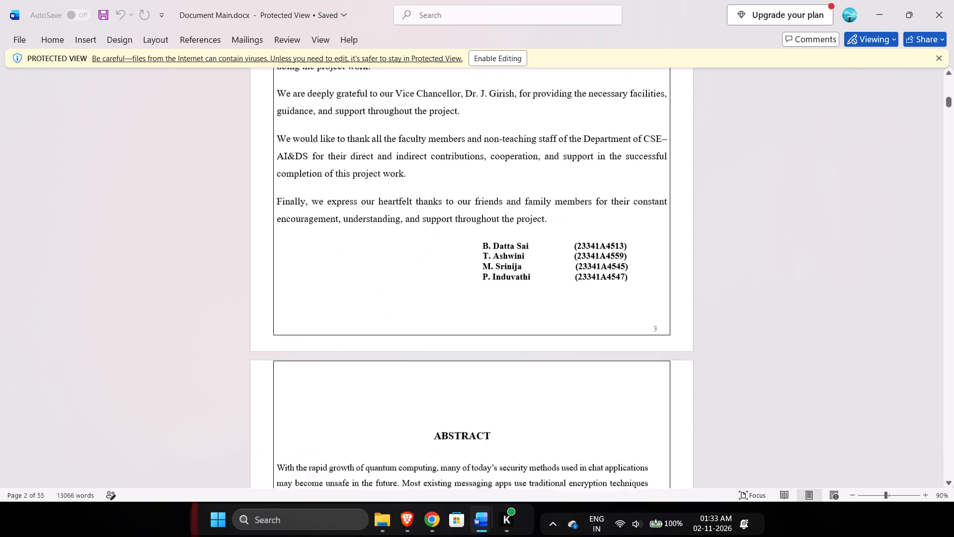
pyautogui.scroll(-2, 487, 267)
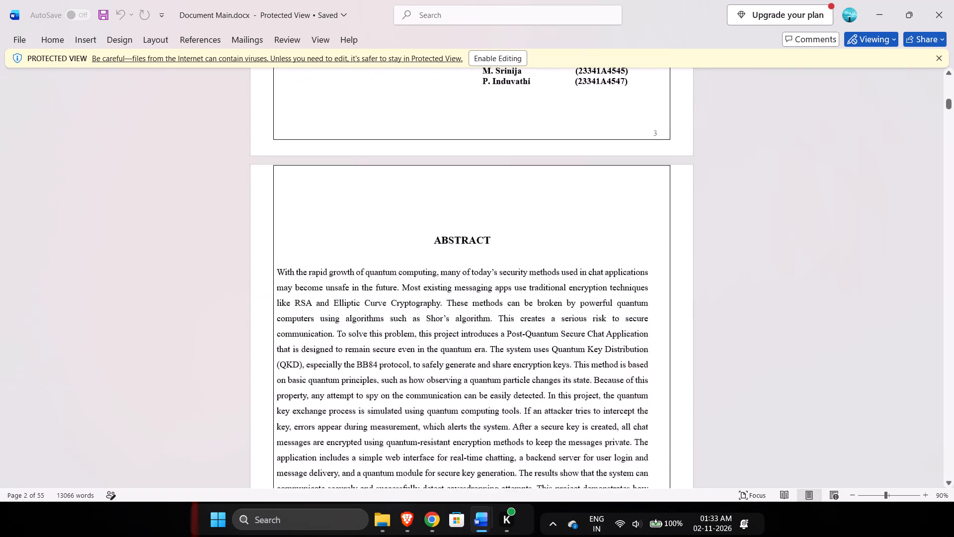
pyautogui.scroll(-1, 487, 267)
pyautogui.scroll(1, 487, 267)
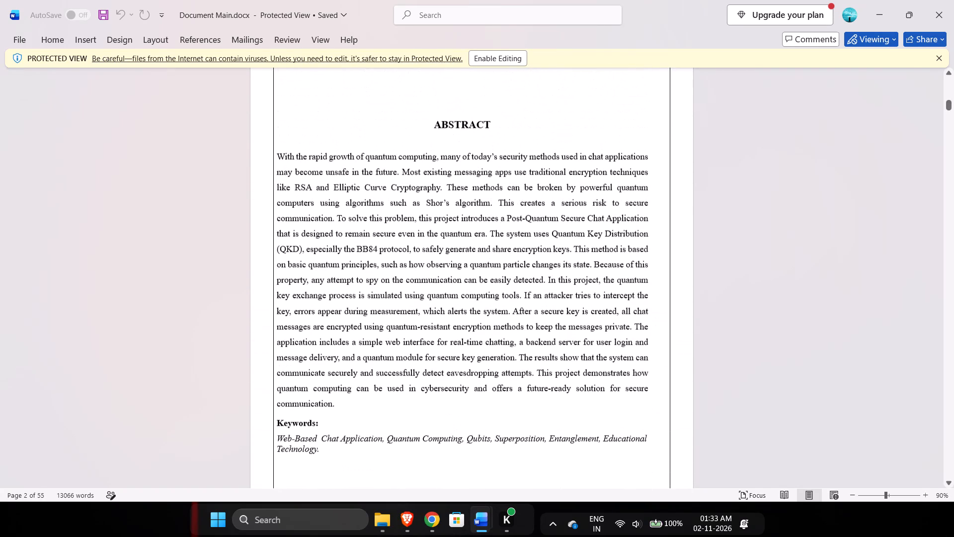
pyautogui.scroll(1, 487, 267)
pyautogui.scroll(-1, 487, 267)
pyautogui.scroll(4, 487, 267)
pyautogui.scroll(-1, 487, 267)
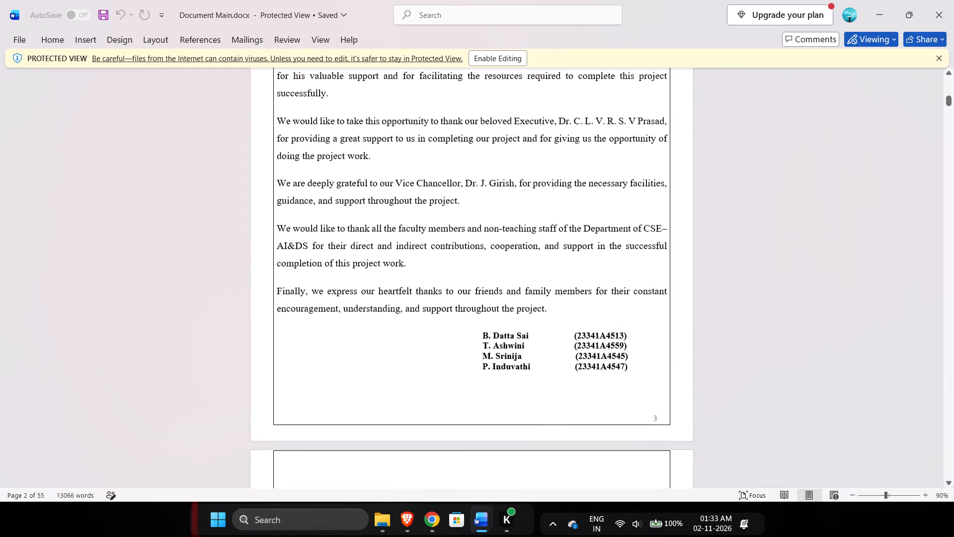
pyautogui.scroll(-5, 487, 267)
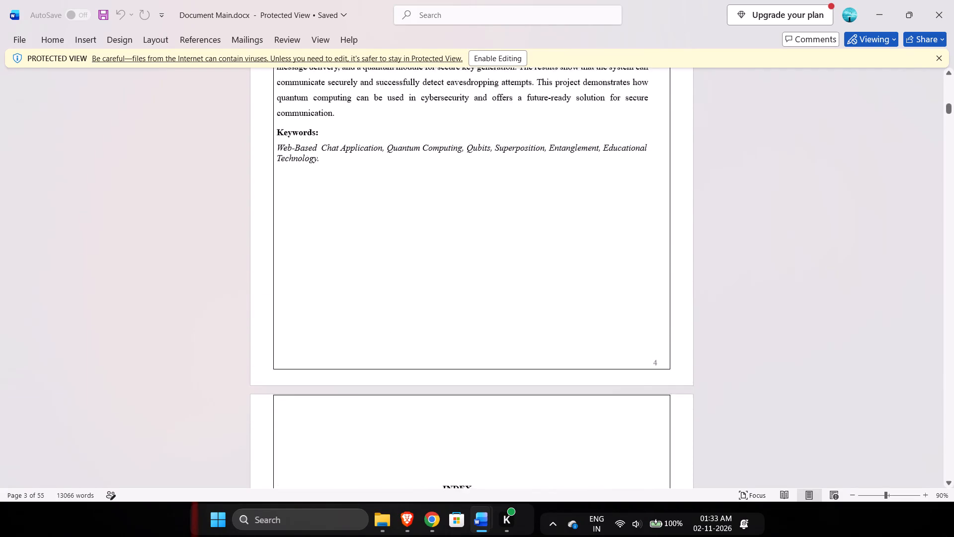
pyautogui.scroll(-3, 487, 267)
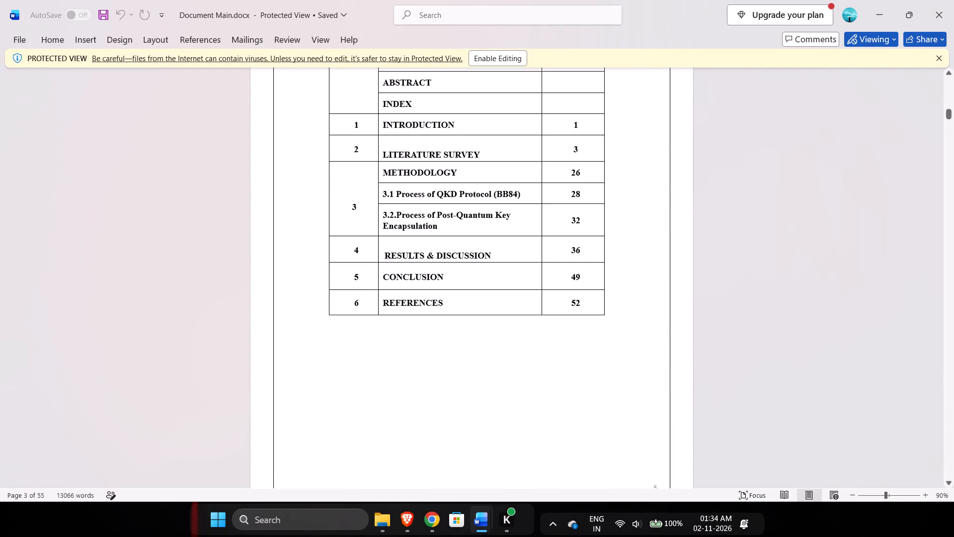
pyautogui.scroll(-1, 496, 218)
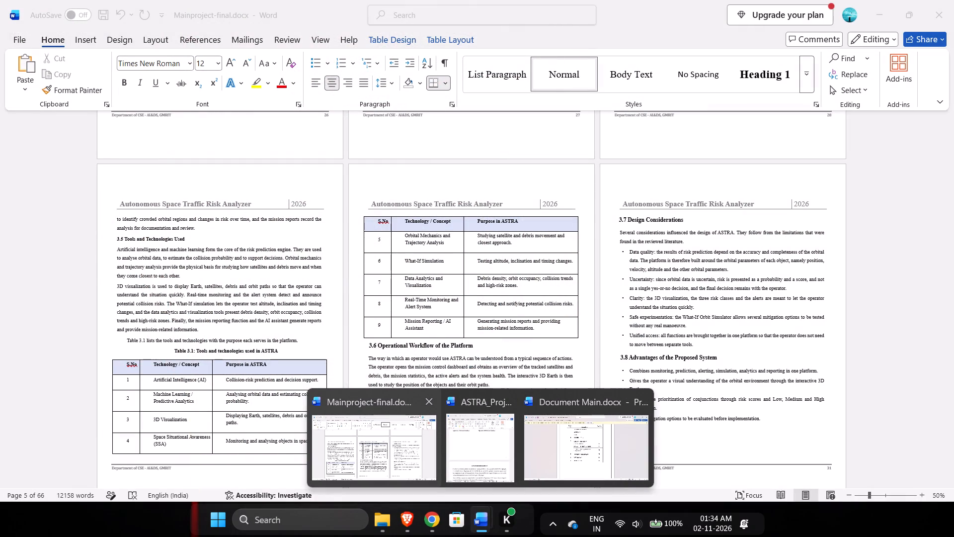
# Open Mainproject-final (1).docx from the Downloads folder and examine the layout and page numbering of its table of contents.
pyautogui.click(374, 512)
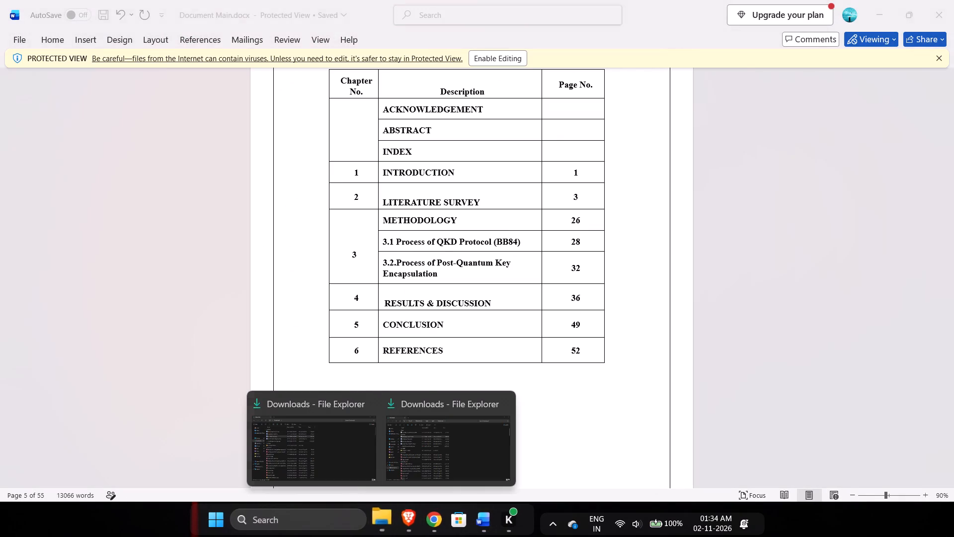
pyautogui.click(354, 443)
pyautogui.doubleClick(283, 124)
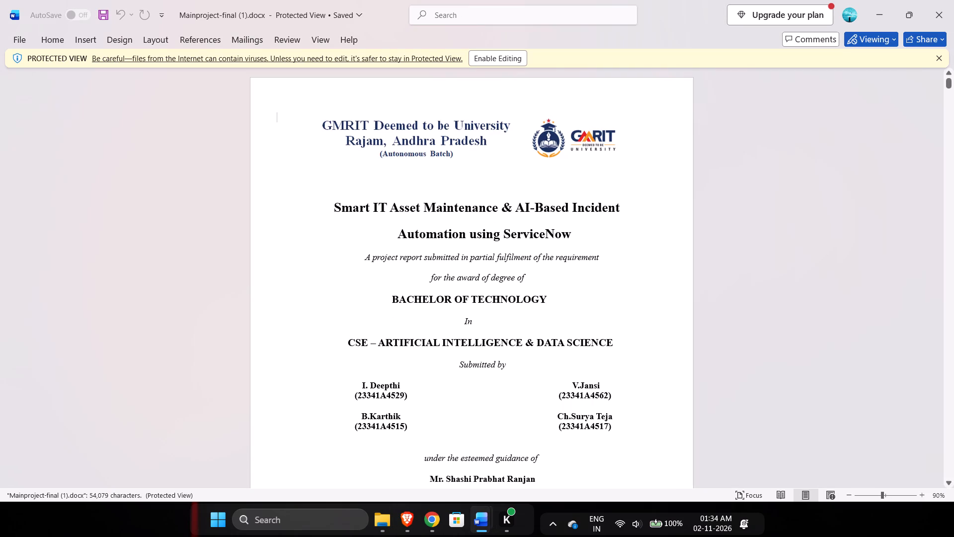
pyautogui.scroll(-3, 622, 237)
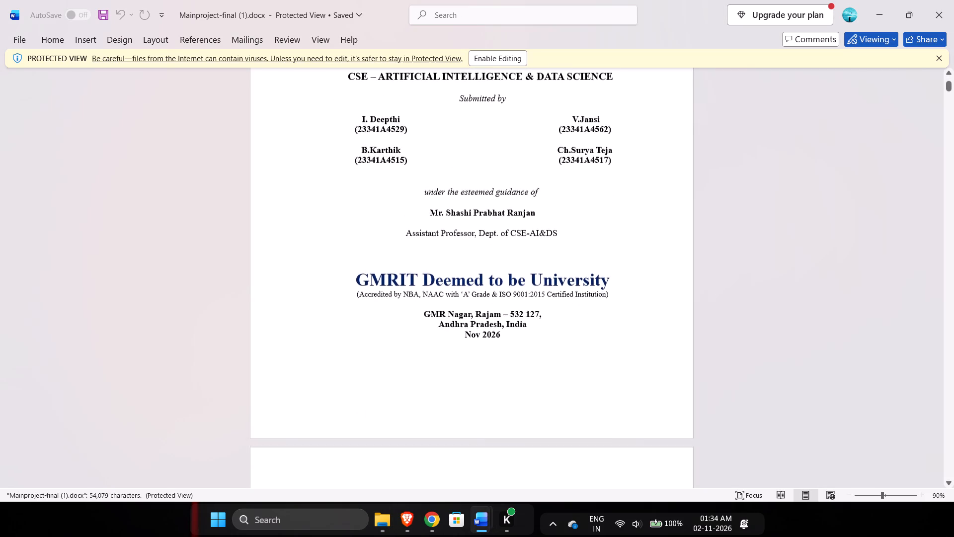
pyautogui.scroll(-3, 622, 237)
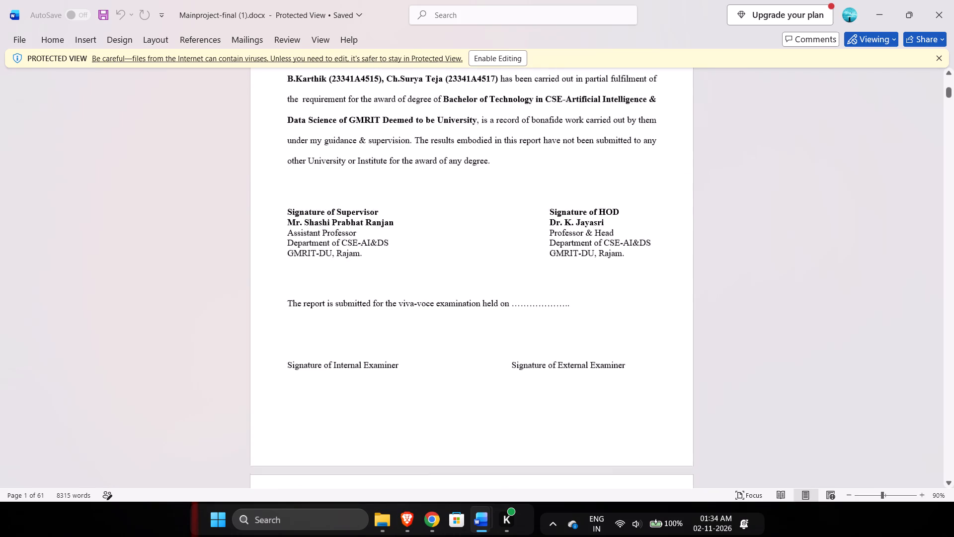
pyautogui.scroll(-6, 622, 237)
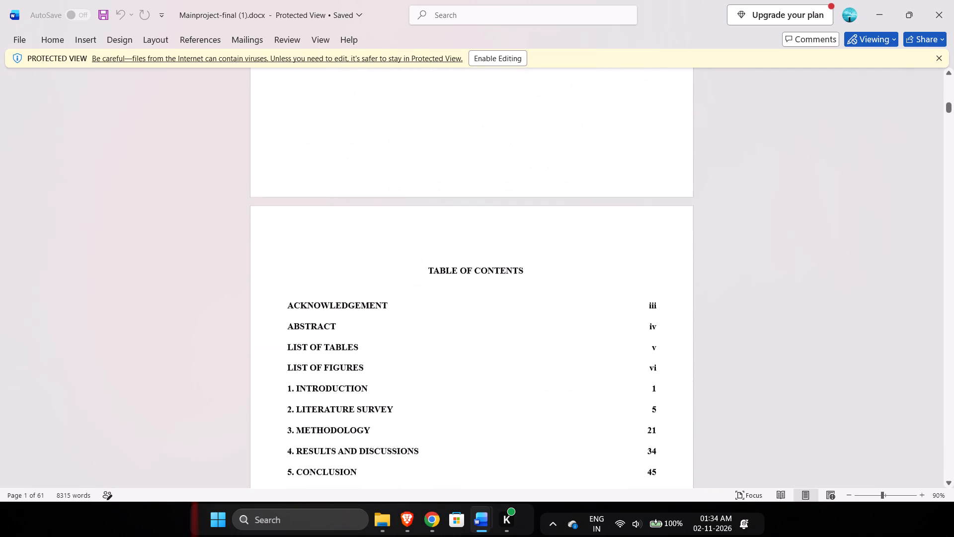
pyautogui.scroll(-5, 622, 237)
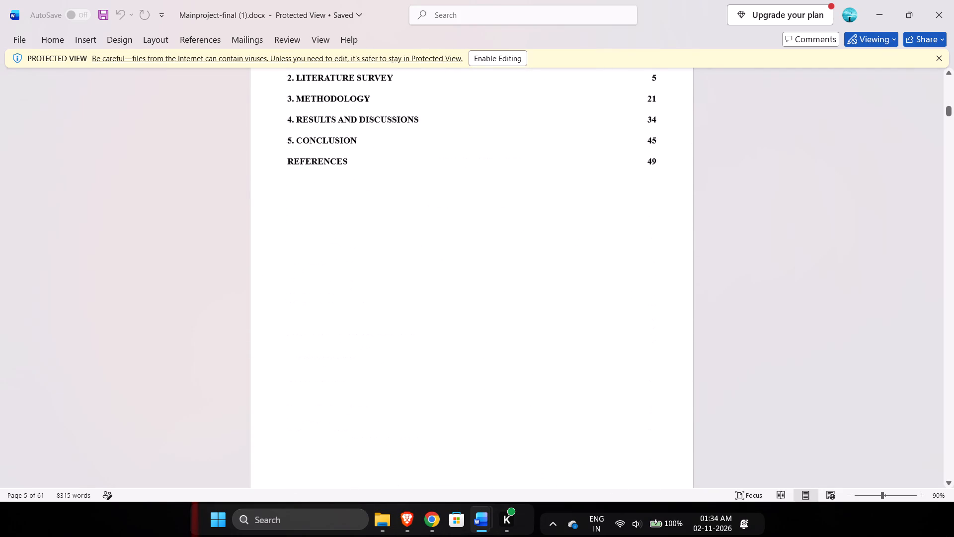
pyautogui.scroll(-1, 622, 237)
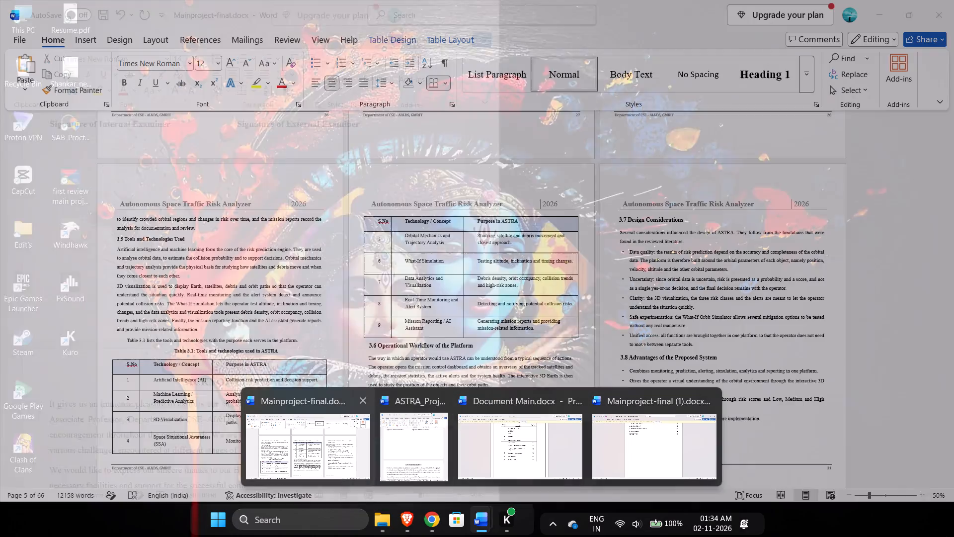
# Switch back to Mainproject-final.docx and delete the 3.1 to 3.5 subsection rows under METHODOLOGY from the table of contents.
pyautogui.click(359, 442)
pyautogui.scroll(5, 604, 333)
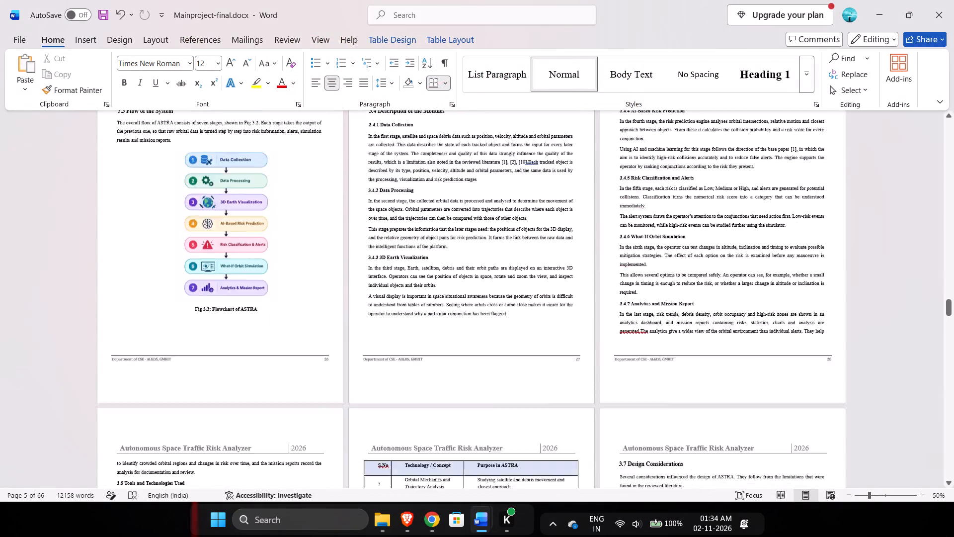
pyautogui.scroll(8, 604, 333)
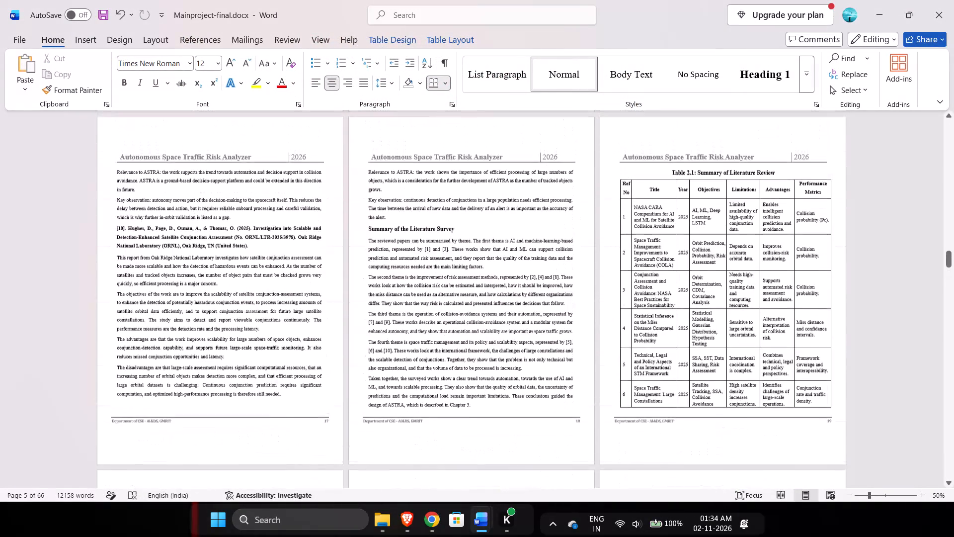
pyautogui.scroll(14, 604, 333)
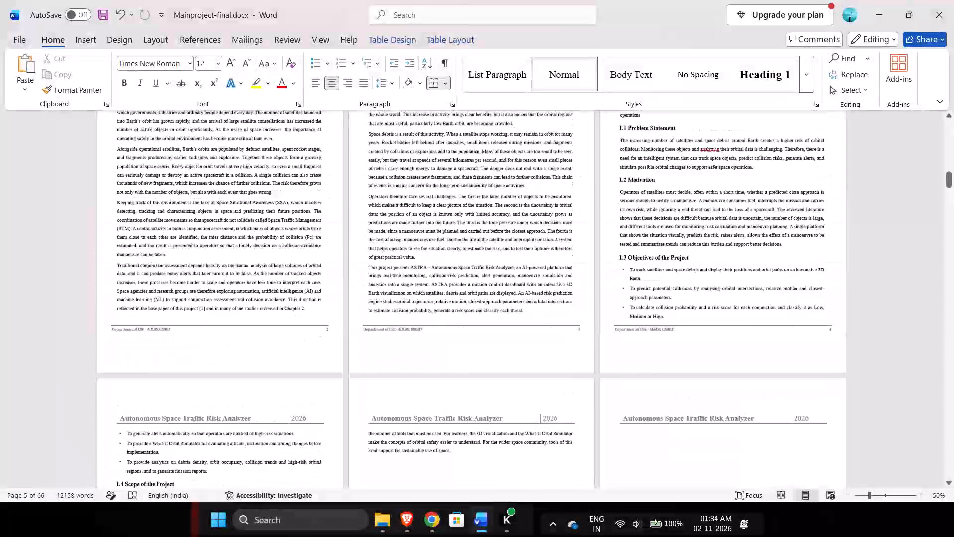
pyautogui.scroll(5, 604, 333)
pyautogui.scroll(-1, 604, 333)
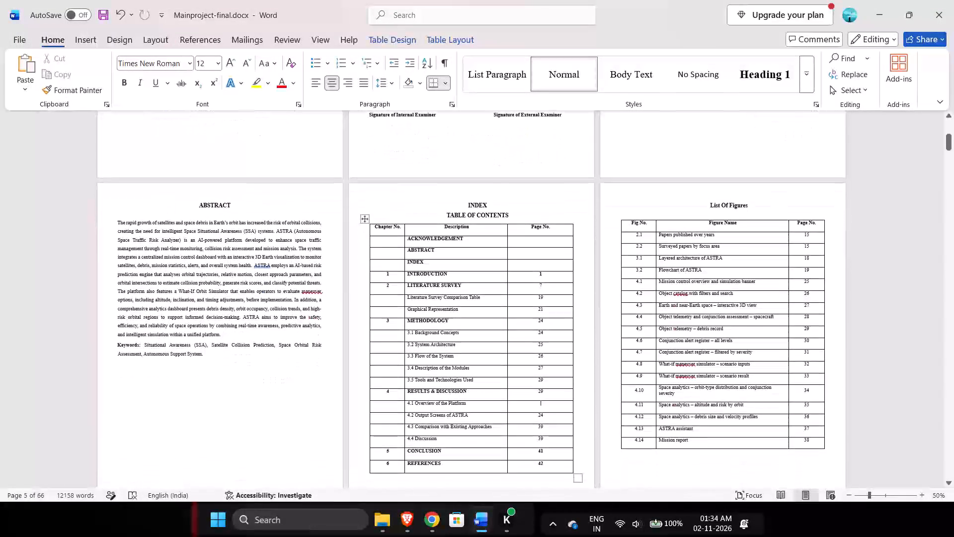
pyautogui.keyDown('ctrl'); pyautogui.scroll(2, 523, 343); pyautogui.keyUp('ctrl')
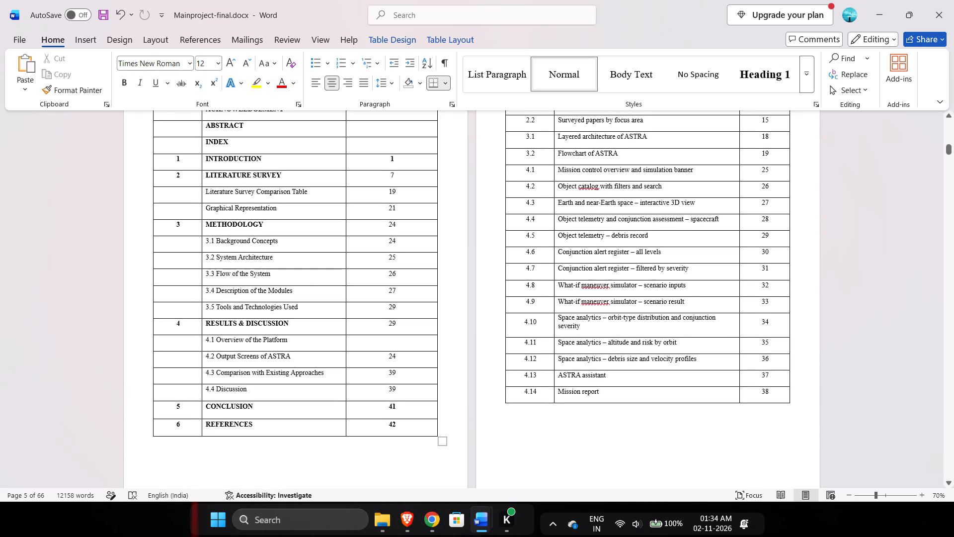
pyautogui.moveTo(182, 246); pyautogui.dragTo(361, 312)
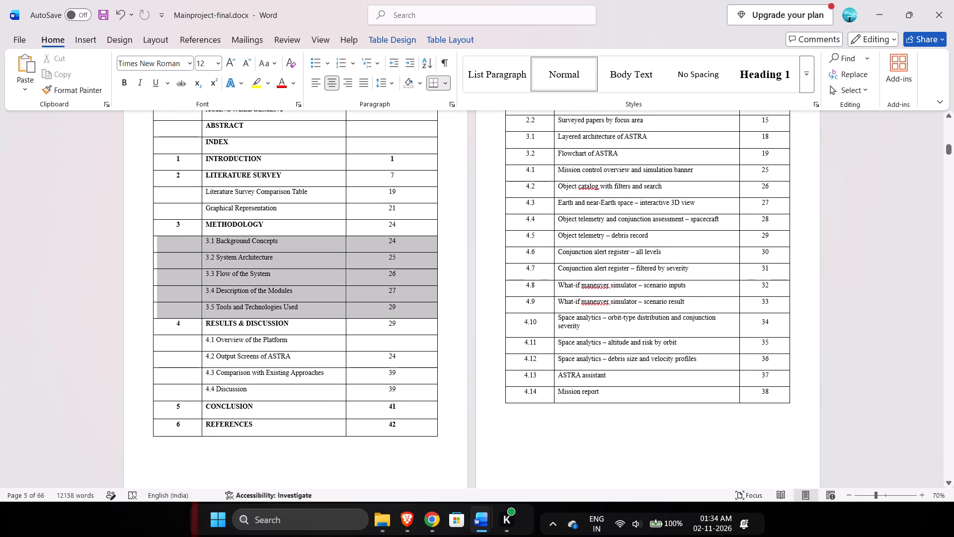
pyautogui.moveTo(361, 312); pyautogui.dragTo(395, 311)
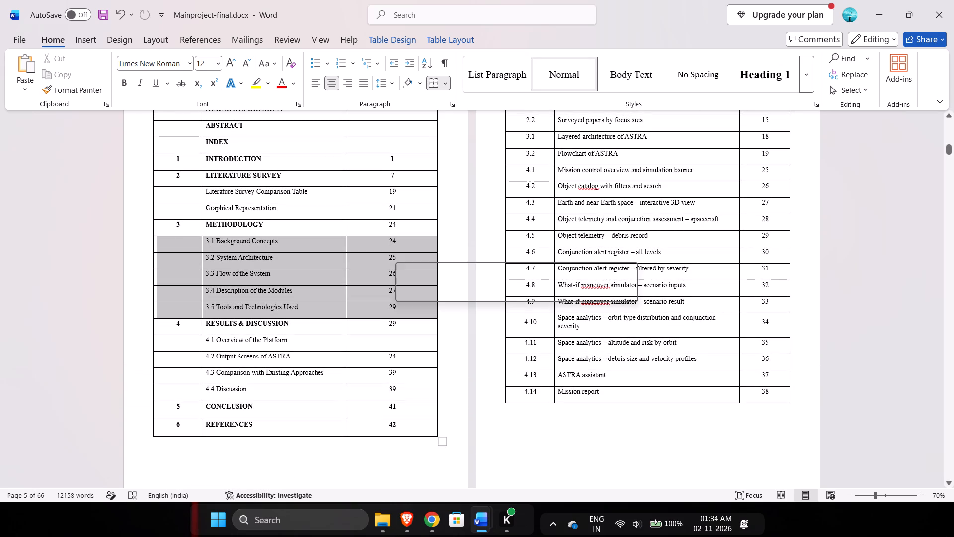
pyautogui.press('BackSpace')
pyautogui.click(460, 273)
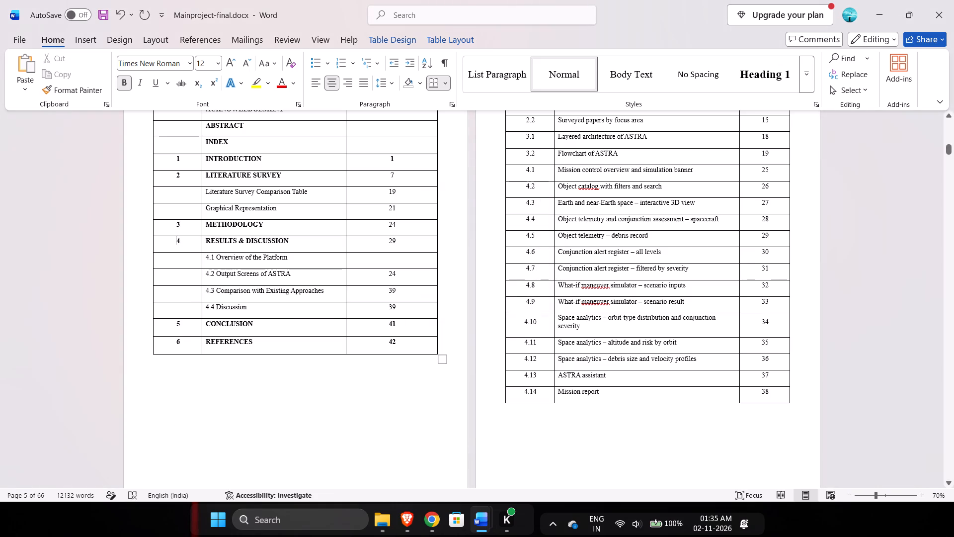
# Delete the Literature Survey Comparison Table and Graphical Representation rows under LITERATURE SURVEY from the table of contents.
pyautogui.scroll(1, 352, 411)
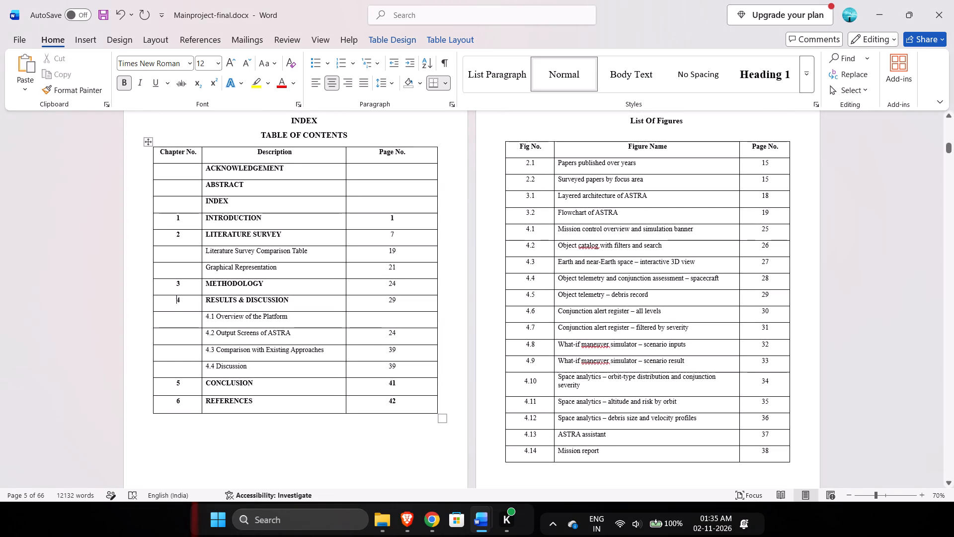
pyautogui.scroll(1, 352, 411)
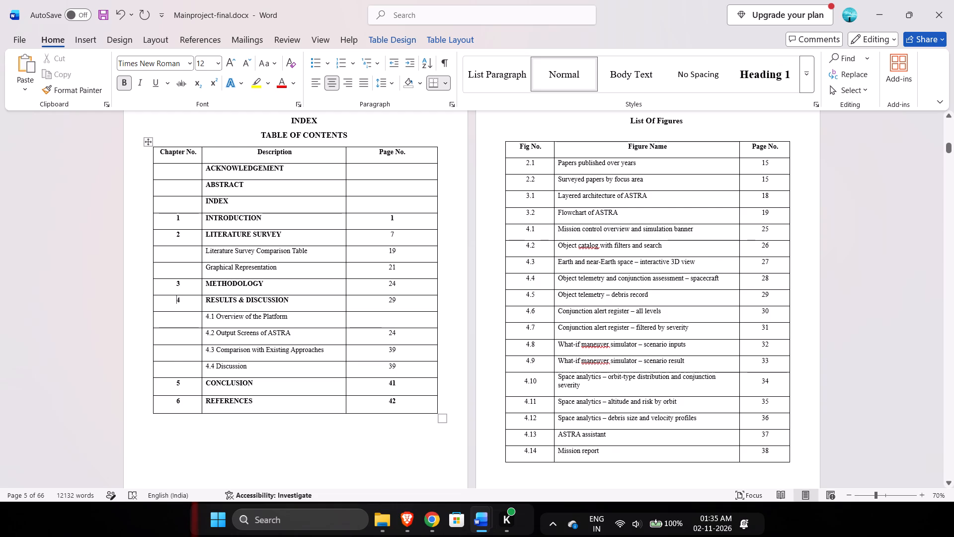
pyautogui.scroll(-1, 358, 456)
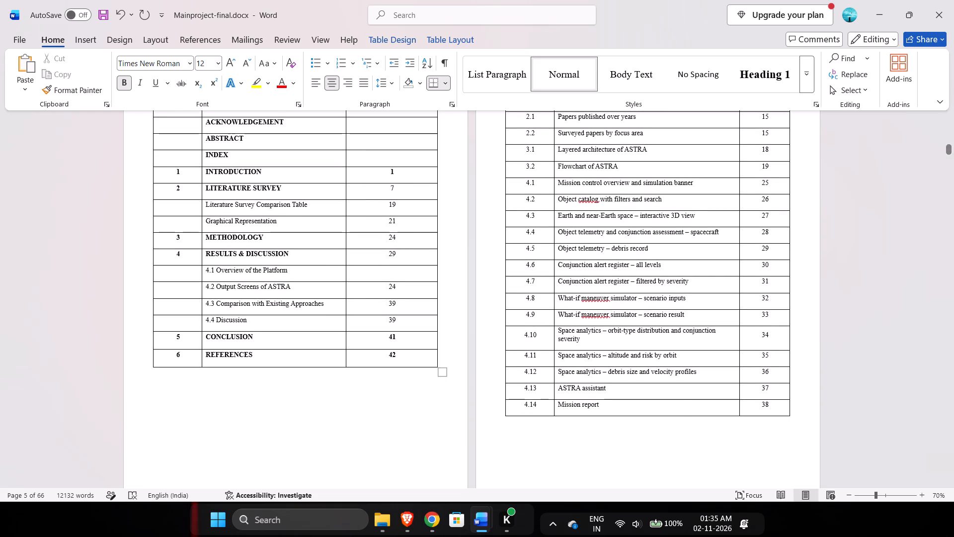
pyautogui.moveTo(187, 202); pyautogui.dragTo(387, 235)
pyautogui.click(387, 235)
pyautogui.moveTo(182, 207); pyautogui.dragTo(371, 224)
pyautogui.press('BackSpace')
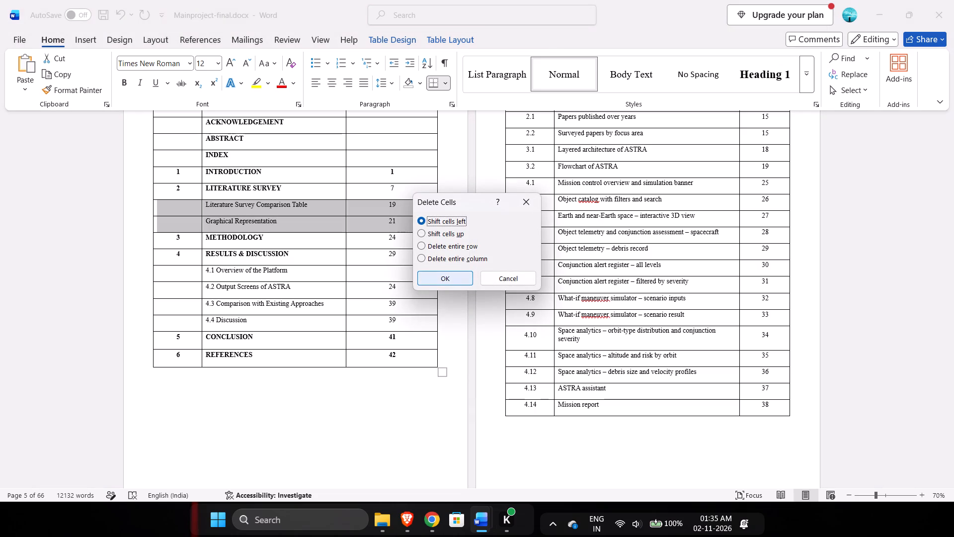
pyautogui.click(461, 279)
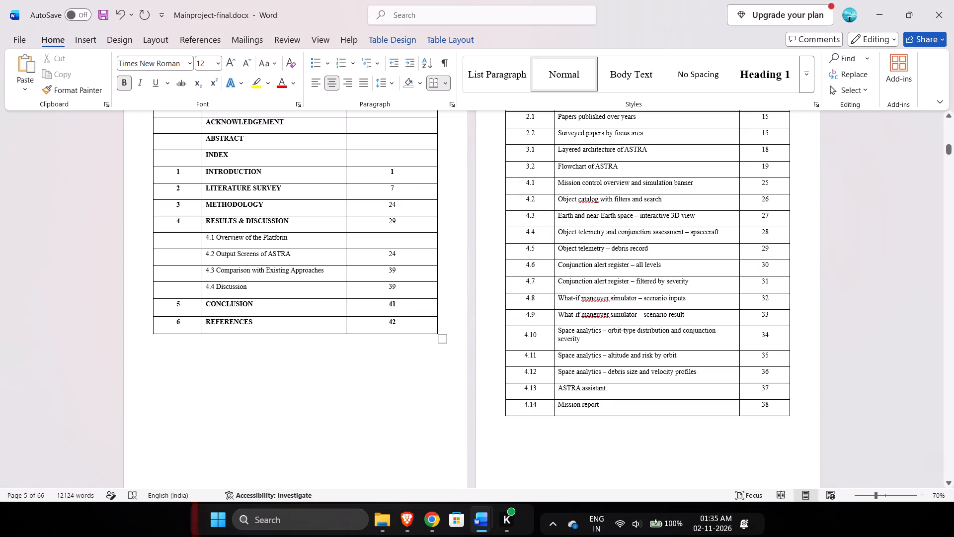
# Delete the 4.1 to 4.4 subsection rows under RESULTS & DISCUSSION from the table of contents.
pyautogui.moveTo(192, 238); pyautogui.dragTo(395, 289)
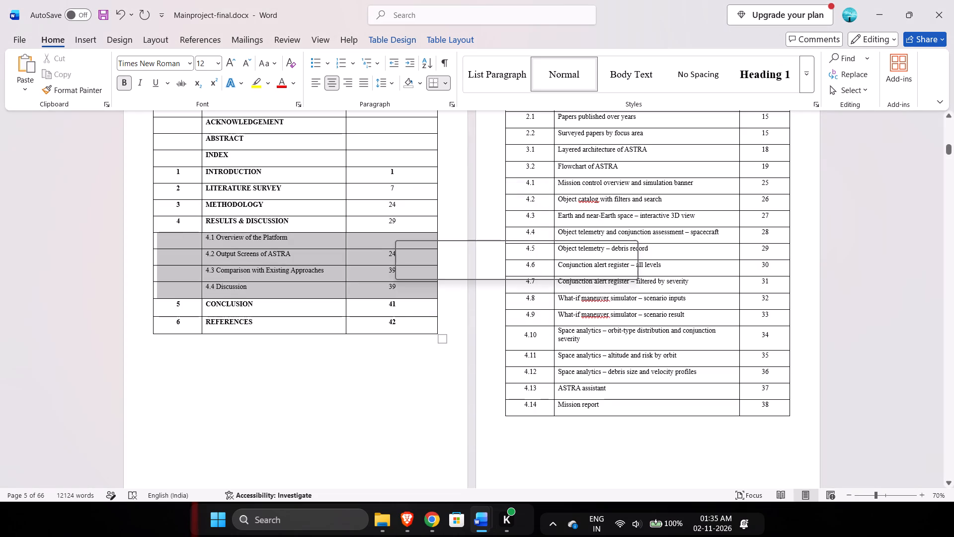
pyautogui.press('BackSpace')
pyautogui.press('BackSpace')
pyautogui.press('Return')
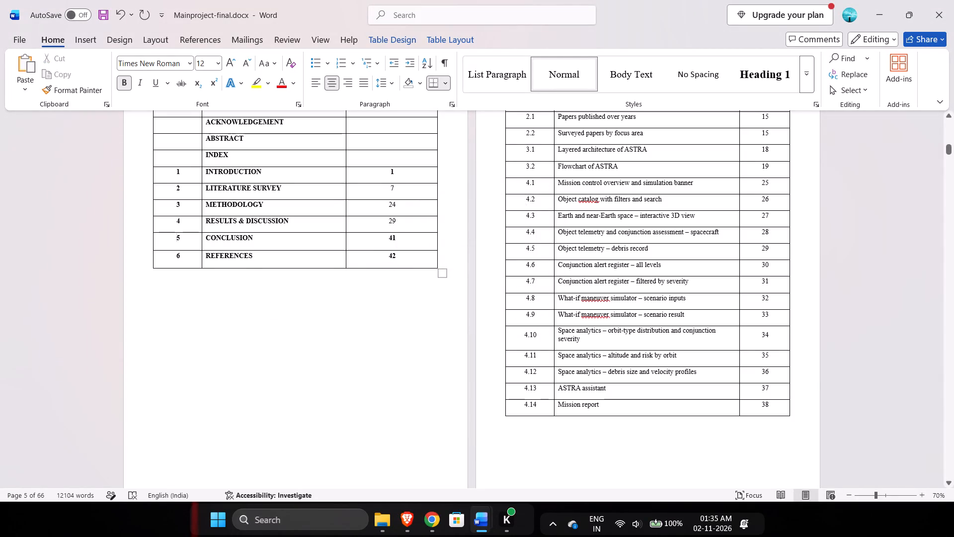
# Review the shortened table of contents and compare it with the one in the reference report Document Main.docx.
pyautogui.scroll(1, 410, 338)
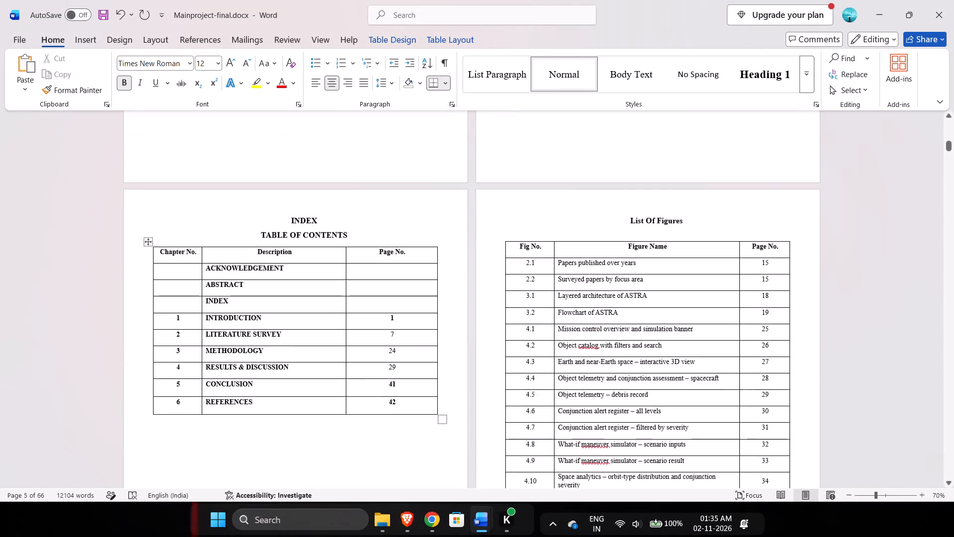
pyautogui.scroll(1, 410, 338)
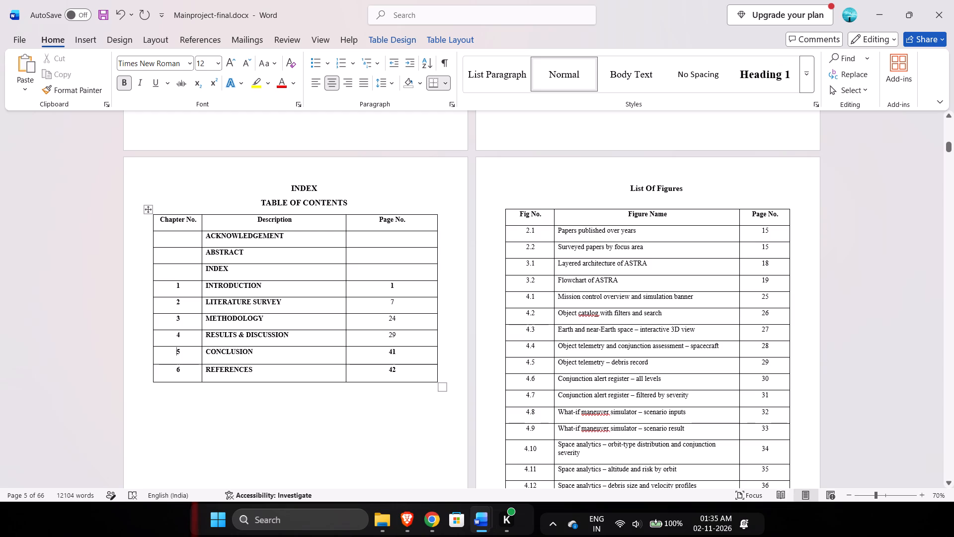
pyautogui.scroll(-1, 410, 338)
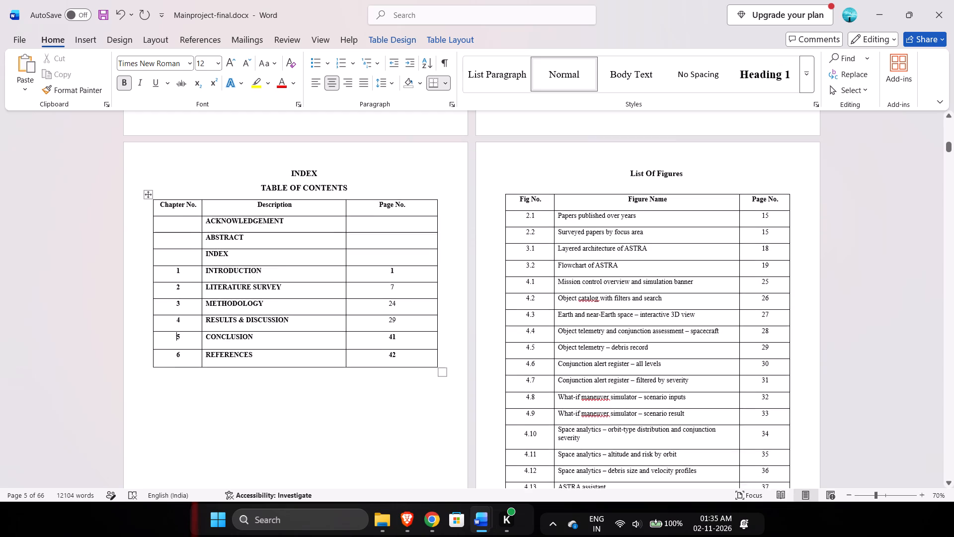
pyautogui.scroll(-1, 410, 338)
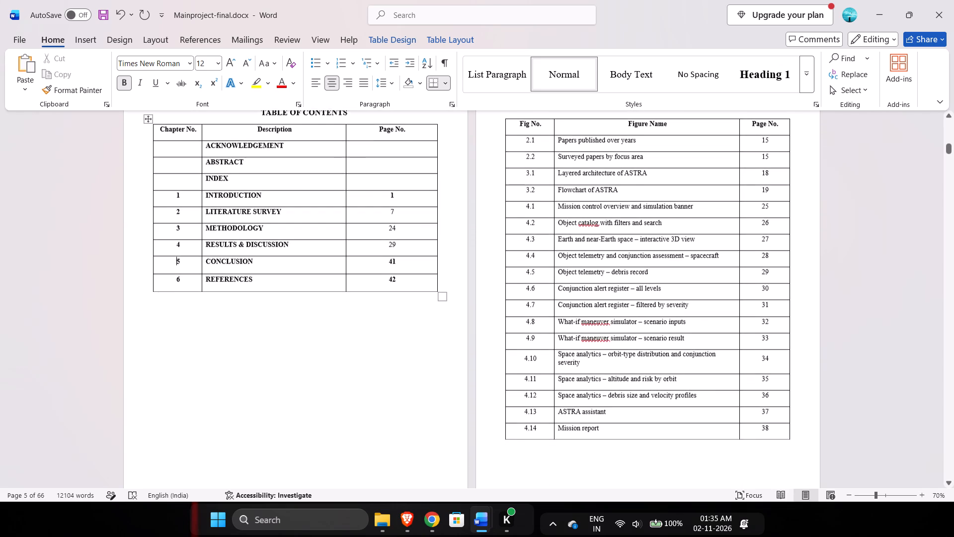
pyautogui.scroll(-2, 410, 338)
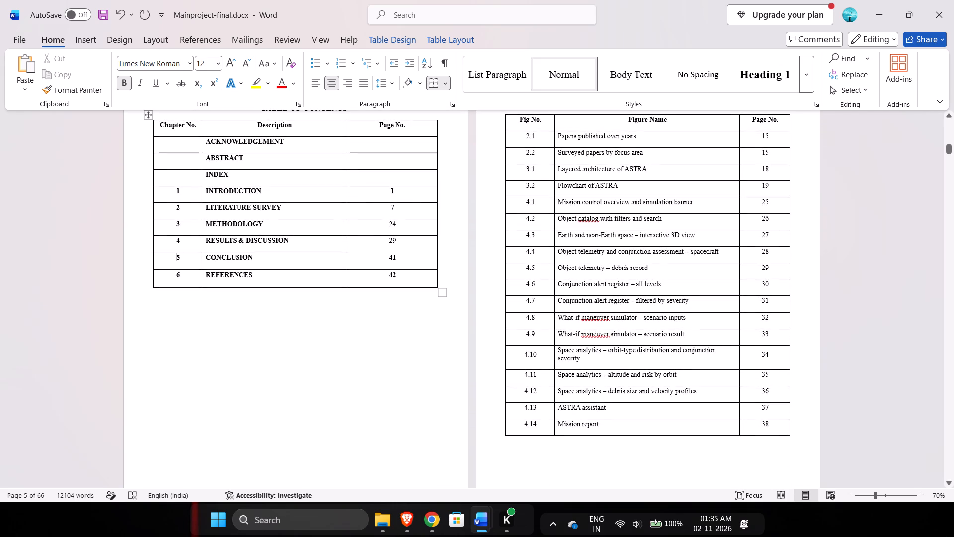
pyautogui.click(476, 505)
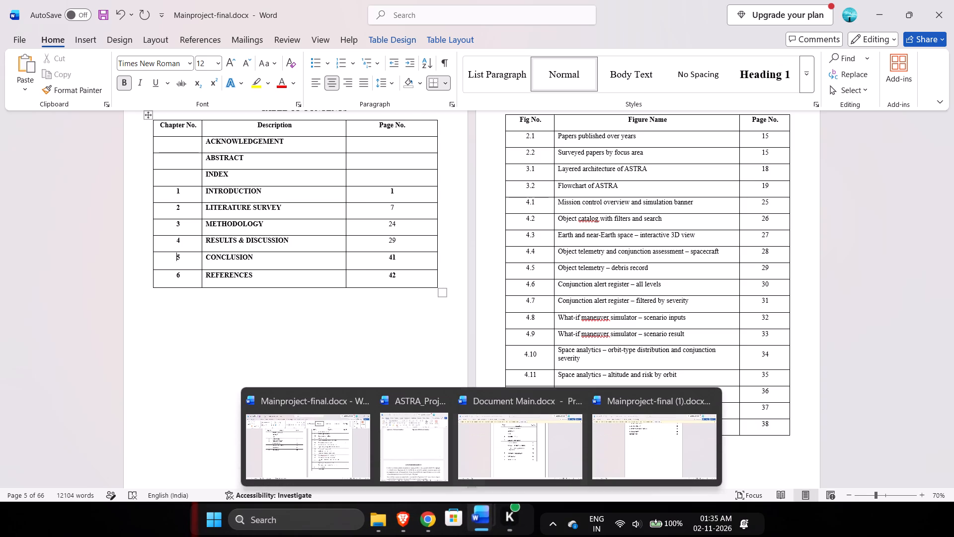
pyautogui.click(510, 467)
pyautogui.scroll(1, 541, 382)
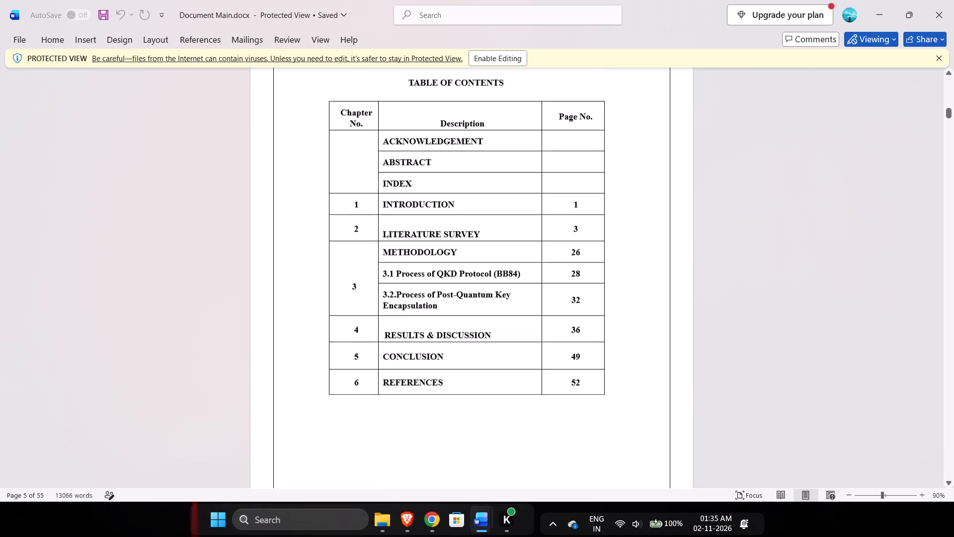
pyautogui.scroll(-1, 541, 382)
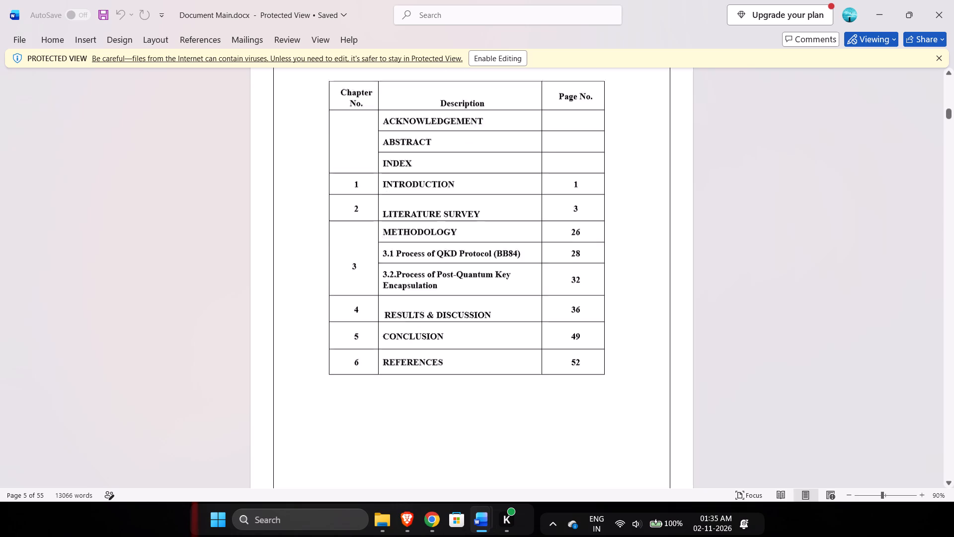
pyautogui.scroll(-6, 541, 382)
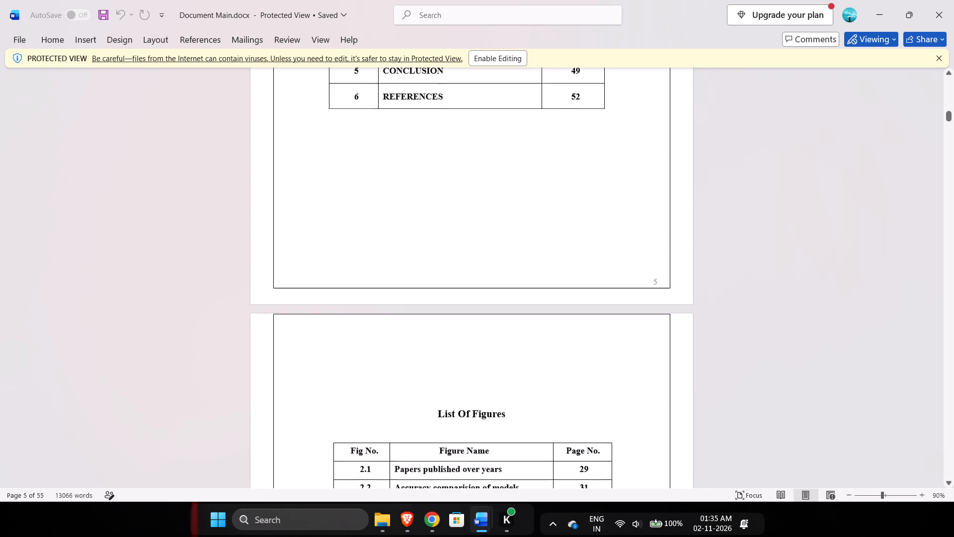
# Look through Document Main.docx from its index to the Literature Survey comparison table, checking how the body pages are numbered.
pyautogui.scroll(-13, 541, 382)
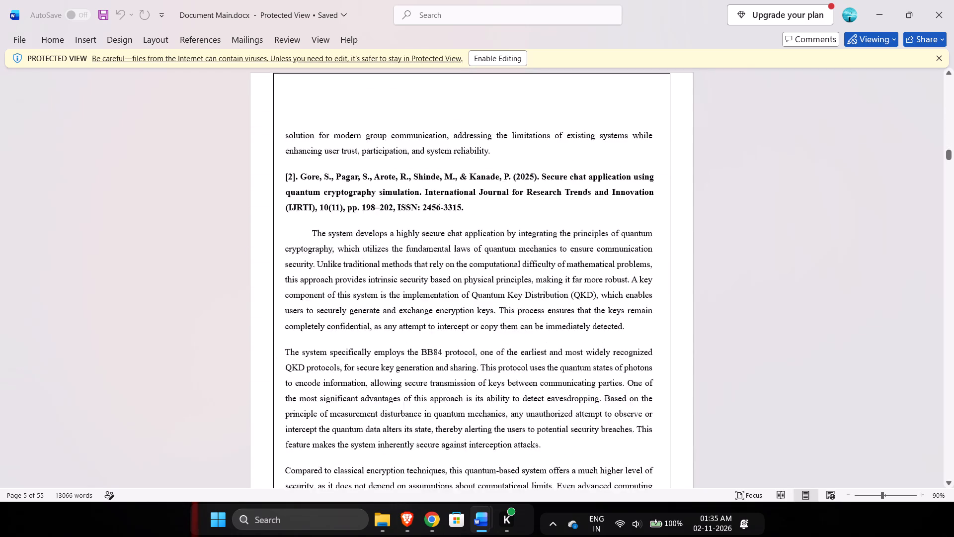
pyautogui.scroll(-14, 541, 382)
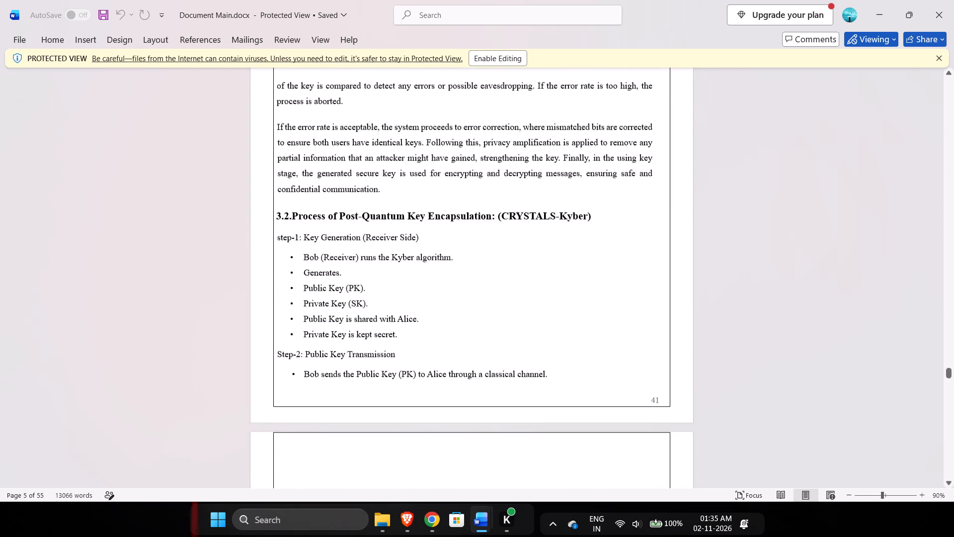
pyautogui.scroll(-4, 541, 382)
pyautogui.scroll(20, 541, 382)
pyautogui.scroll(6, 541, 382)
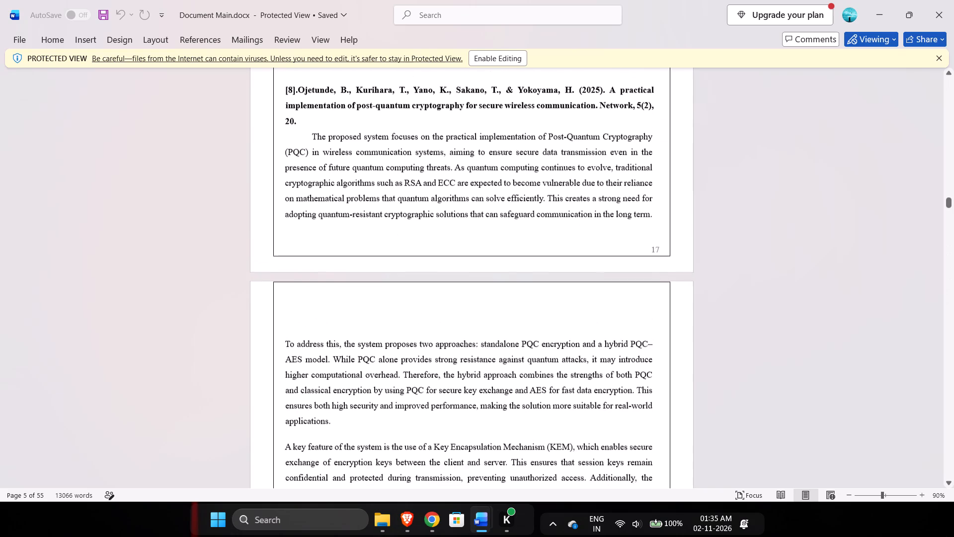
pyautogui.scroll(-6, 541, 382)
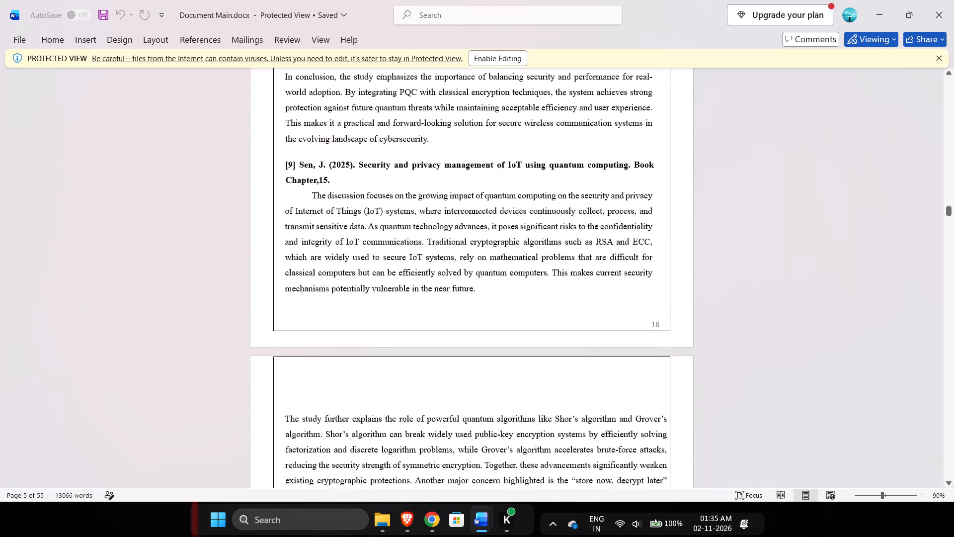
pyautogui.scroll(-4, 541, 382)
pyautogui.press('Down')
pyautogui.press('Down')
pyautogui.press('Down')
pyautogui.press('Down')
pyautogui.press('Down')
pyautogui.press('Down')
pyautogui.press('Down')
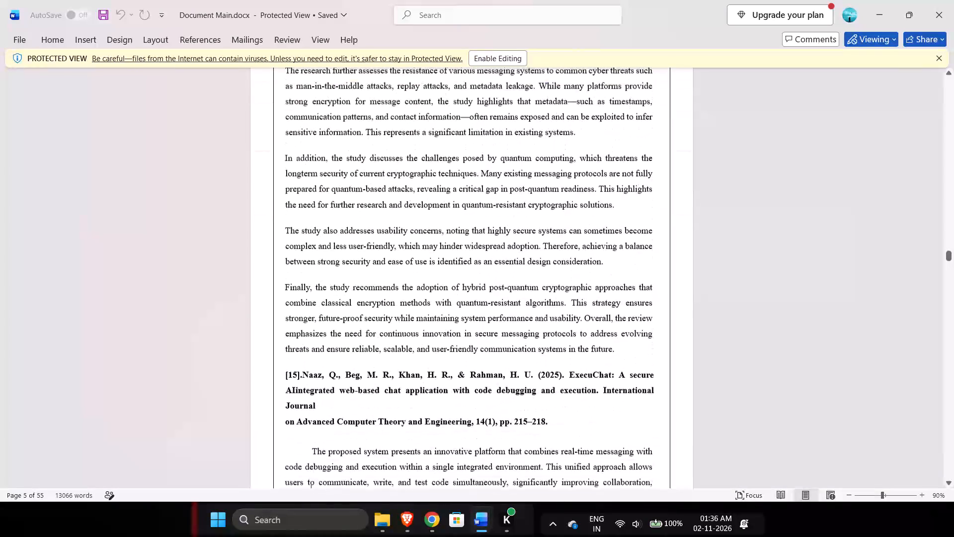
pyautogui.press('Down')
pyautogui.press('Down')
pyautogui.press('Down')
pyautogui.press('Down')
pyautogui.press('Down')
pyautogui.press('Down')
pyautogui.press('Down')
pyautogui.press('Down')
pyautogui.press('Down')
pyautogui.press('Down')
pyautogui.press('Down')
pyautogui.press('Down')
pyautogui.press('Down')
pyautogui.press('Down')
pyautogui.press('Down')
pyautogui.press('Down')
pyautogui.press('Down')
pyautogui.press('Down')
pyautogui.press('Down')
pyautogui.press('Down')
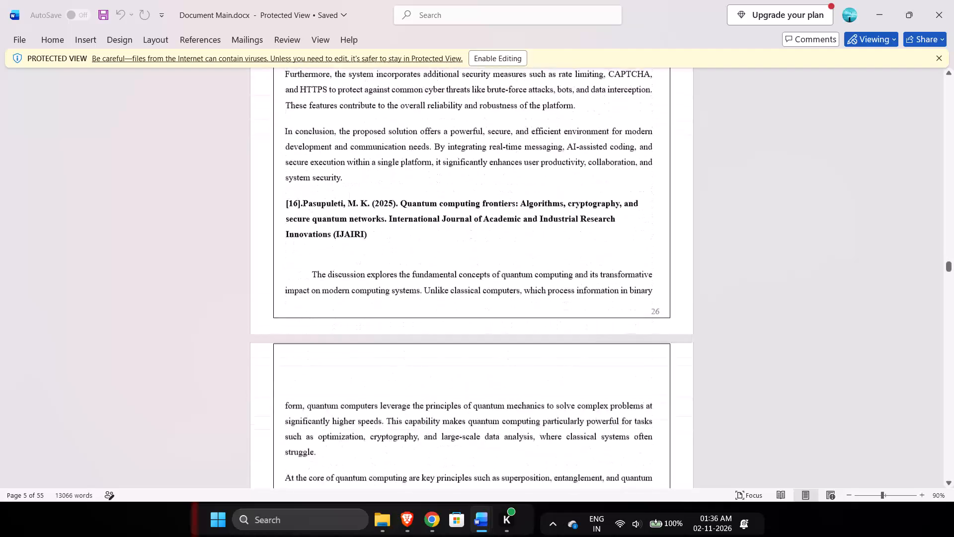
pyautogui.press('Down')
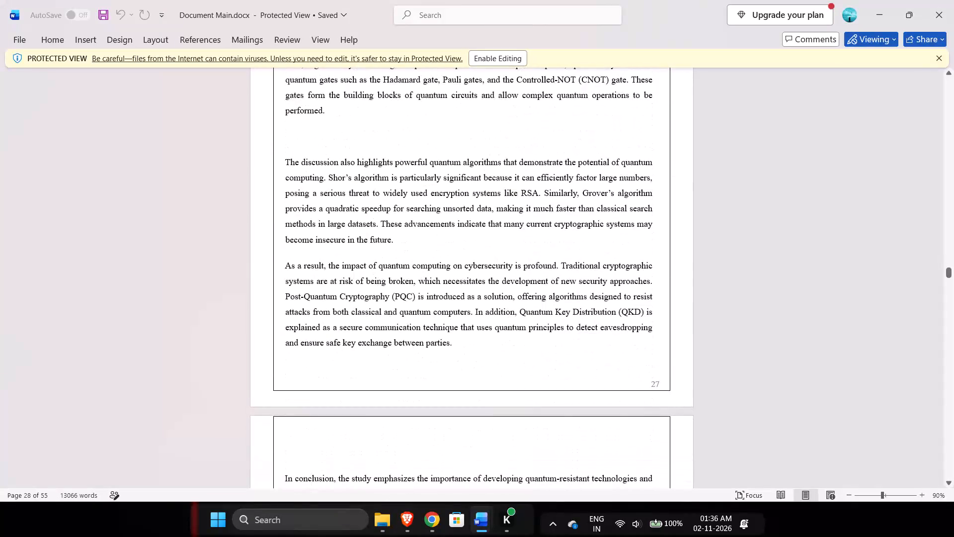
pyautogui.scroll(5, 541, 382)
pyautogui.scroll(-2, 541, 382)
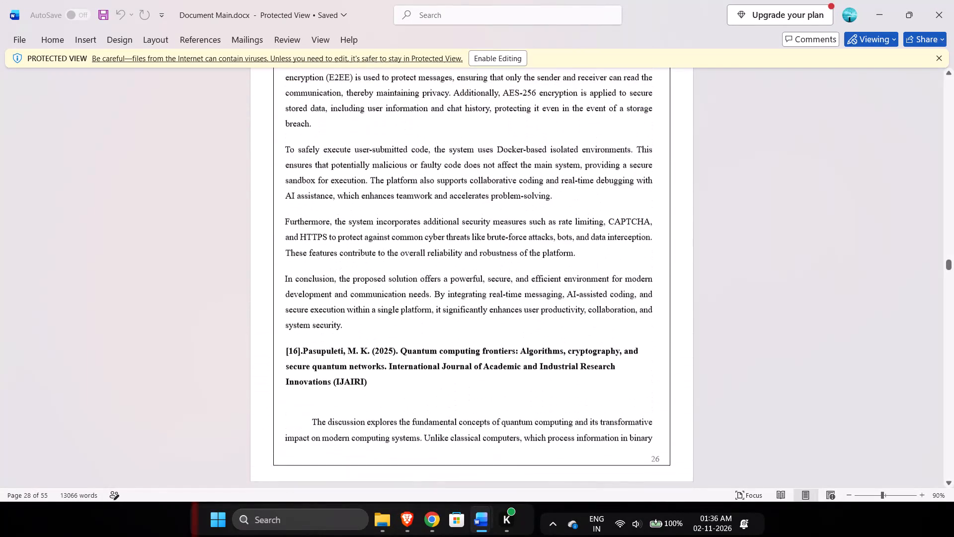
pyautogui.scroll(-3, 541, 382)
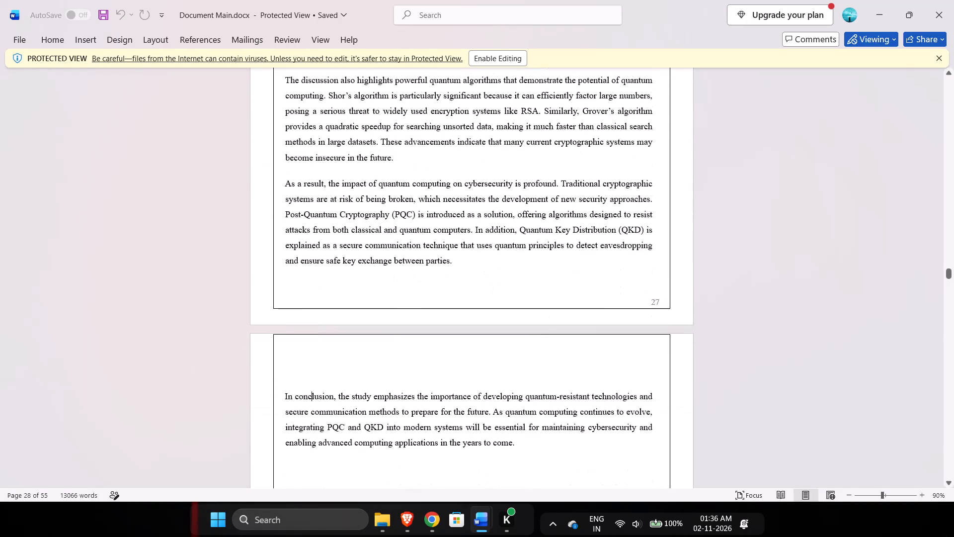
pyautogui.scroll(-4, 541, 382)
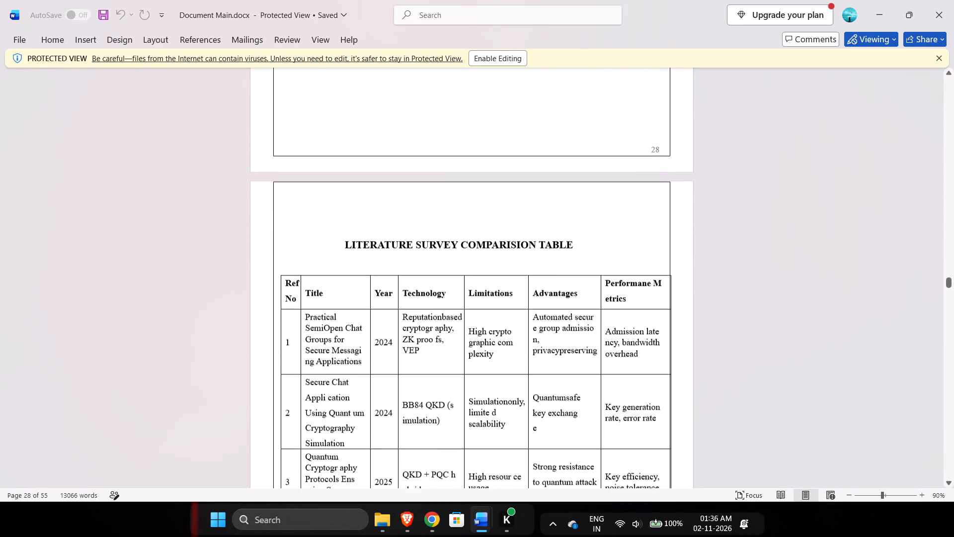
pyautogui.scroll(-1, 541, 382)
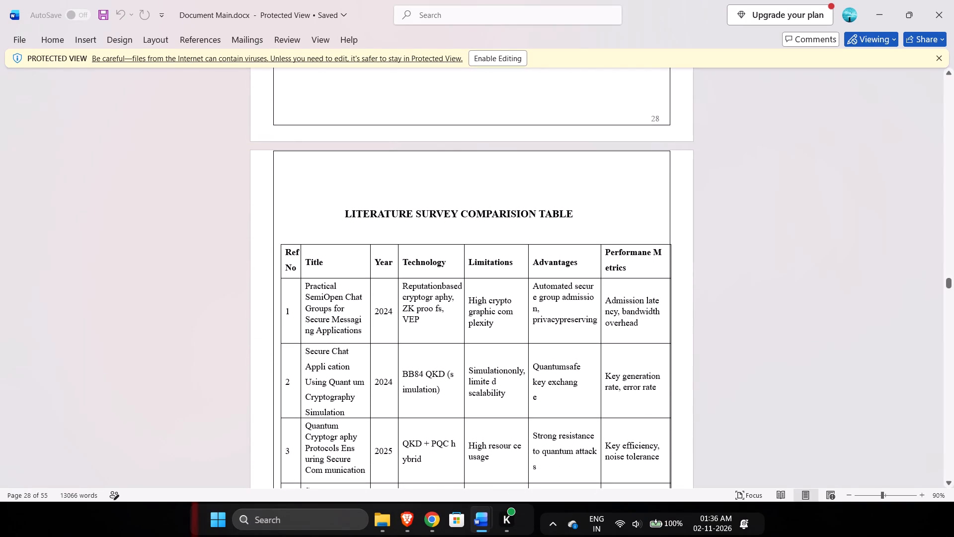
# Recheck the chapter page numbers in the reference report's index and find the page where Chapter 2: Literature Survey begins.
pyautogui.moveTo(949, 280); pyautogui.dragTo(951, 97)
pyautogui.scroll(-1, 831, 277)
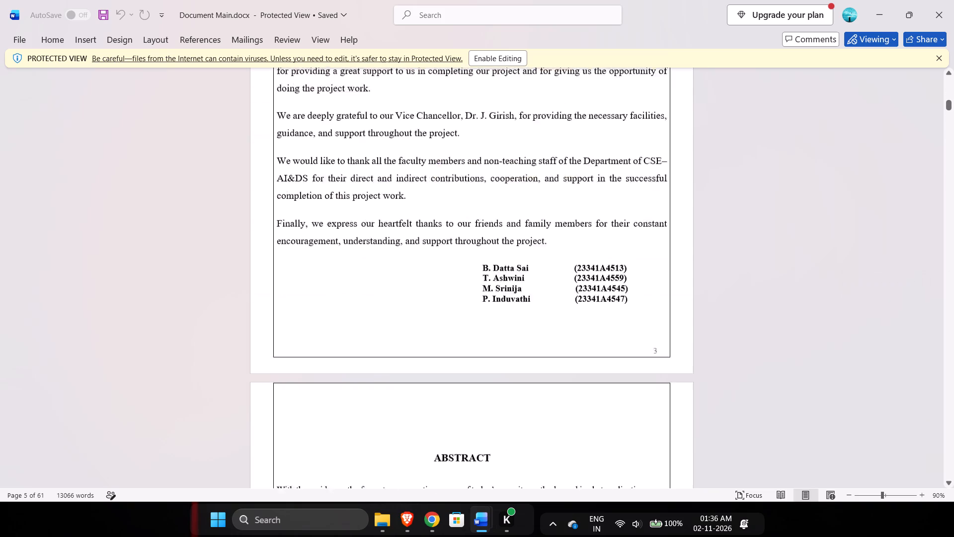
pyautogui.scroll(-5, 831, 277)
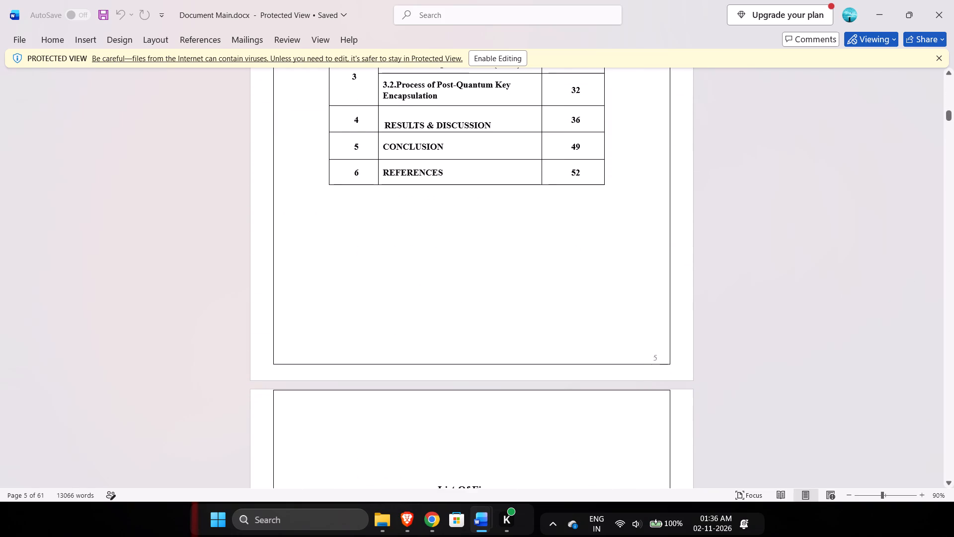
pyautogui.scroll(1, 831, 277)
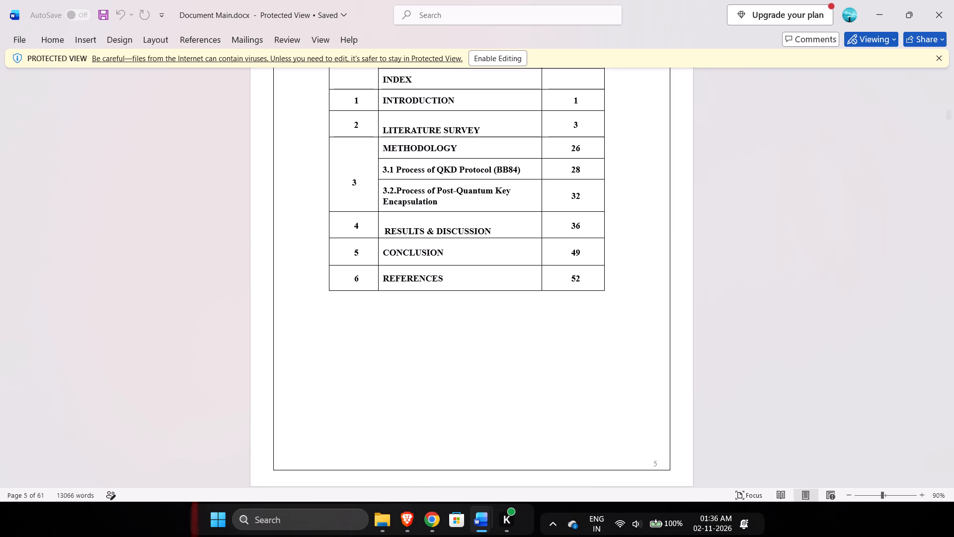
pyautogui.scroll(-16, 831, 277)
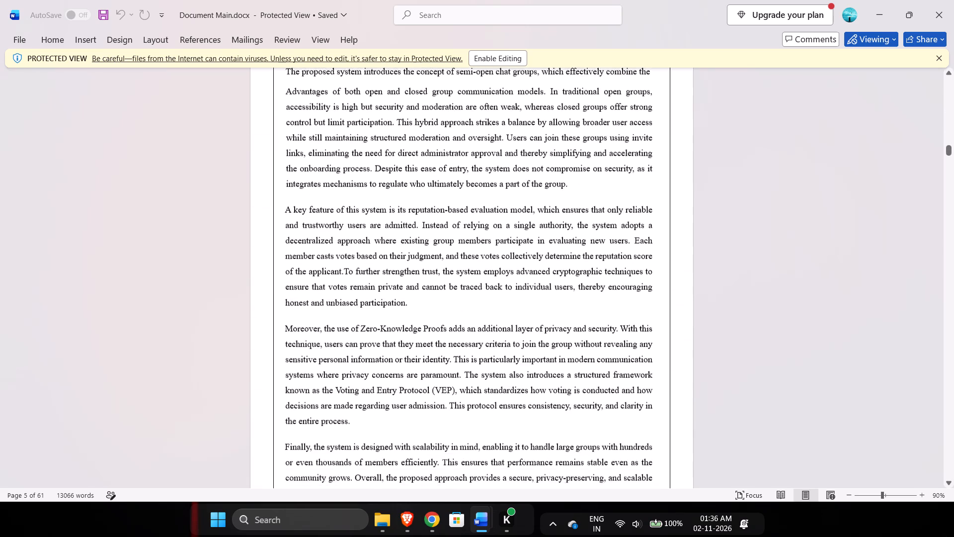
pyautogui.scroll(-12, 831, 277)
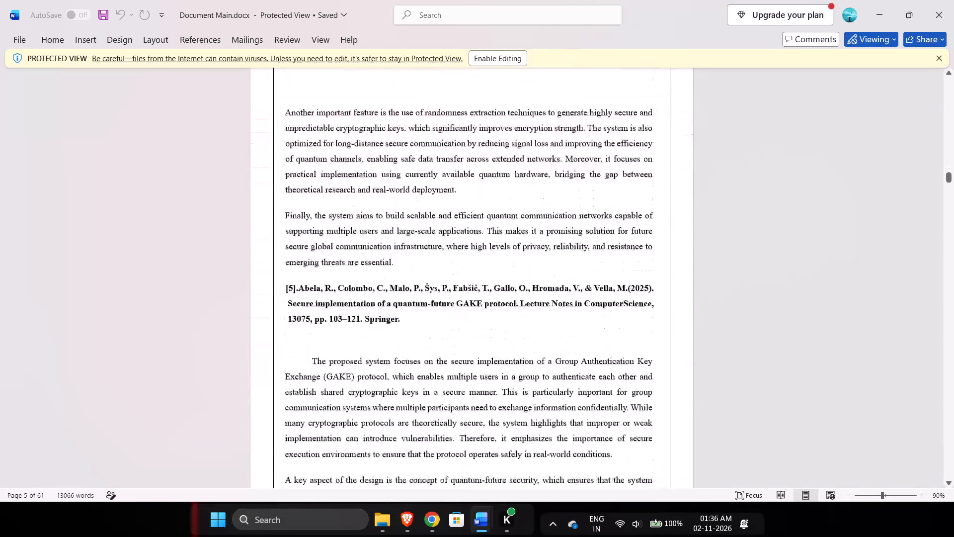
pyautogui.scroll(-9, 831, 277)
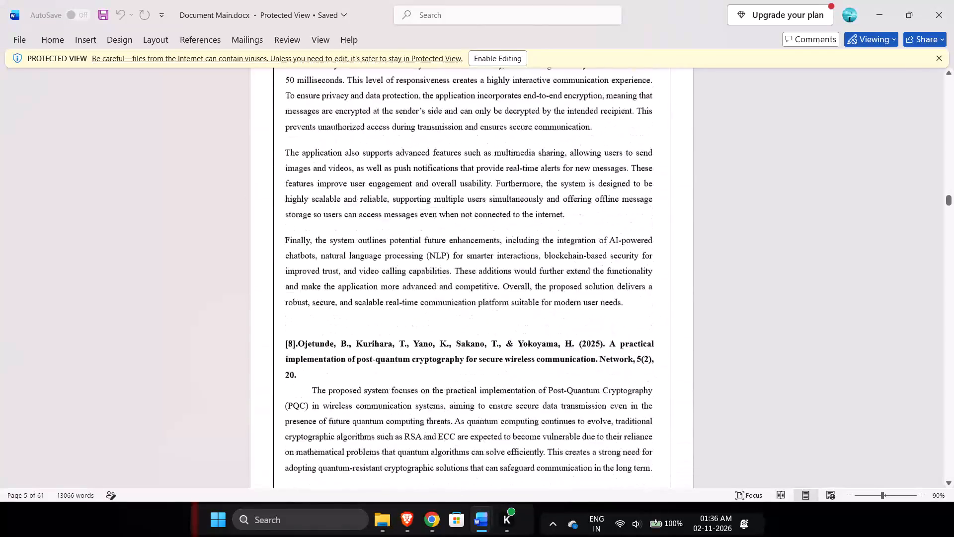
pyautogui.scroll(-10, 831, 277)
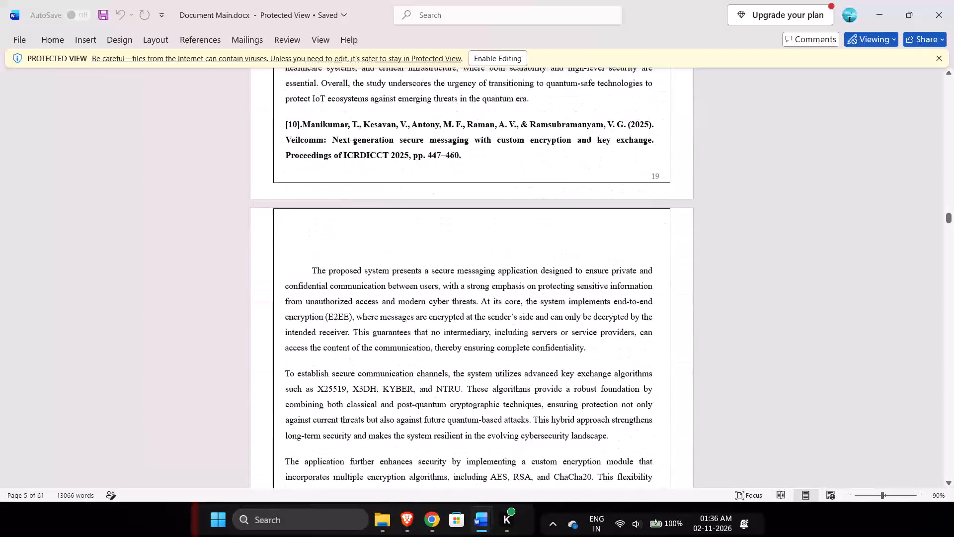
pyautogui.scroll(-9, 831, 277)
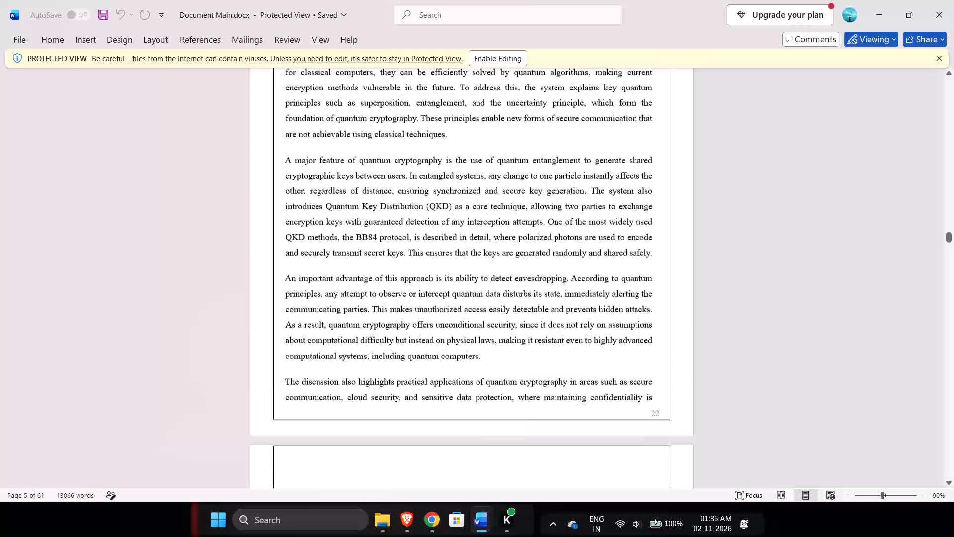
pyautogui.scroll(-7, 831, 277)
pyautogui.scroll(1, 831, 277)
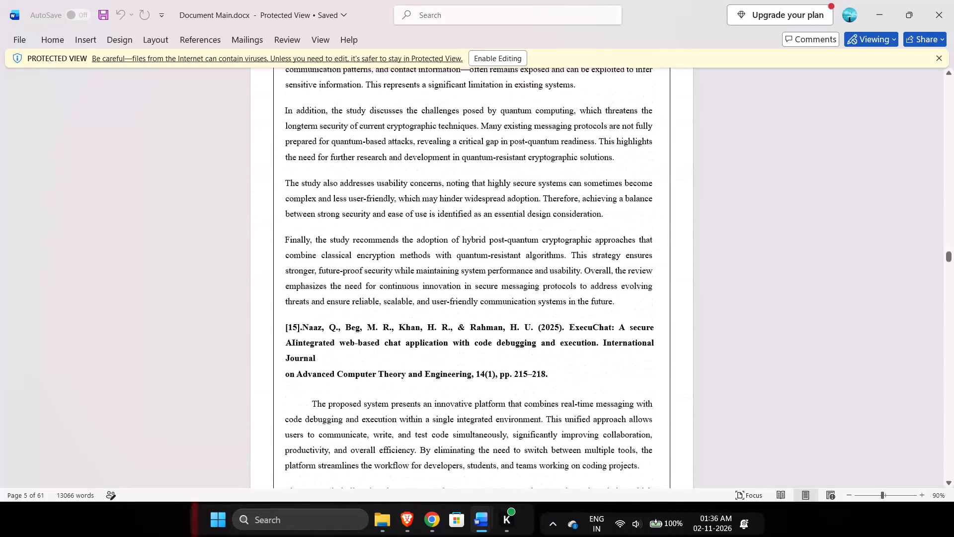
pyautogui.scroll(16, 831, 277)
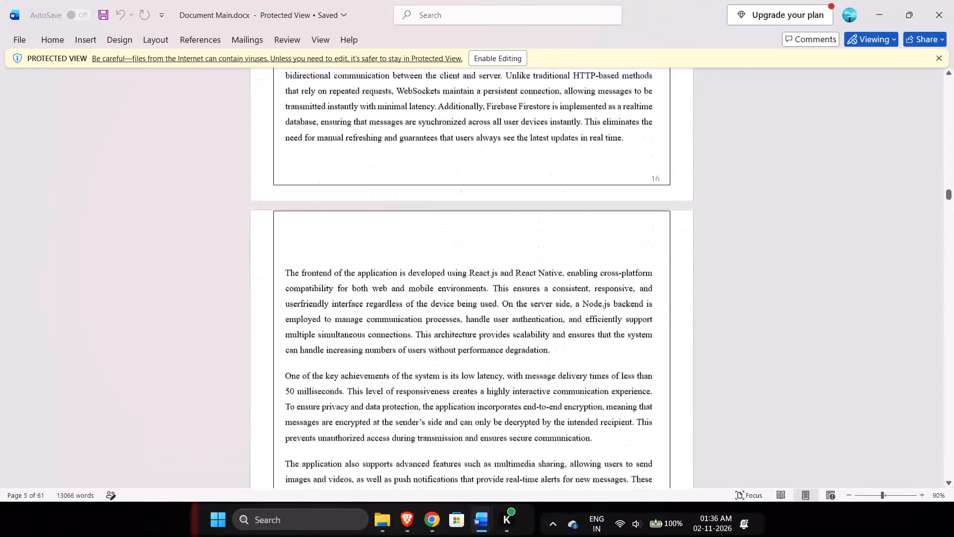
pyautogui.scroll(11, 831, 277)
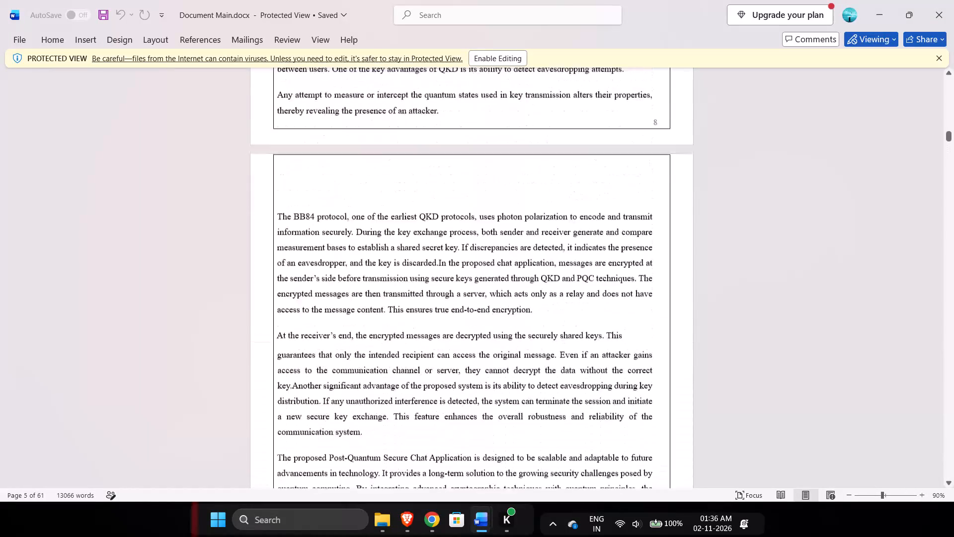
pyautogui.scroll(1, 831, 277)
pyautogui.scroll(-3, 831, 277)
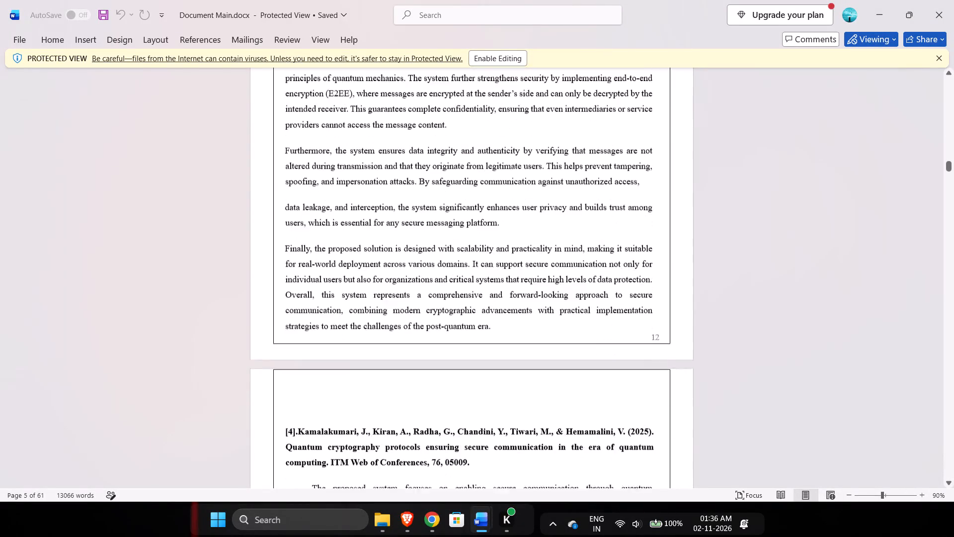
pyautogui.scroll(2, 831, 277)
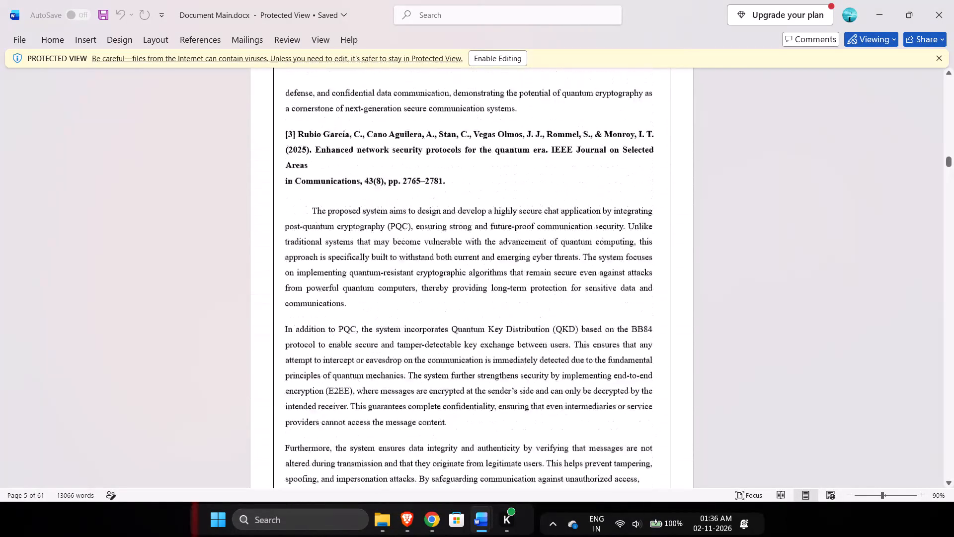
pyautogui.scroll(7, 831, 277)
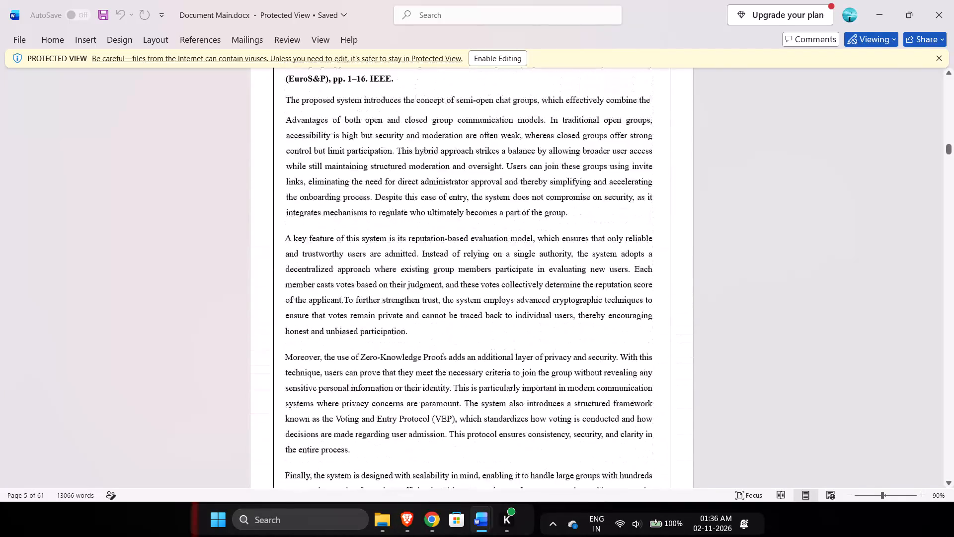
pyautogui.scroll(1, 831, 277)
# Read through Chapter 2: Literature Survey in Document Main.docx up to the end of its comparison table, checking the footer page numbers.
pyautogui.scroll(-8, 831, 277)
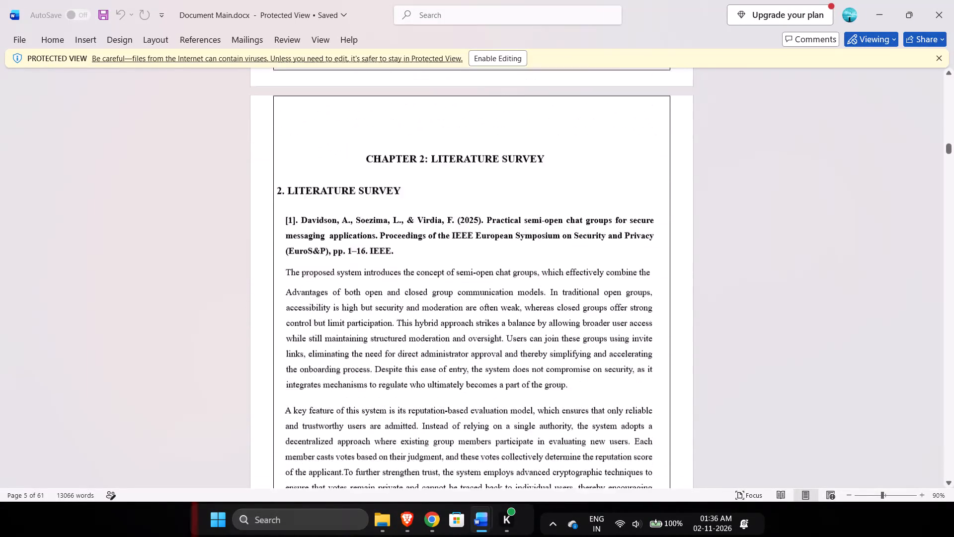
pyautogui.scroll(-9, 831, 277)
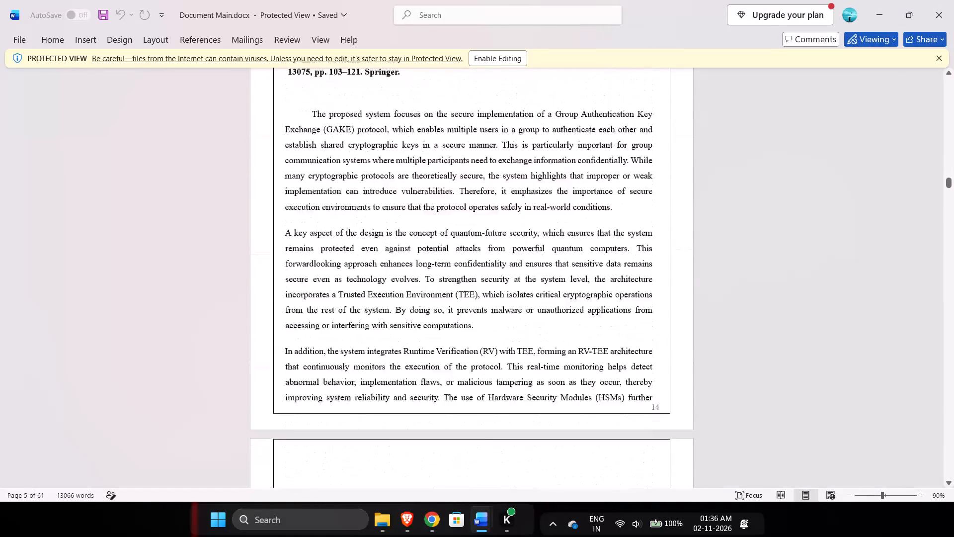
pyautogui.scroll(-9, 831, 277)
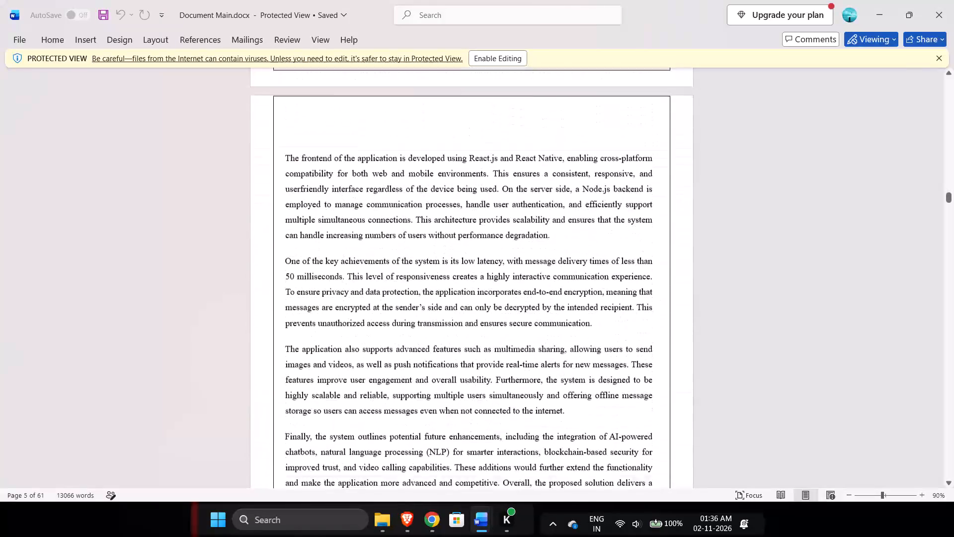
pyautogui.scroll(-9, 831, 277)
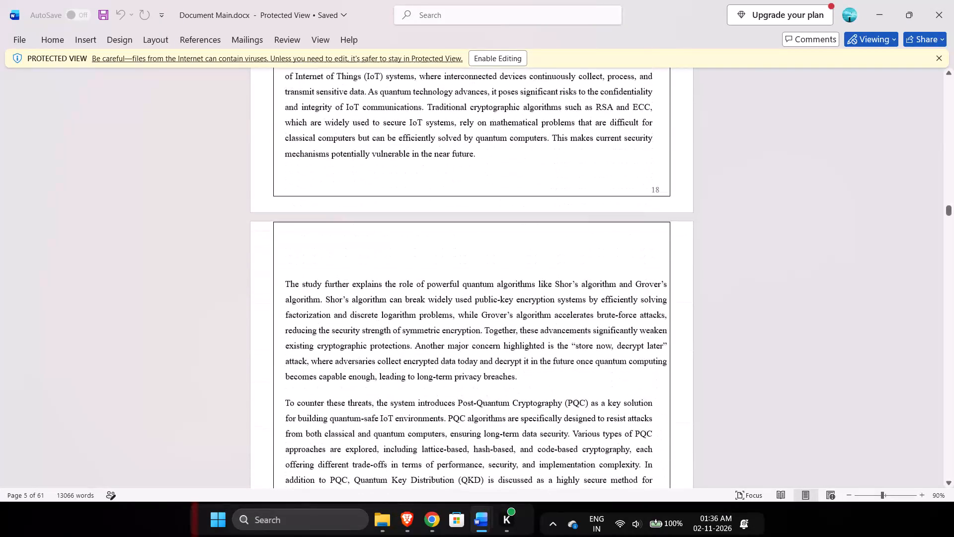
pyautogui.scroll(-9, 831, 277)
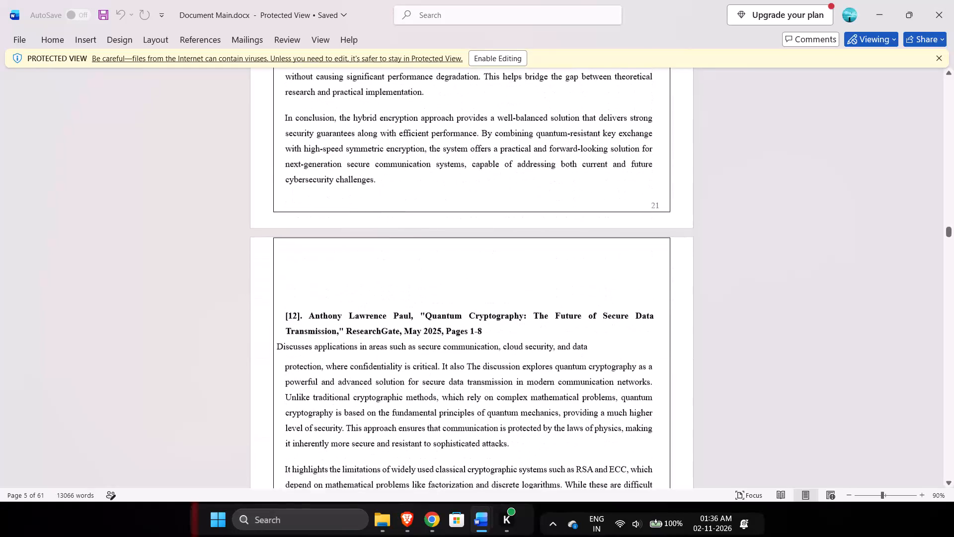
pyautogui.scroll(-6, 831, 277)
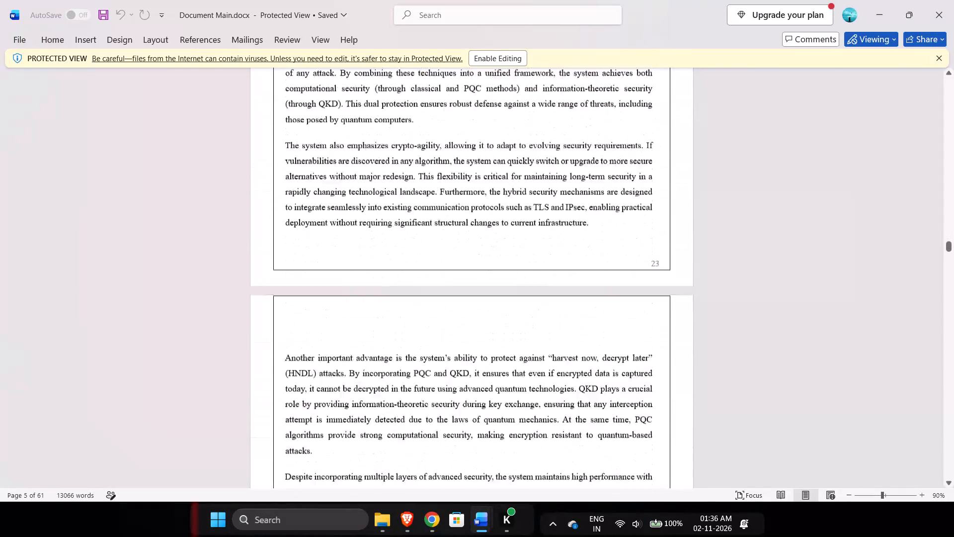
pyautogui.scroll(-9, 831, 277)
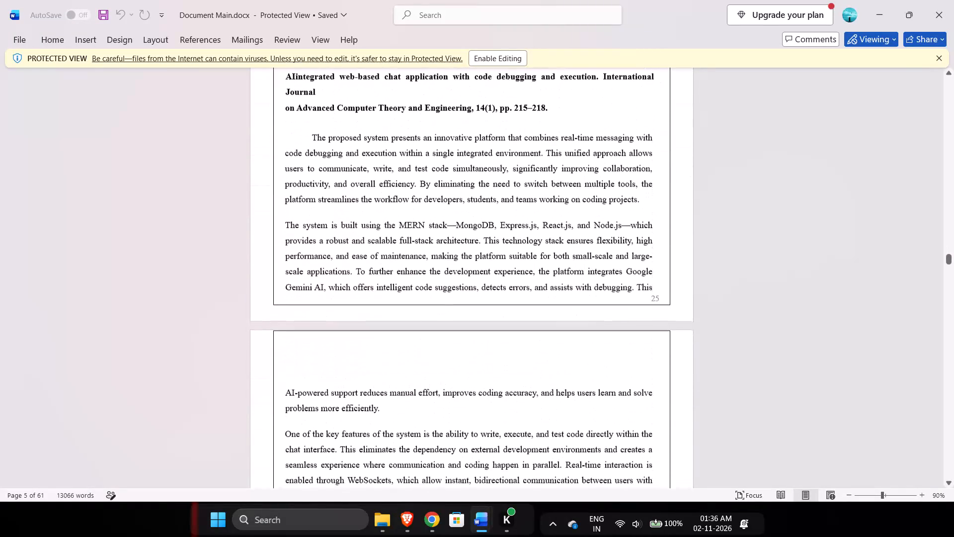
pyautogui.scroll(-7, 831, 277)
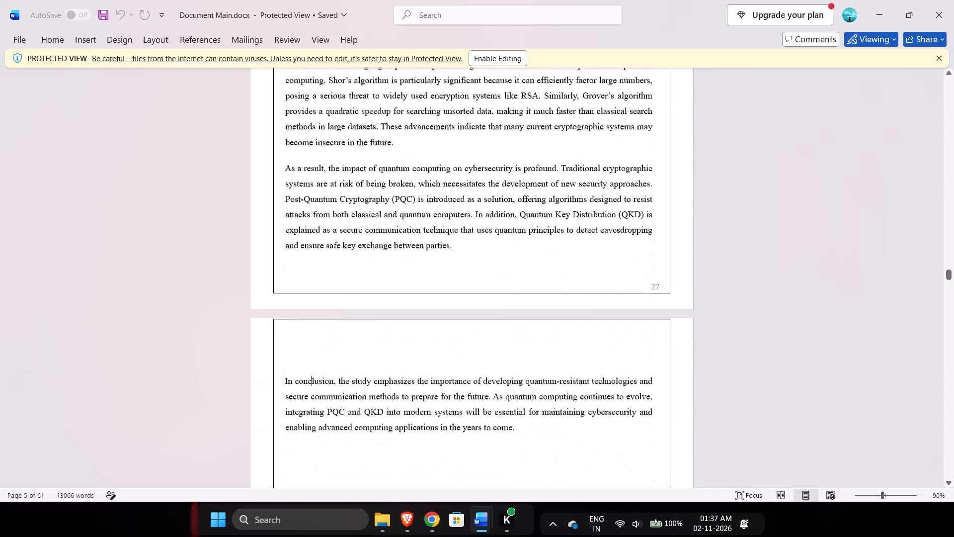
pyautogui.scroll(-7, 831, 277)
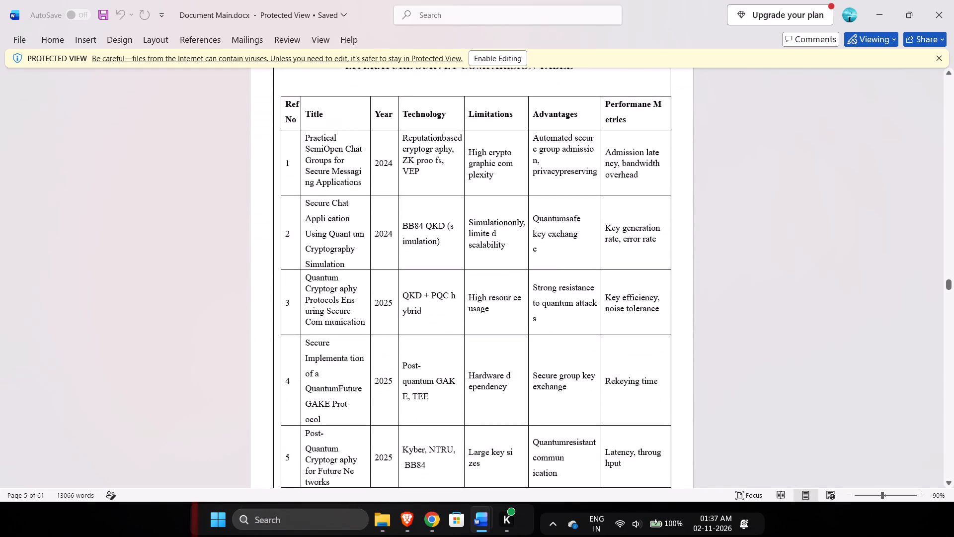
pyautogui.scroll(-3, 832, 268)
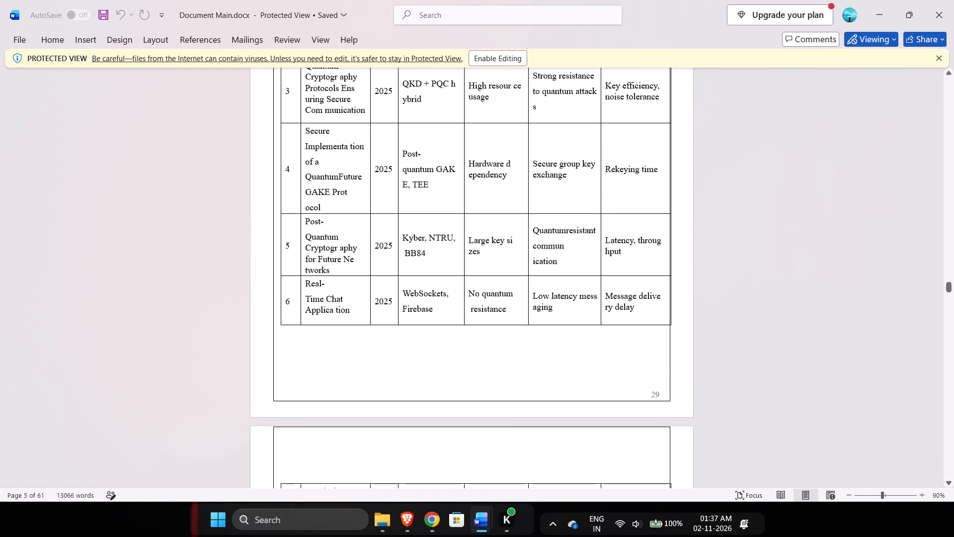
pyautogui.scroll(-4, 832, 268)
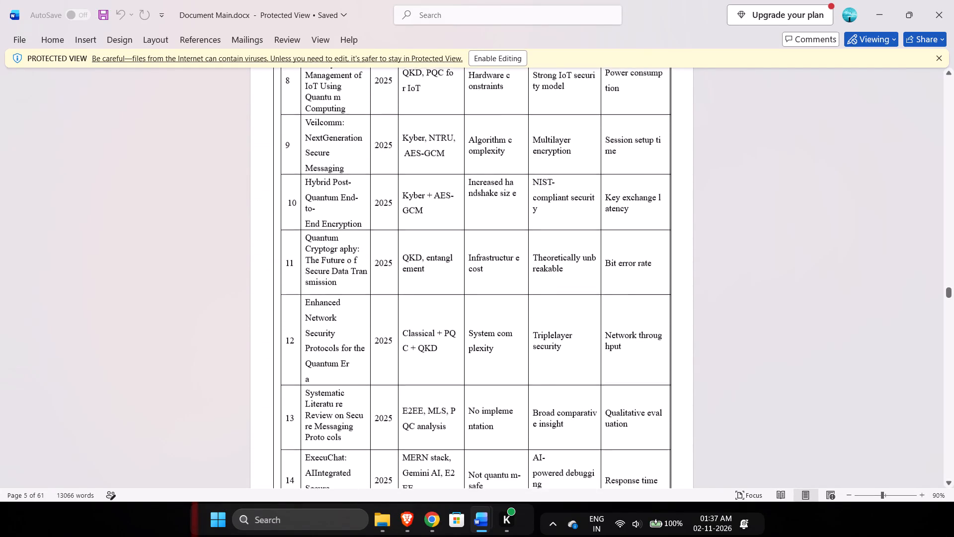
pyautogui.scroll(-1, 832, 268)
# Recheck the pages around the Literature Survey comparison table in the reference report, back to the entry for reference [16].
pyautogui.scroll(1, 832, 268)
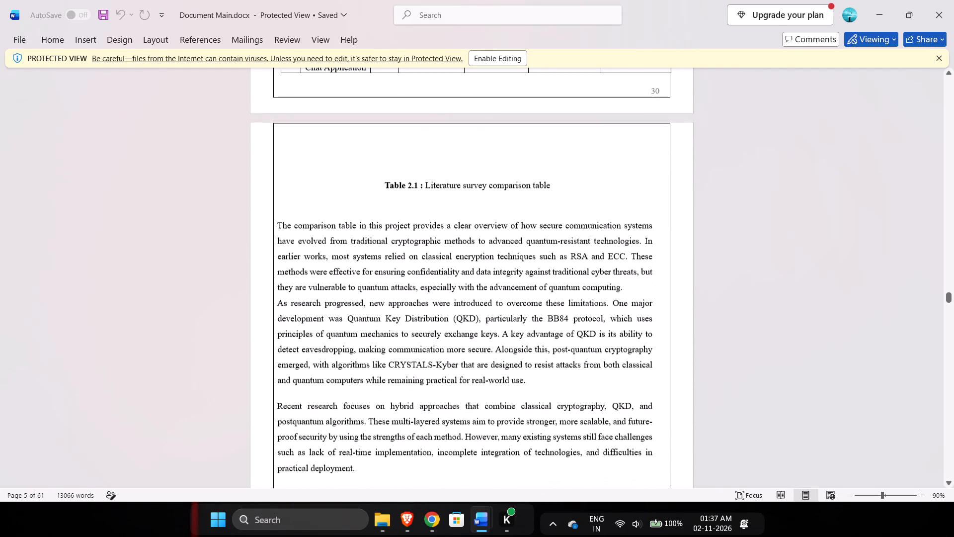
pyautogui.scroll(4, 832, 268)
pyautogui.scroll(-1, 832, 268)
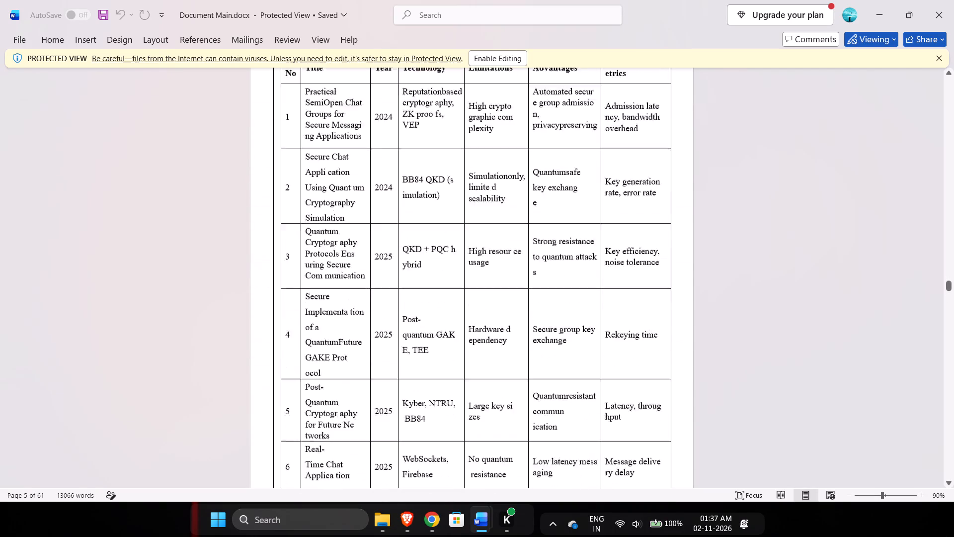
pyautogui.scroll(-1, 832, 268)
pyautogui.scroll(2, 832, 268)
pyautogui.scroll(-1, 832, 268)
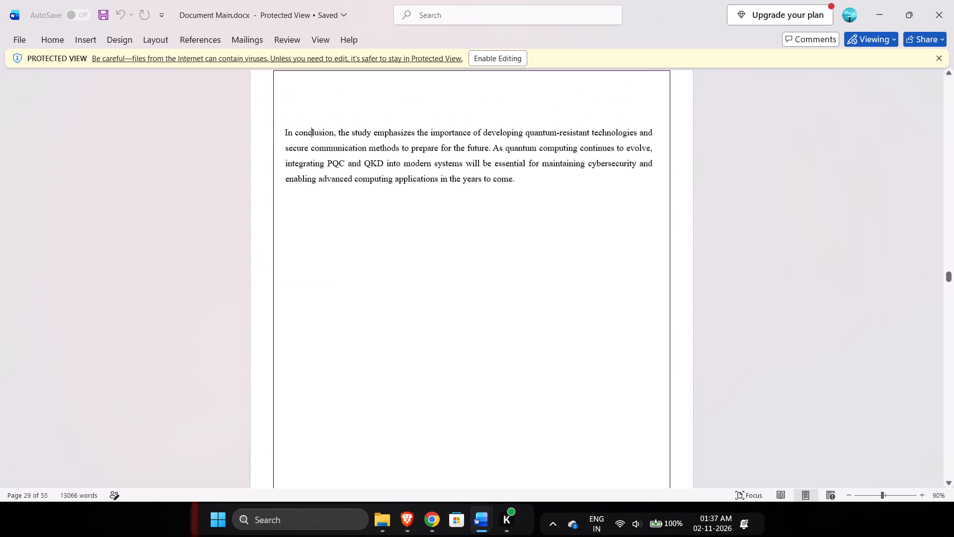
pyautogui.scroll(-1, 832, 268)
pyautogui.scroll(1, 832, 268)
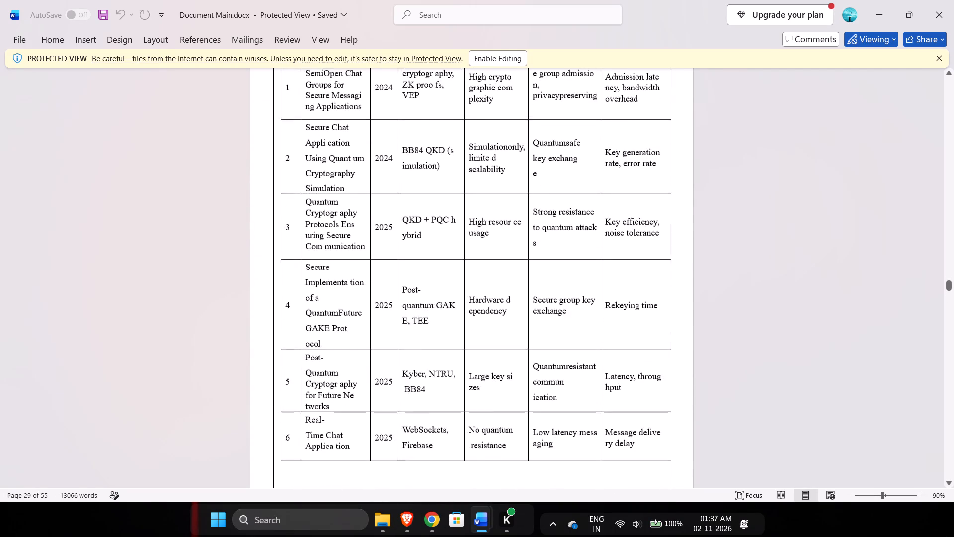
pyautogui.scroll(6, 832, 268)
pyautogui.hscroll(1, 832, 268)
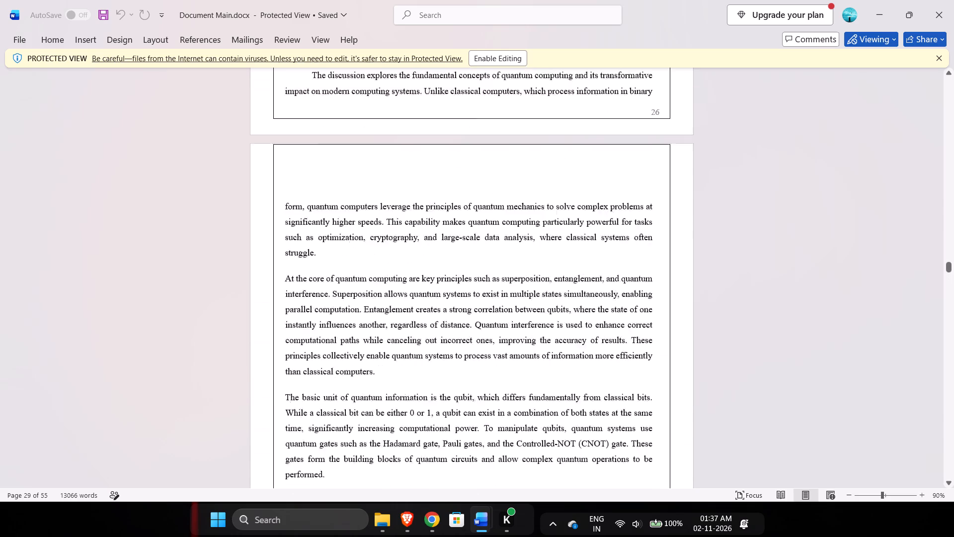
pyautogui.hscroll(1, 832, 268)
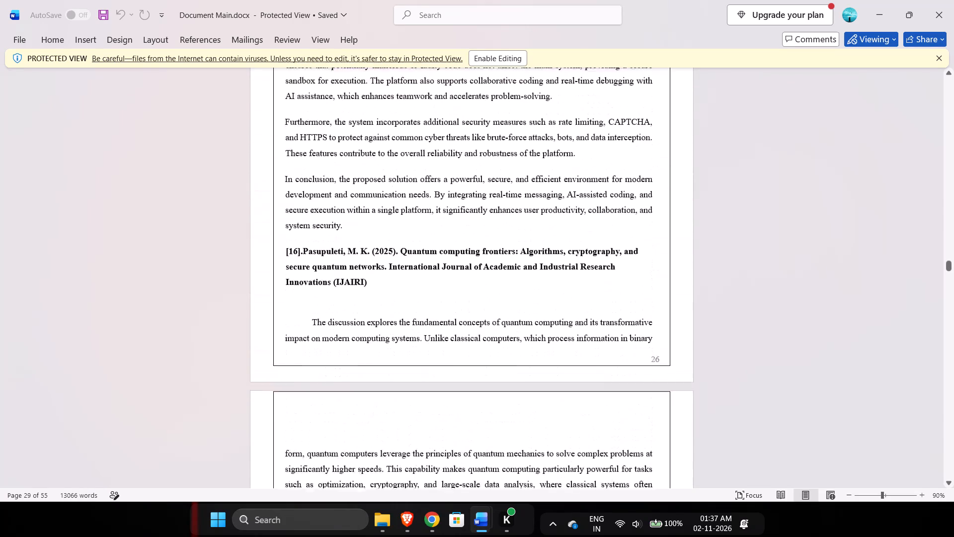
pyautogui.hscroll(1, 832, 268)
# Look through the reference report from the comparison table to the references, checking the pages where Chapters 3 and 4 begin.
pyautogui.scroll(-4, 832, 268)
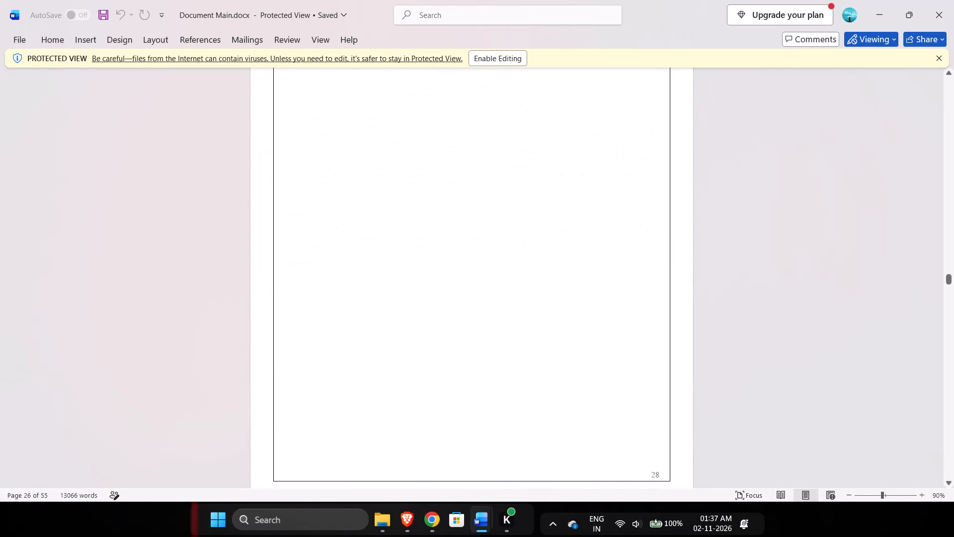
pyautogui.scroll(-6, 832, 268)
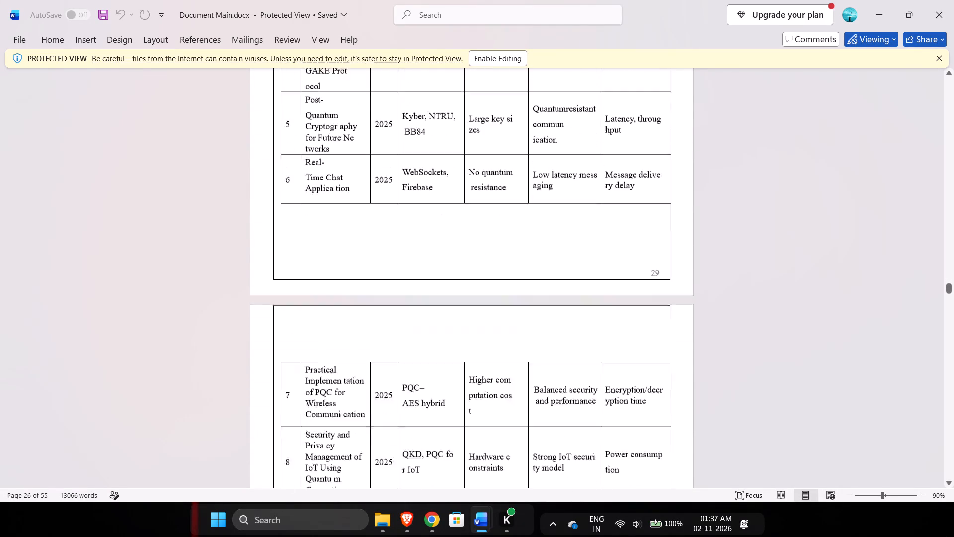
pyautogui.scroll(-6, 832, 268)
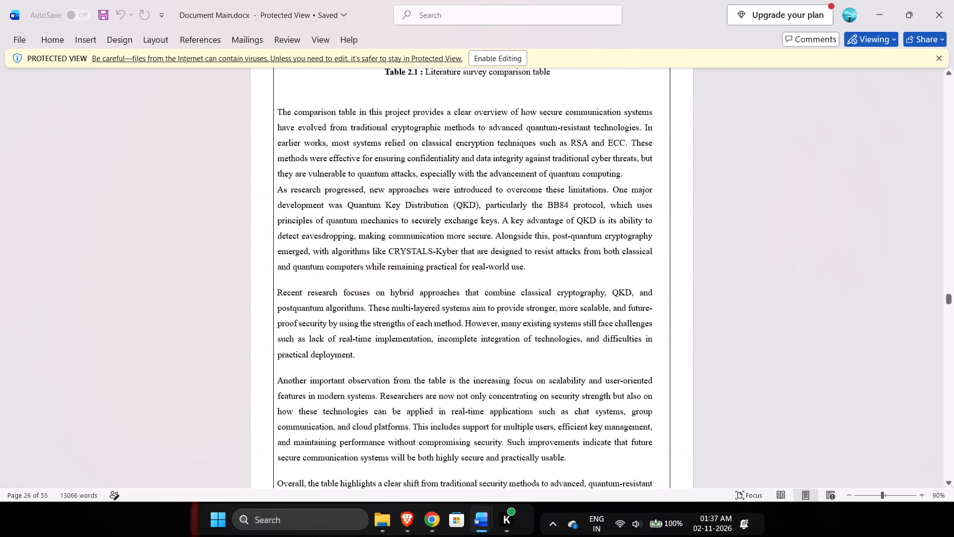
pyautogui.scroll(-6, 832, 268)
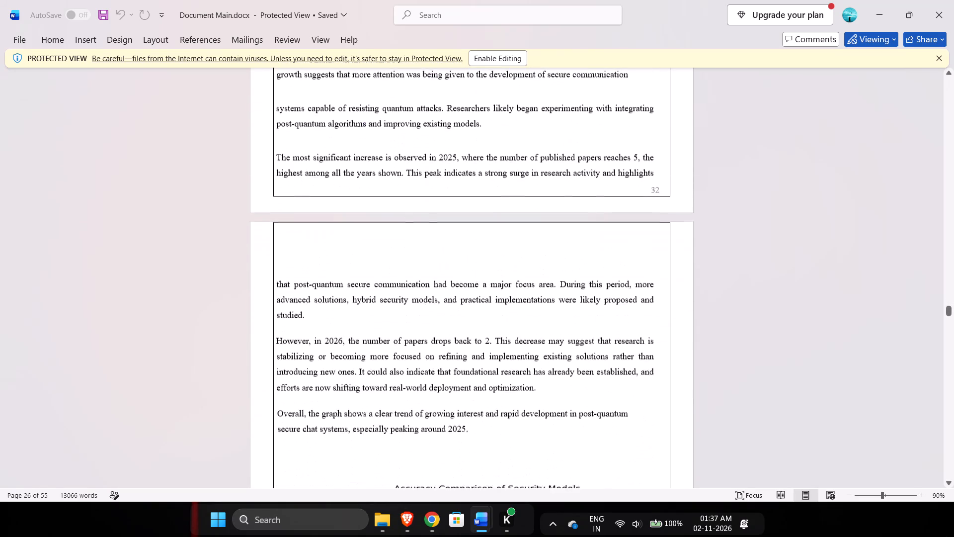
pyautogui.scroll(-6, 832, 268)
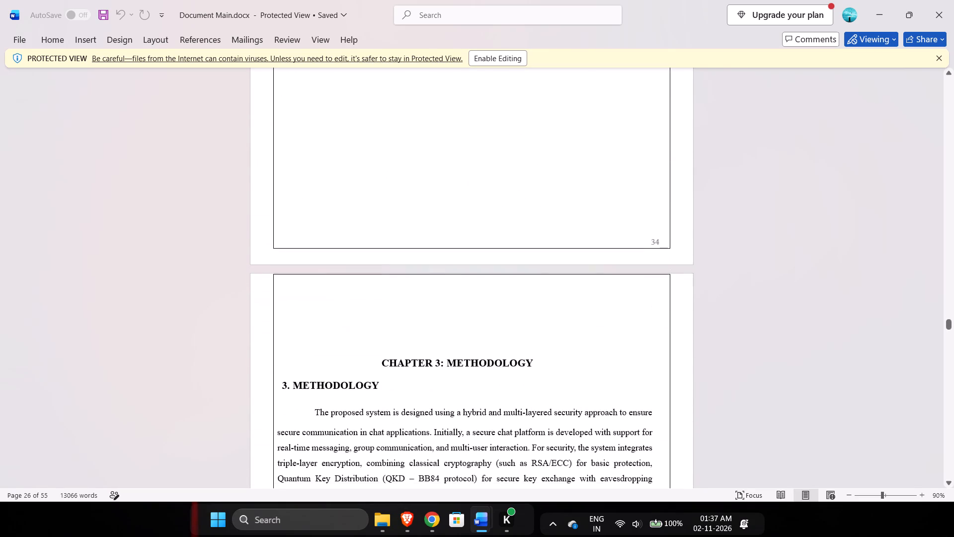
pyautogui.scroll(-5, 832, 268)
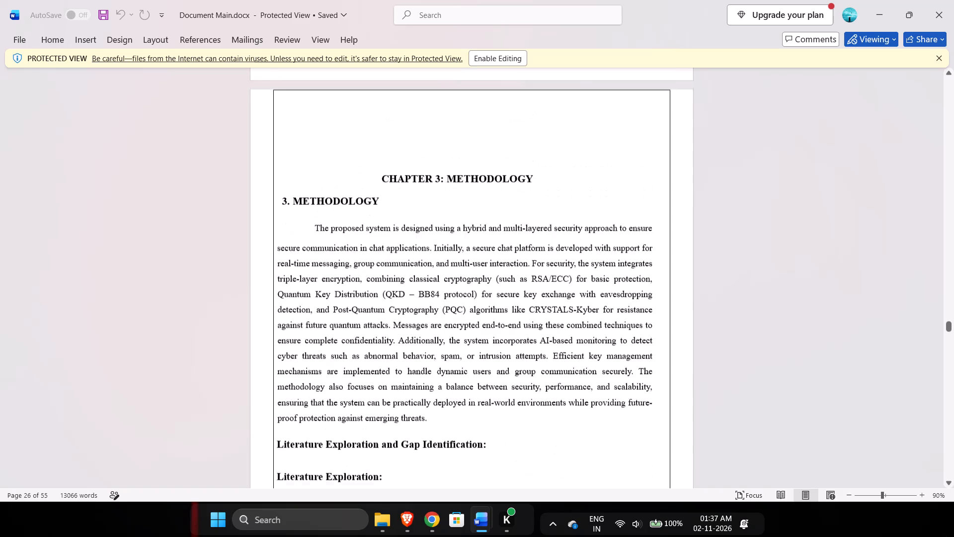
pyautogui.scroll(-4, 832, 268)
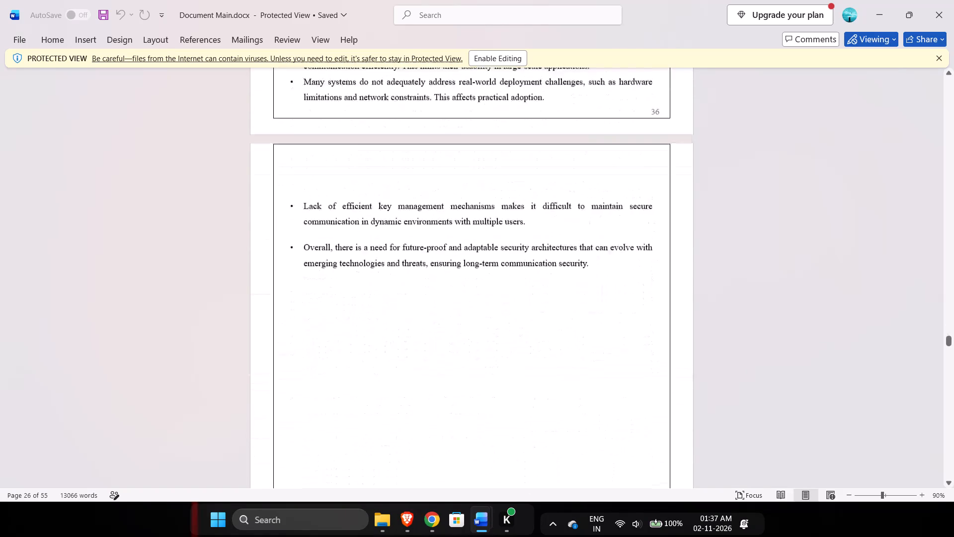
pyautogui.scroll(-5, 832, 268)
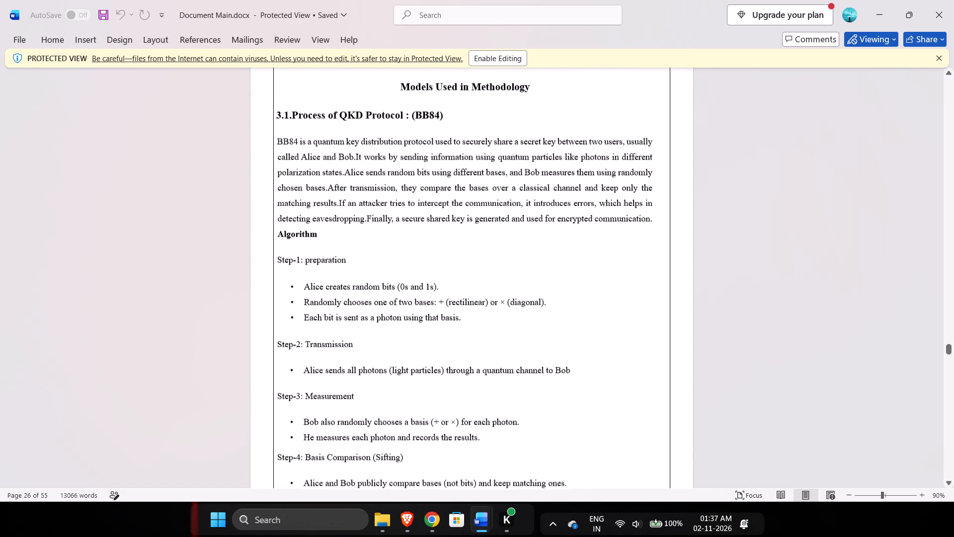
pyautogui.scroll(-6, 832, 268)
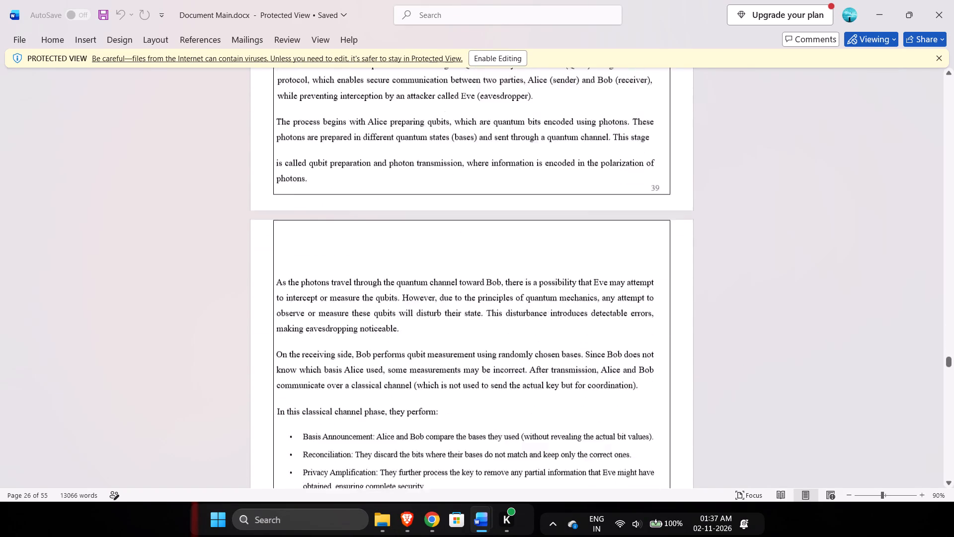
pyautogui.scroll(-6, 832, 268)
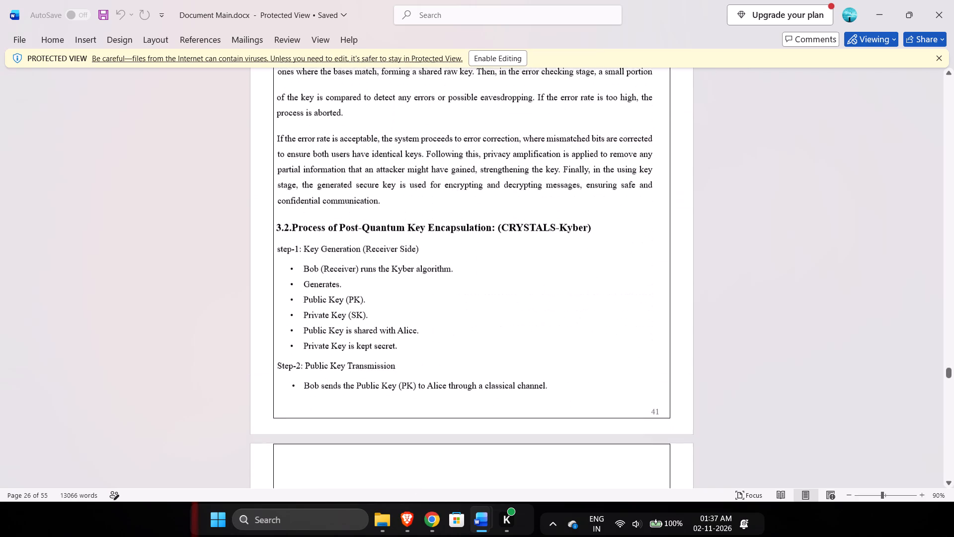
pyautogui.scroll(-6, 832, 268)
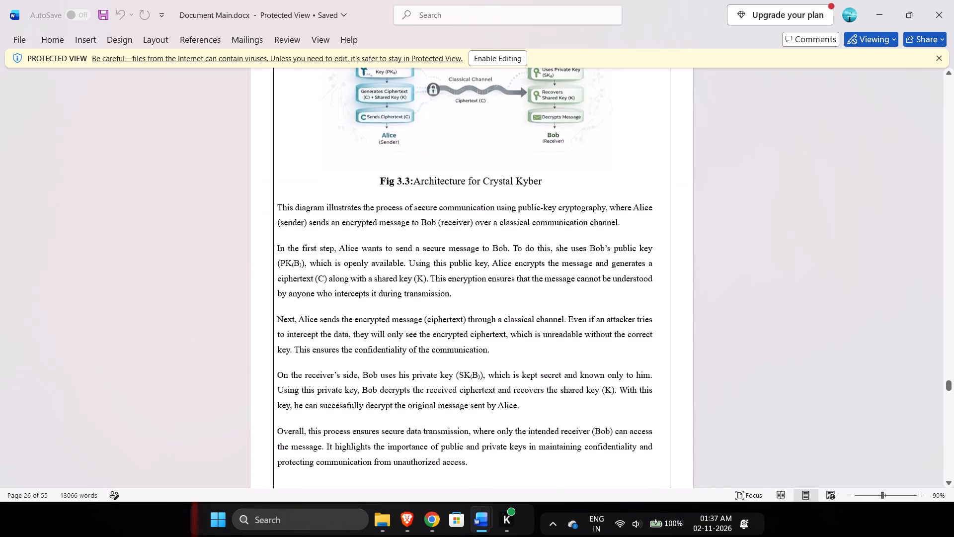
pyautogui.scroll(-6, 832, 268)
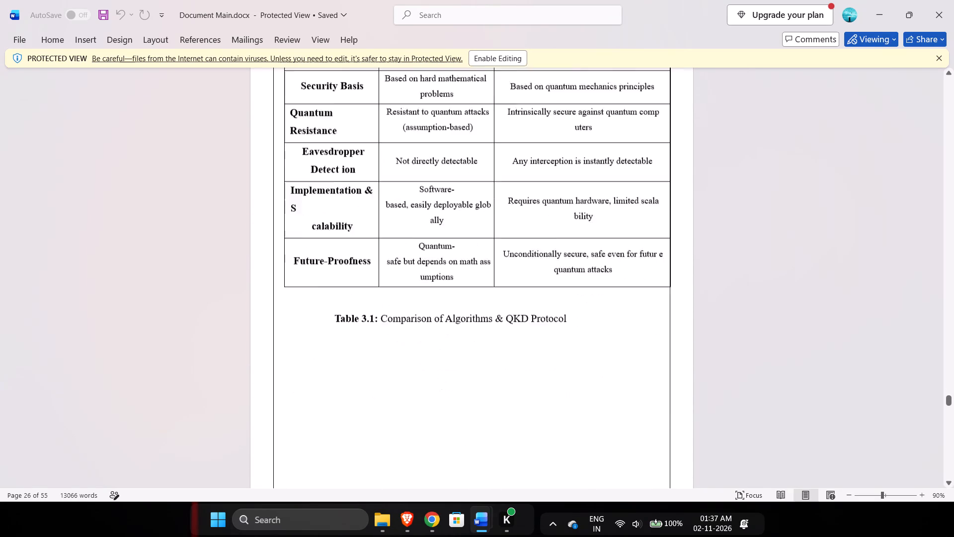
pyautogui.scroll(-2, 832, 268)
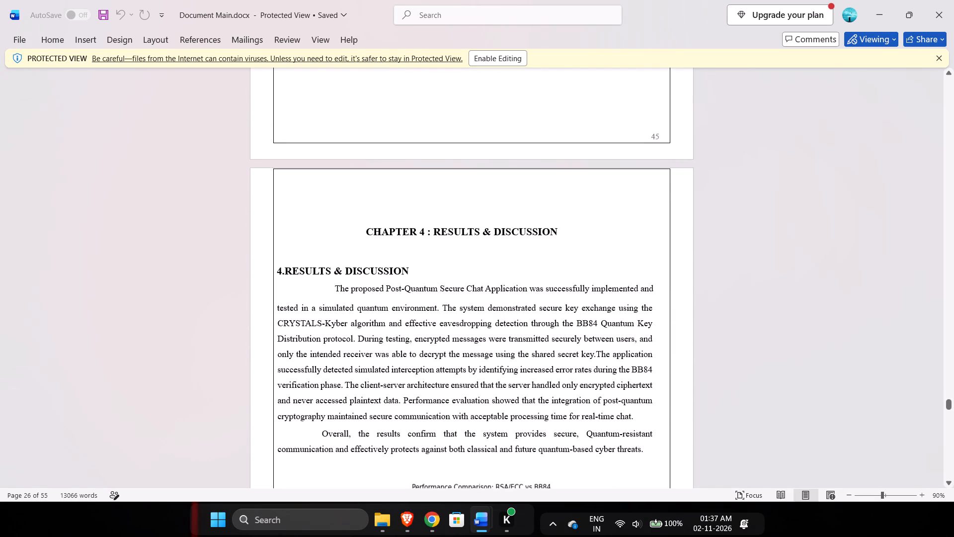
pyautogui.scroll(-20, 701, 320)
pyautogui.scroll(-17, 701, 320)
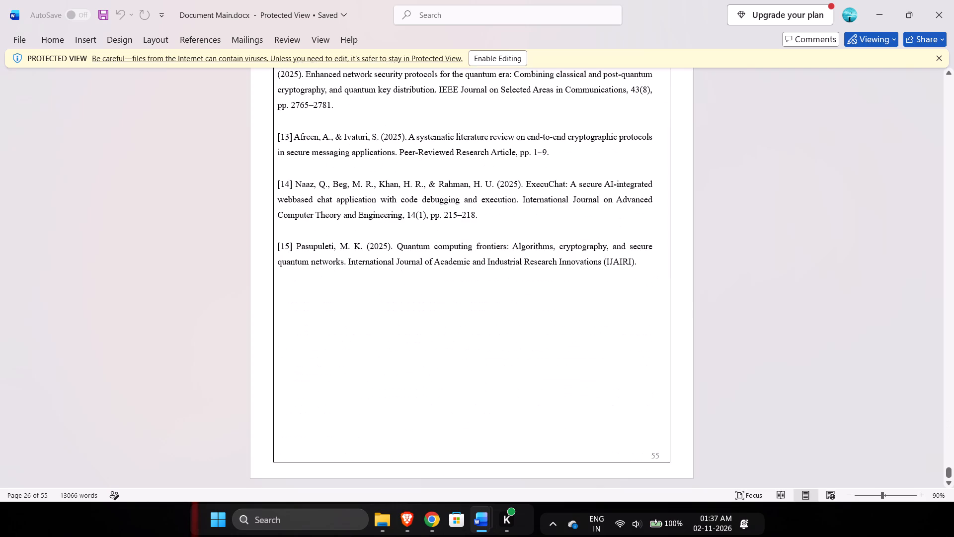
pyautogui.scroll(-9, 701, 320)
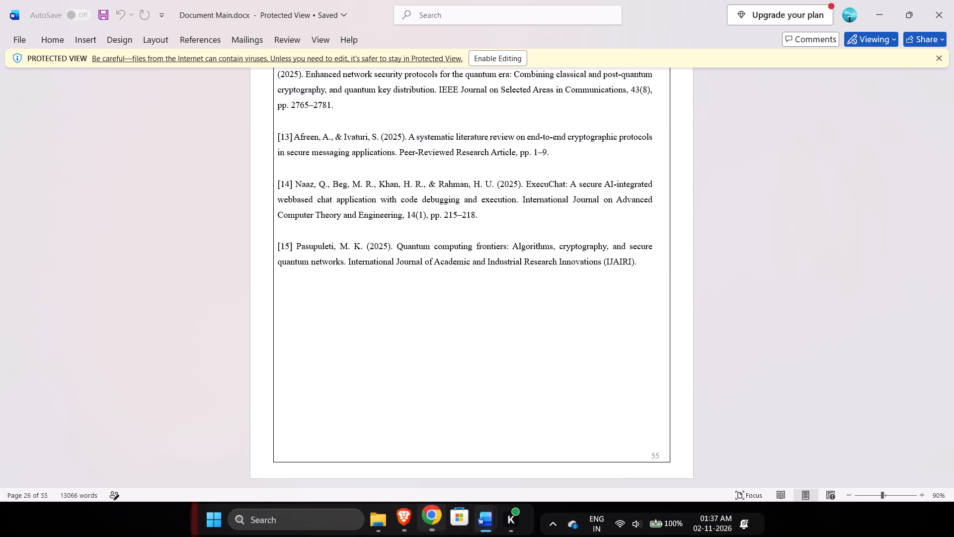
# Switch to Mainproject-final.docx, find where Chapter 3 begins, and set the Methodology page number in the table of contents to 23.
pyautogui.click(332, 452)
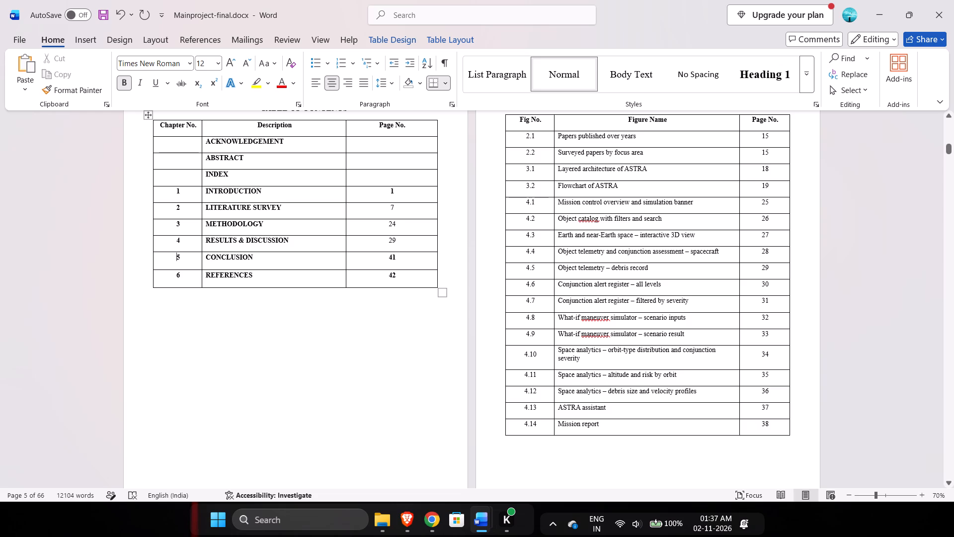
pyautogui.scroll(-16, 749, 378)
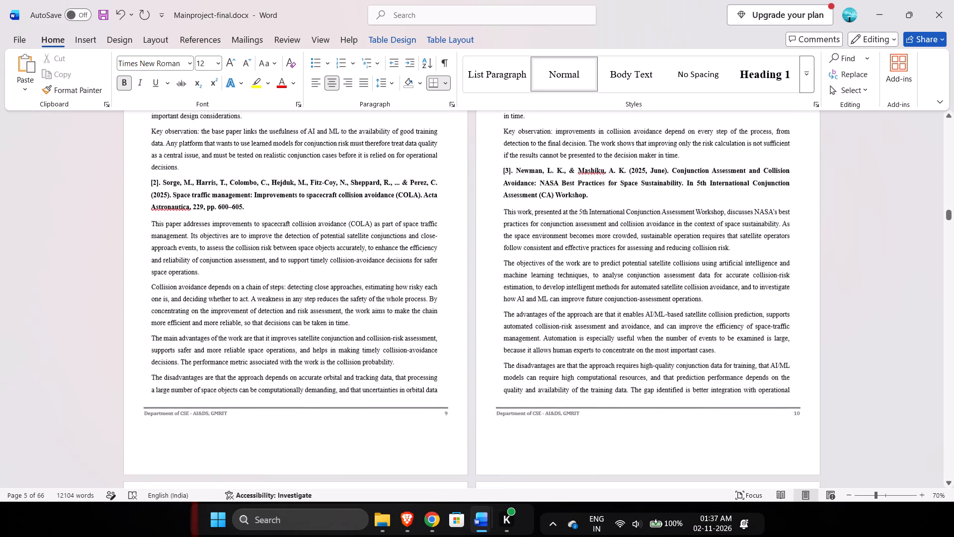
pyautogui.scroll(-15, 749, 378)
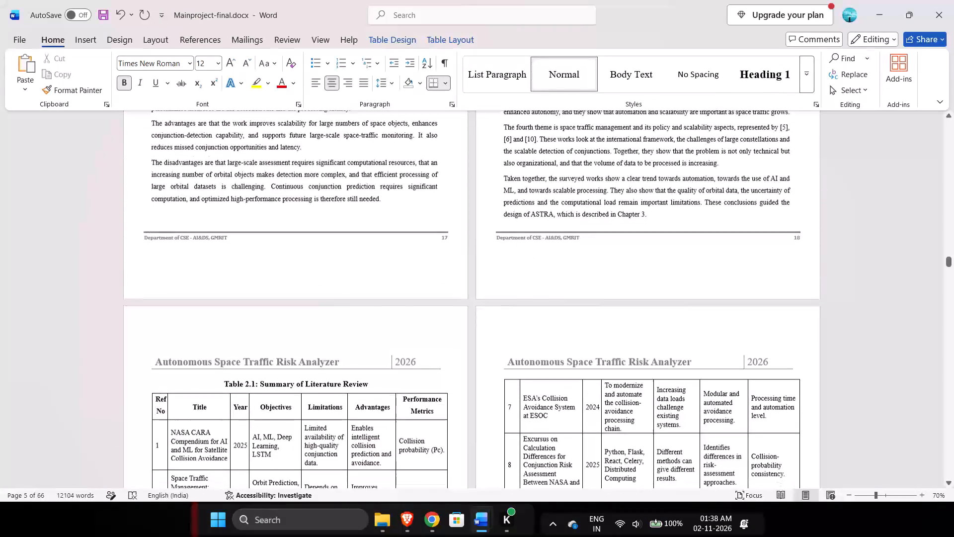
pyautogui.scroll(-6, 749, 378)
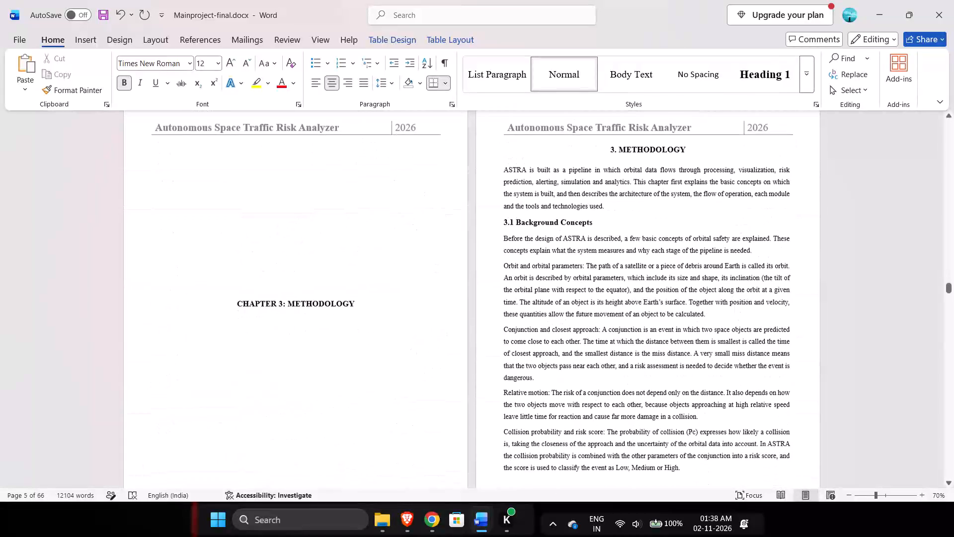
pyautogui.scroll(-4, 749, 378)
pyautogui.scroll(20, 749, 378)
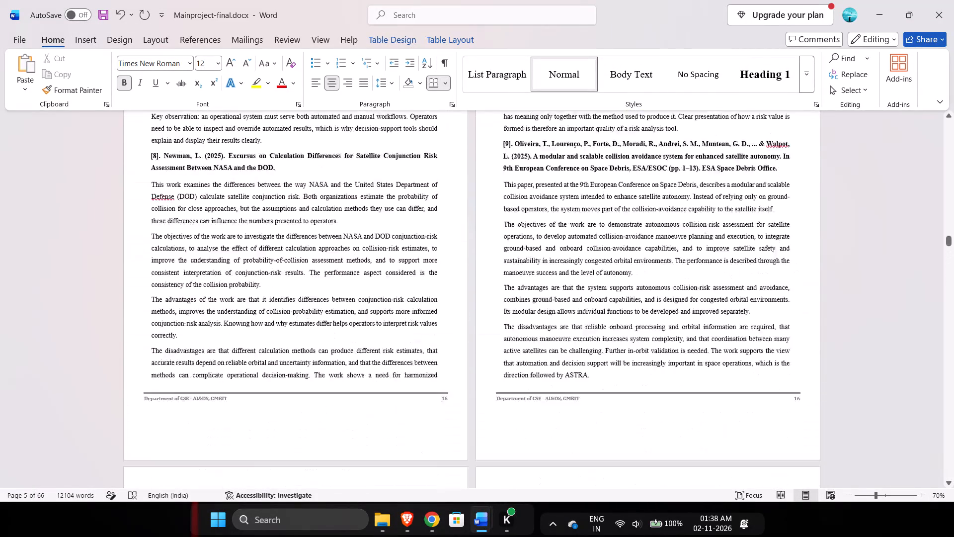
pyautogui.scroll(6, 749, 378)
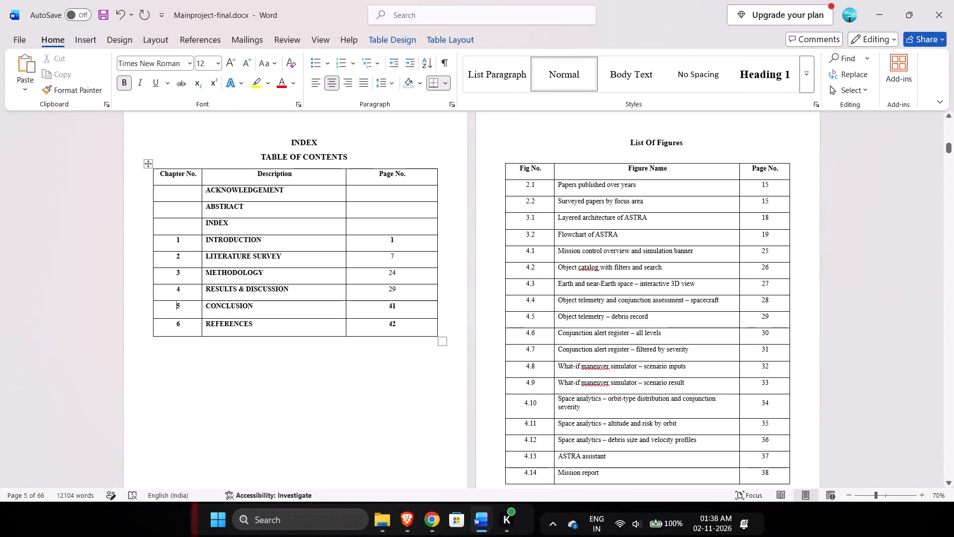
pyautogui.click(414, 271)
pyautogui.press('BackSpace')
pyautogui.press('3')
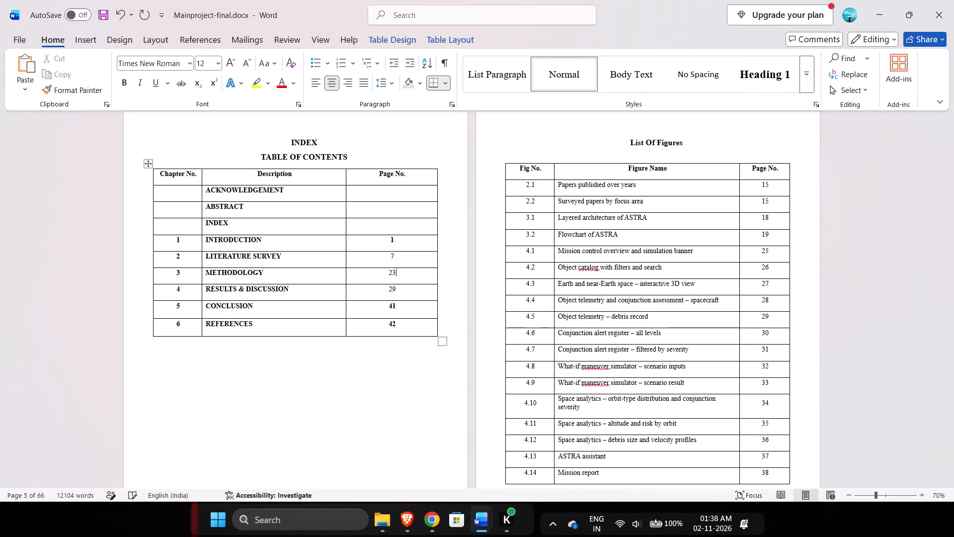
# Find where Chapters 4 and 5 begin and set the table of contents page numbers to 33 for Results & Discussion and 50 for Conclusion.
pyautogui.scroll(-7, 528, 278)
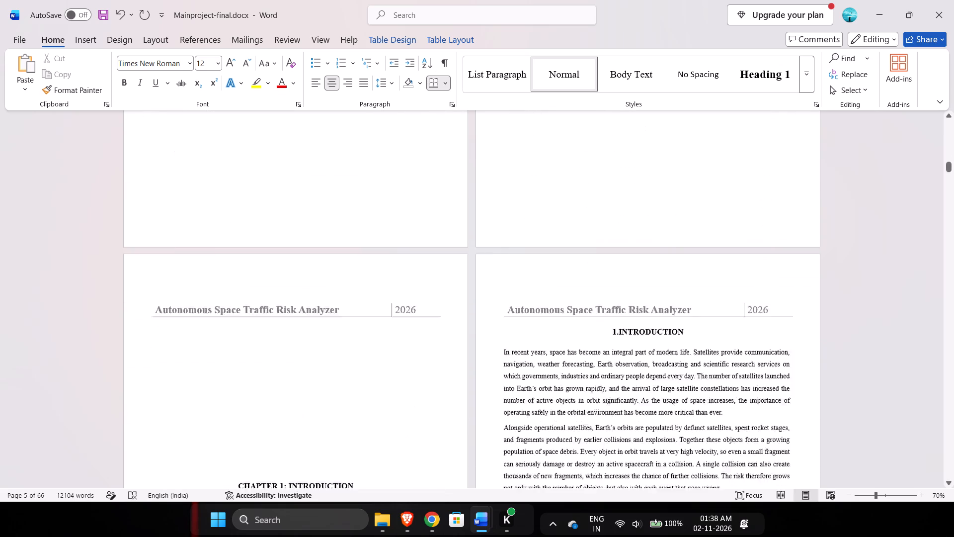
pyautogui.scroll(-5, 528, 278)
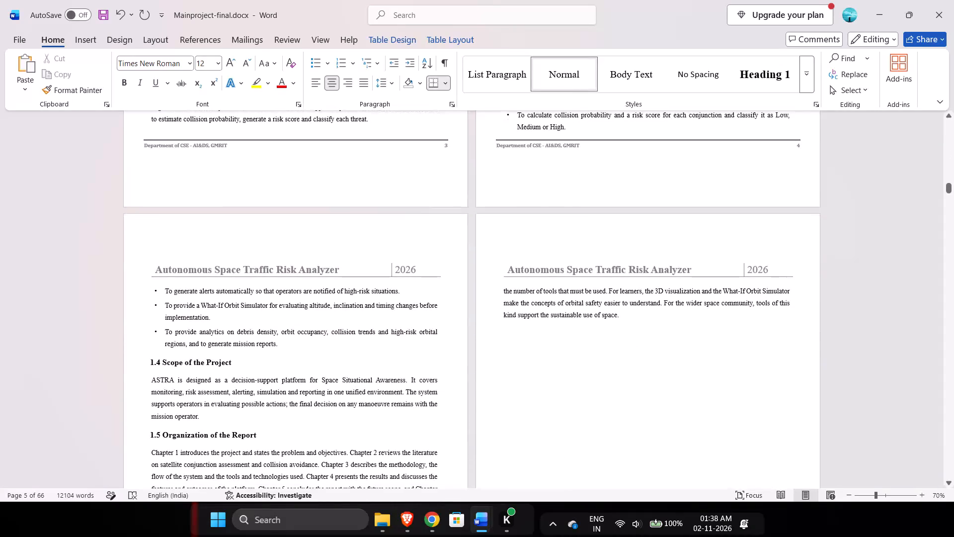
pyautogui.scroll(-6, 528, 278)
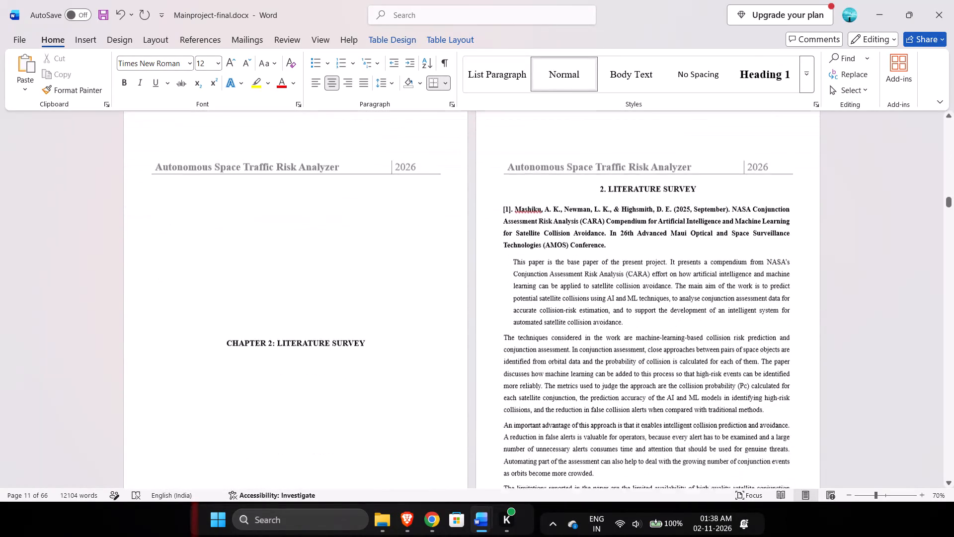
pyautogui.scroll(-9, 528, 278)
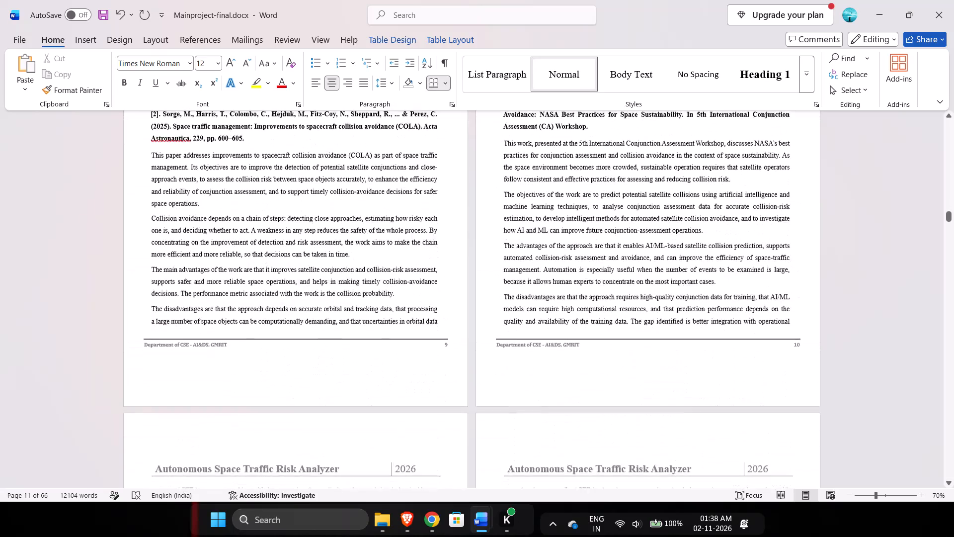
pyautogui.scroll(-10, 528, 278)
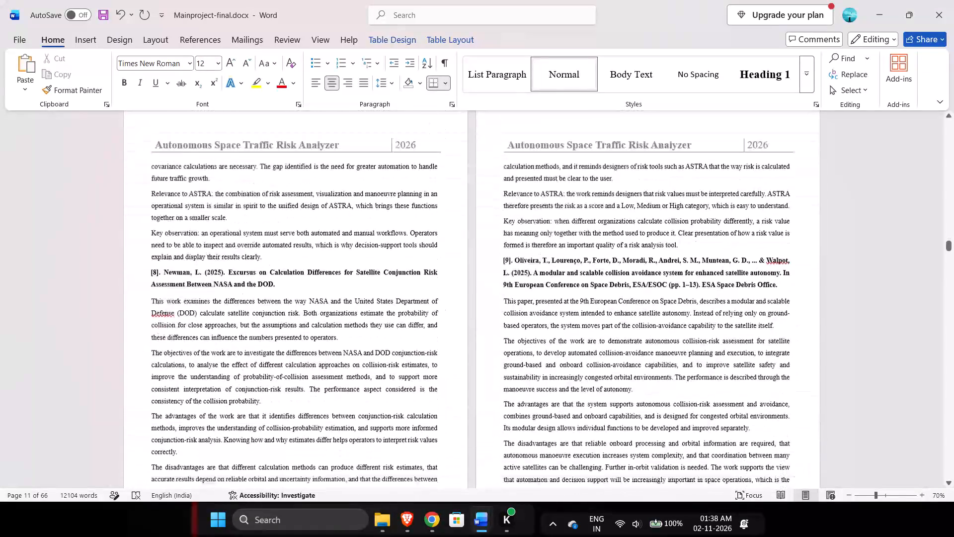
pyautogui.scroll(-9, 528, 278)
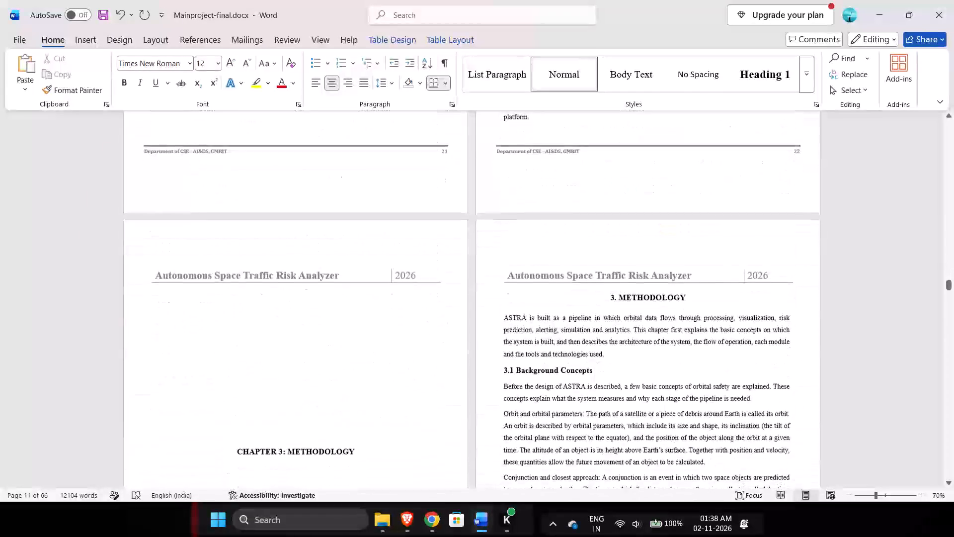
pyautogui.scroll(-8, 528, 278)
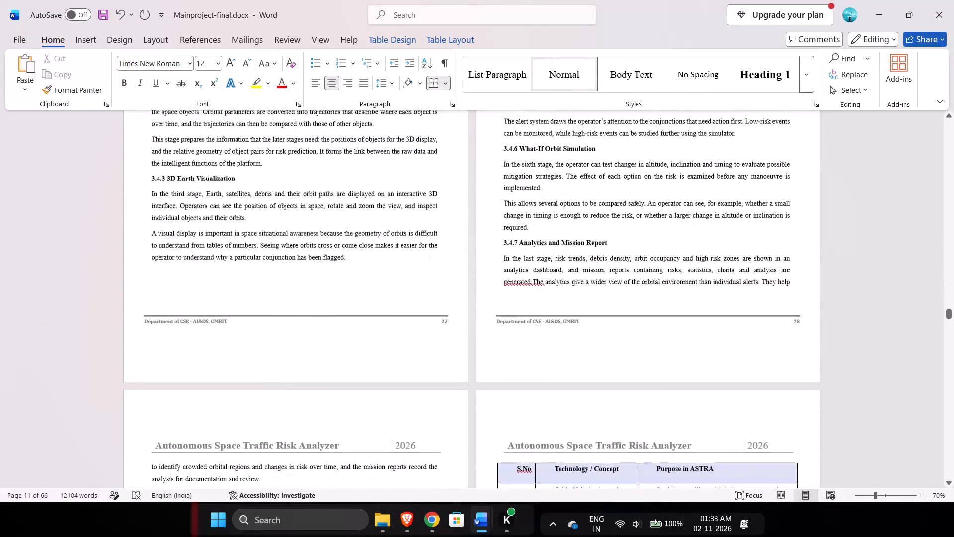
pyautogui.scroll(-10, 528, 278)
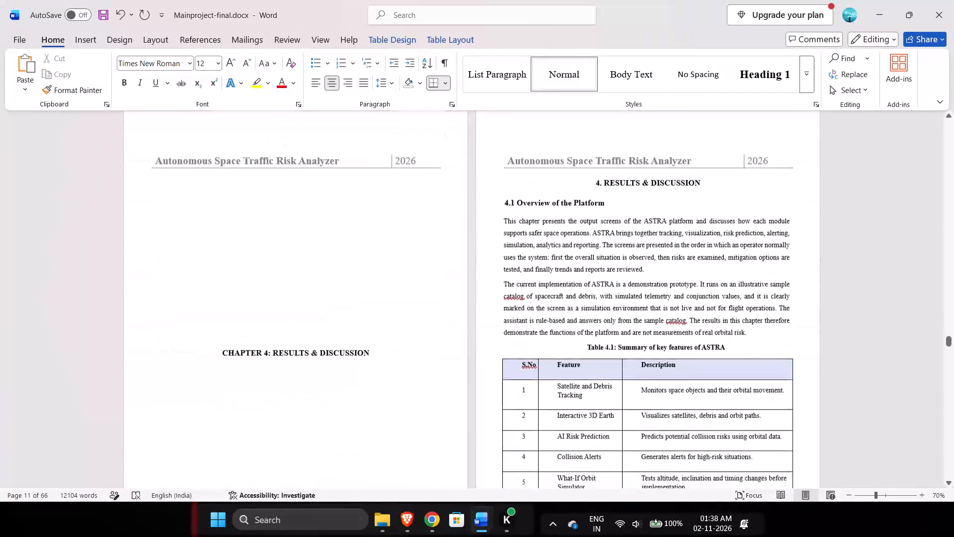
pyautogui.scroll(-10, 528, 278)
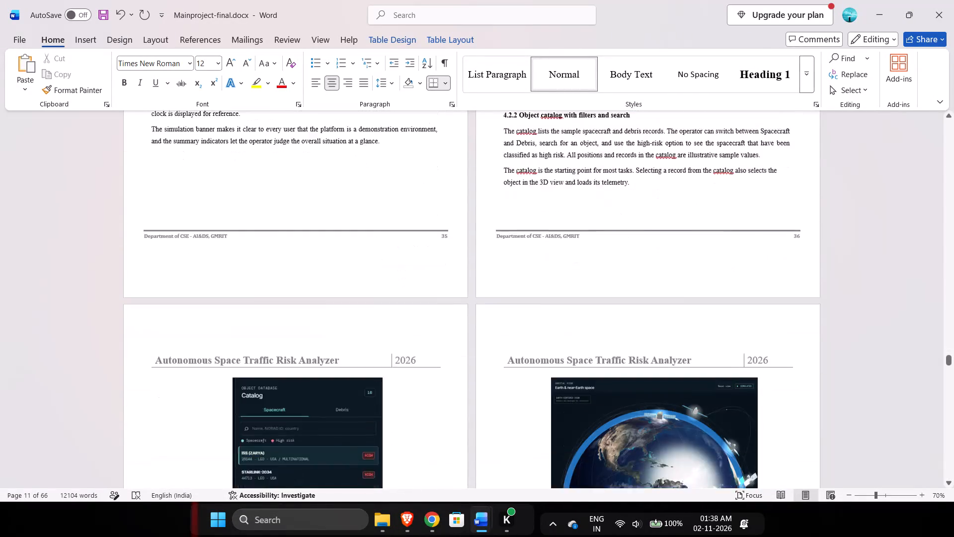
pyautogui.scroll(-10, 528, 278)
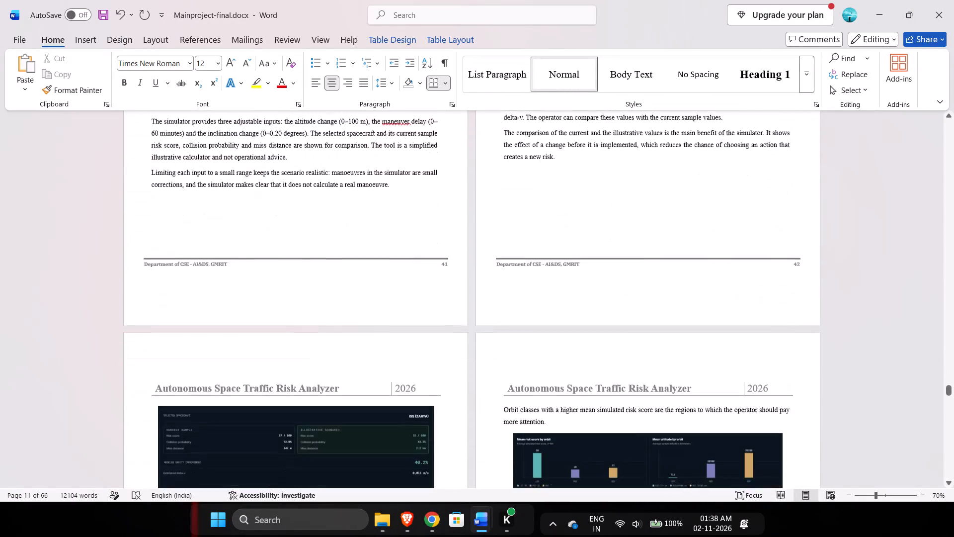
pyautogui.scroll(-7, 528, 278)
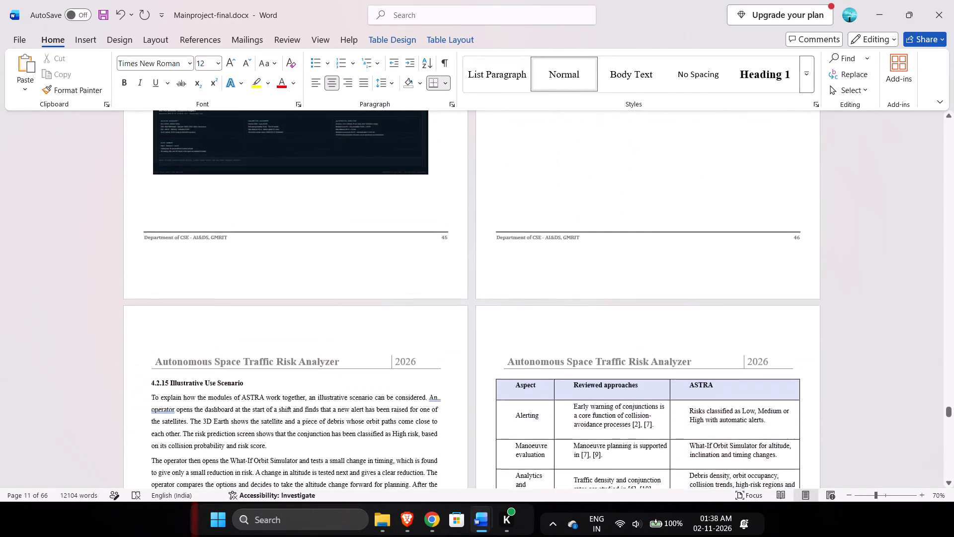
pyautogui.scroll(2, 528, 278)
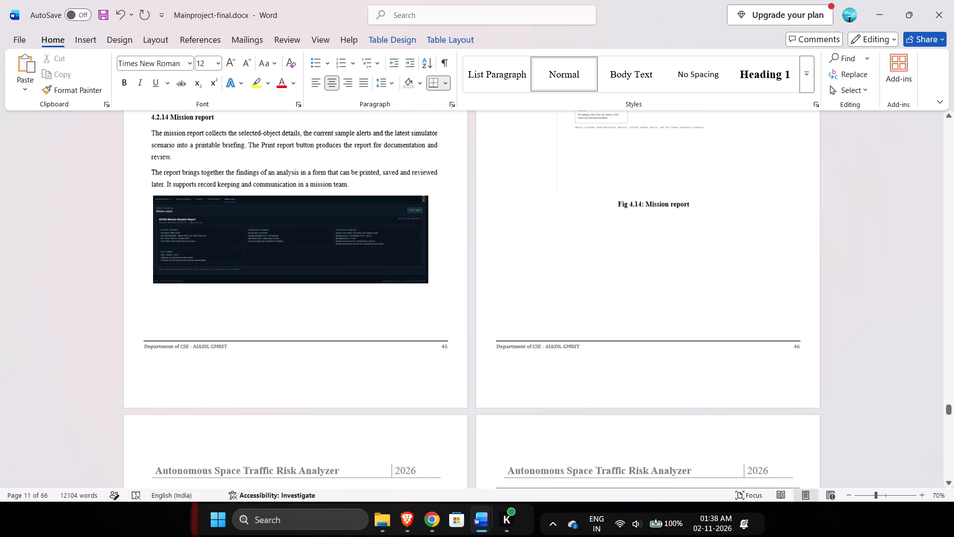
pyautogui.scroll(-4, 528, 278)
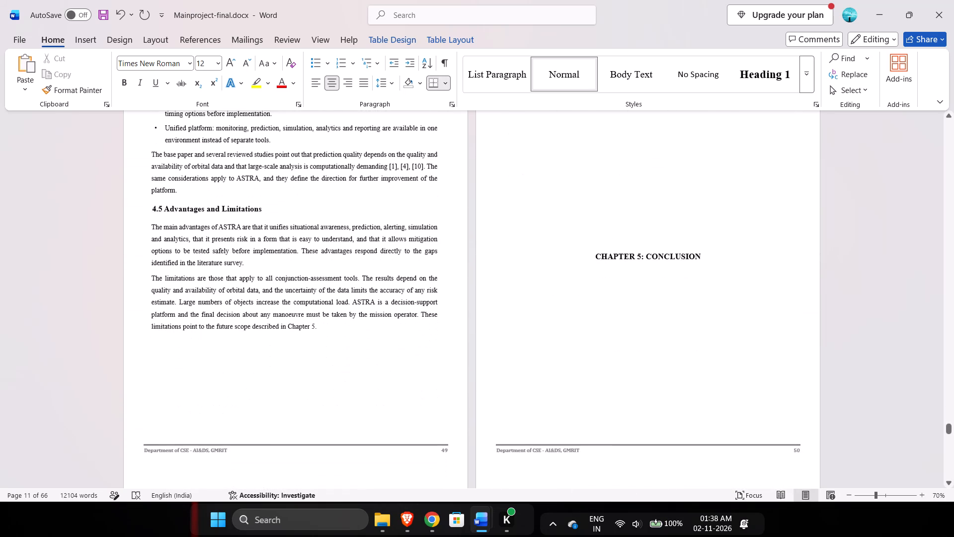
pyautogui.scroll(-1, 528, 278)
pyautogui.scroll(20, 528, 278)
pyautogui.scroll(20, 528, 278)
pyautogui.scroll(14, 528, 278)
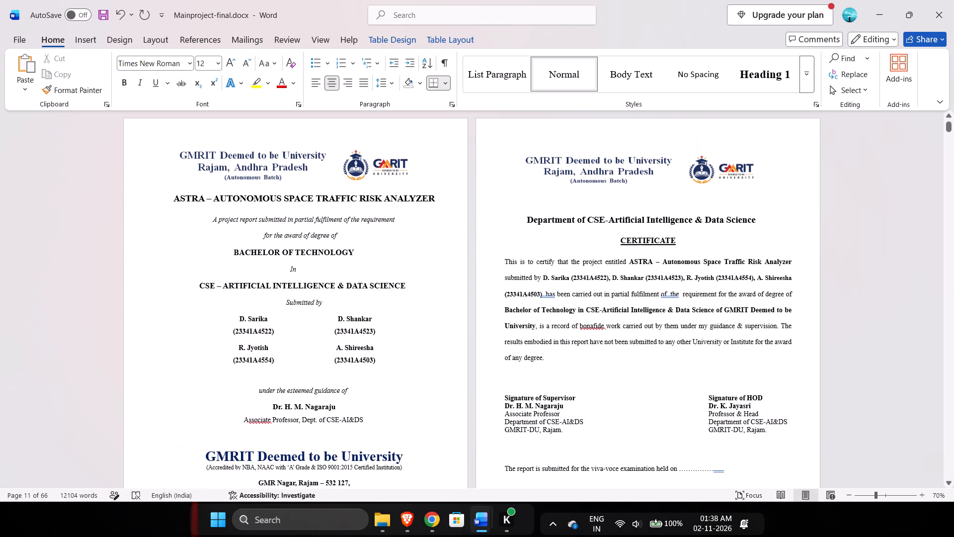
pyautogui.scroll(8, 528, 278)
pyautogui.scroll(-6, 316, 321)
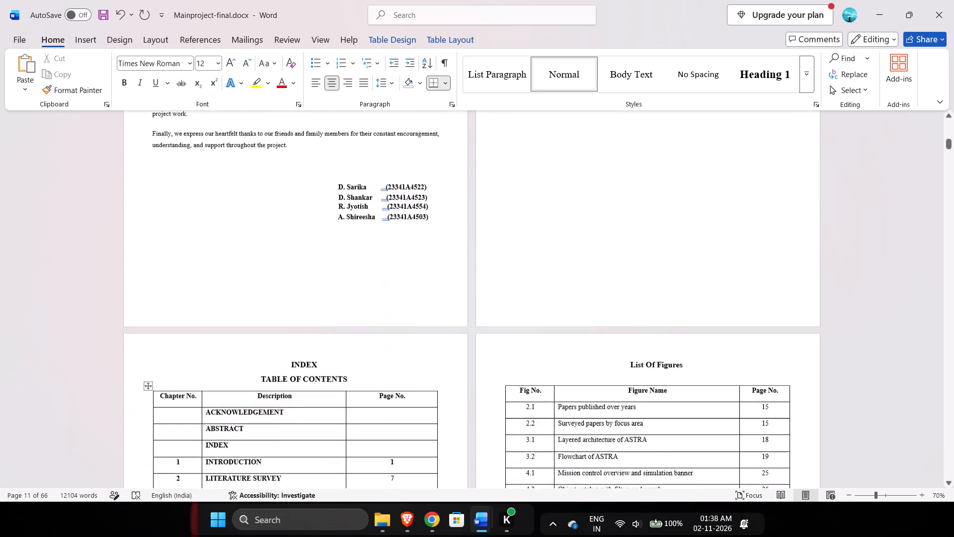
pyautogui.scroll(-2, 316, 321)
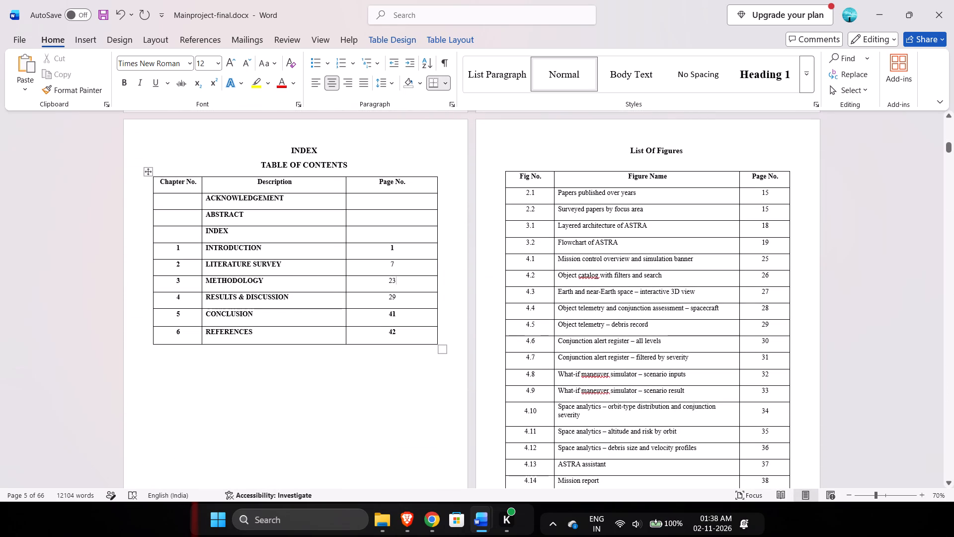
pyautogui.click(402, 302)
pyautogui.press('BackSpace')
pyautogui.press('BackSpace')
pyautogui.write('33')
pyautogui.press('Down')
pyautogui.press('BackSpace')
pyautogui.press('BackSpace')
pyautogui.write('50')
# Find the page where the 6. References list starts and set the References page number in the table of contents to 55.
pyautogui.scroll(-4, 402, 302)
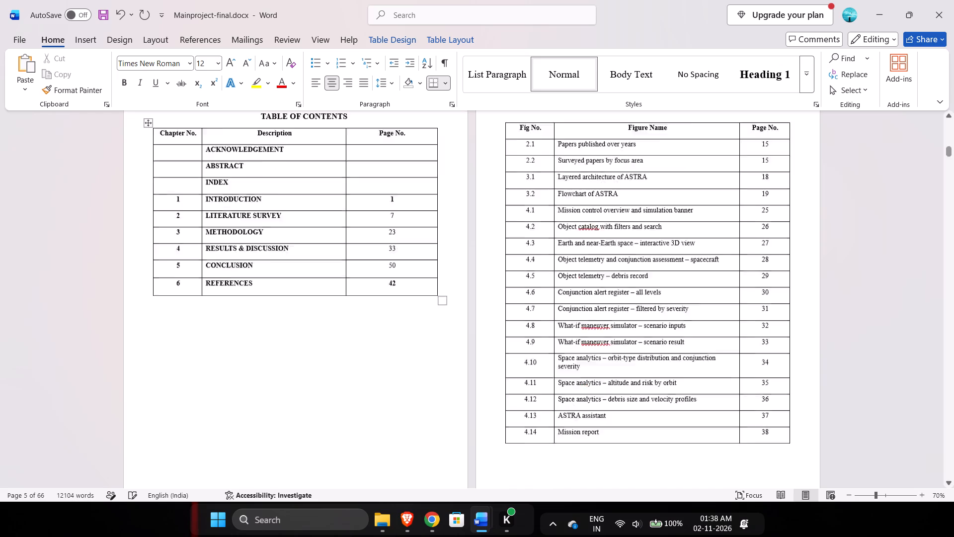
pyautogui.scroll(-6, 402, 302)
pyautogui.scroll(-20, 402, 302)
pyautogui.scroll(-14, 402, 302)
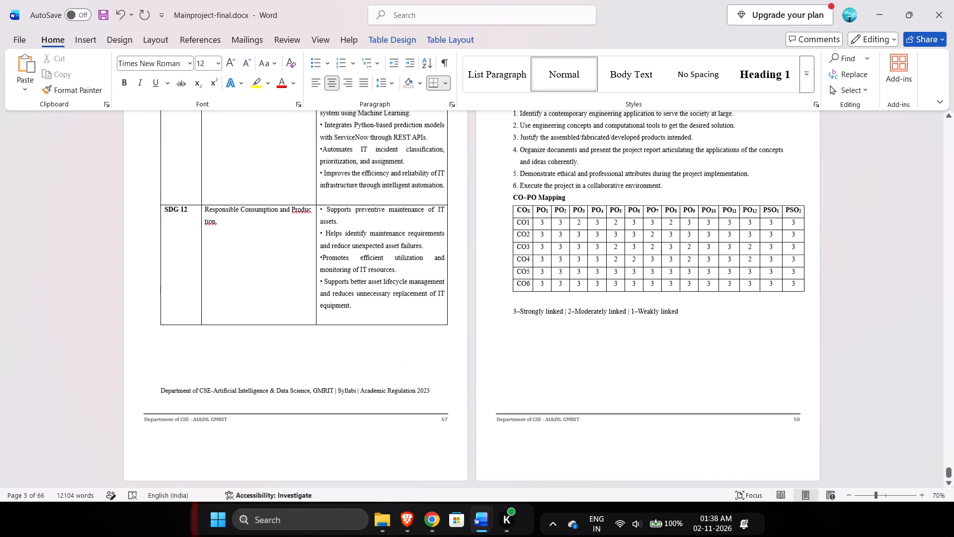
pyautogui.scroll(5, 484, 362)
pyautogui.hscroll(1, 484, 362)
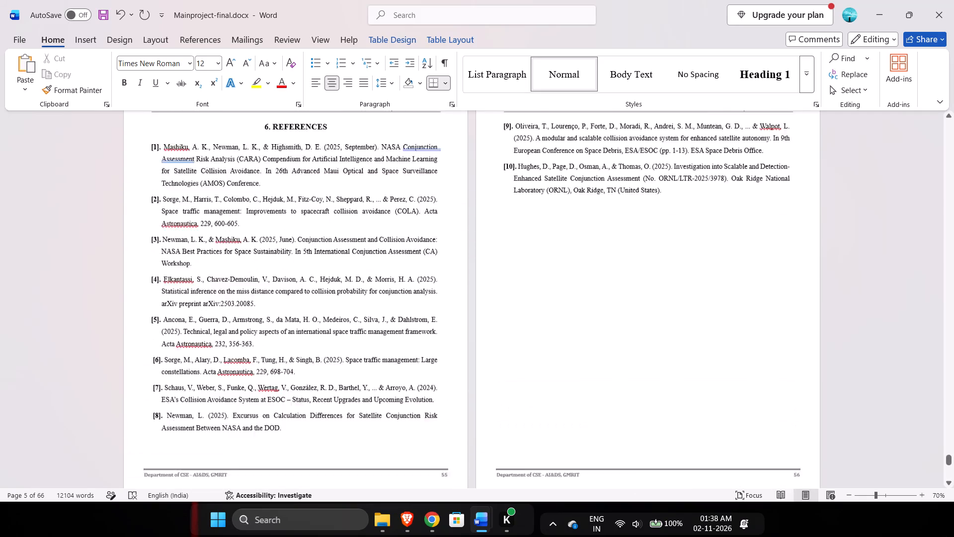
pyautogui.hscroll(1, 484, 362)
pyautogui.scroll(17, 484, 362)
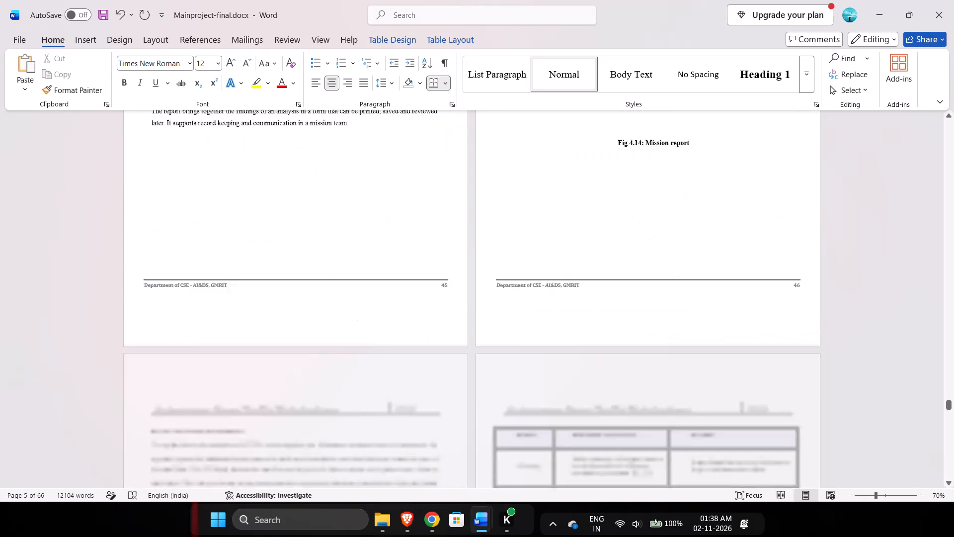
pyautogui.scroll(20, 484, 362)
pyautogui.scroll(6, 484, 362)
pyautogui.scroll(4, 450, 258)
pyautogui.scroll(-2, 403, 337)
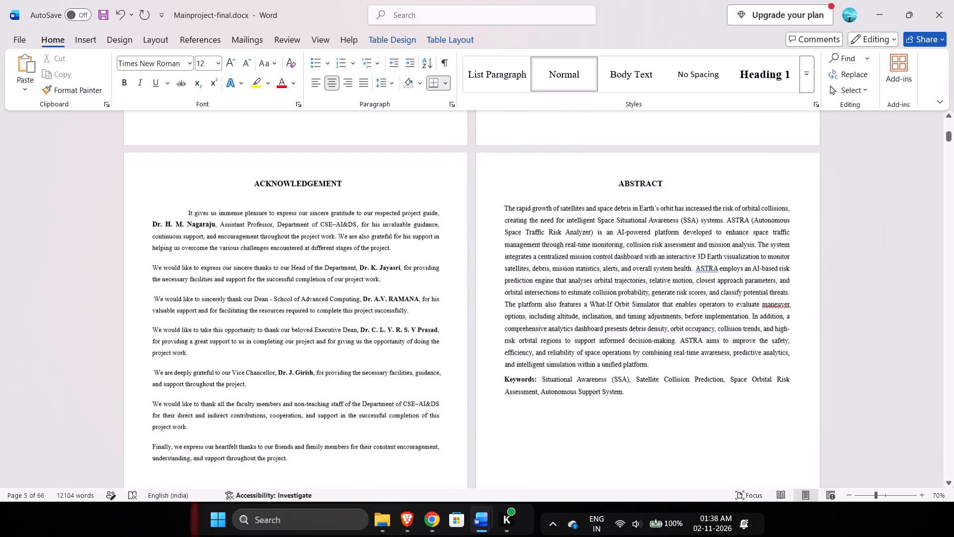
pyautogui.scroll(-4, 403, 337)
pyautogui.scroll(-1, 412, 444)
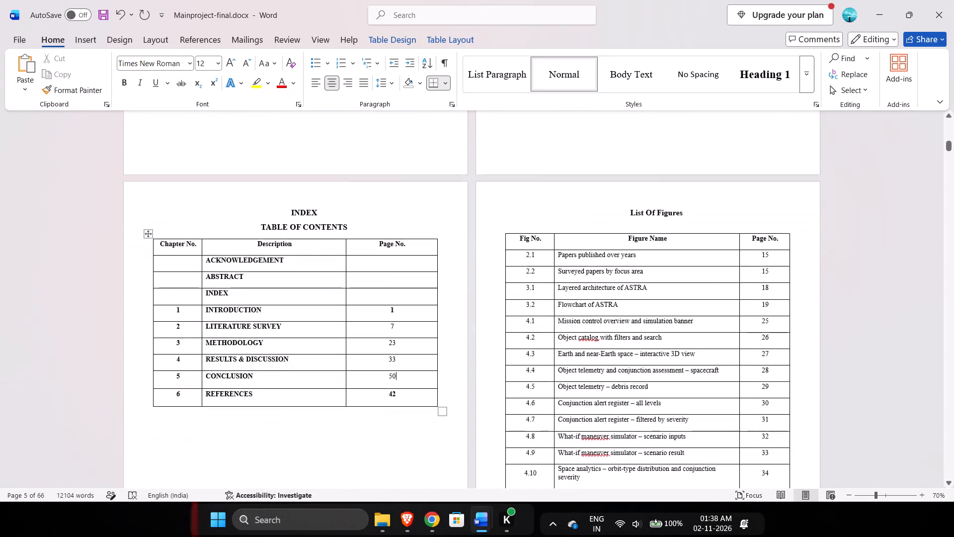
pyautogui.click(402, 393)
pyautogui.press('BackSpace')
pyautogui.press('BackSpace')
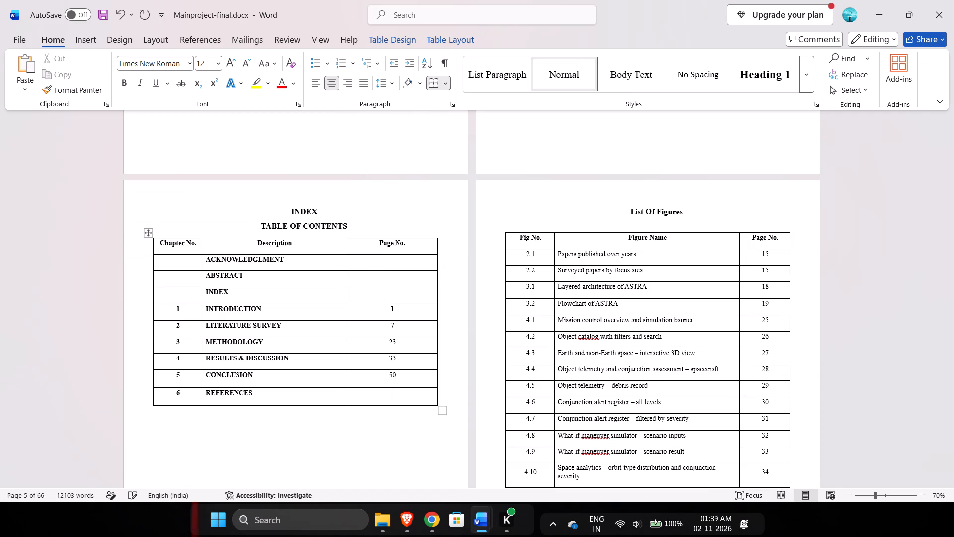
pyautogui.write('55')
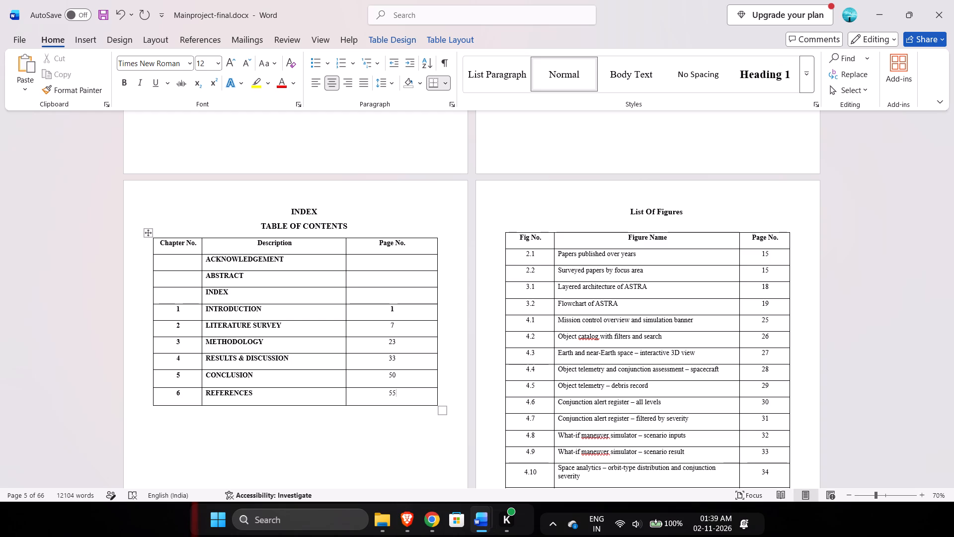
# Look through Mainproject-final.docx from the lists of figures and tables through Chapters 1 and 2 to the literature review summary table.
pyautogui.scroll(-6, 835, 383)
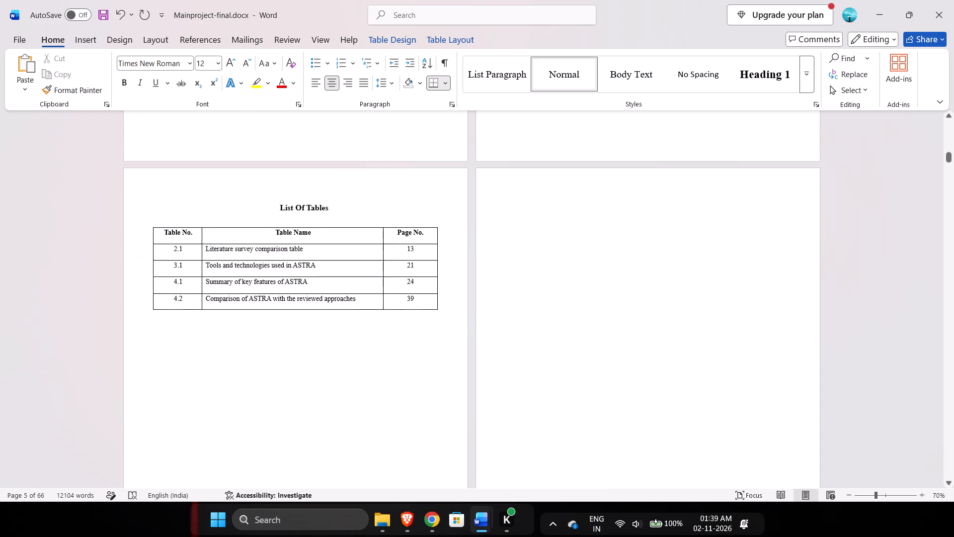
pyautogui.scroll(-6, 835, 383)
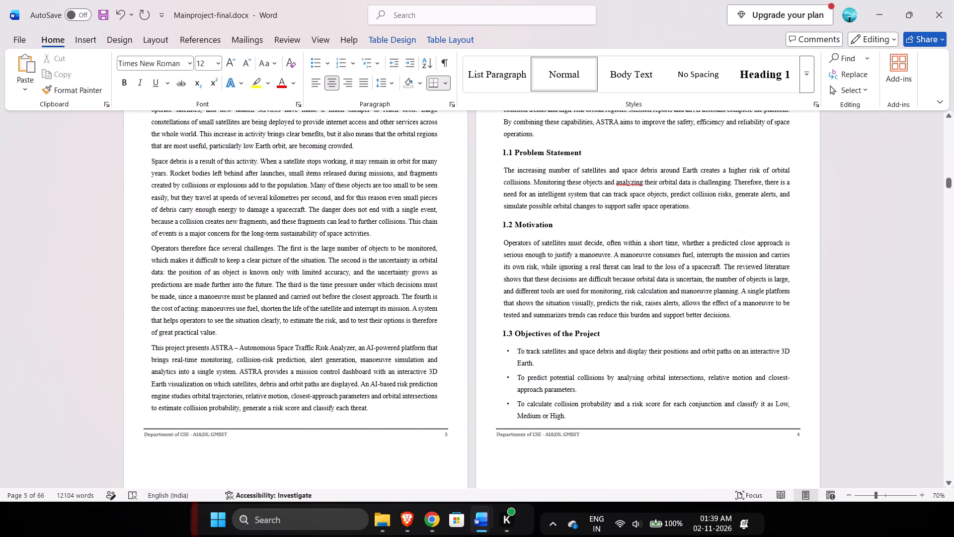
pyautogui.scroll(-3, 835, 383)
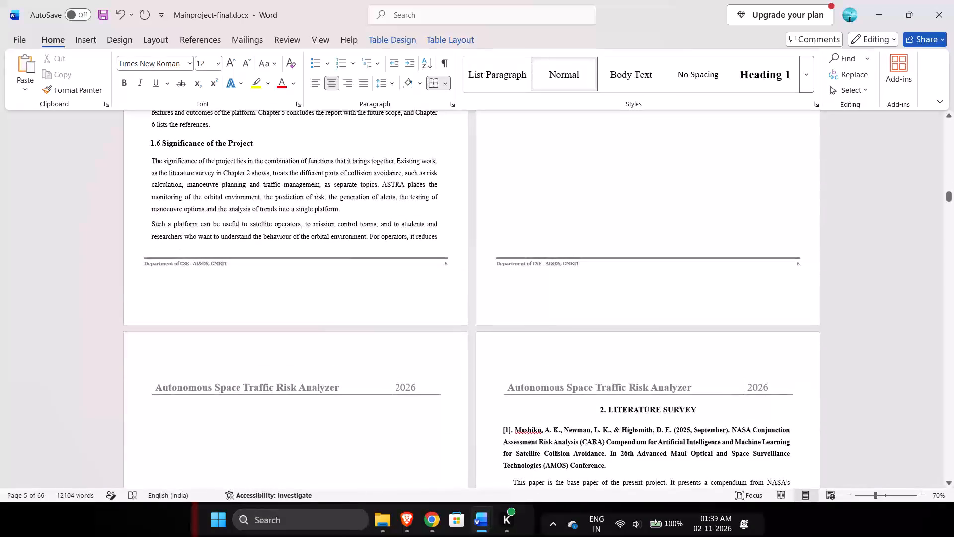
pyautogui.scroll(-1, 835, 383)
pyautogui.scroll(1, 835, 383)
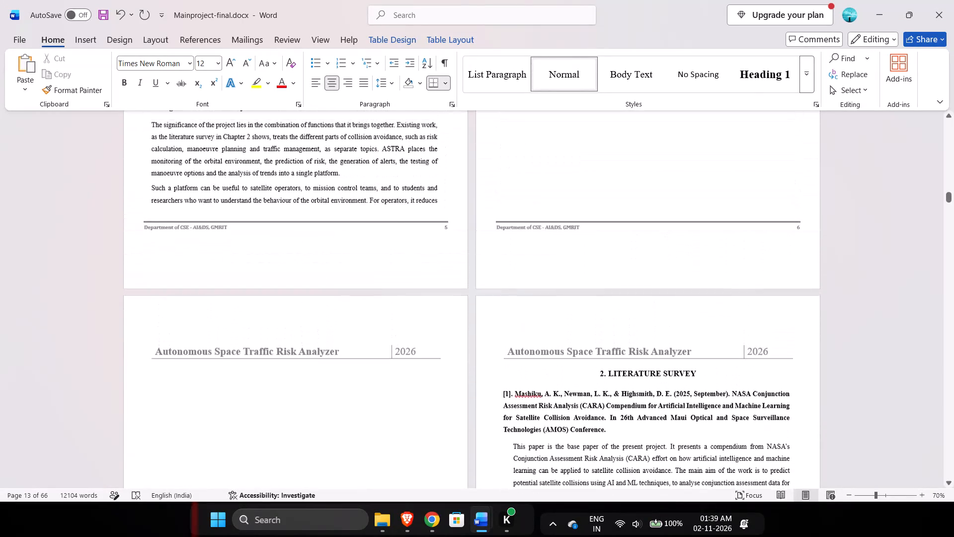
pyautogui.scroll(1, 835, 383)
pyautogui.scroll(-10, 835, 383)
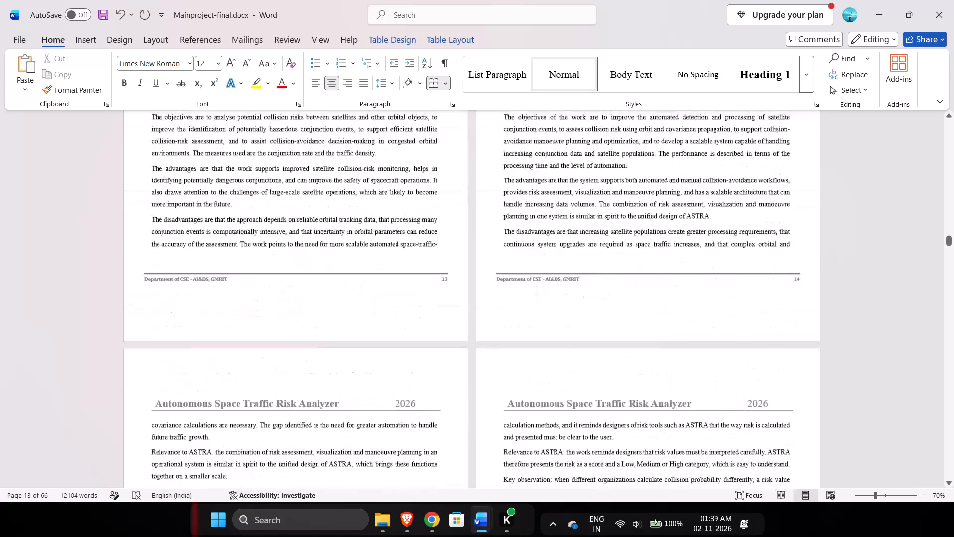
pyautogui.scroll(-11, 835, 383)
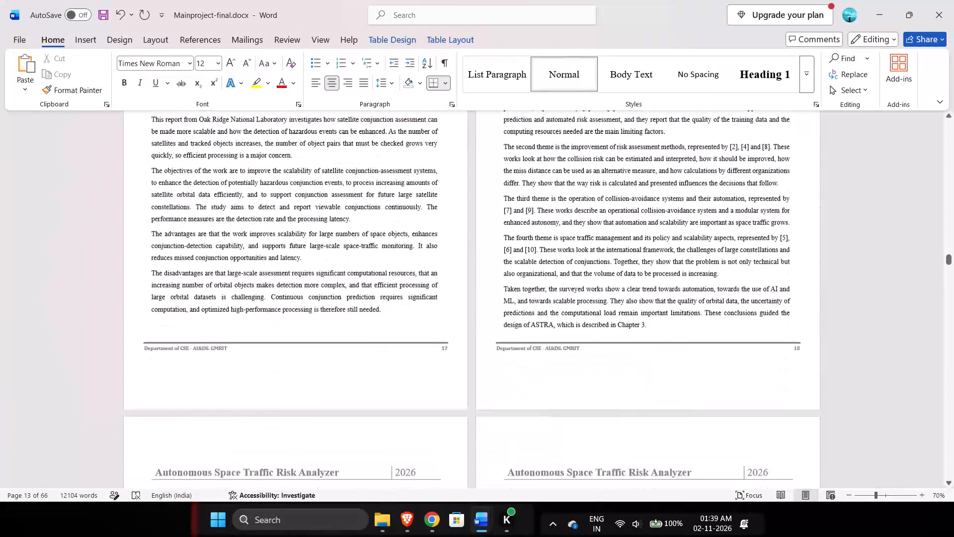
pyautogui.hscroll(1, 835, 383)
pyautogui.scroll(6, 835, 383)
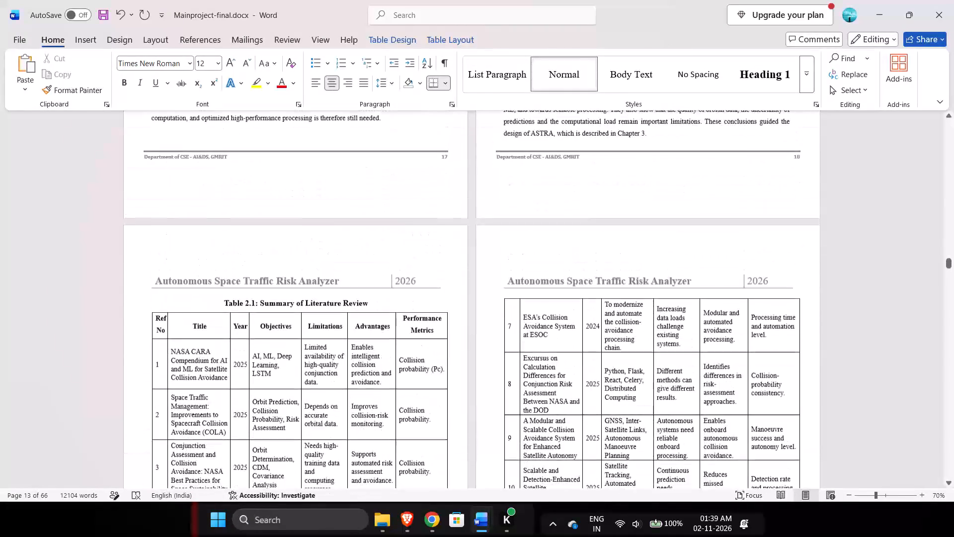
pyautogui.scroll(20, 835, 383)
pyautogui.scroll(15, 835, 383)
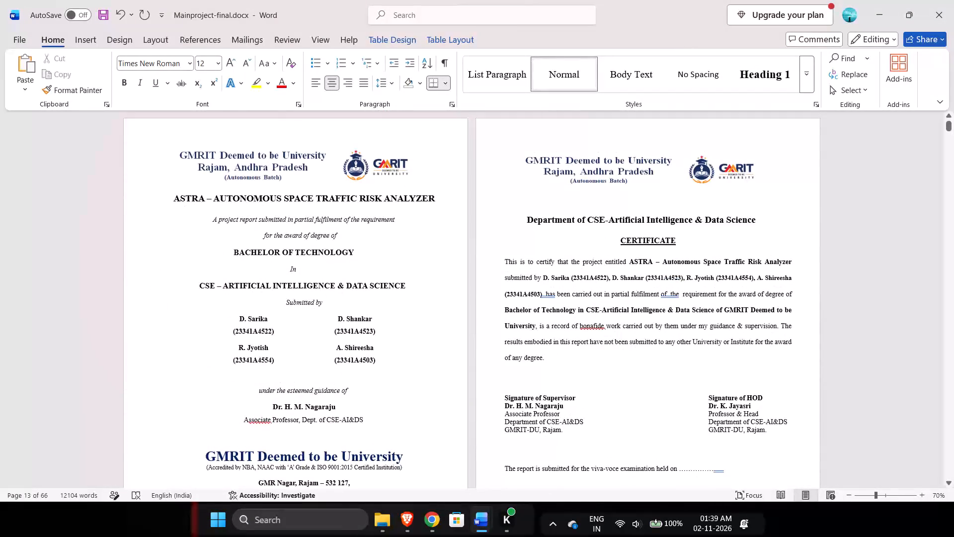
pyautogui.scroll(-16, 793, 369)
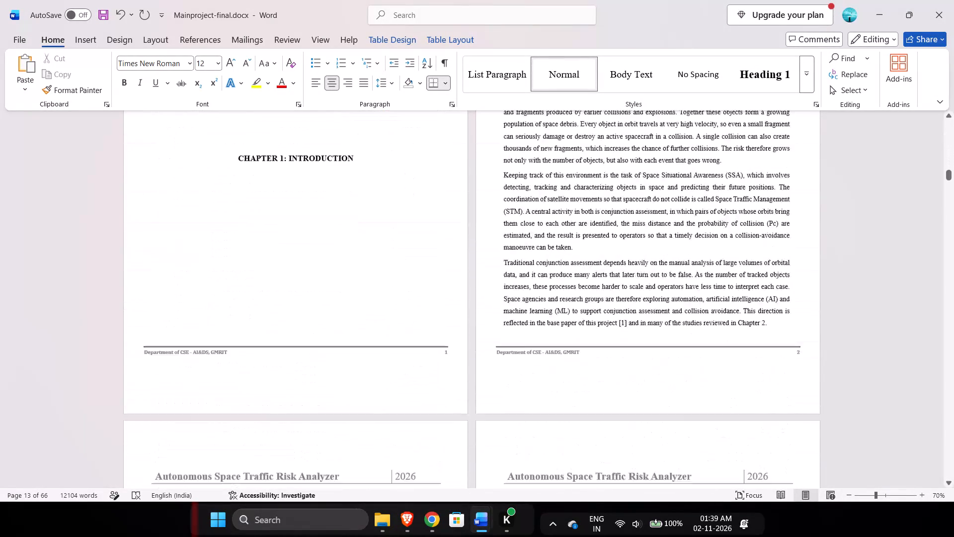
pyautogui.scroll(-8, 793, 369)
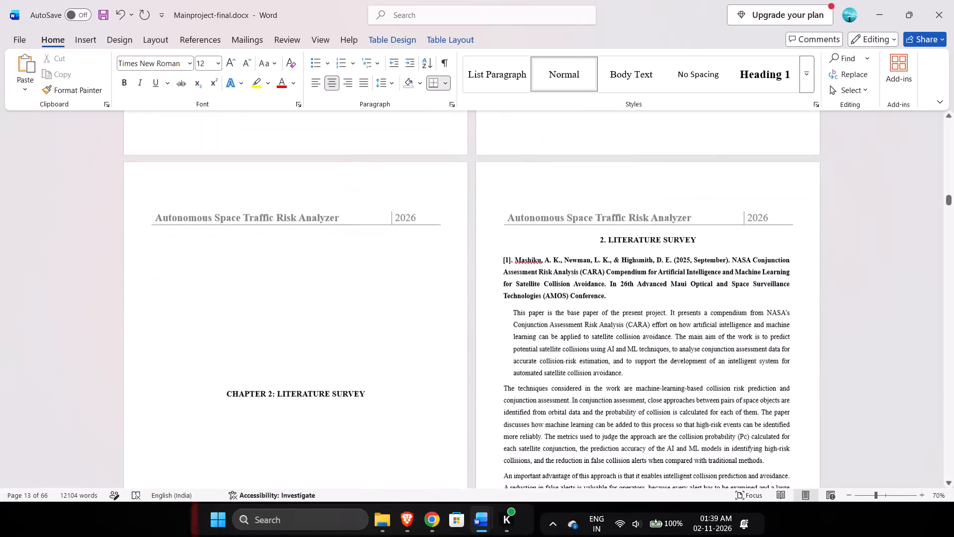
pyautogui.scroll(-10, 793, 369)
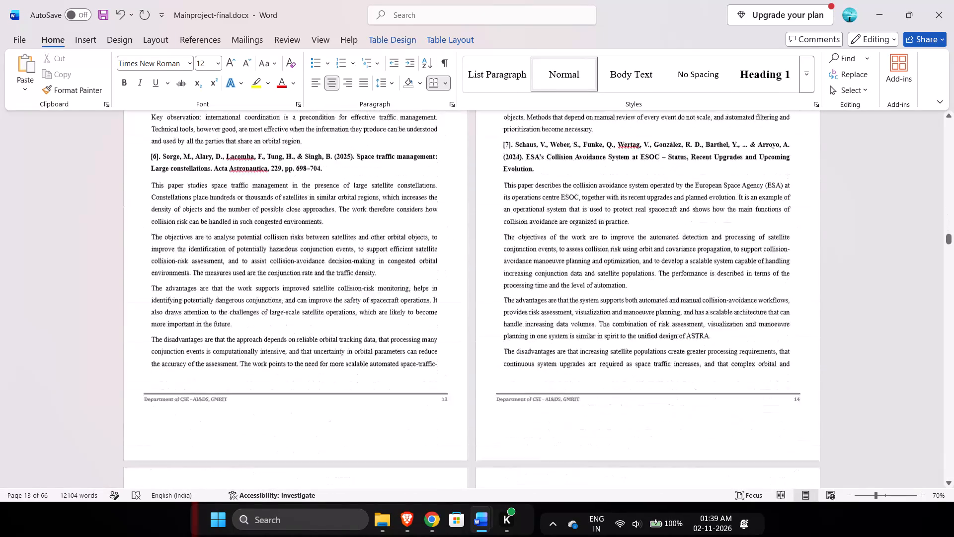
pyautogui.scroll(-2, 793, 369)
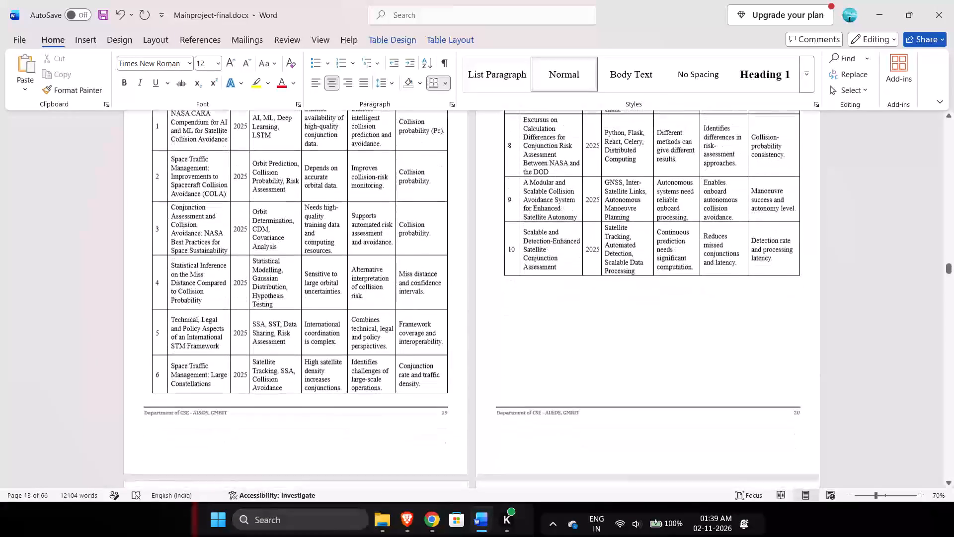
pyautogui.scroll(-1, 793, 369)
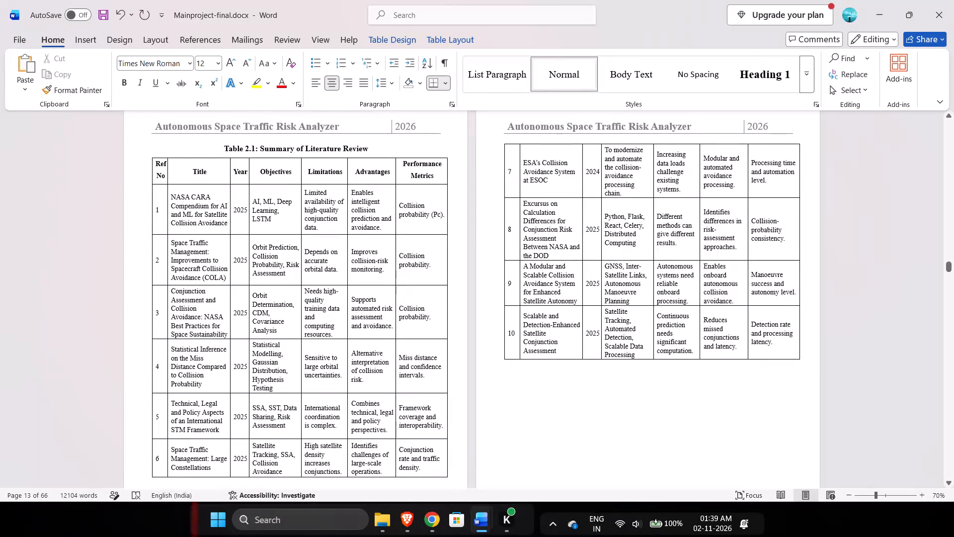
# In Table 2.1: Summary of Literature Review, rename the Objectives column header to Technologies.
pyautogui.click(290, 173)
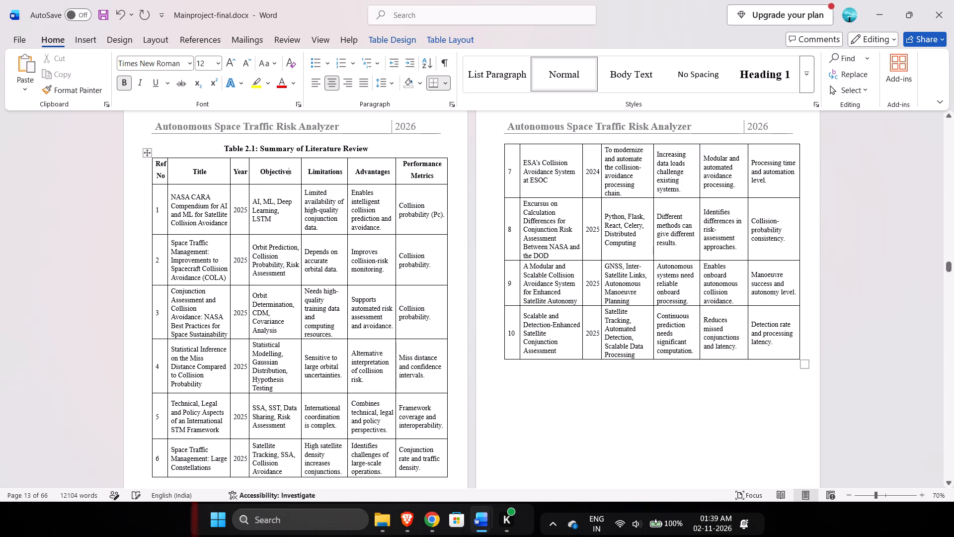
pyautogui.press('BackSpace')
pyautogui.press('BackSpace')
pyautogui.press('BackSpace')
pyautogui.press('BackSpace')
pyautogui.press('BackSpace')
pyautogui.press('BackSpace')
pyautogui.press('BackSpace')
pyautogui.press('BackSpace')
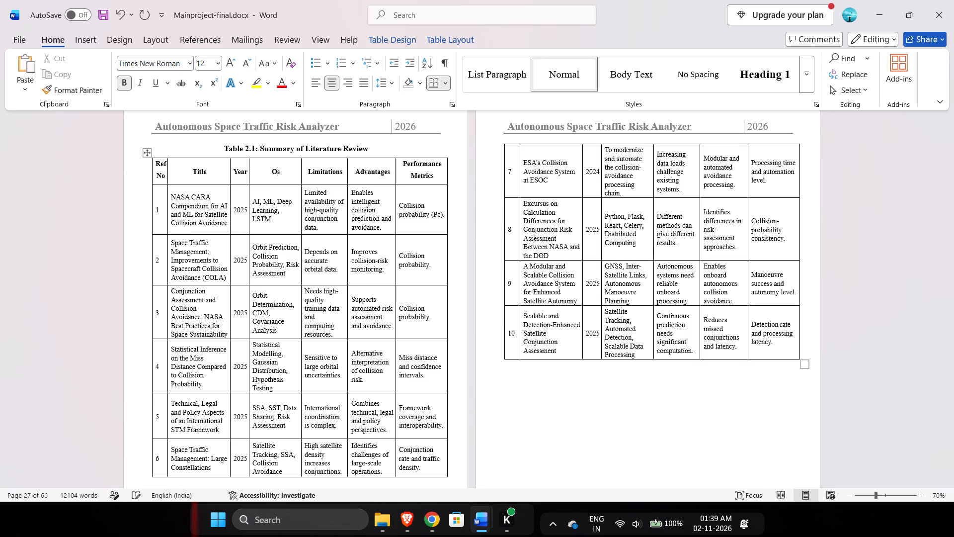
pyautogui.press('BackSpace')
pyautogui.write('tECHNOLOGIE')
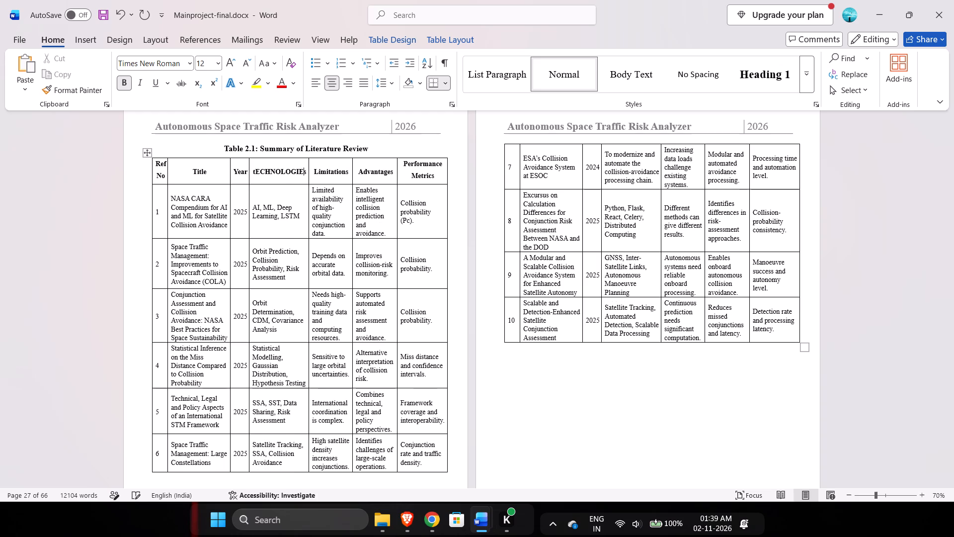
pyautogui.press('BackSpace')
pyautogui.press('BackSpace')
pyautogui.press('BackSpace')
pyautogui.press('BackSpace')
pyautogui.press('BackSpace')
pyautogui.press('BackSpace')
pyautogui.press('BackSpace')
pyautogui.press('BackSpace')
pyautogui.press('BackSpace')
pyautogui.press('BackSpace')
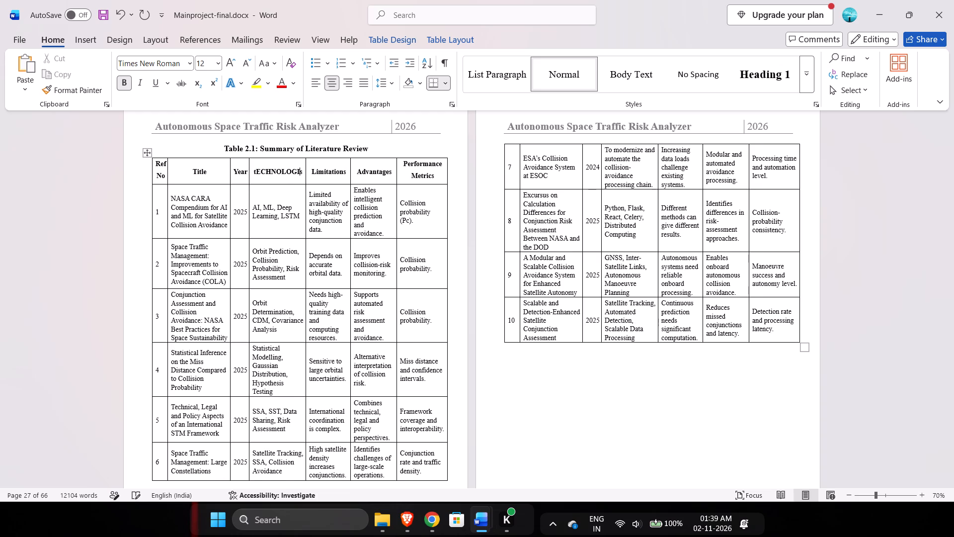
pyautogui.write('echnolo')
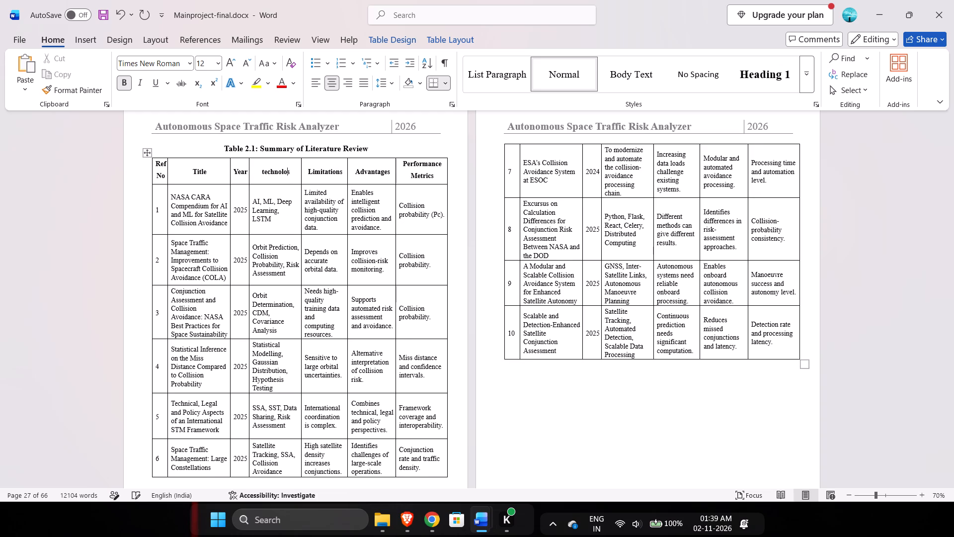
pyautogui.write('goe')
pyautogui.press('BackSpace')
pyautogui.press('BackSpace')
pyautogui.write('ie')
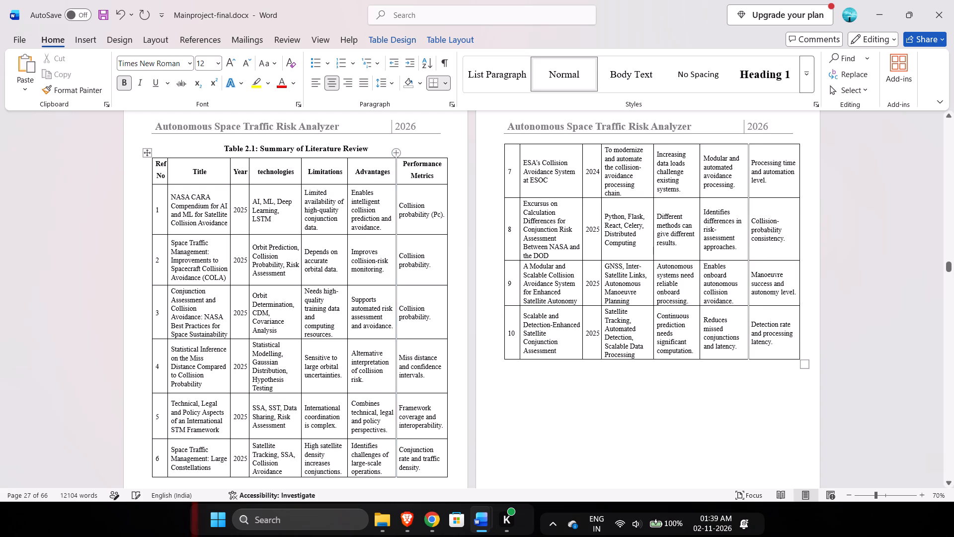
pyautogui.click(260, 172)
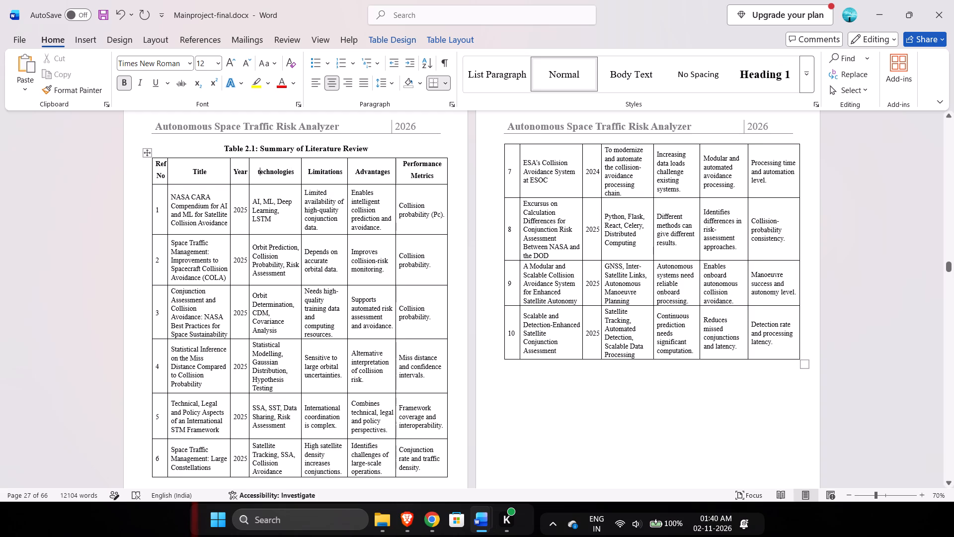
pyautogui.press('BackSpace')
pyautogui.hotkey('shift', 't')
pyautogui.click(188, 134)
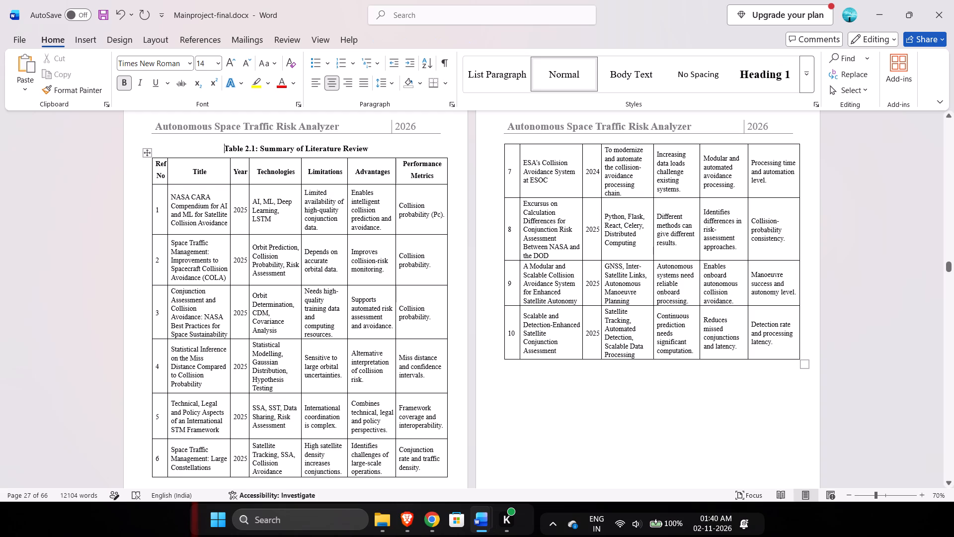
# Look over the rest of the ASTRA report, including the SDG and CO-PO tables, references and comparison section, and return to the opening pages.
pyautogui.scroll(1, 741, 354)
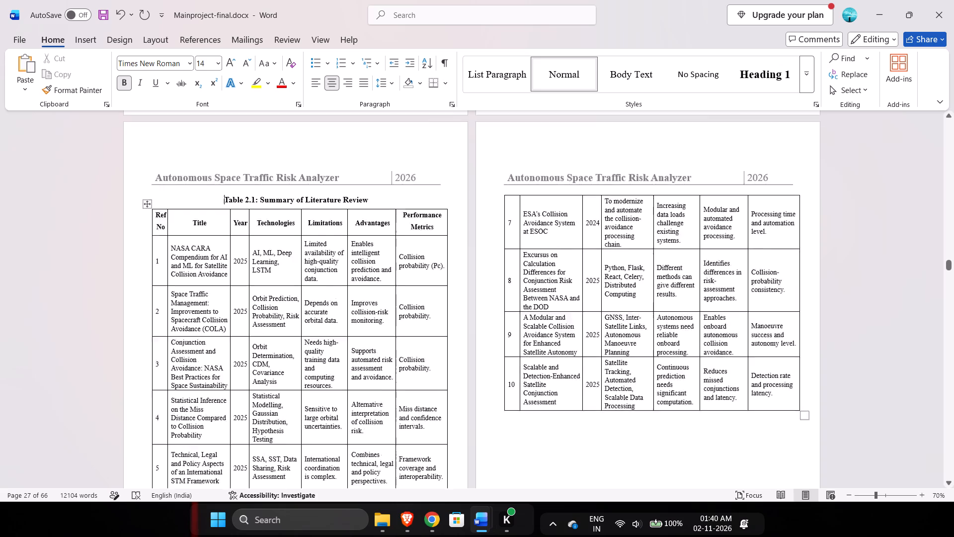
pyautogui.scroll(2, 741, 354)
pyautogui.scroll(-16, 741, 354)
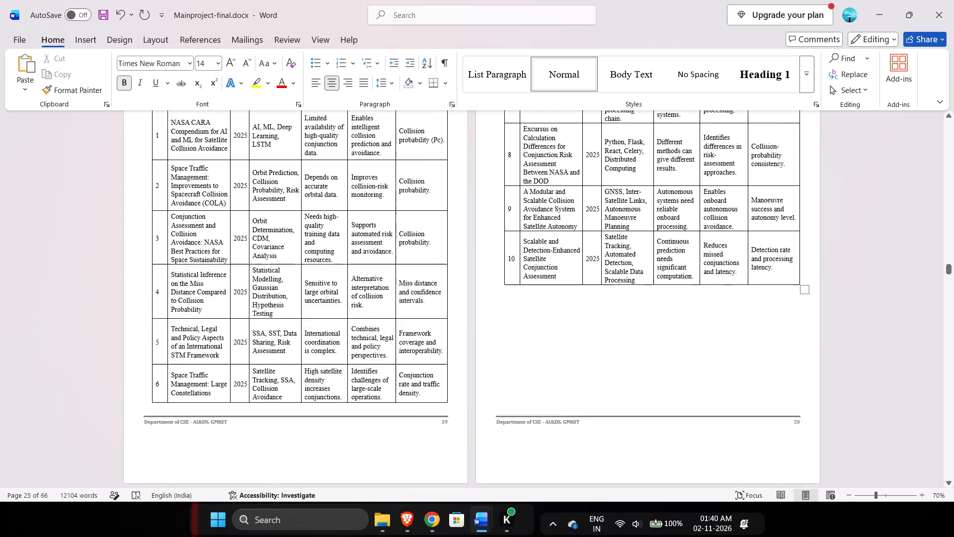
pyautogui.scroll(-17, 741, 354)
pyautogui.scroll(1, 741, 354)
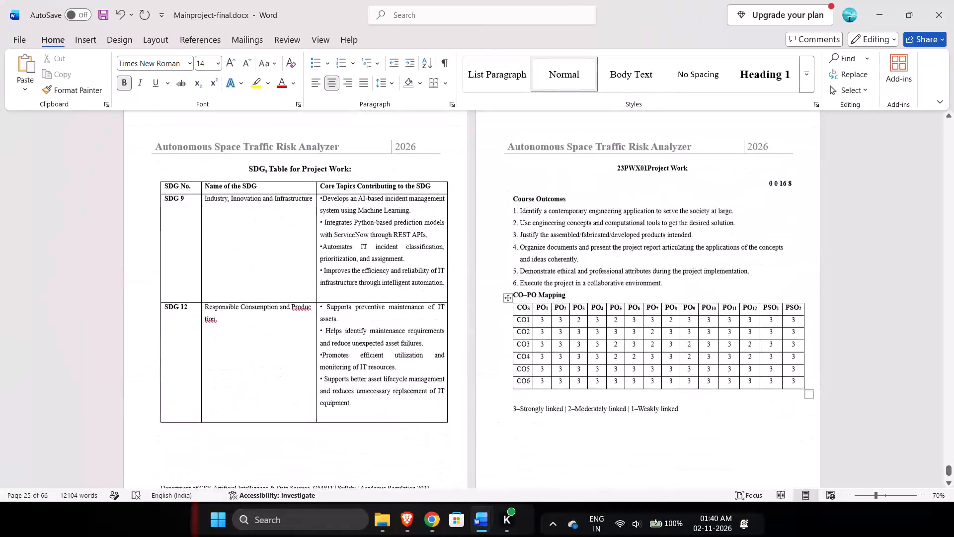
pyautogui.scroll(6, 741, 354)
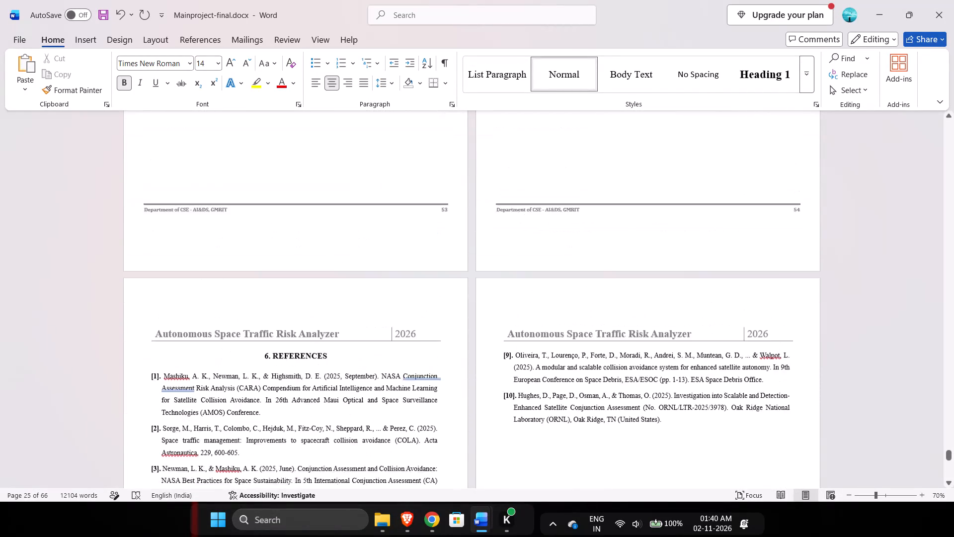
pyautogui.scroll(-1, 741, 354)
pyautogui.scroll(17, 741, 354)
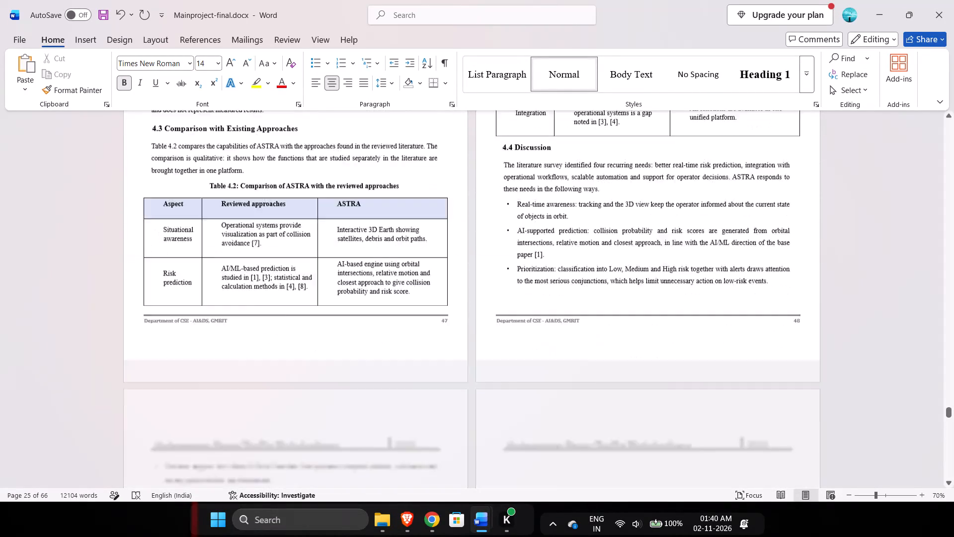
pyautogui.scroll(20, 741, 354)
pyautogui.scroll(5, 741, 354)
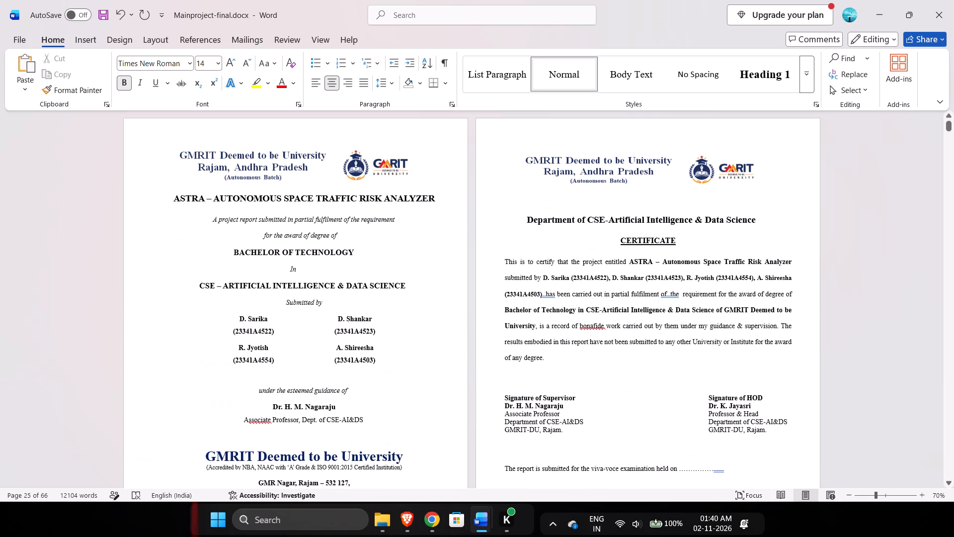
pyautogui.scroll(-1, 741, 354)
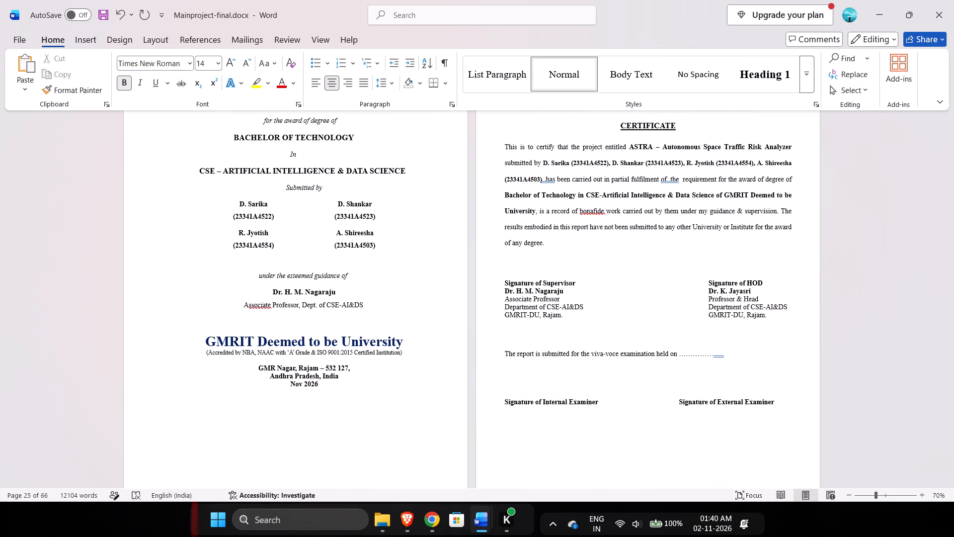
# Arrange Mainproject-final.docx side by side with the reference report Mainproject-final (1).docx.
pyautogui.moveTo(643, 17); pyautogui.dragTo(362, 61)
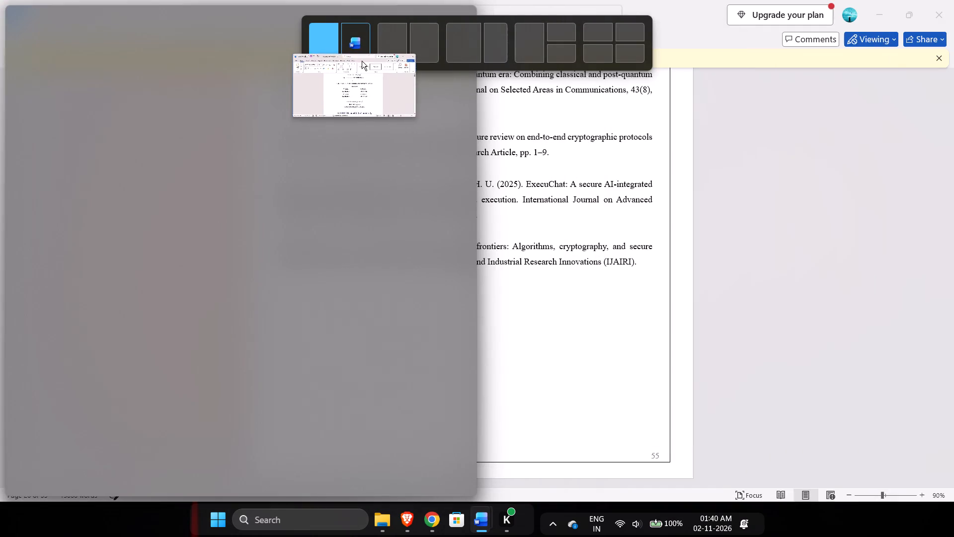
pyautogui.moveTo(362, 61); pyautogui.dragTo(392, 57)
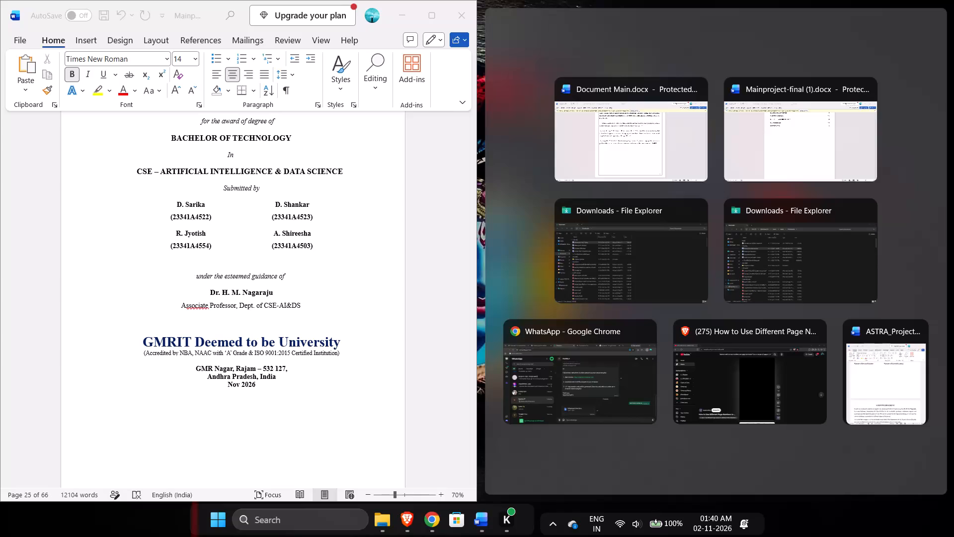
pyautogui.click(758, 139)
# Compare the two reports' cover pages at 90% zoom and review the ASTRA report's front matter down to its table of contents.
pyautogui.scroll(7, 638, 198)
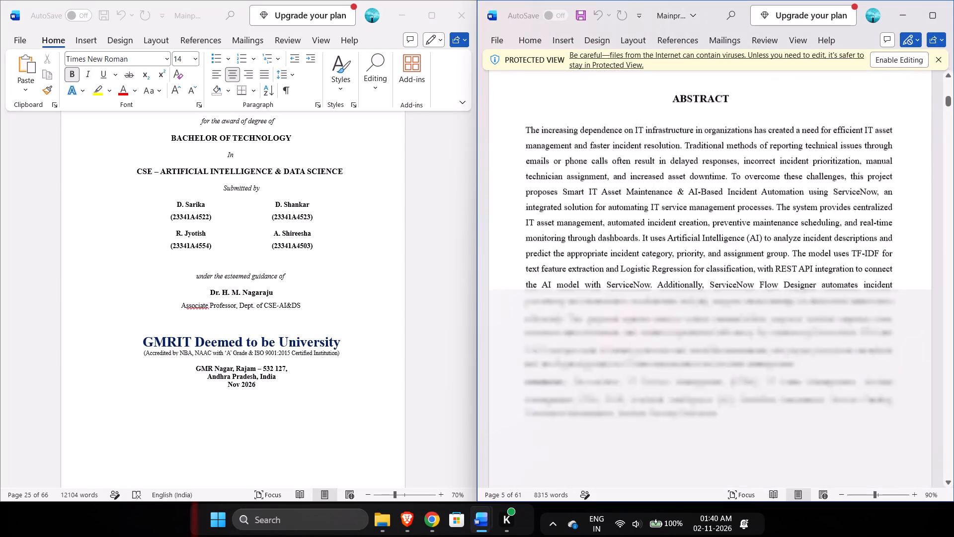
pyautogui.scroll(14, 638, 198)
pyautogui.keyDown('ctrl'); pyautogui.scroll(1, 291, 320); pyautogui.keyUp('ctrl')
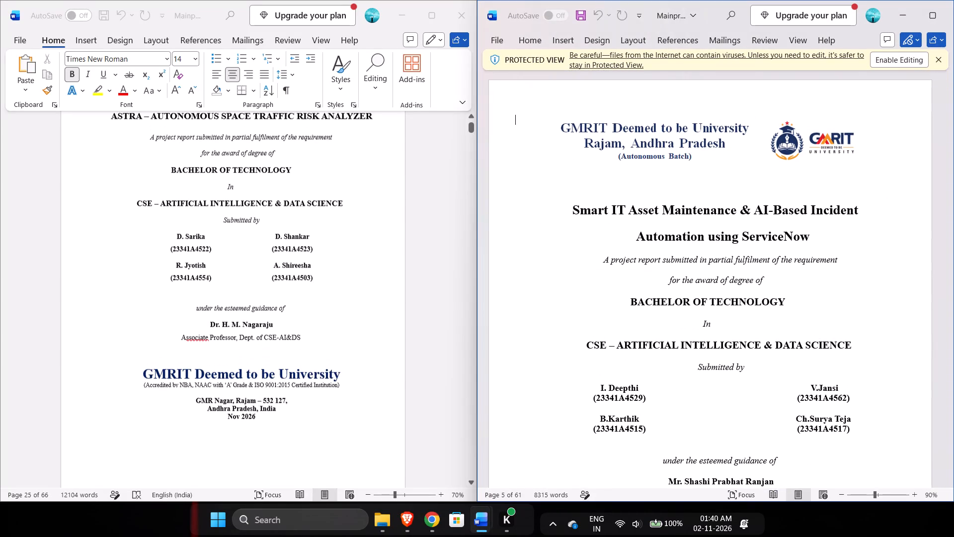
pyautogui.keyDown('ctrl'); pyautogui.scroll(4, 291, 320); pyautogui.keyUp('ctrl')
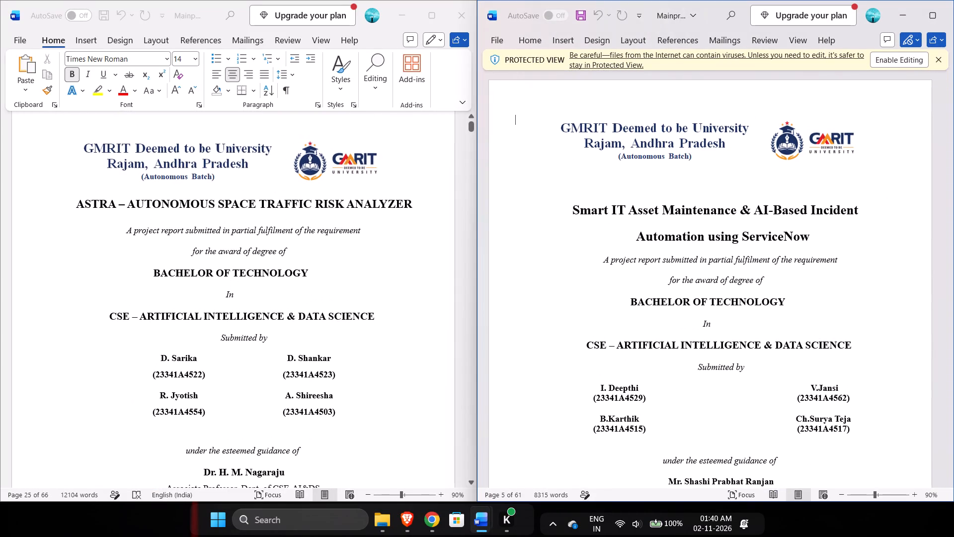
pyautogui.keyDown('ctrl'); pyautogui.scroll(-4, 291, 320); pyautogui.keyUp('ctrl')
pyautogui.scroll(-4, 291, 320)
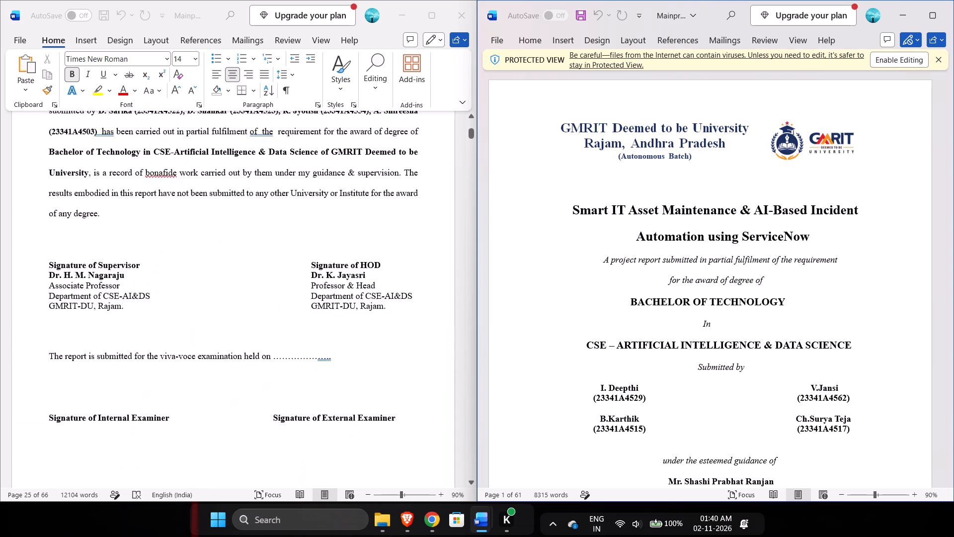
pyautogui.scroll(-10, 291, 320)
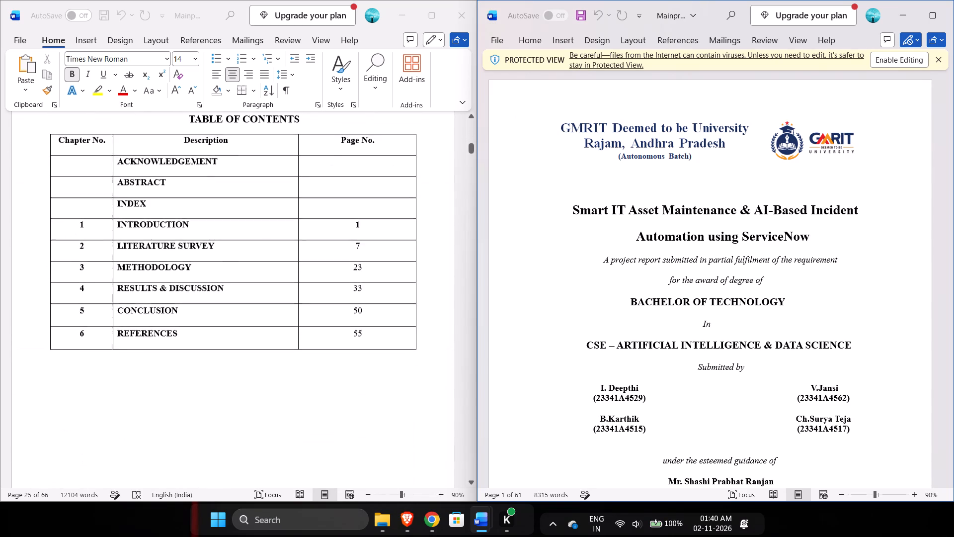
# Look over the List of Figures that follows the table of contents in the ASTRA report.
pyautogui.scroll(-1, 291, 320)
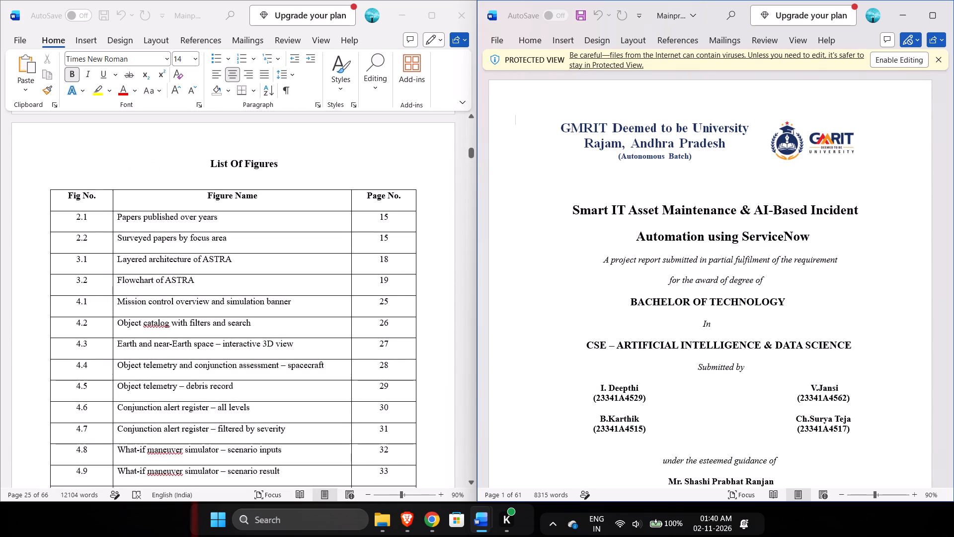
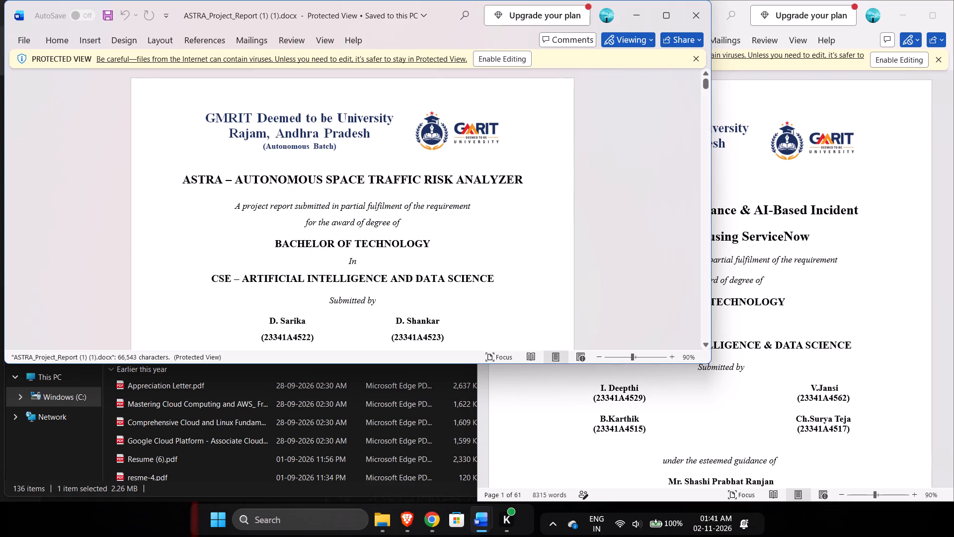
# Snap the protected-view ASTRA_Project_Report (1) (1).docx window to half of the screen for a side-by-side arrangement.
pyautogui.moveTo(443, 6); pyautogui.dragTo(502, 39)
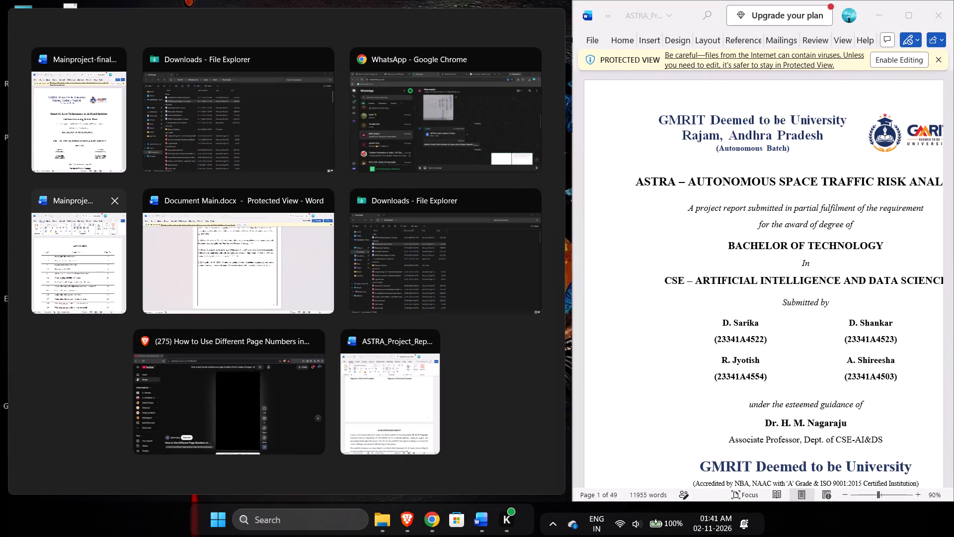
# Arrange Mainproject-final.docx side by side with the ASTRA project report reference and widen the reference report's window.
pyautogui.click(85, 285)
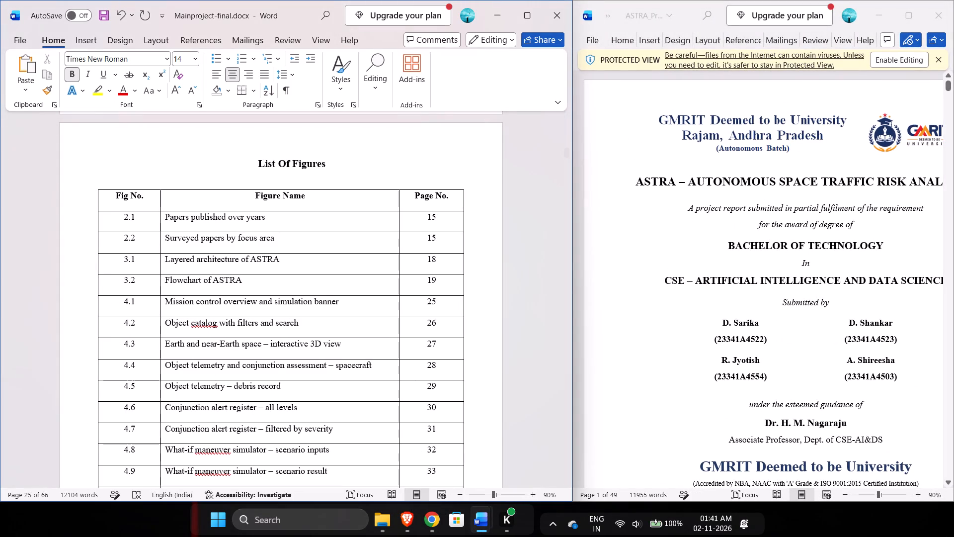
pyautogui.scroll(-1, 769, 271)
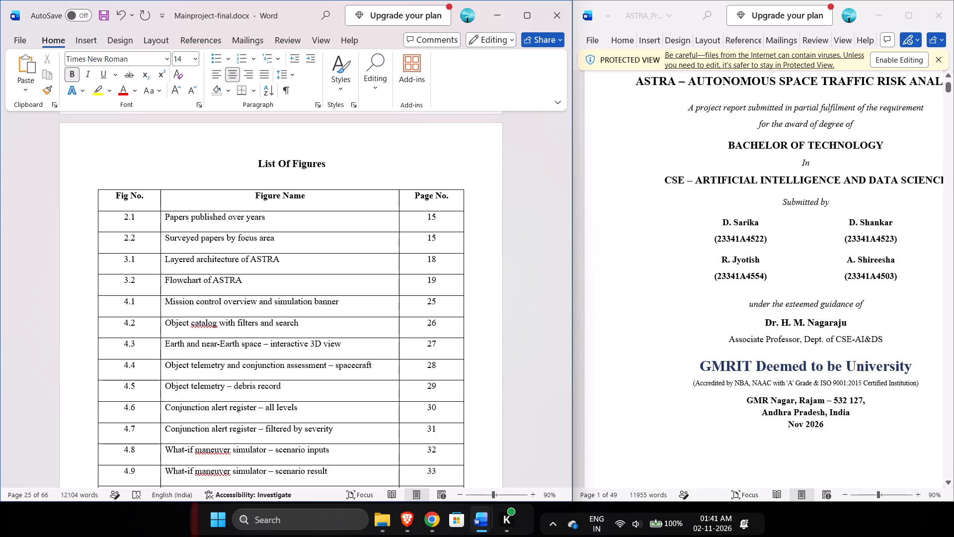
pyautogui.moveTo(573, 215); pyautogui.dragTo(527, 210)
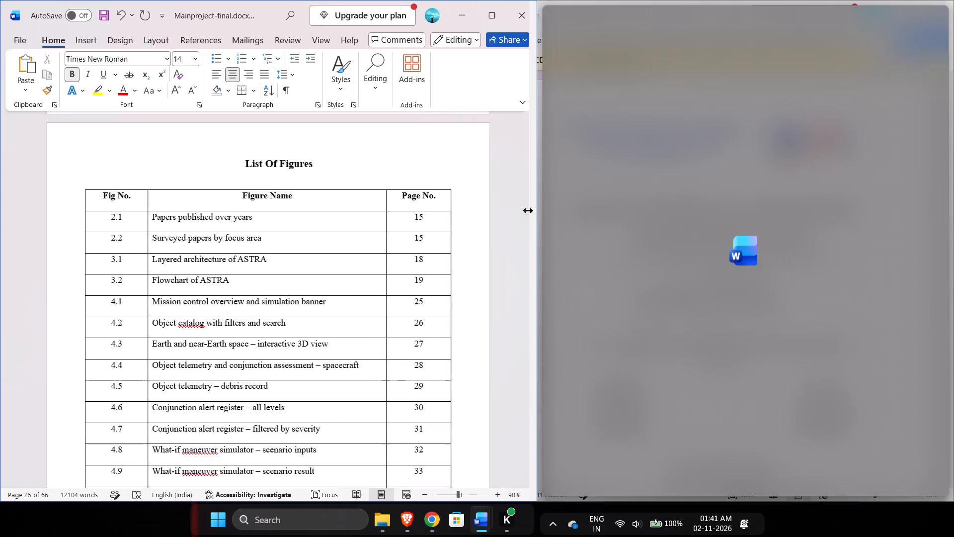
pyautogui.moveTo(527, 210); pyautogui.dragTo(490, 205)
# Review the reference report from its cover page through the literature survey, examining Table 2.1: Literature survey comparison table and the graphical representation page.
pyautogui.scroll(-5, 690, 244)
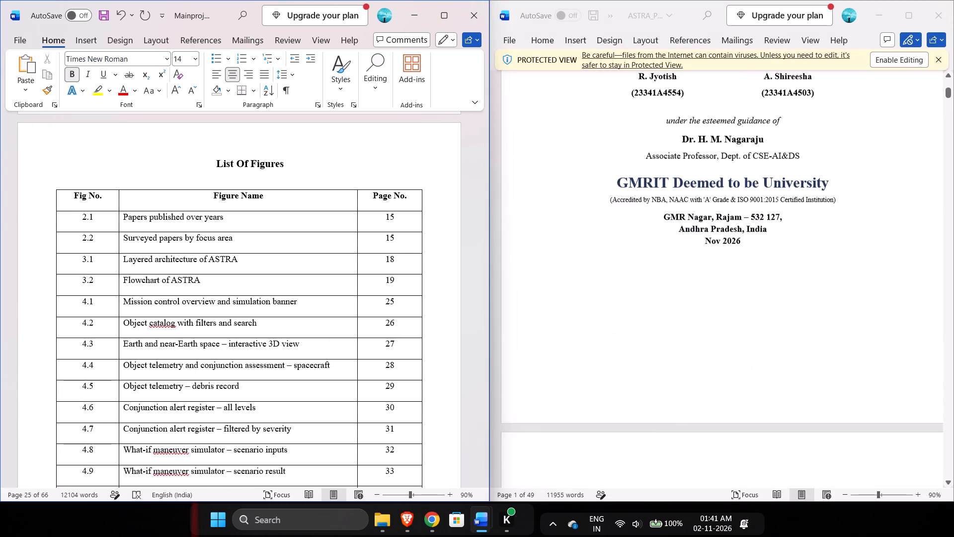
pyautogui.scroll(-8, 690, 244)
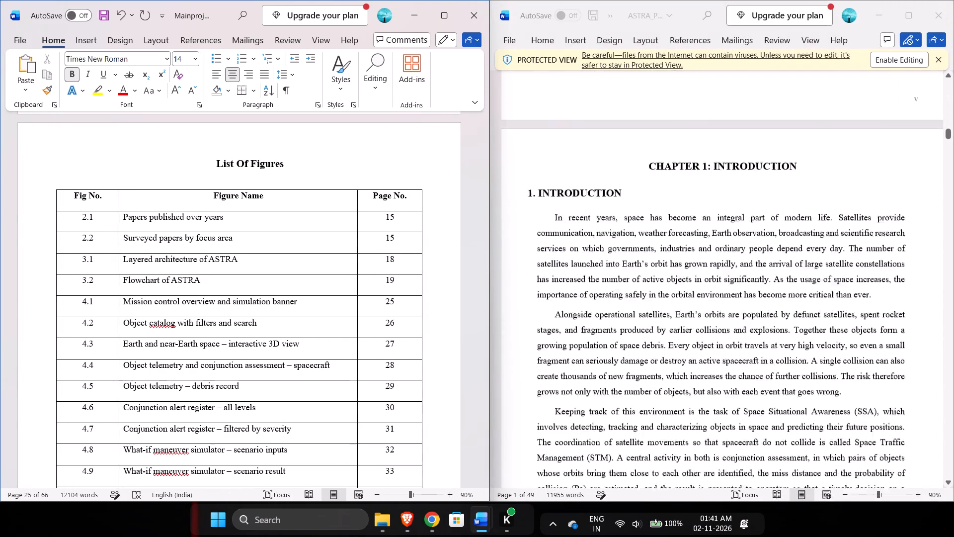
pyautogui.scroll(-18, 690, 244)
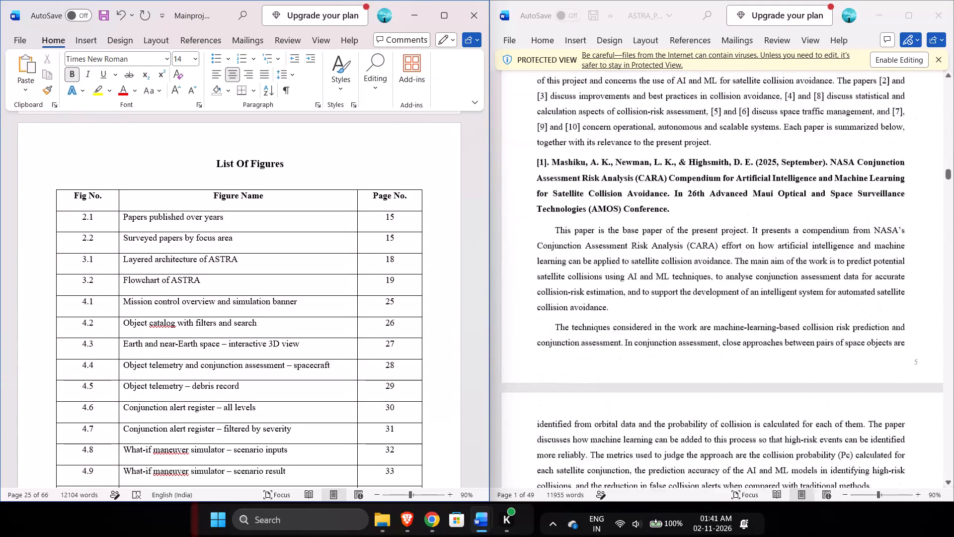
pyautogui.scroll(-19, 690, 244)
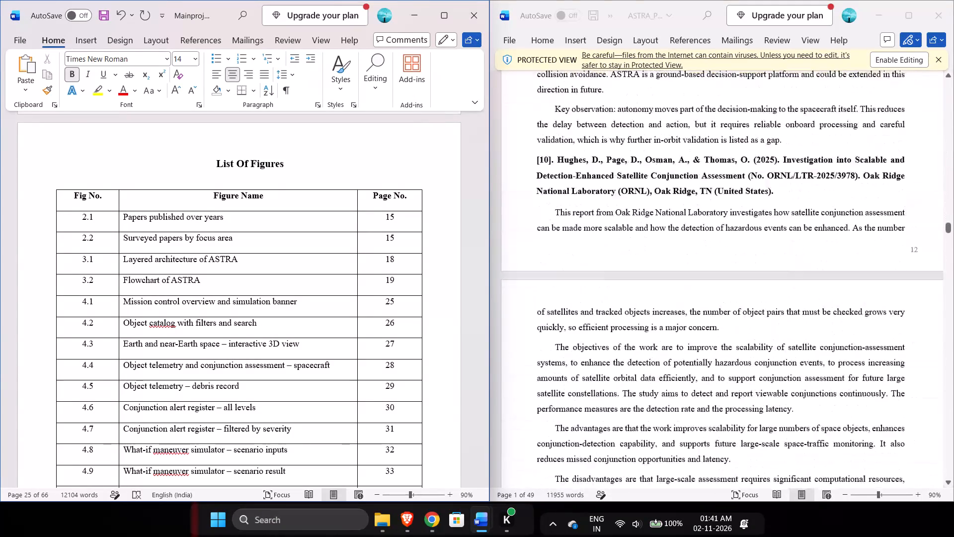
pyautogui.scroll(-7, 690, 244)
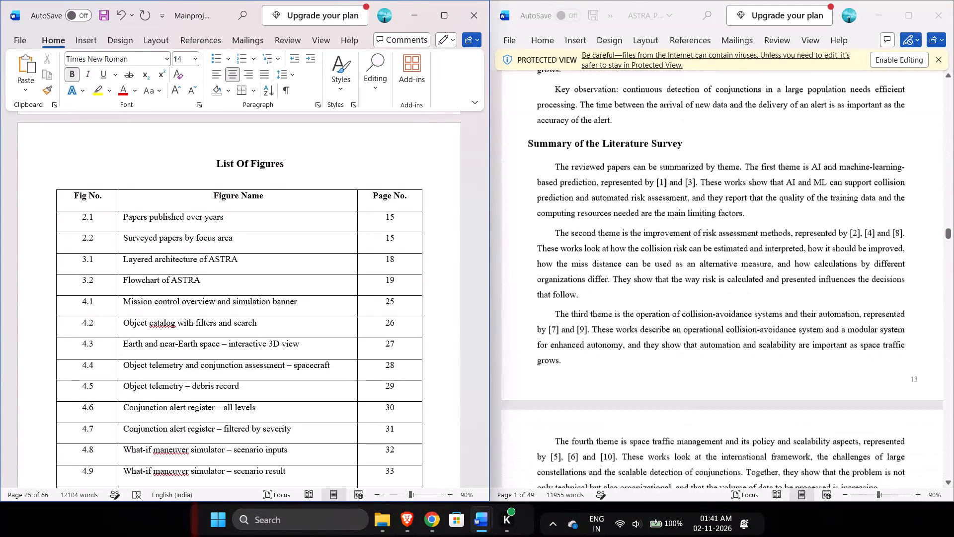
pyautogui.scroll(-5, 690, 244)
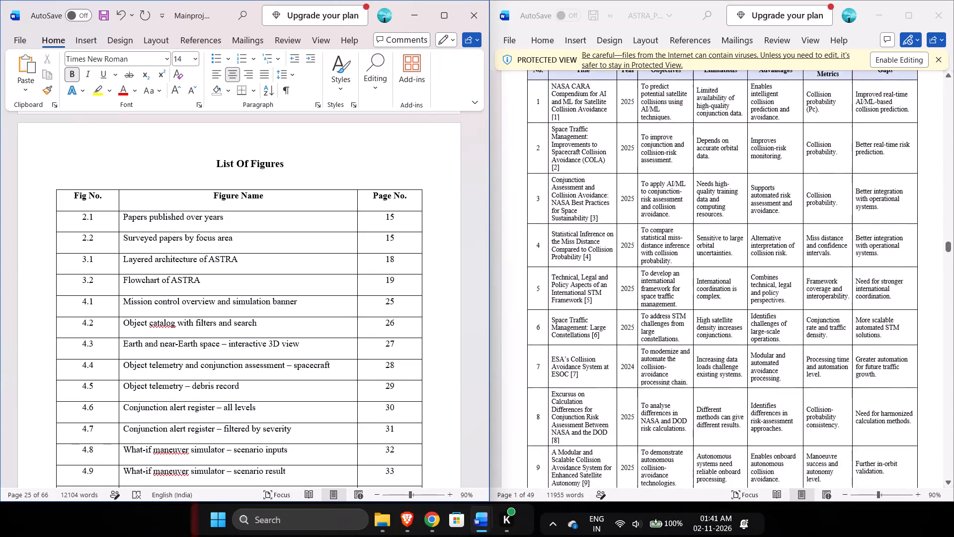
pyautogui.scroll(-3, 690, 244)
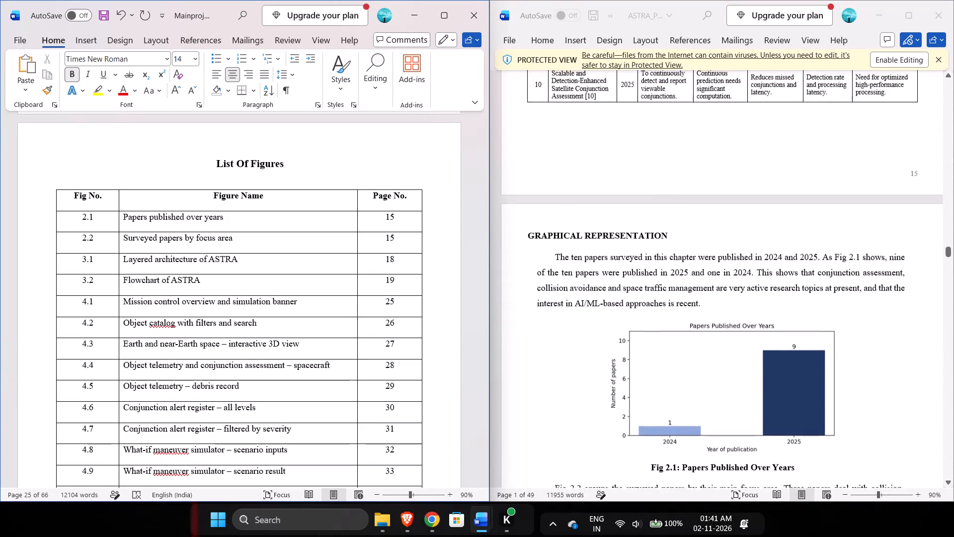
pyautogui.scroll(-1, 690, 244)
pyautogui.scroll(2, 690, 244)
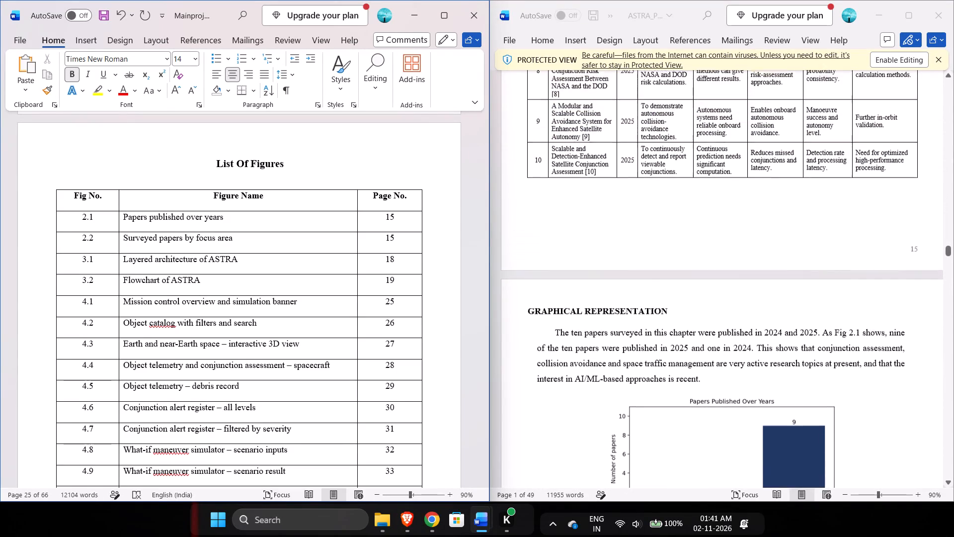
pyautogui.scroll(3, 690, 244)
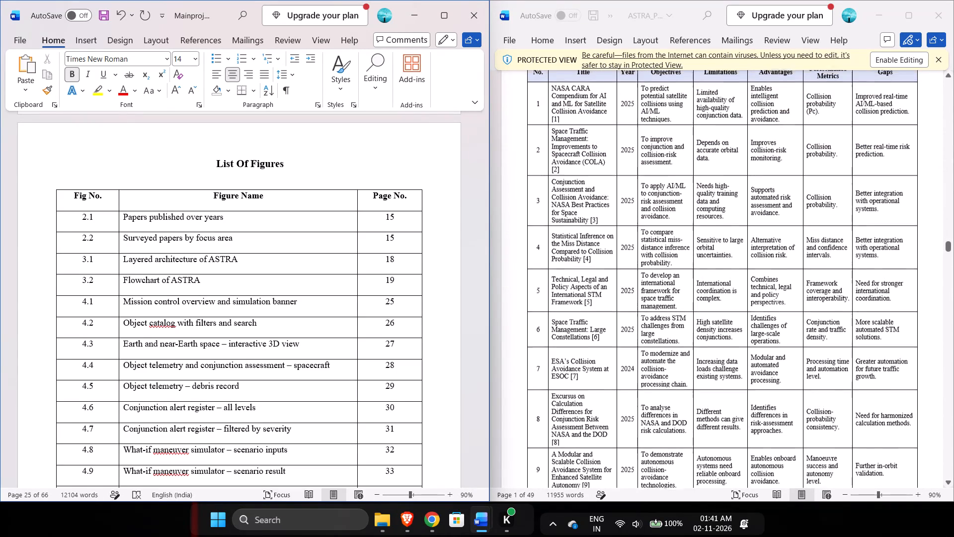
pyautogui.scroll(1, 690, 244)
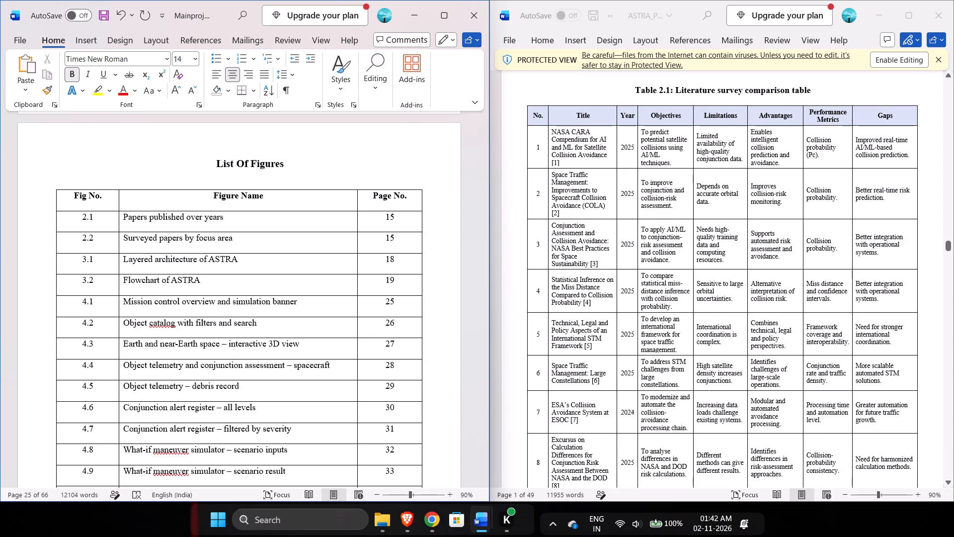
pyautogui.scroll(-1, 643, 213)
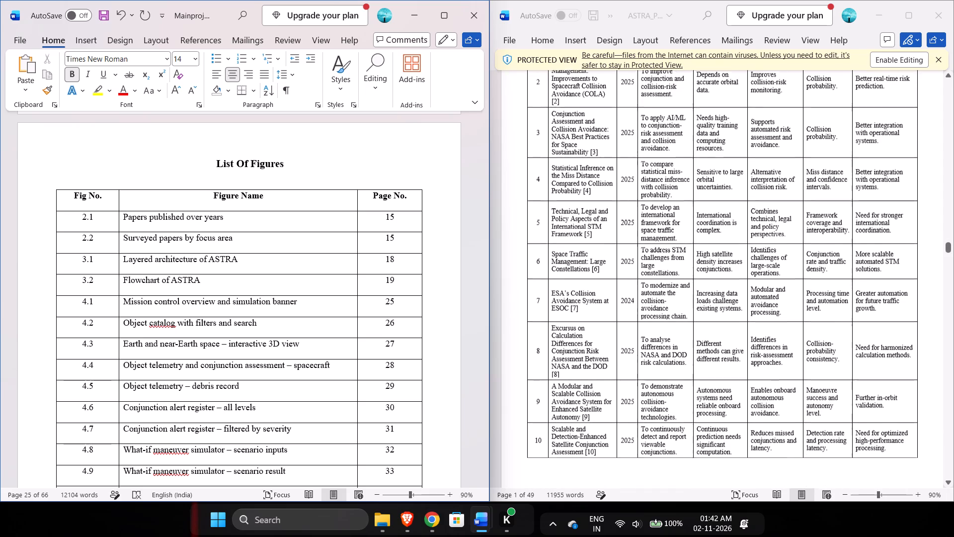
pyautogui.scroll(-1, 643, 213)
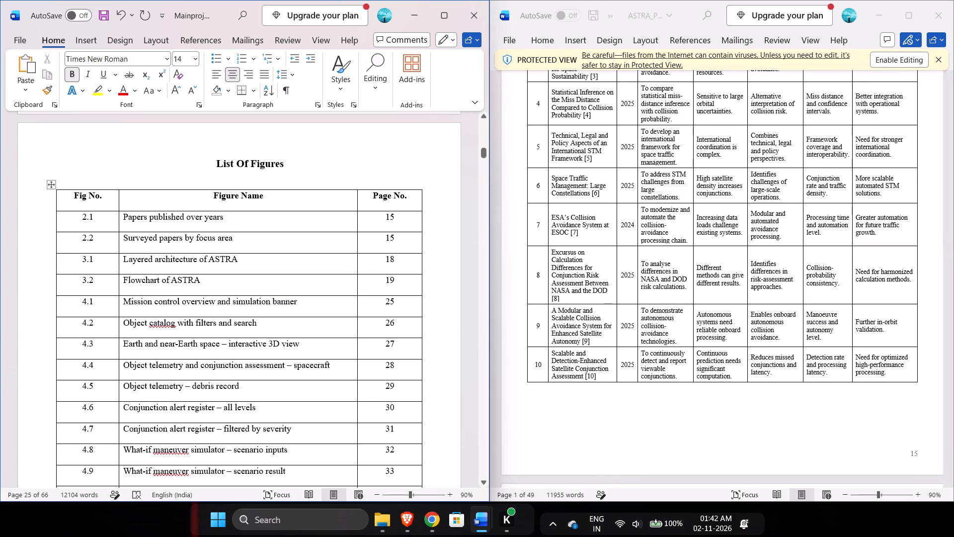
# Widen the Mainproject-final.docx window, with the reference report zoomed to 70% and Mainproject-final.docx zoomed to 40%.
pyautogui.moveTo(490, 263); pyautogui.dragTo(546, 267)
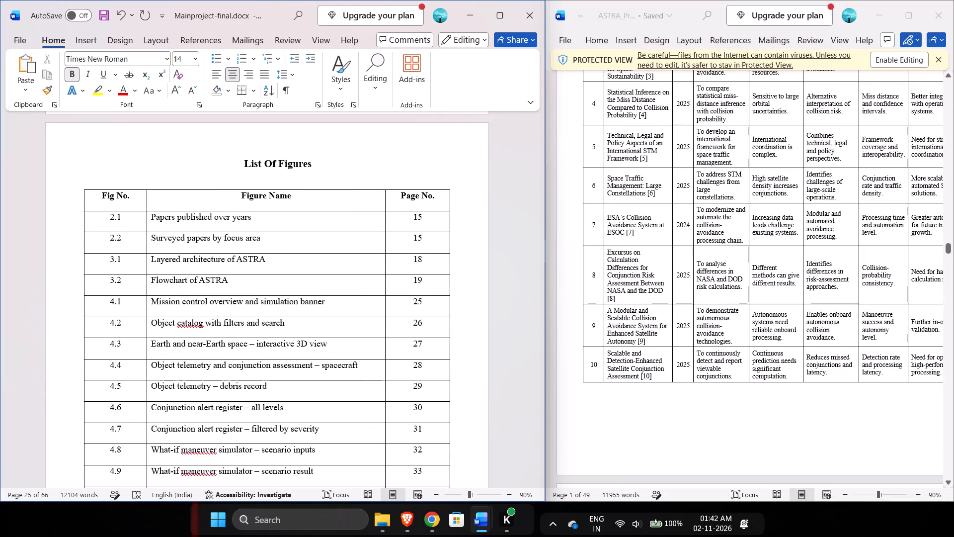
pyautogui.keyDown('ctrl'); pyautogui.scroll(-2, 625, 262); pyautogui.keyUp('ctrl')
pyautogui.keyDown('ctrl'); pyautogui.scroll(-2, 715, 267); pyautogui.keyUp('ctrl')
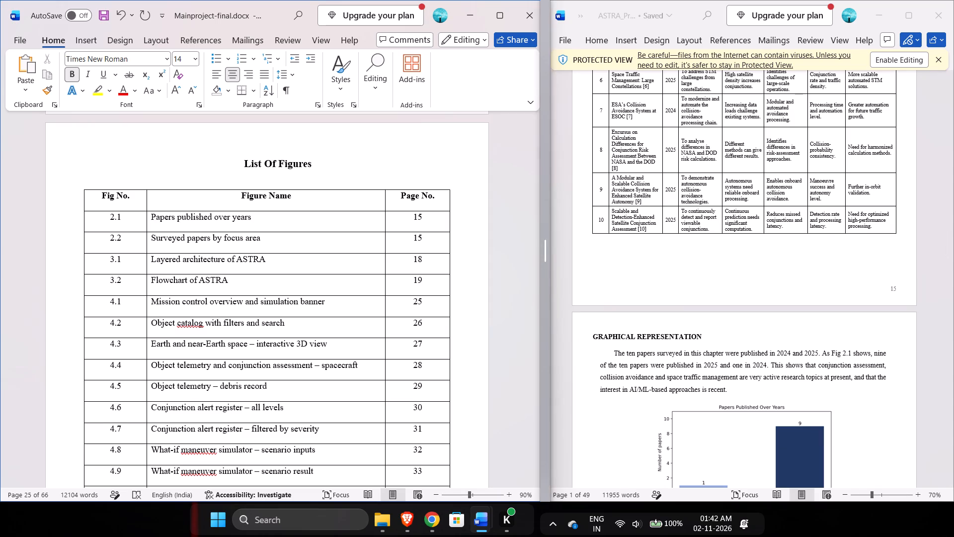
pyautogui.moveTo(546, 255); pyautogui.dragTo(588, 267)
pyautogui.keyDown('ctrl'); pyautogui.scroll(-3, 324, 271); pyautogui.keyUp('ctrl')
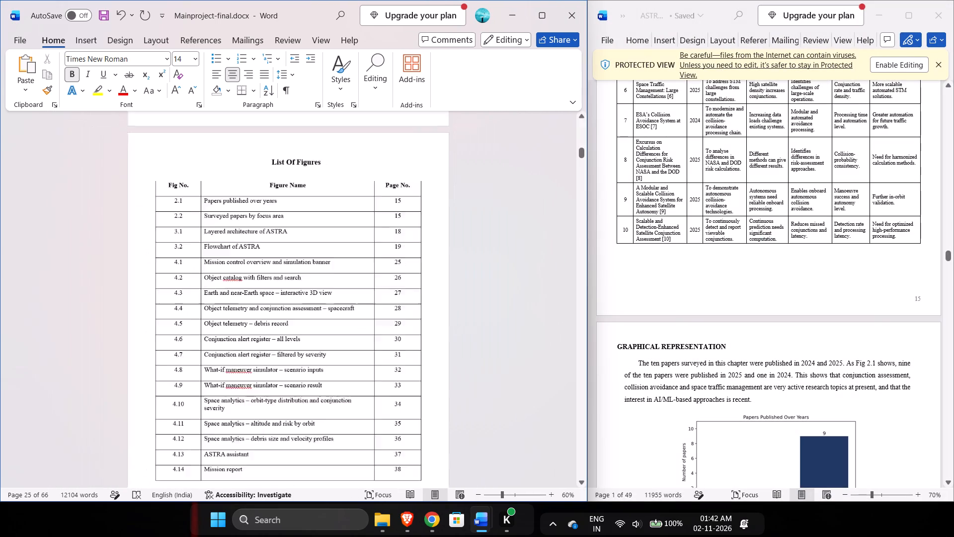
pyautogui.keyDown('ctrl'); pyautogui.scroll(-2, 324, 271); pyautogui.keyUp('ctrl')
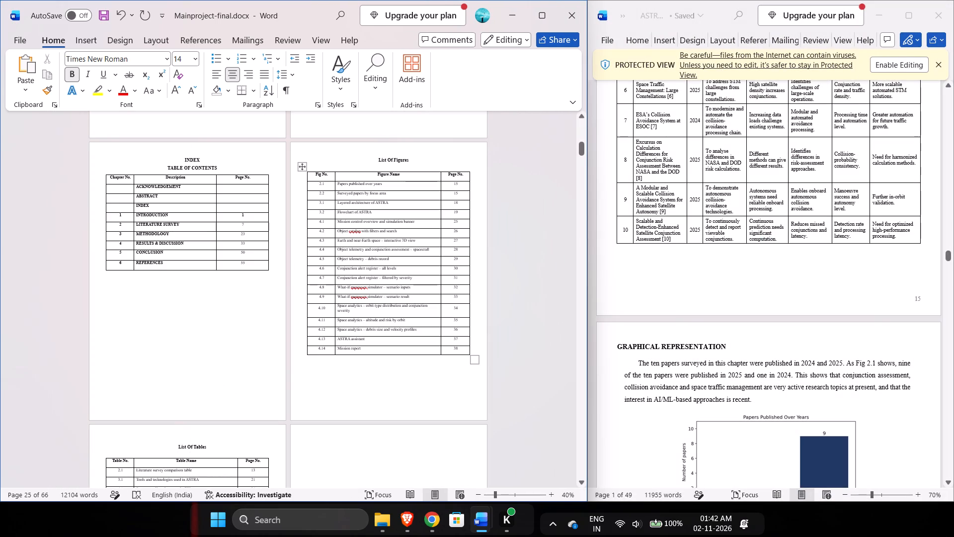
# In the List Of Figures of Mainproject-final.docx, set the page numbers of Figures 2.1 and 2.2 to 19.
pyautogui.scroll(-5, 324, 271)
pyautogui.scroll(3, 324, 271)
pyautogui.scroll(-10, 324, 271)
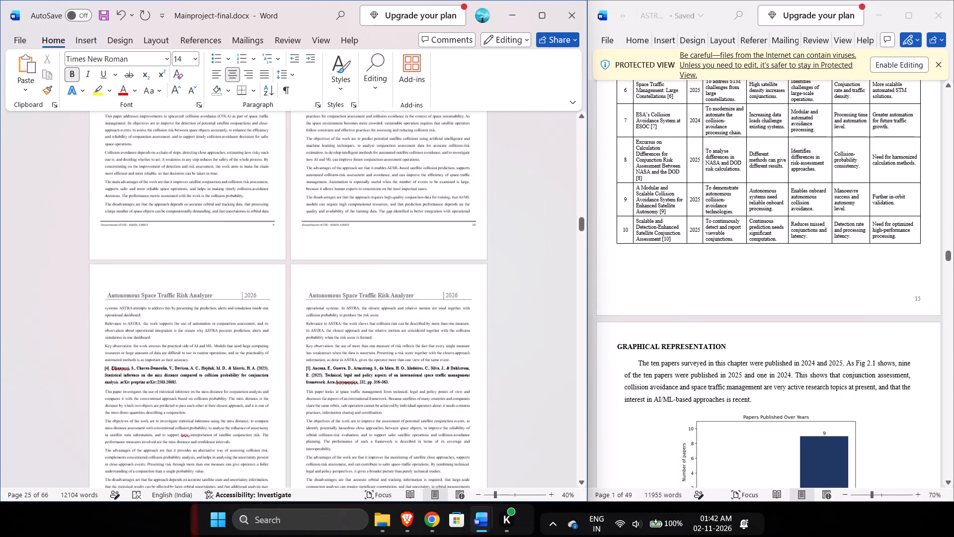
pyautogui.scroll(-10, 324, 271)
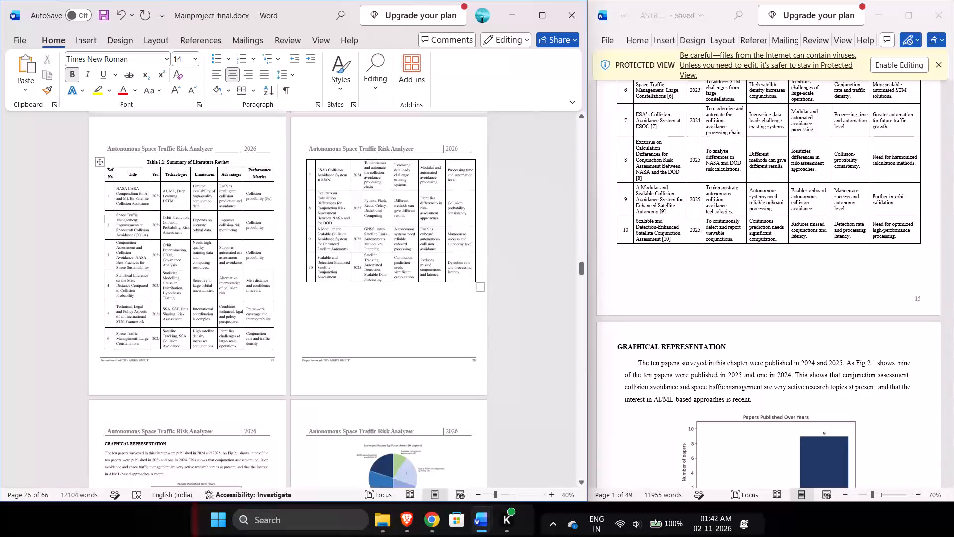
pyautogui.scroll(9, 324, 271)
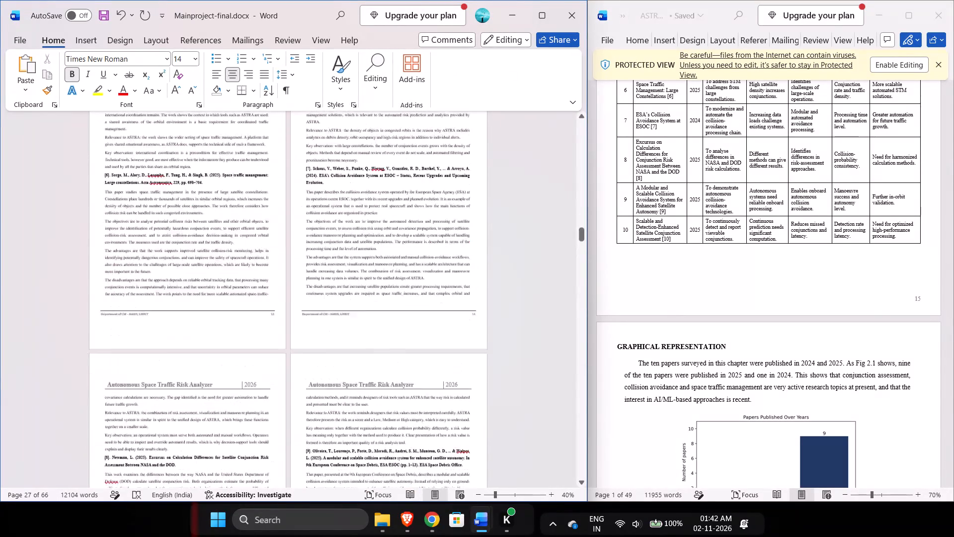
pyautogui.scroll(8, 324, 271)
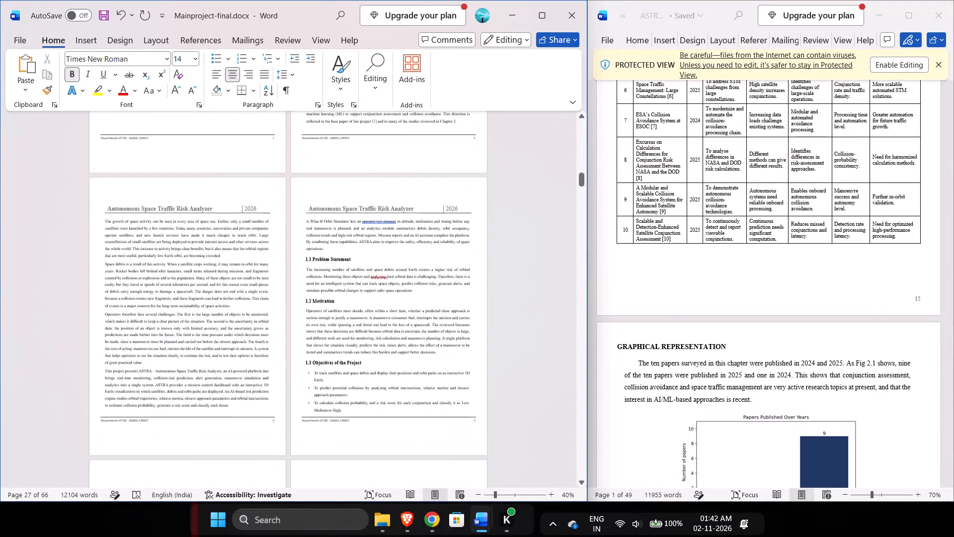
pyautogui.scroll(8, 324, 271)
pyautogui.scroll(-5, 324, 271)
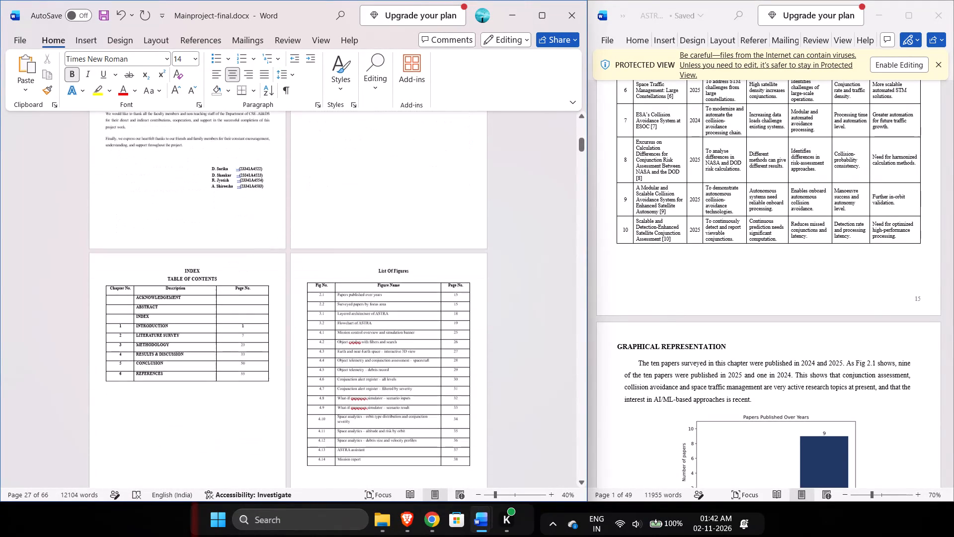
pyautogui.scroll(-1, 324, 271)
pyautogui.click(462, 278)
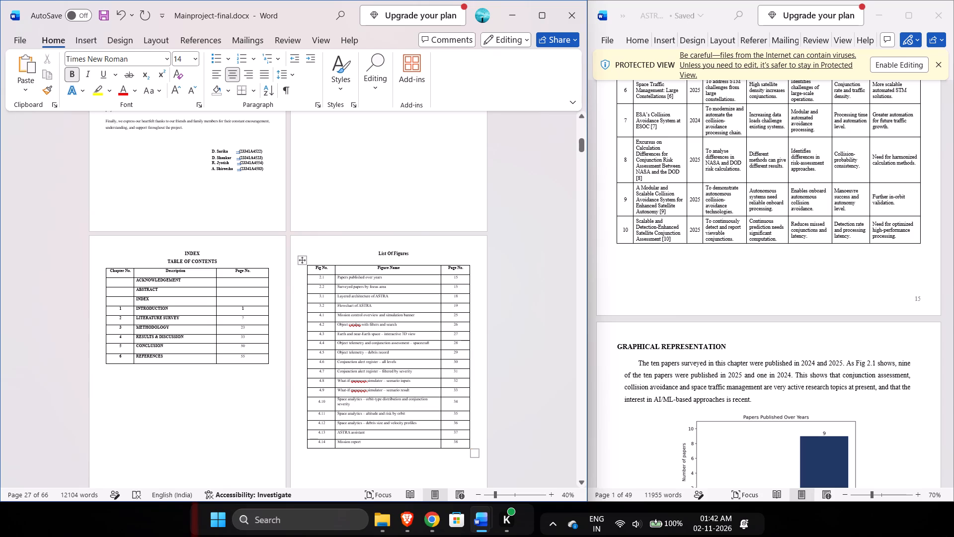
pyautogui.press('BackSpace')
pyautogui.press('9')
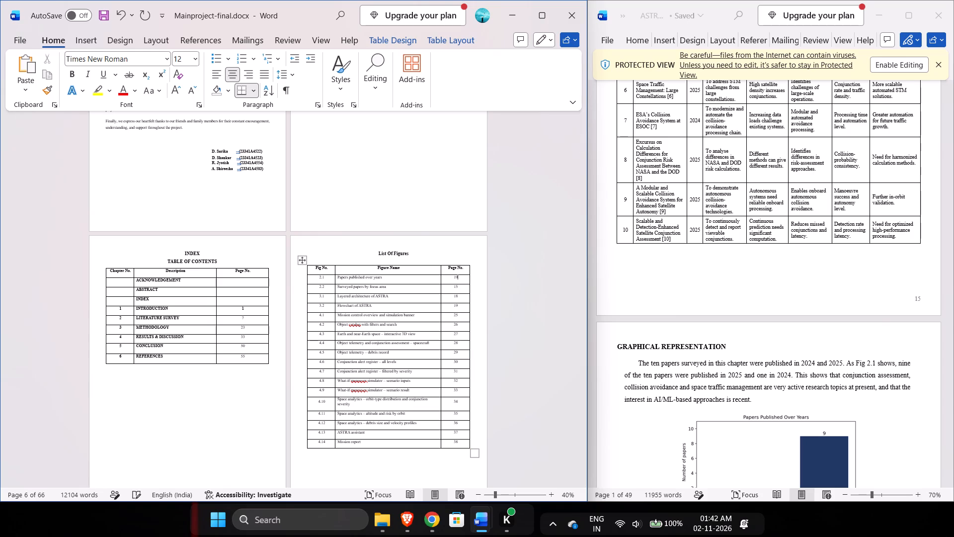
pyautogui.press('Down')
pyautogui.press('BackSpace')
pyautogui.press('9')
pyautogui.scroll(-2, 511, 324)
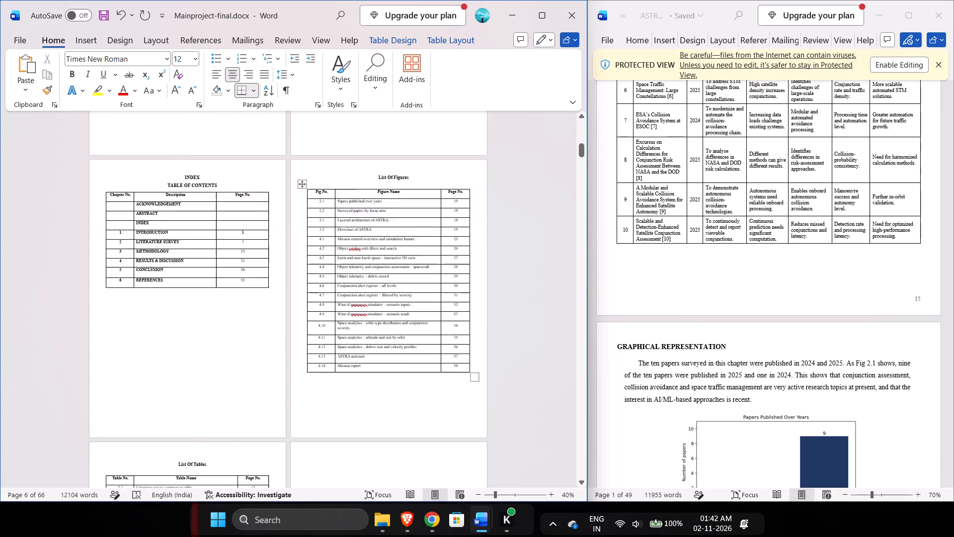
pyautogui.scroll(-2, 511, 324)
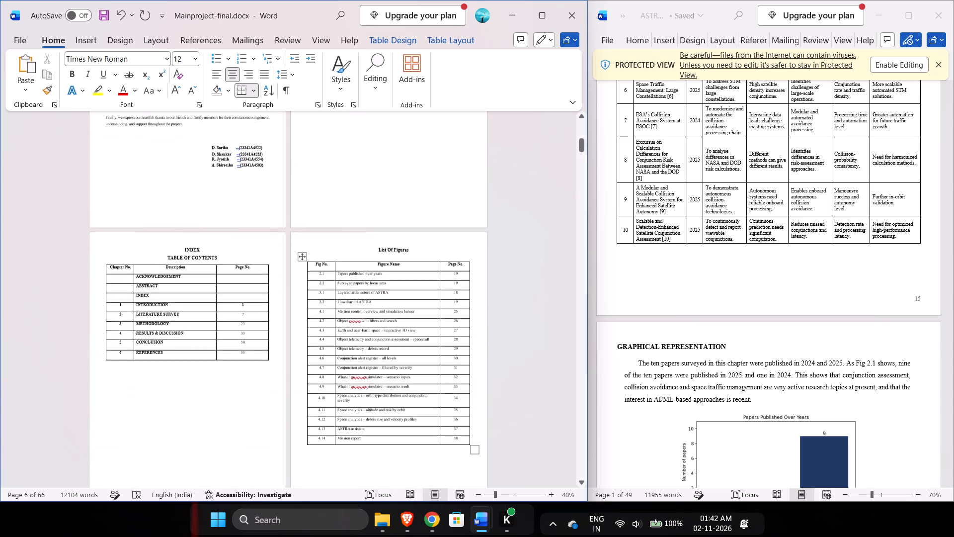
pyautogui.scroll(-6, 693, 362)
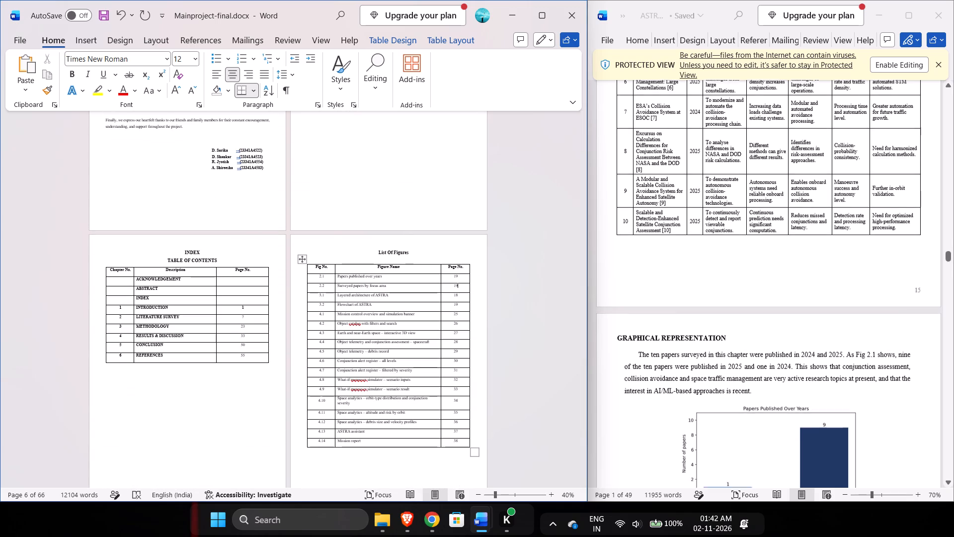
pyautogui.scroll(-7, 693, 362)
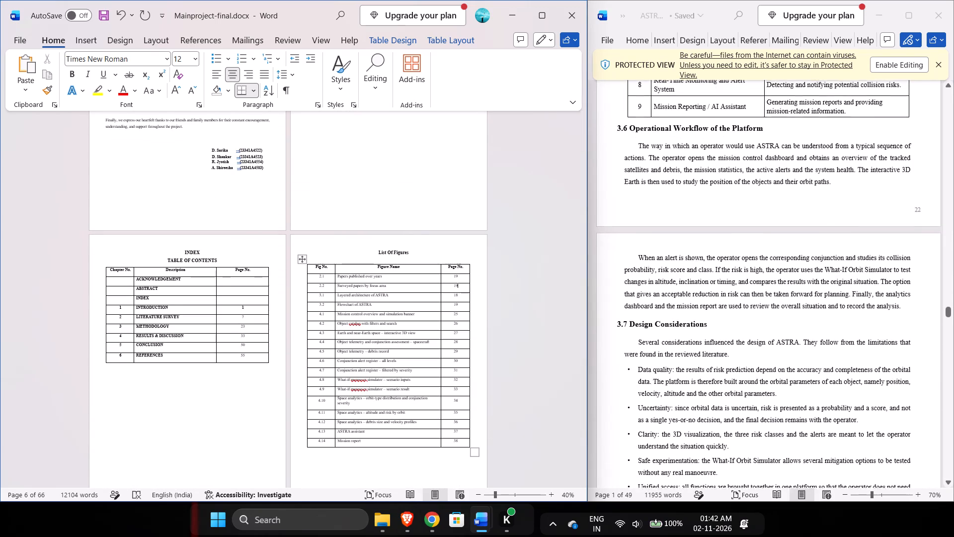
pyautogui.scroll(-1, 693, 362)
pyautogui.scroll(6, 693, 362)
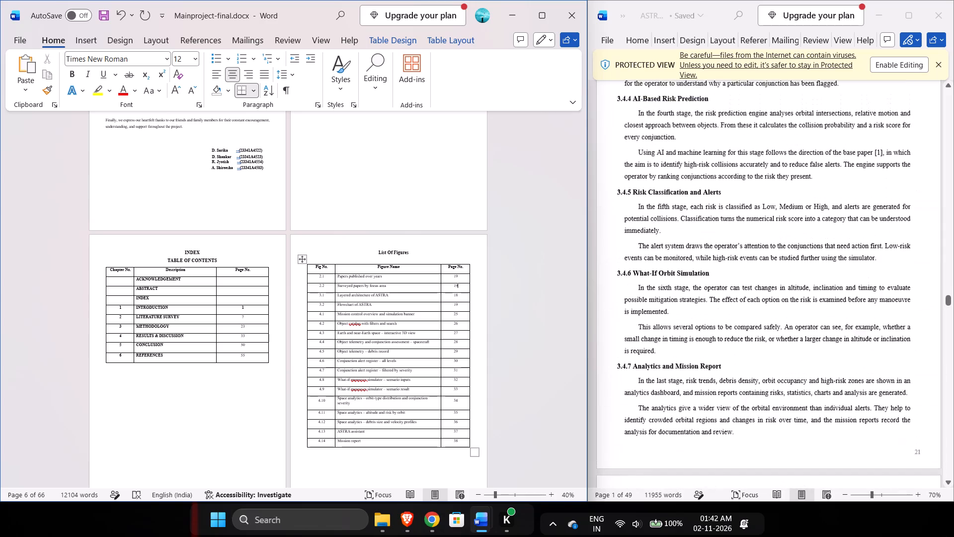
pyautogui.scroll(7, 693, 362)
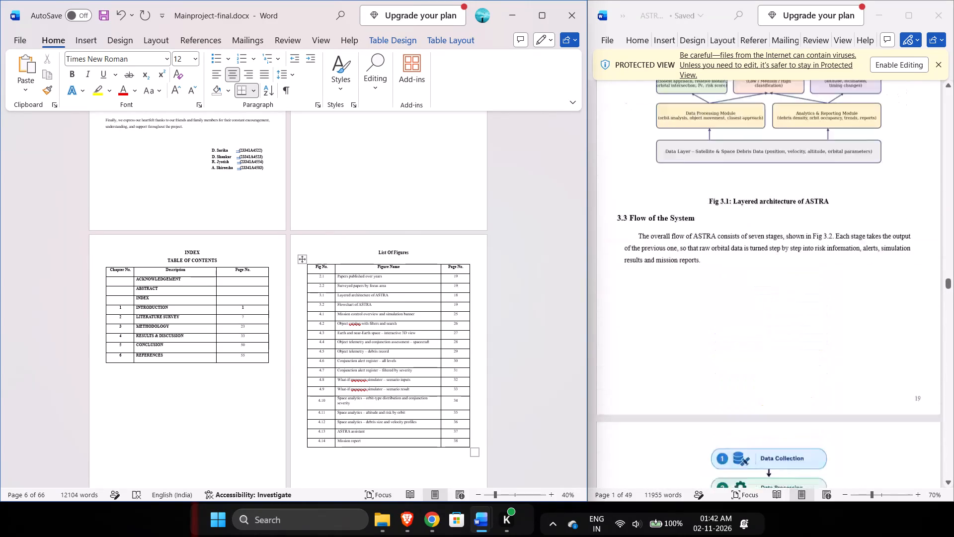
pyautogui.scroll(1, 693, 362)
pyautogui.scroll(-2, 697, 336)
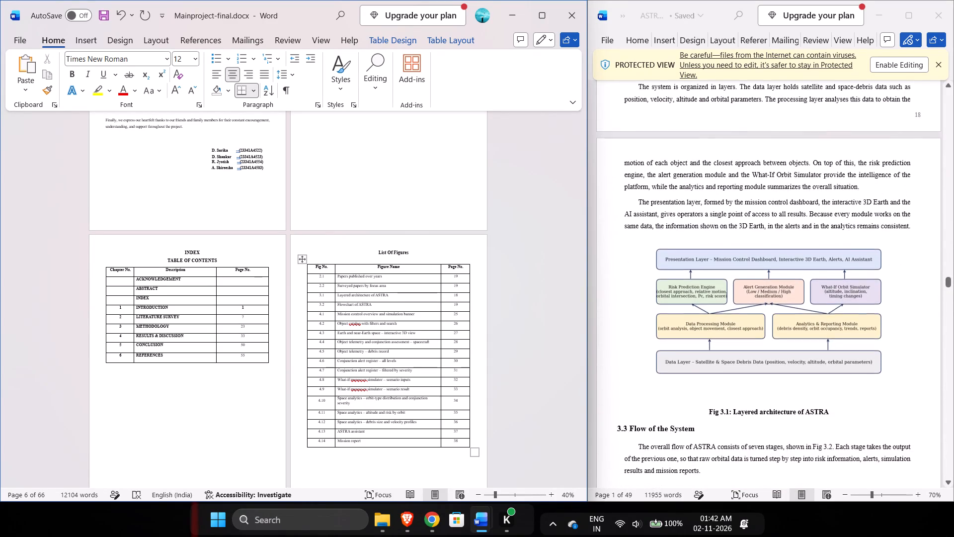
pyautogui.scroll(-1, 697, 336)
pyautogui.scroll(1, 697, 336)
pyautogui.hscroll(1, 697, 336)
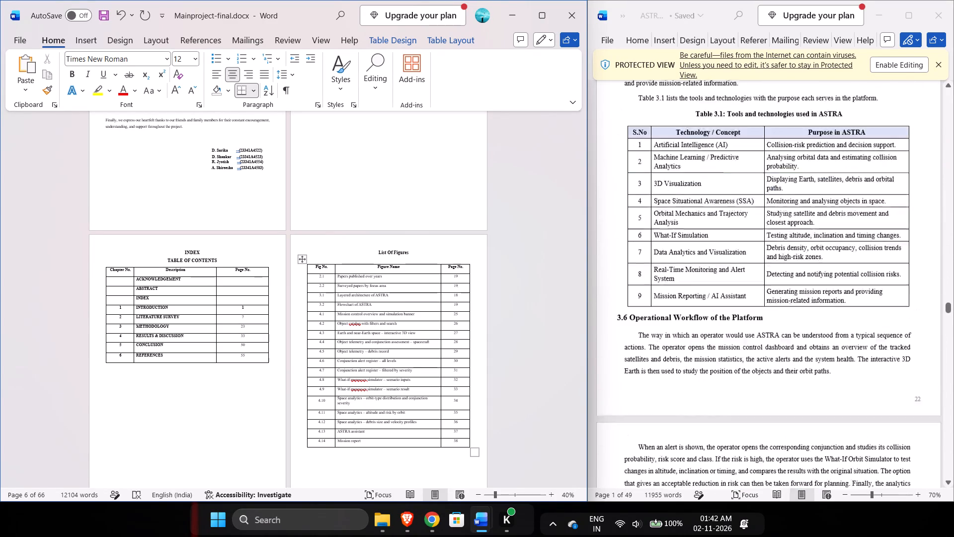
pyautogui.scroll(7, 697, 336)
pyautogui.scroll(-3, 697, 336)
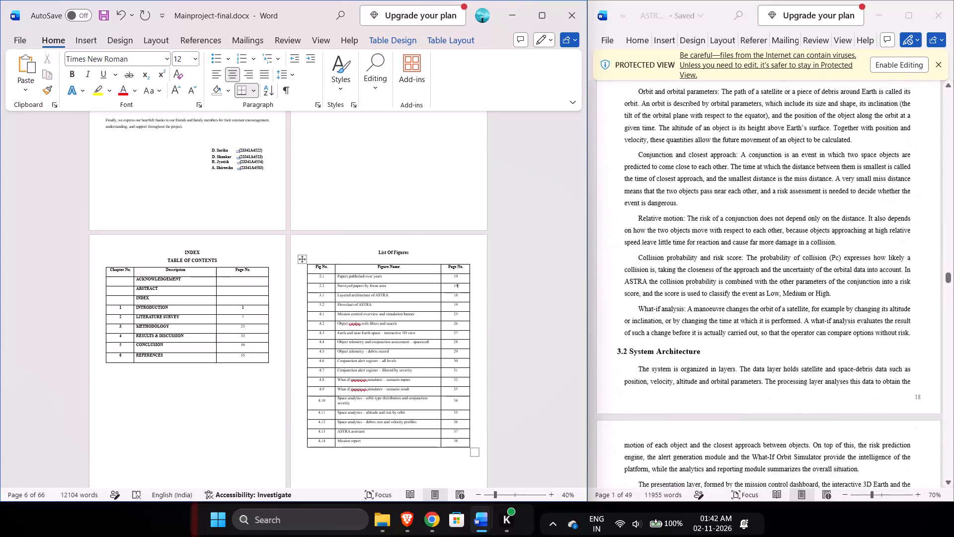
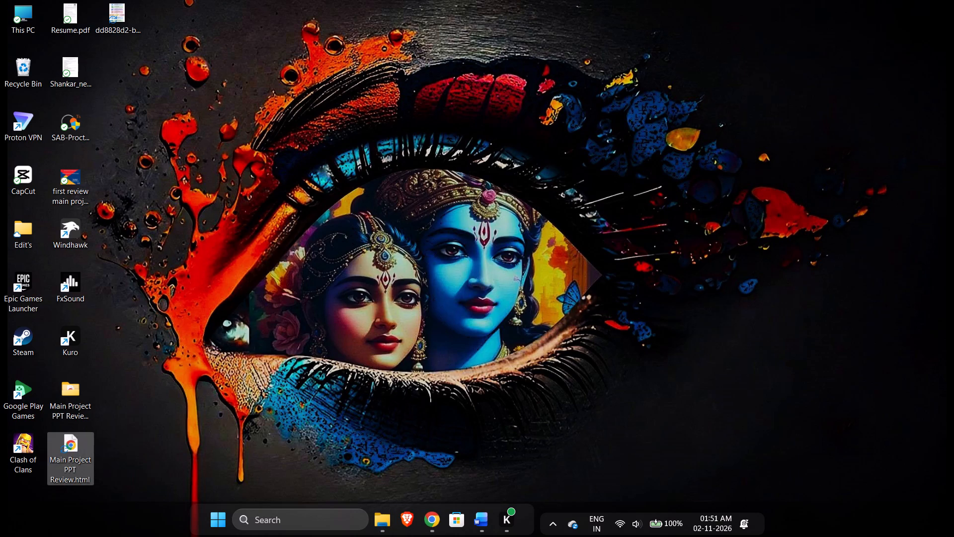
pyautogui.moveTo(105, 450); pyautogui.dragTo(64, 380)
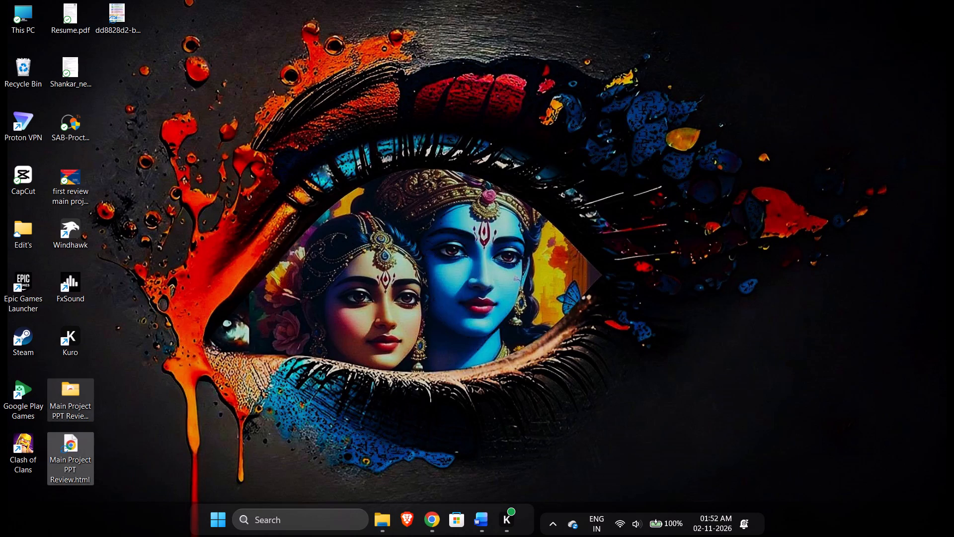
pyautogui.press('Delete')
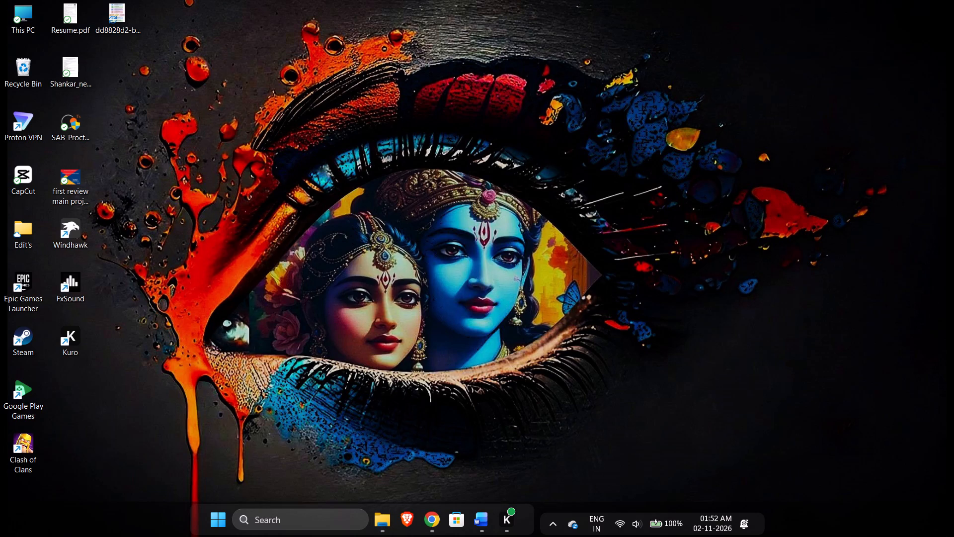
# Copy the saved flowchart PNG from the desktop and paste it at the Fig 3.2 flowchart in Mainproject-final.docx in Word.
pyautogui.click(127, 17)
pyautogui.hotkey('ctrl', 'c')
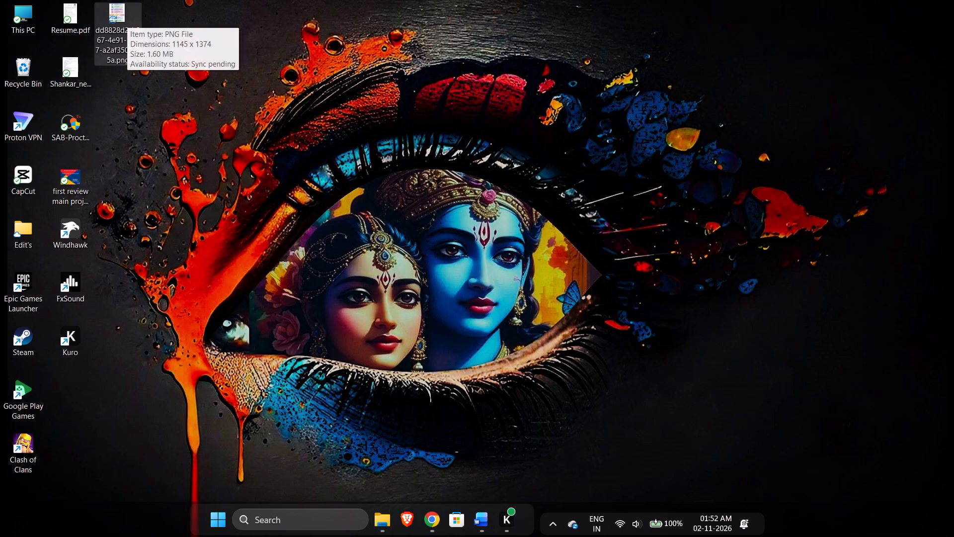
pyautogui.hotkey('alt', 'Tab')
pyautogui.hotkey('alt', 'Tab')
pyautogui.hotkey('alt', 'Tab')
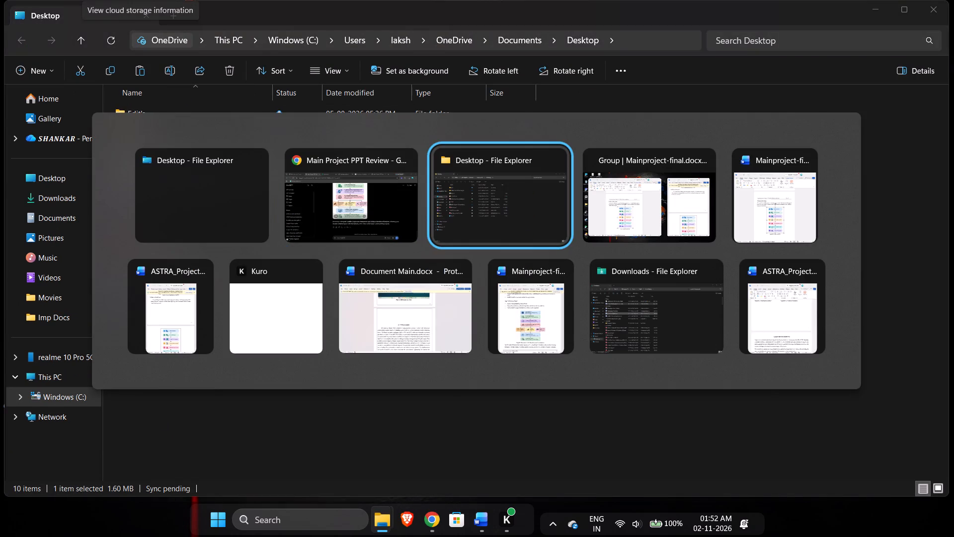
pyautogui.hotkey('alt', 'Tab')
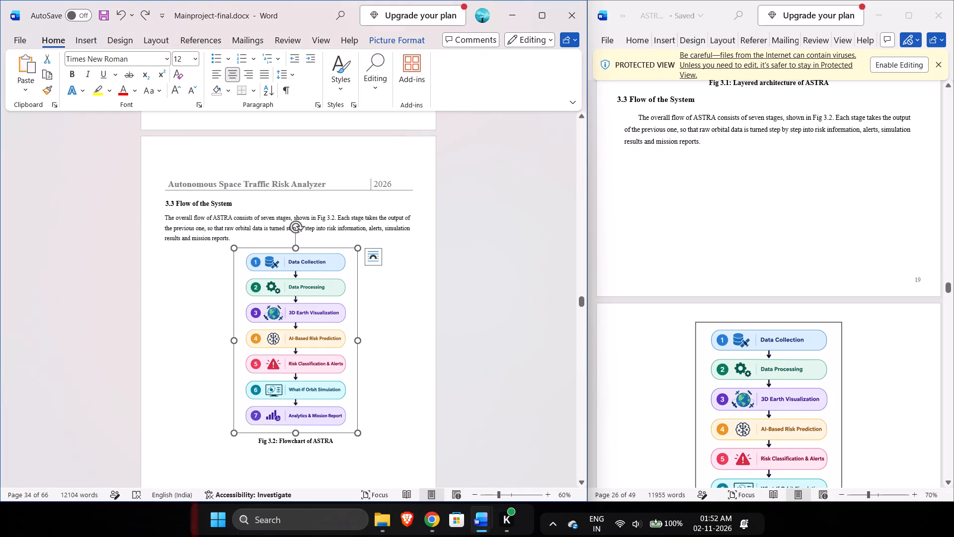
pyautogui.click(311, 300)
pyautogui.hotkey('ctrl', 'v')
# Delete the old seven-stage flowchart picture above the Fig 3.2 caption.
pyautogui.scroll(1, 311, 300)
pyautogui.click(315, 384)
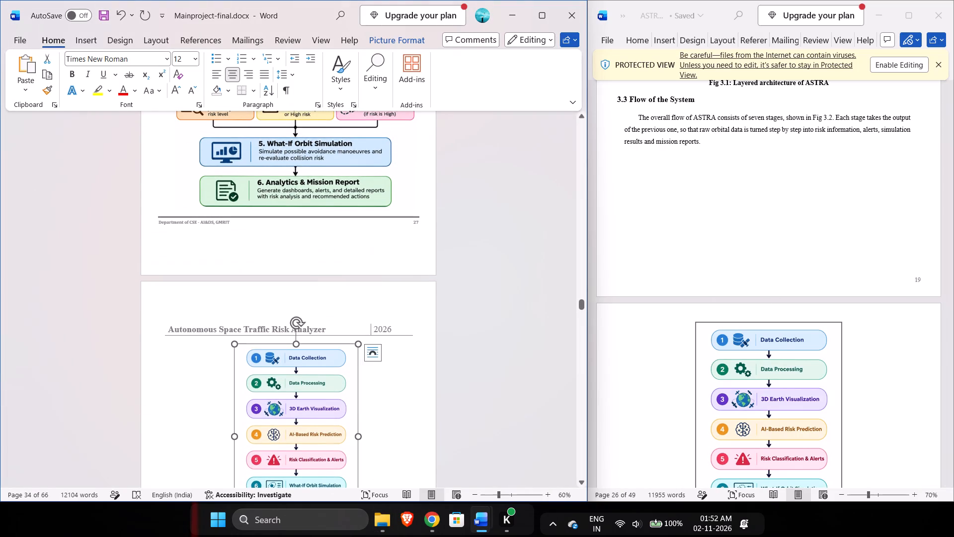
pyautogui.press('BackSpace')
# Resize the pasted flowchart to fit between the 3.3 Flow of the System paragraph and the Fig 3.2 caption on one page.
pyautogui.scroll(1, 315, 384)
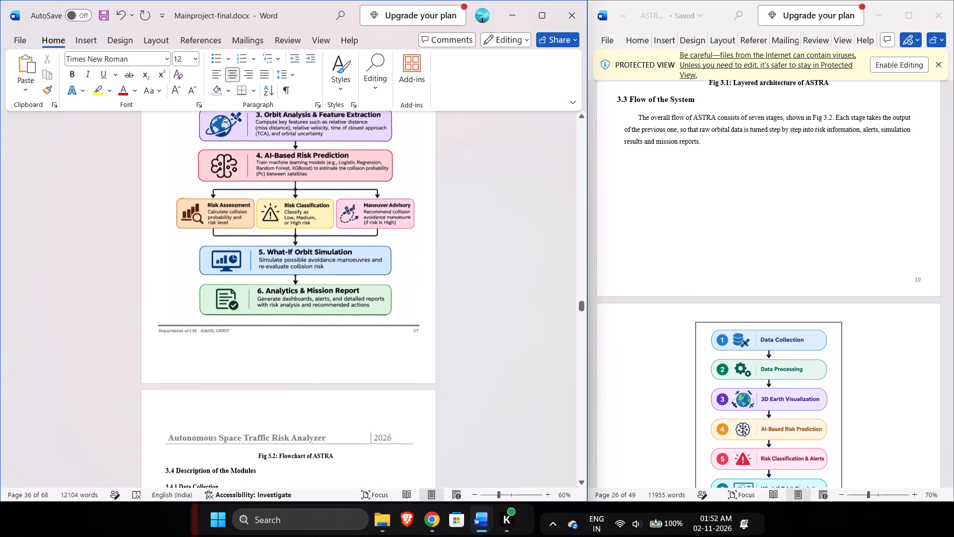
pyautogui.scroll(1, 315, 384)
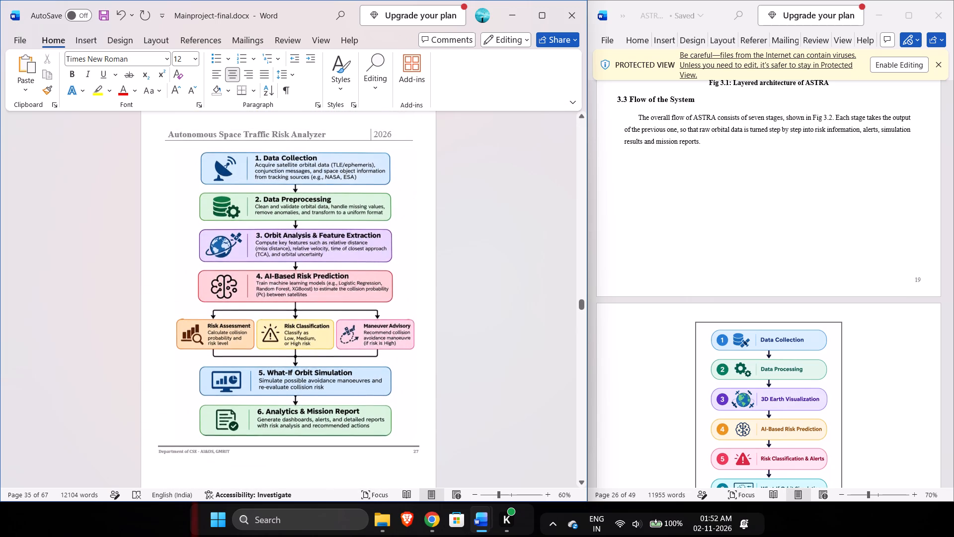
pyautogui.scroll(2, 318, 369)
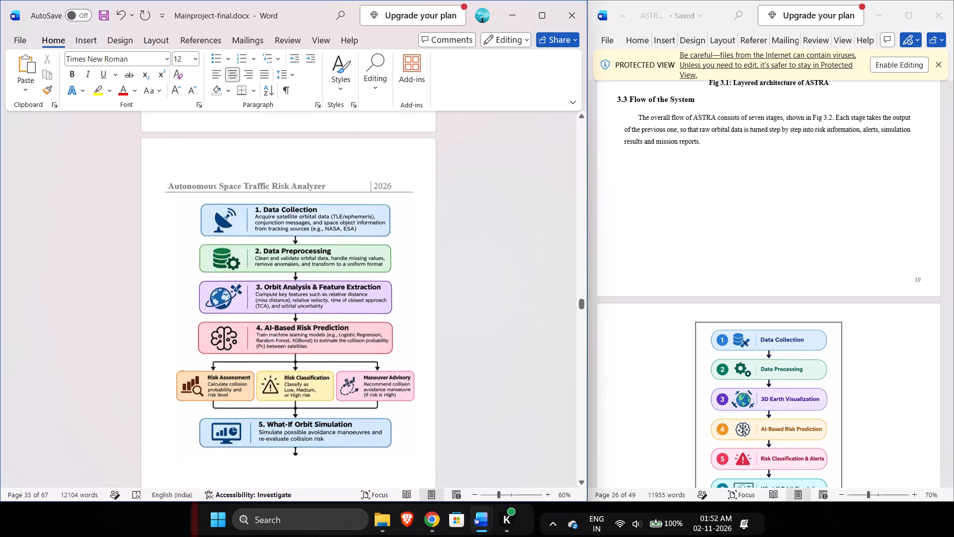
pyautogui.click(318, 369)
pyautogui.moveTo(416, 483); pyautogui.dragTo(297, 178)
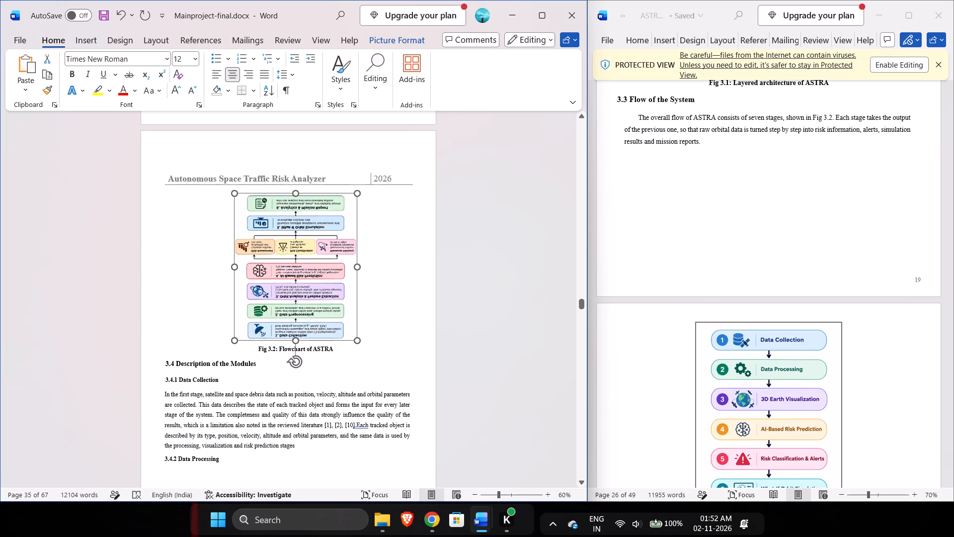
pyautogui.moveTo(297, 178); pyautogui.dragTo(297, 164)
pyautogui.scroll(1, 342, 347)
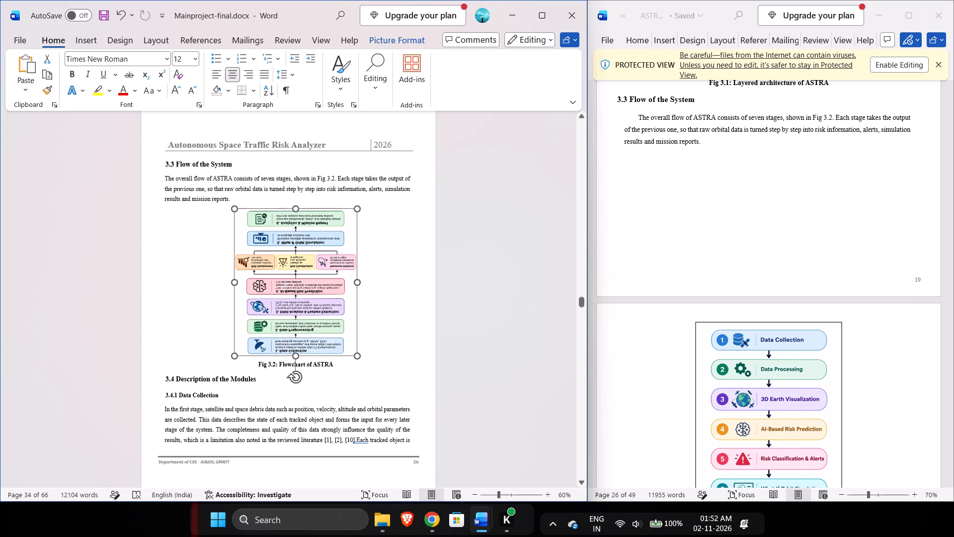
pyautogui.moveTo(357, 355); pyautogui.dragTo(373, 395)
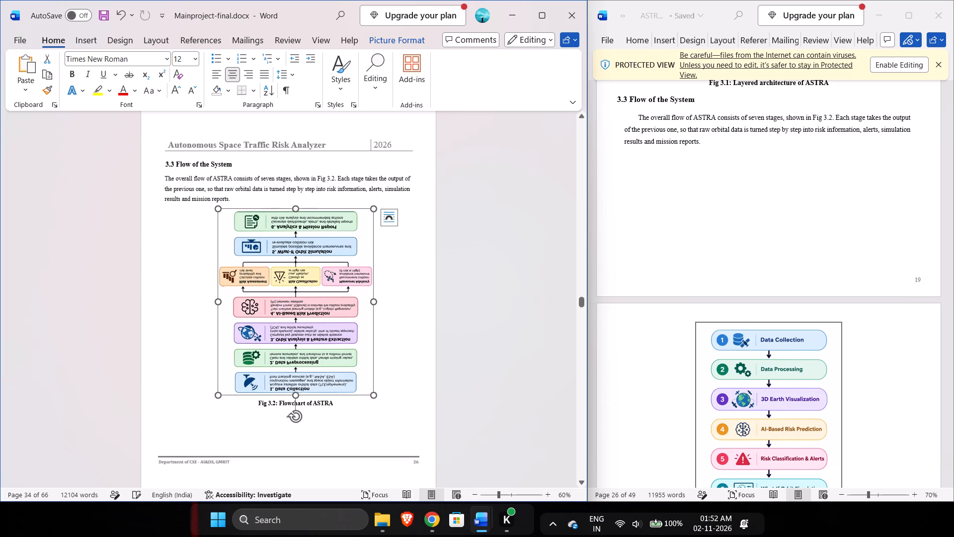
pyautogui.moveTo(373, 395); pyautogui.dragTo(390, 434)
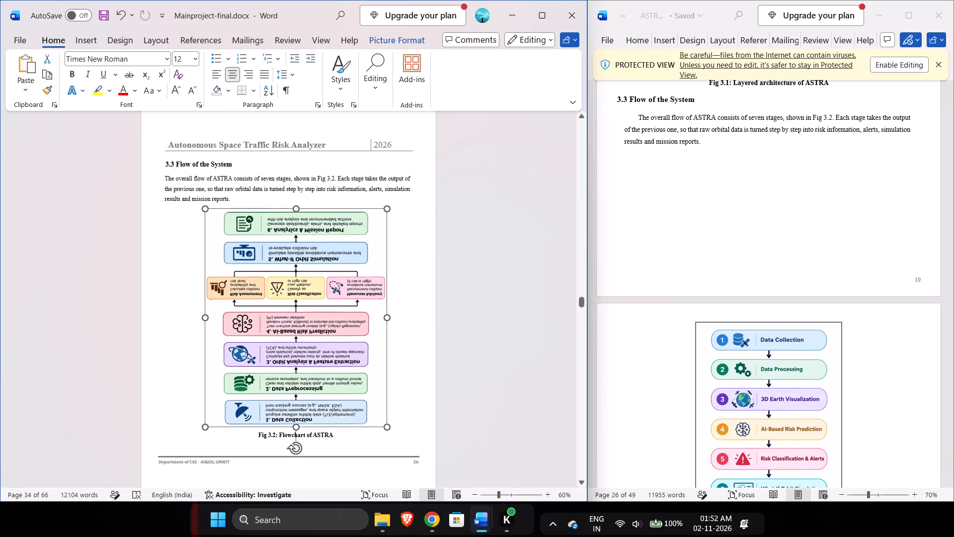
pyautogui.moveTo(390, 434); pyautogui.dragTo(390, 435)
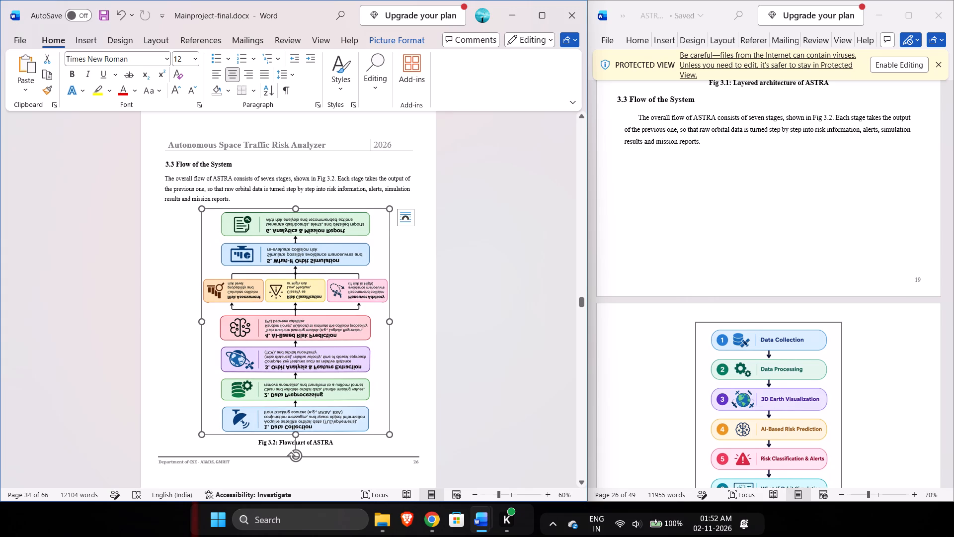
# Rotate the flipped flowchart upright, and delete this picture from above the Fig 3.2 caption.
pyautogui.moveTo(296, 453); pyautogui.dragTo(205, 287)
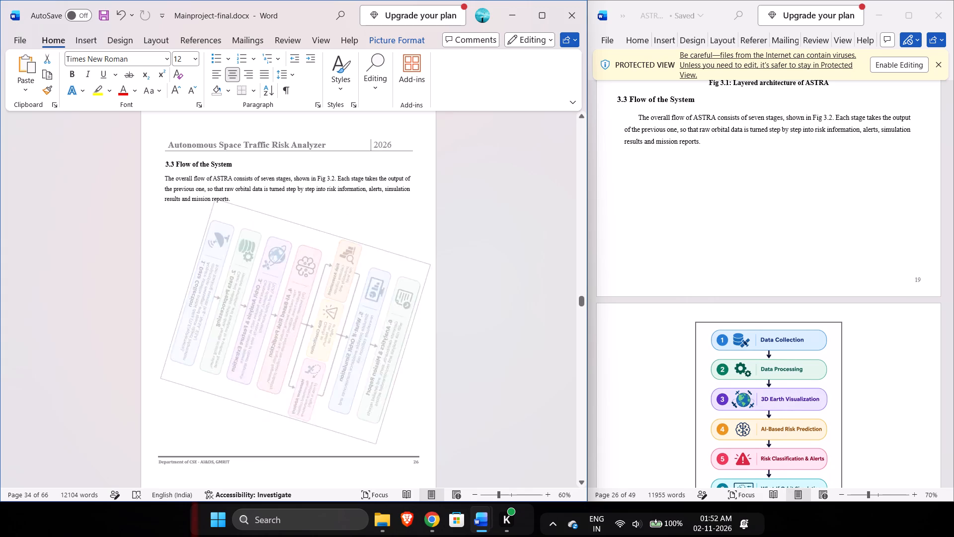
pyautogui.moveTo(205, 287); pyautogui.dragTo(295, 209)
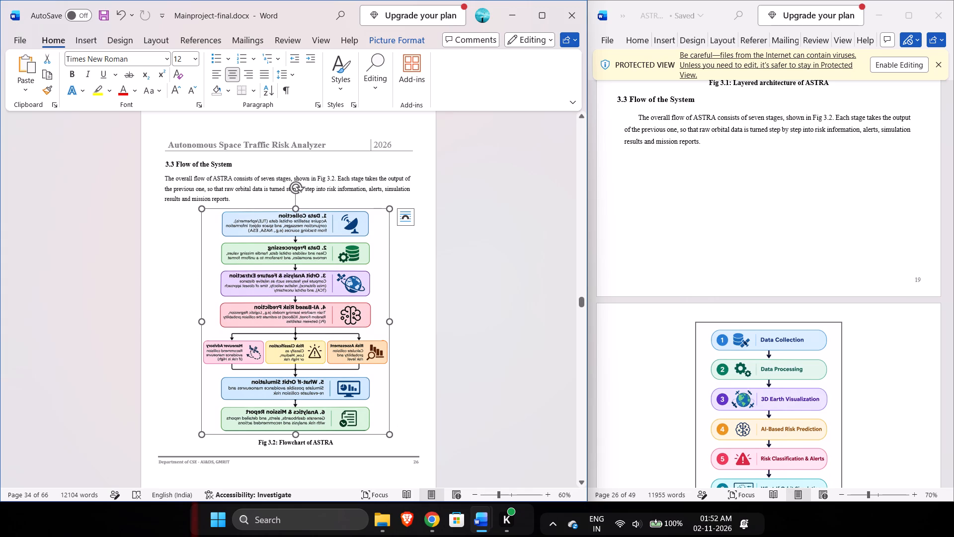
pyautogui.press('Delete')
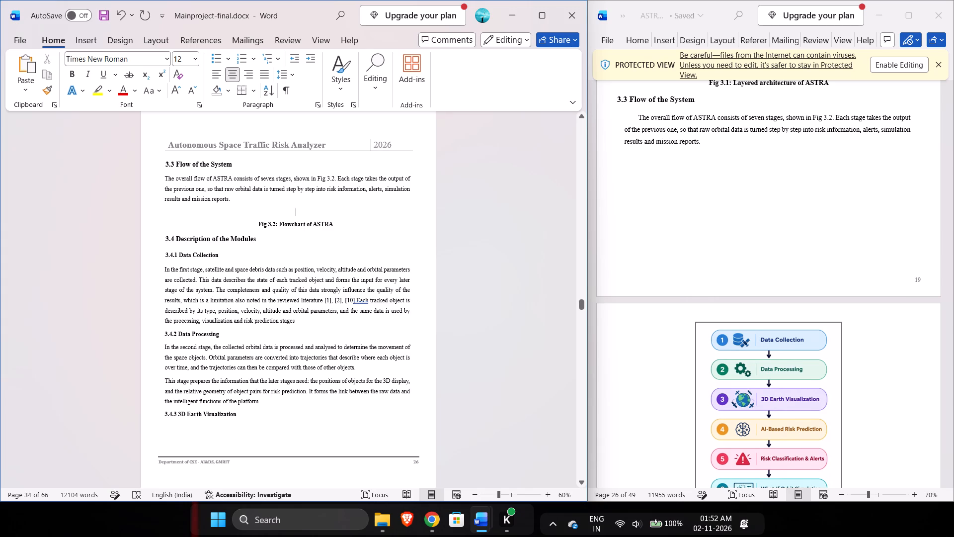
# Return to the desktop, open the saved flowchart PNG to check the image, and close the viewer.
pyautogui.hotkey('alt', 'Tab')
pyautogui.hotkey('alt', 'Tab')
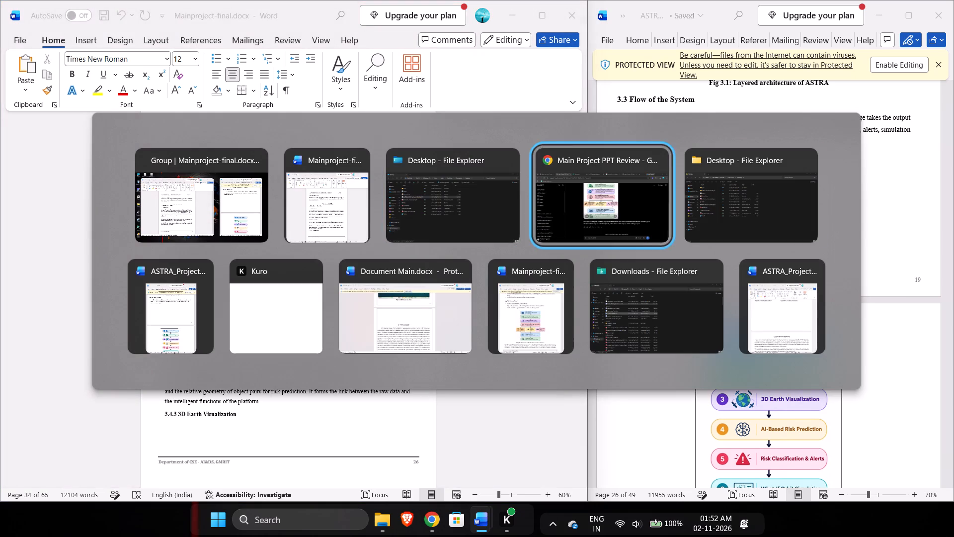
pyautogui.hotkey('alt', 'Tab')
pyautogui.hotkey('alt', 'Tab')
pyautogui.hotkey('alt', 'Tab')
pyautogui.hotkey('alt', 'Tab')
pyautogui.hotkey('alt', 'Tab')
pyautogui.hotkey('alt', 'Tab')
pyautogui.hotkey('alt', 'Tab')
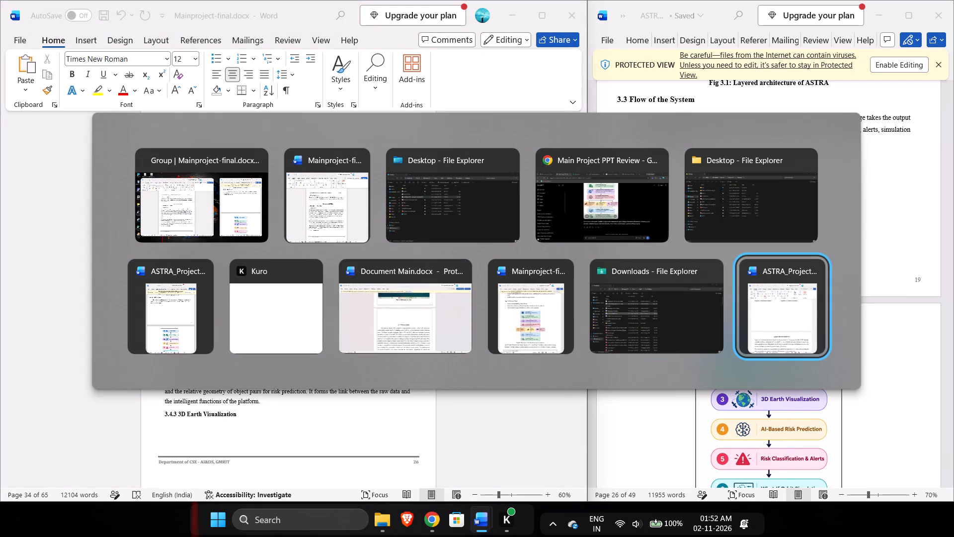
pyautogui.hotkey('alt', 'Tab')
pyautogui.scroll(5, 295, 209)
pyautogui.click(295, 209)
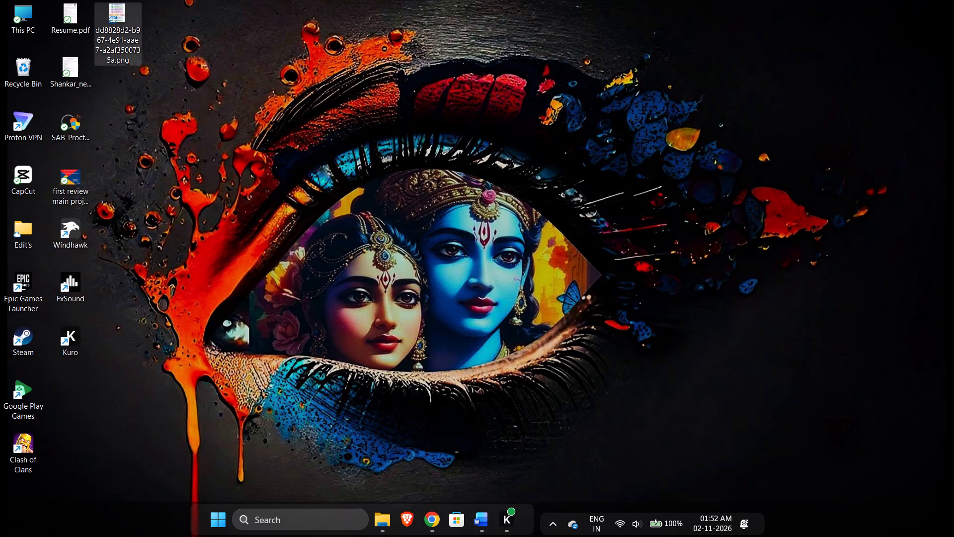
pyautogui.click(116, 43)
pyautogui.doubleClick(116, 43)
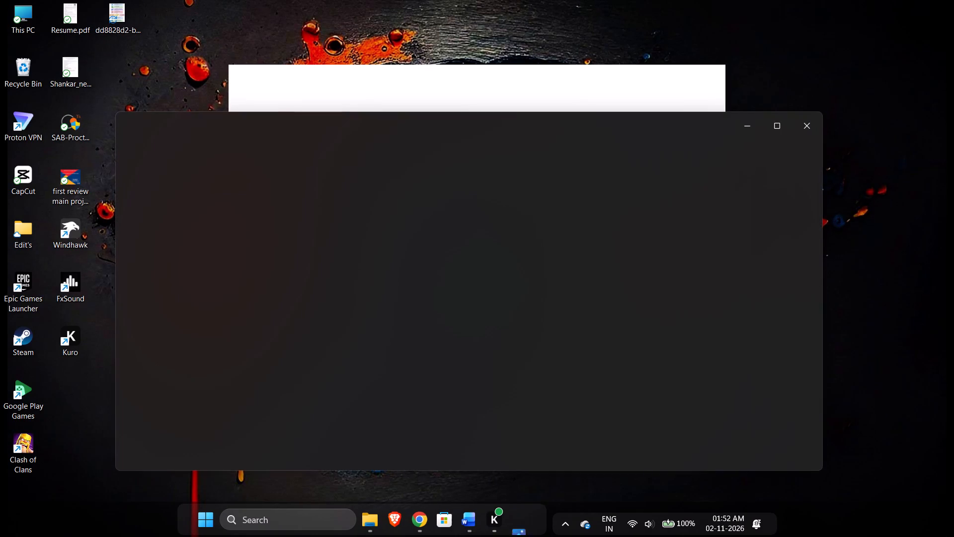
pyautogui.click(825, 127)
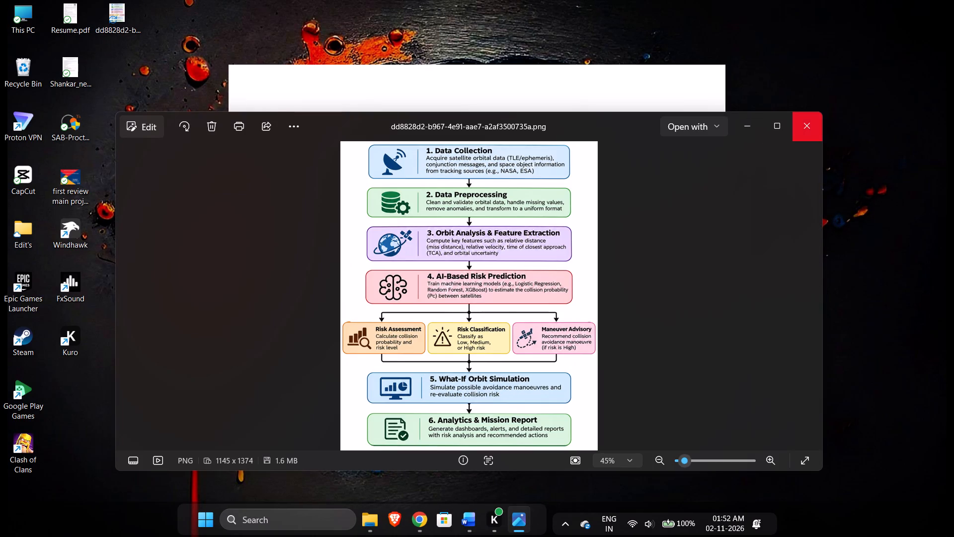
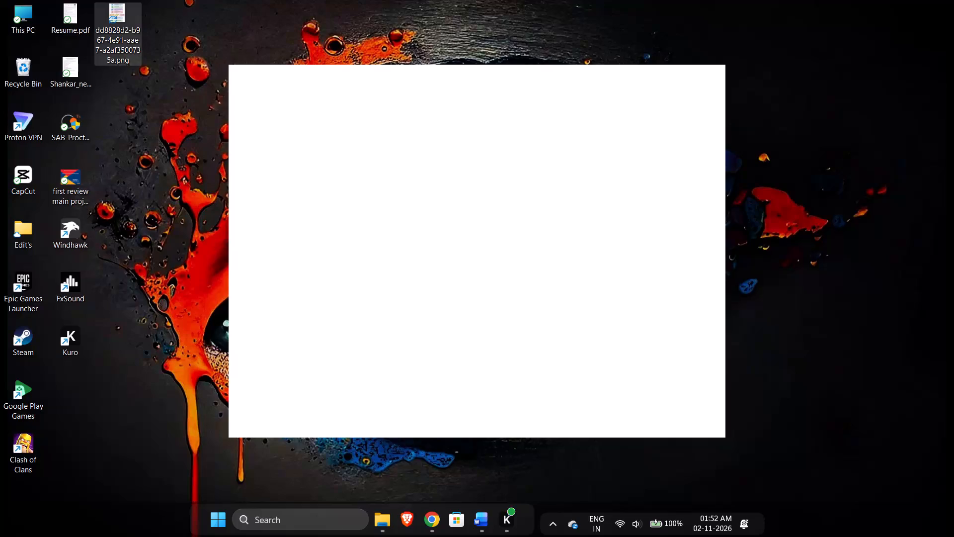
# Reopen the saved flowchart PNG from the desktop to view the image.
pyautogui.click(129, 21)
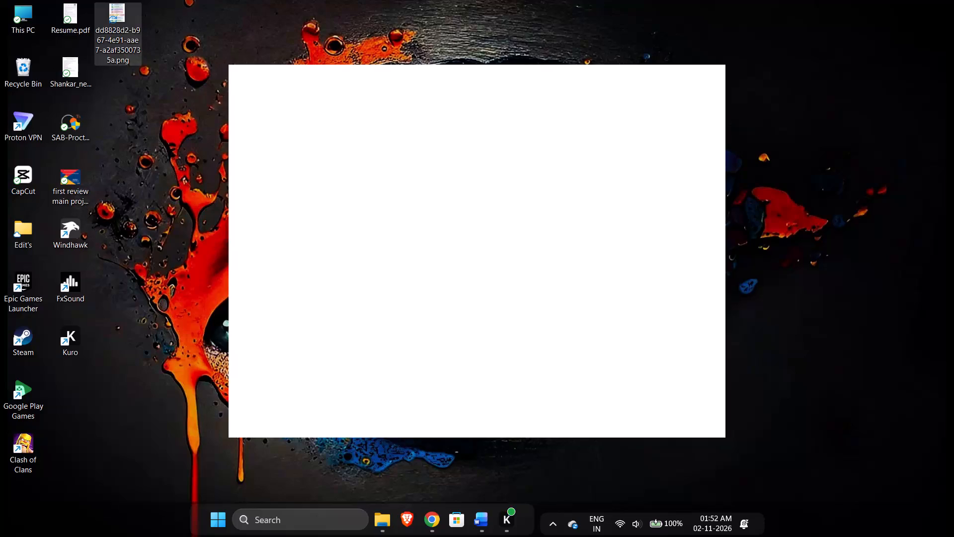
pyautogui.click(128, 21)
pyautogui.doubleClick(128, 21)
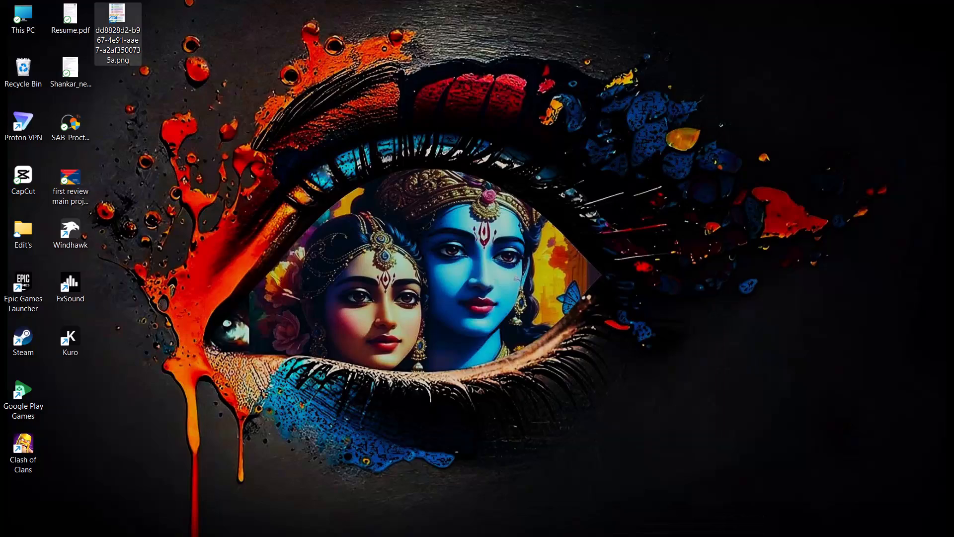
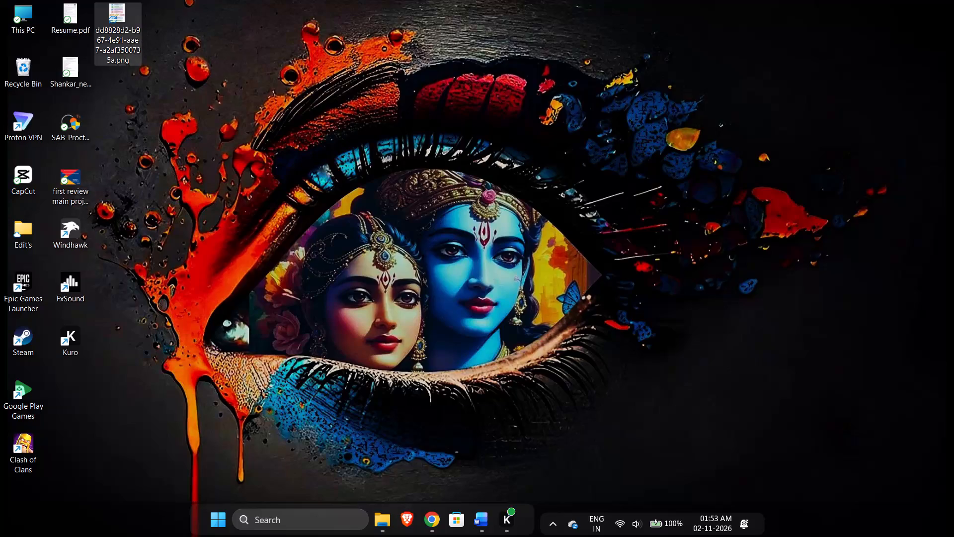
# Copy the flowchart PNG from the desktop and paste it above the Fig 3.2 caption in Mainproject-final.docx in Word.
pyautogui.hotkey('ctrl', 'c')
pyautogui.hotkey('ctrl', 'c')
pyautogui.hotkey('alt', 'Tab')
pyautogui.hotkey('alt', 'Tab')
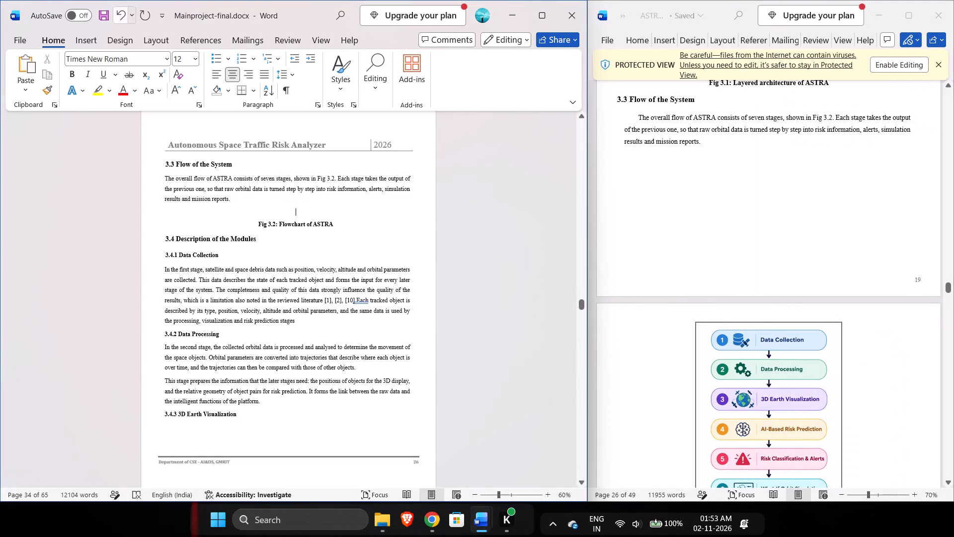
pyautogui.hotkey('ctrl', 'v')
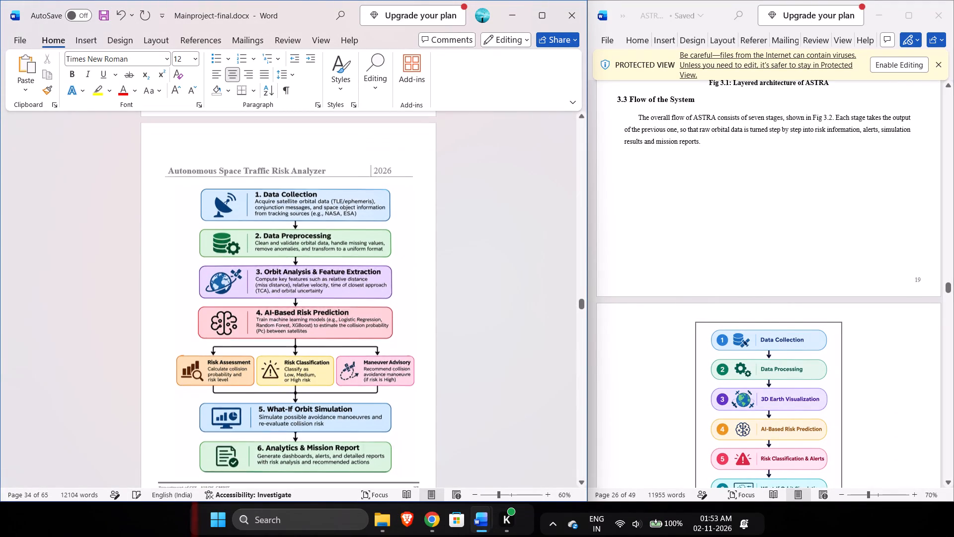
# Resize the pasted flowchart proportionally so it fits with its Fig 3.2 caption below the section 3.3 text on the same page.
pyautogui.scroll(1, 314, 241)
pyautogui.click(308, 350)
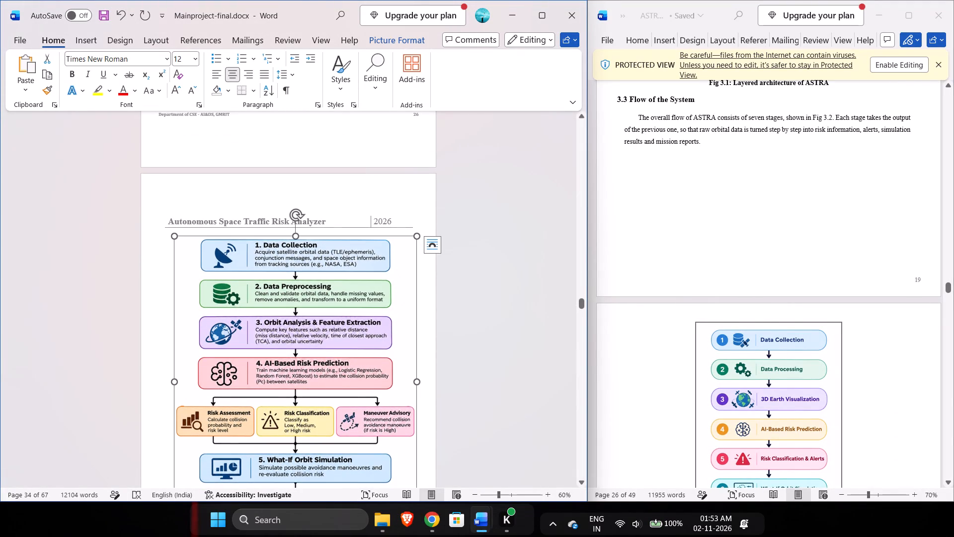
pyautogui.moveTo(174, 237); pyautogui.dragTo(247, 328)
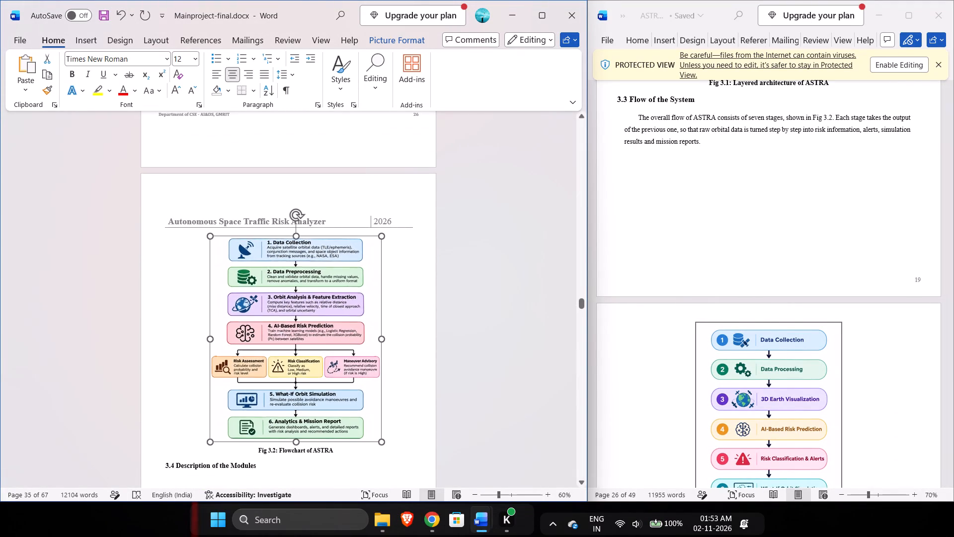
pyautogui.moveTo(247, 328); pyautogui.dragTo(257, 337)
pyautogui.scroll(1, 257, 337)
pyautogui.keyDown('ctrl'); pyautogui.scroll(-1, 257, 337); pyautogui.keyUp('ctrl')
pyautogui.keyDown('ctrl'); pyautogui.scroll(1, 257, 337); pyautogui.keyUp('ctrl')
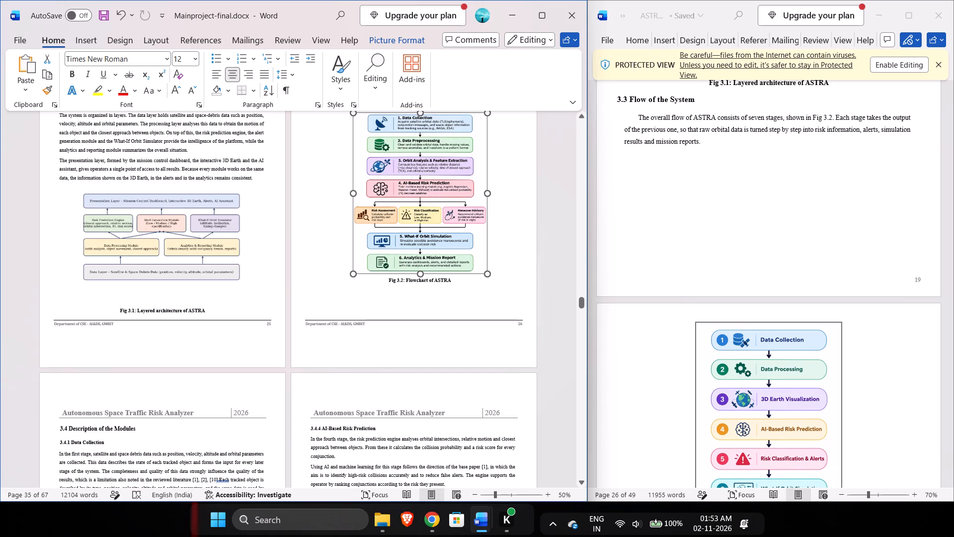
pyautogui.scroll(2, 423, 273)
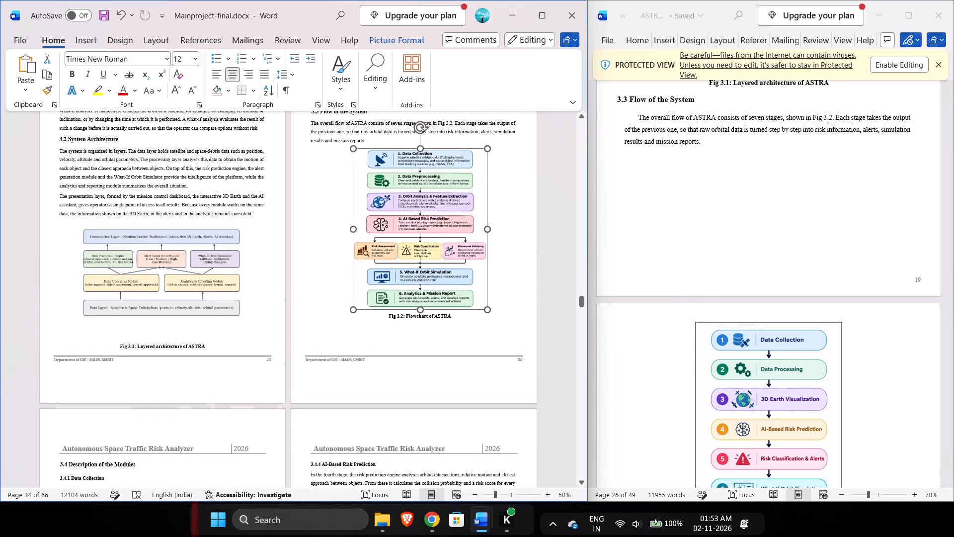
pyautogui.click(443, 227)
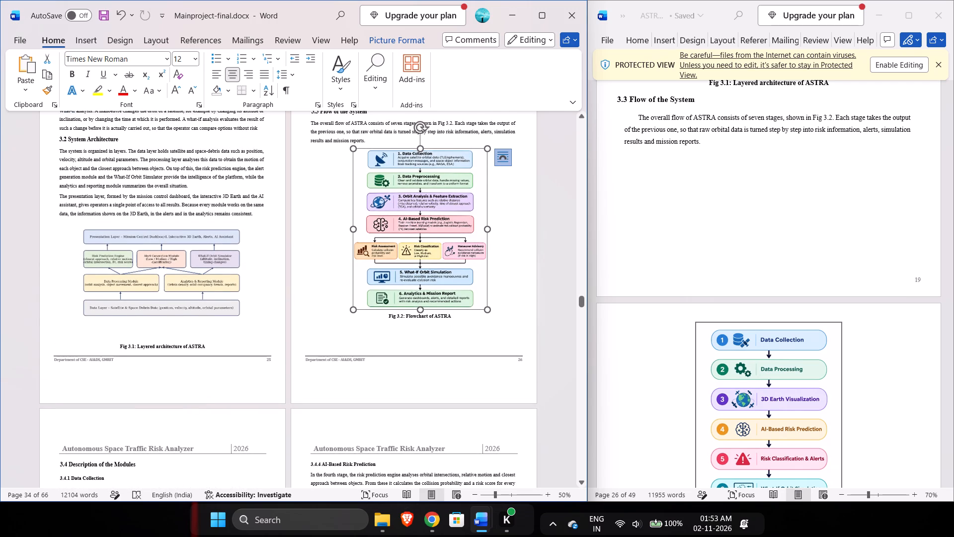
pyautogui.moveTo(486, 307); pyautogui.dragTo(500, 329)
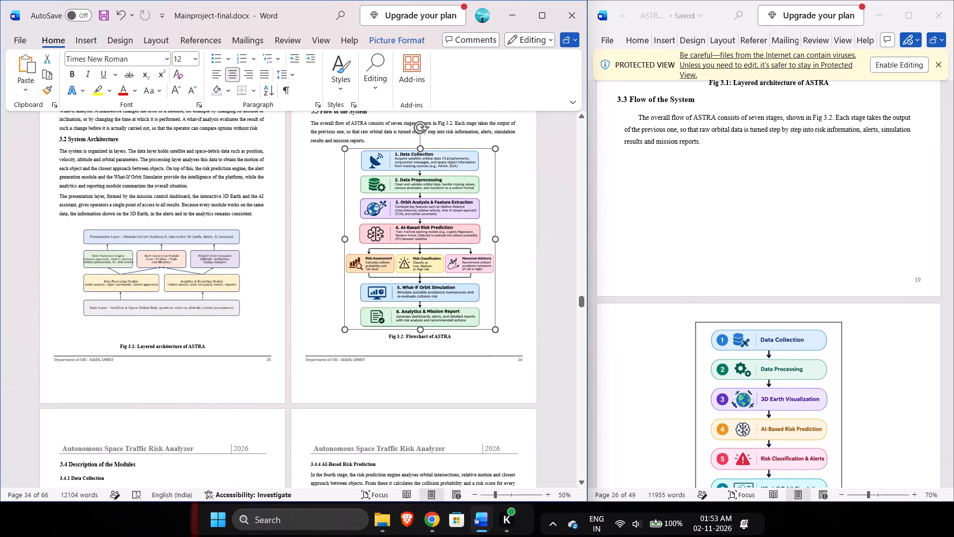
pyautogui.moveTo(500, 329); pyautogui.dragTo(497, 327)
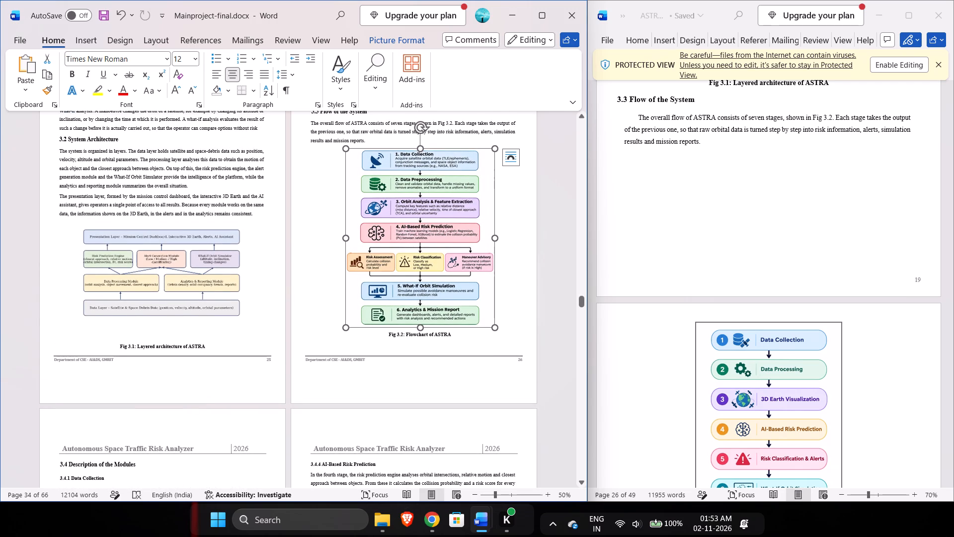
pyautogui.scroll(1, 320, 293)
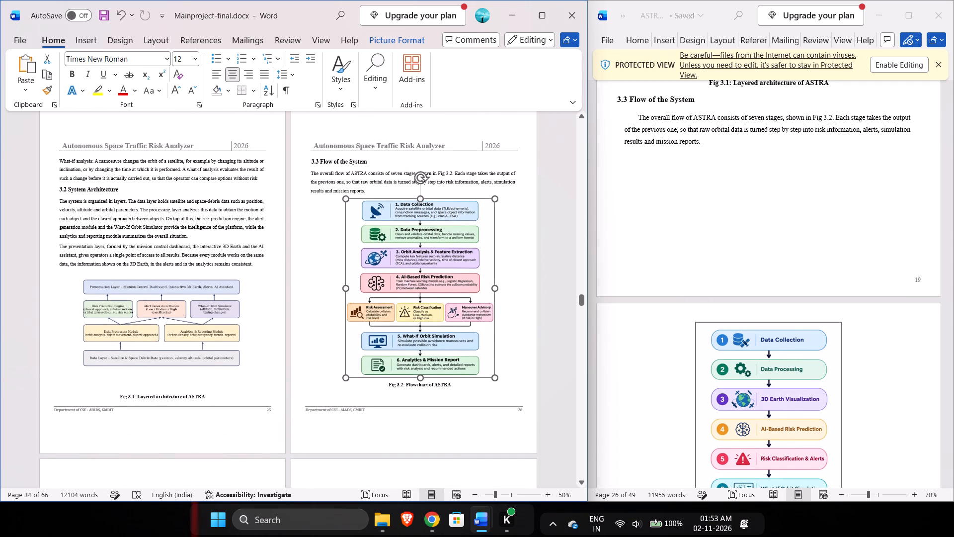
pyautogui.click(320, 293)
# Review the front matter of Mainproject-final.docx, including the table of contents and the List Of Figures page numbers.
pyautogui.scroll(9, 320, 293)
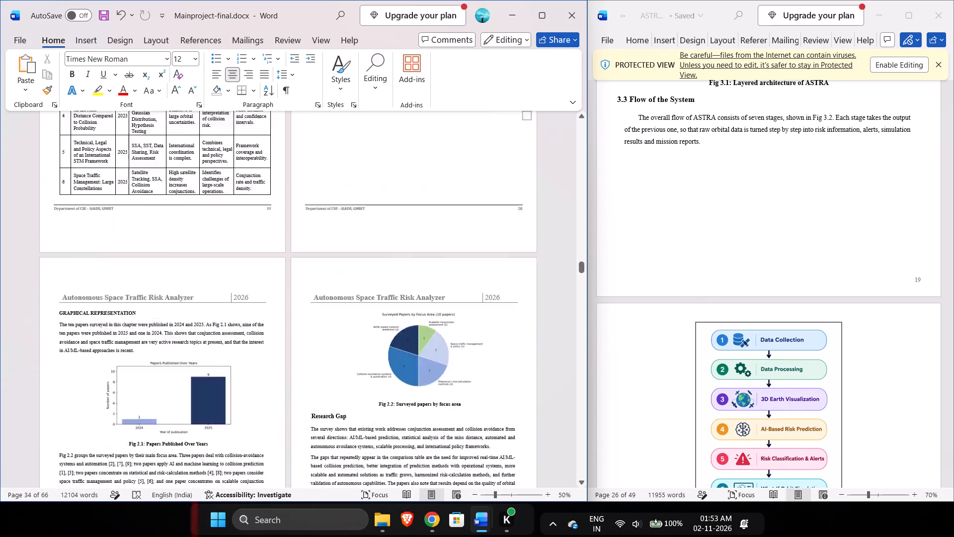
pyautogui.scroll(19, 320, 293)
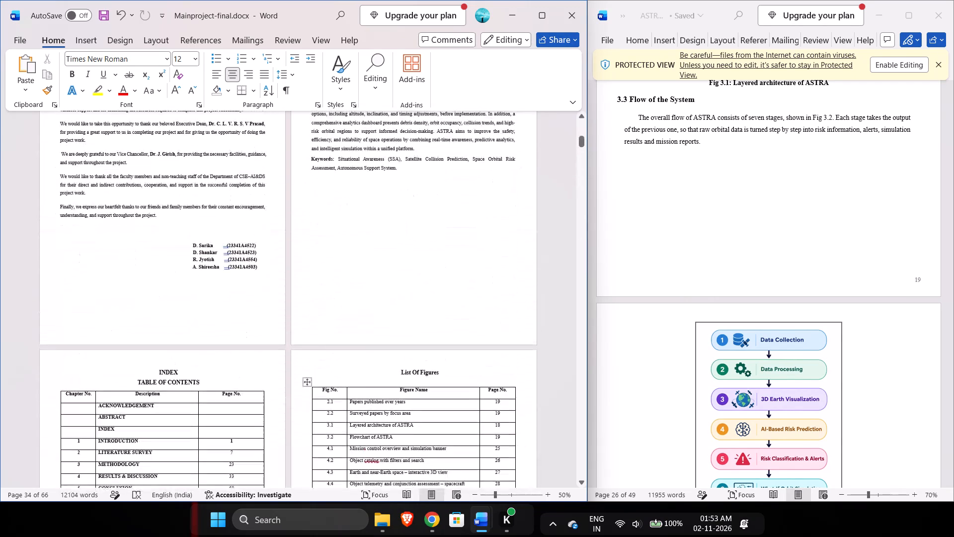
pyautogui.scroll(1, 320, 293)
pyautogui.scroll(-1, 320, 293)
pyautogui.keyDown('ctrl'); pyautogui.scroll(1, 320, 293); pyautogui.keyUp('ctrl')
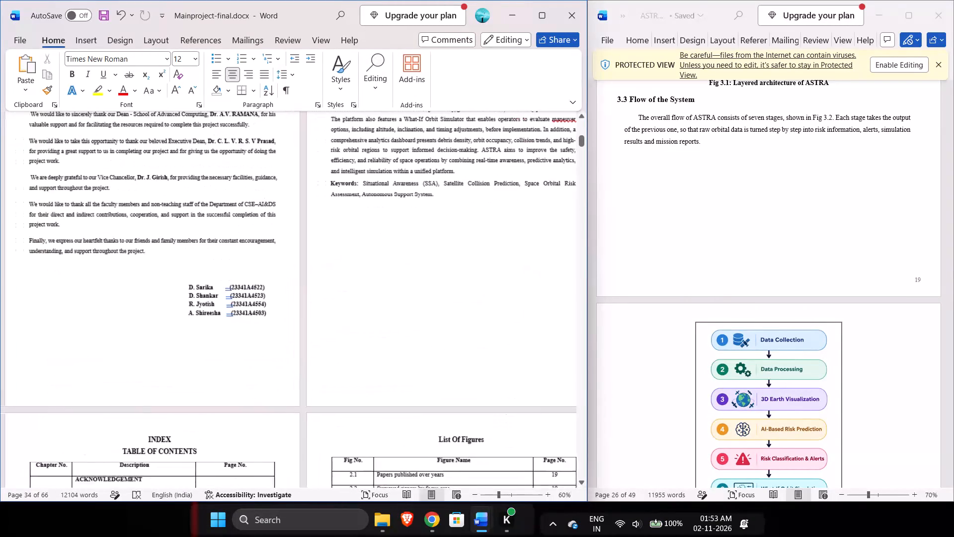
pyautogui.scroll(-1, 320, 293)
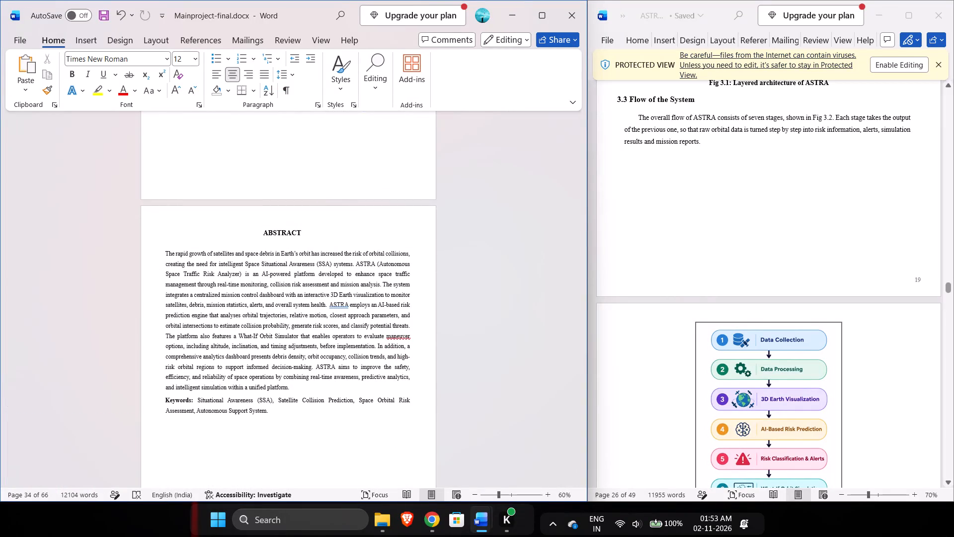
pyautogui.scroll(-3, 450, 248)
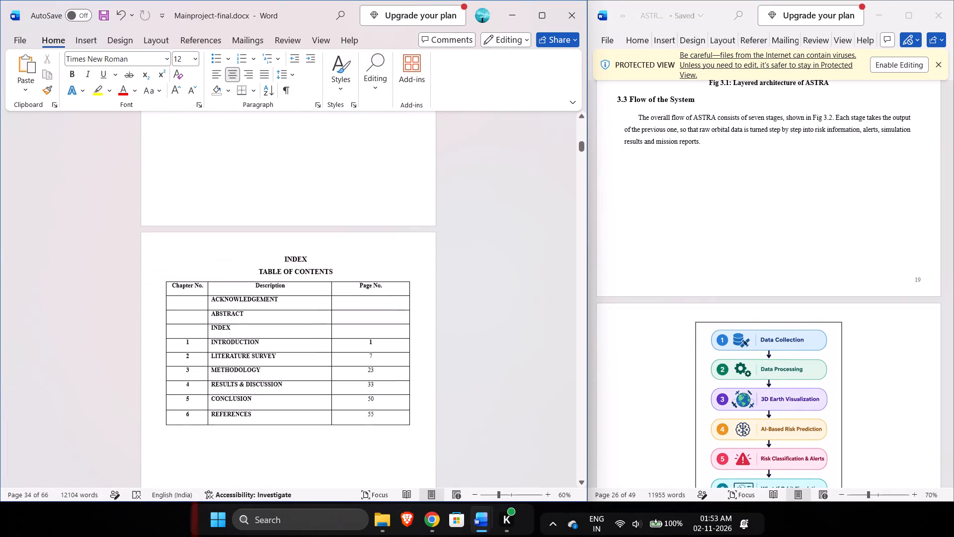
pyautogui.scroll(-4, 450, 248)
pyautogui.scroll(1, 450, 248)
pyautogui.scroll(-5, 450, 248)
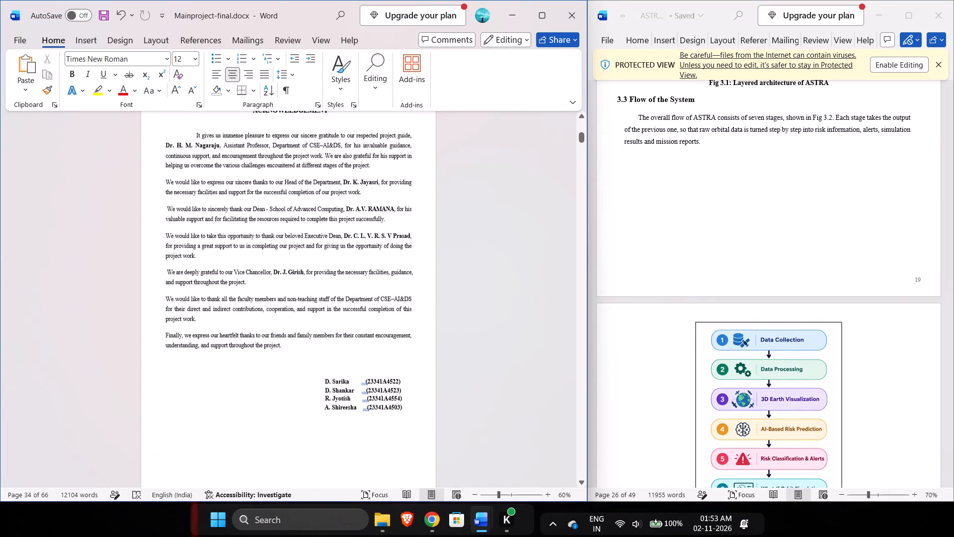
pyautogui.scroll(-7, 450, 248)
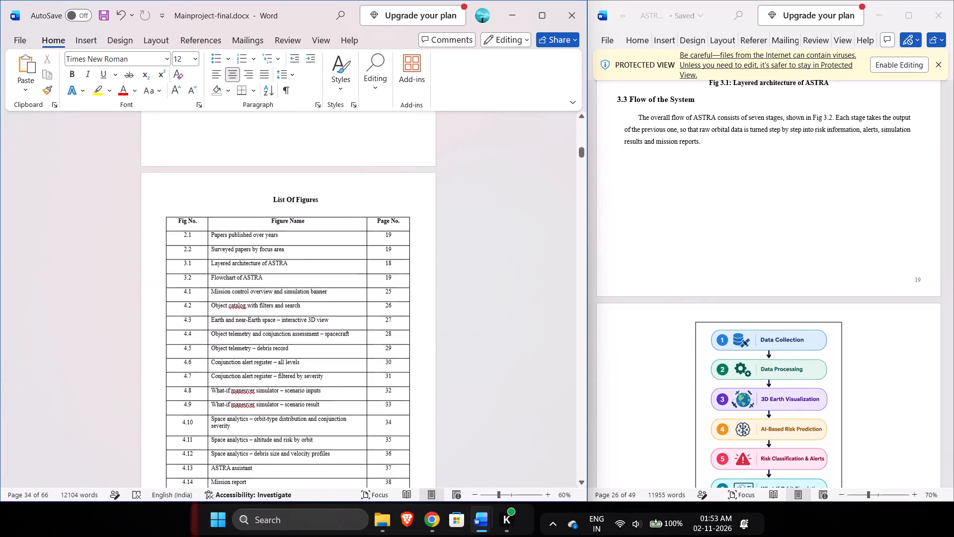
pyautogui.keyDown('ctrl'); pyautogui.scroll(1, 450, 248); pyautogui.keyUp('ctrl')
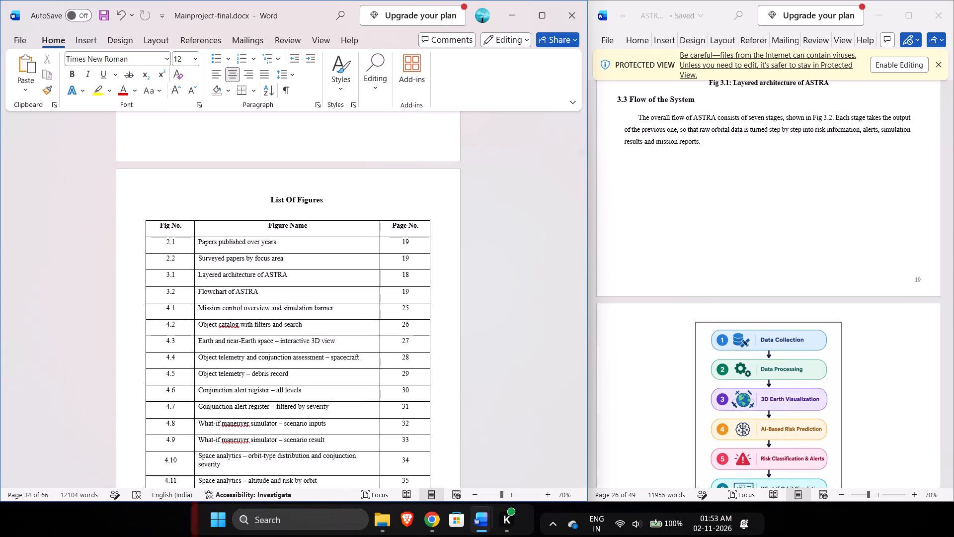
# Look up the actual pages of the Chapter 3 figures in the report and return to the List Of Figures.
pyautogui.scroll(2, 711, 287)
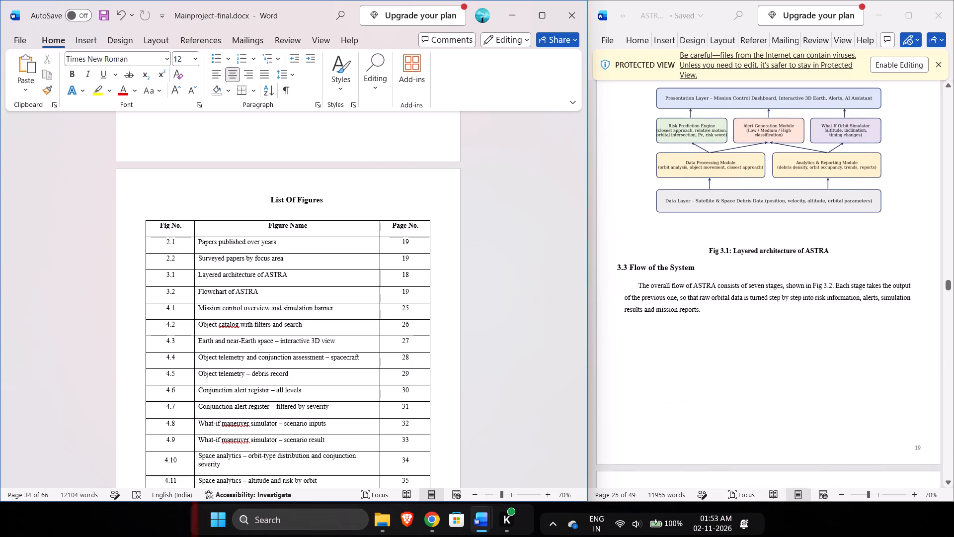
pyautogui.scroll(-3, 784, 329)
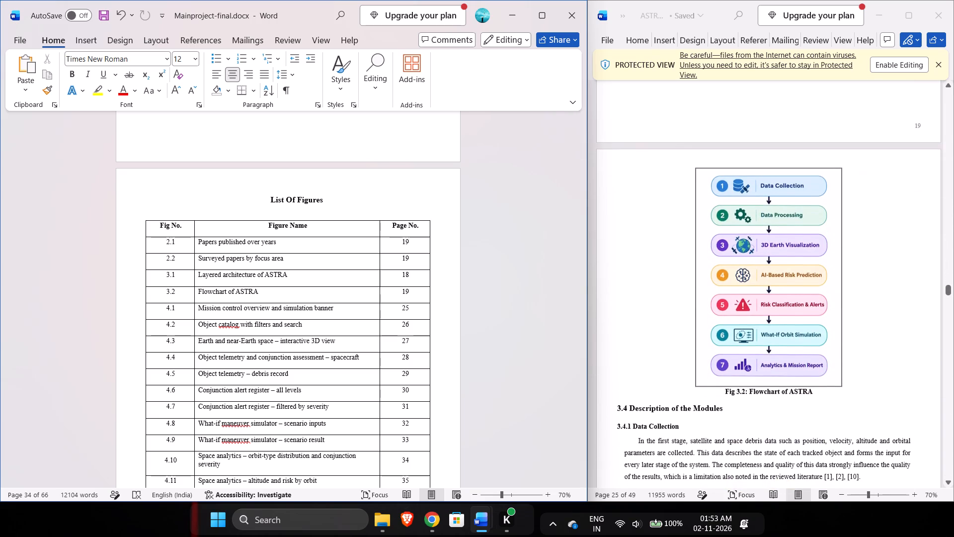
pyautogui.scroll(-1, 784, 327)
pyautogui.scroll(-11, 418, 318)
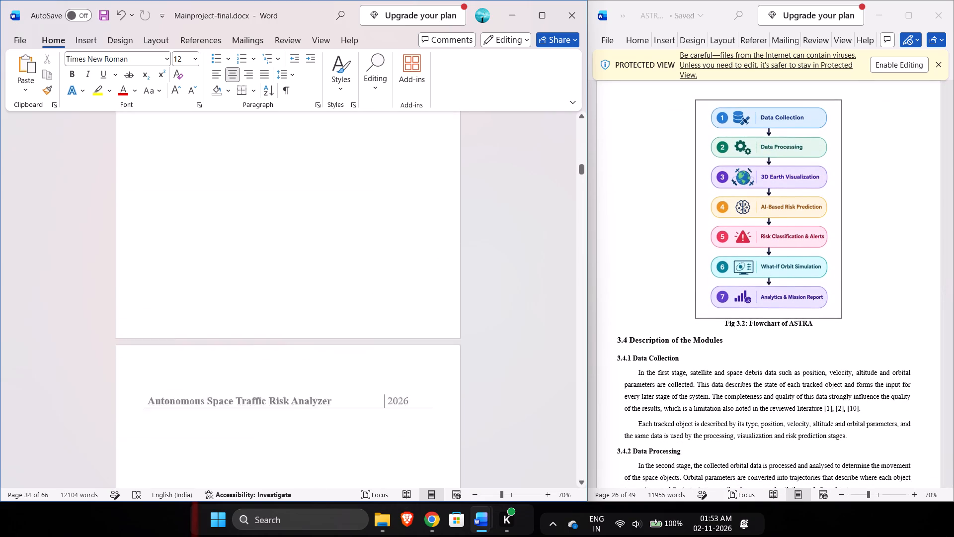
pyautogui.scroll(-14, 418, 318)
pyautogui.scroll(-13, 418, 318)
pyautogui.scroll(1, 418, 318)
pyautogui.scroll(-2, 418, 318)
pyautogui.scroll(8, 418, 318)
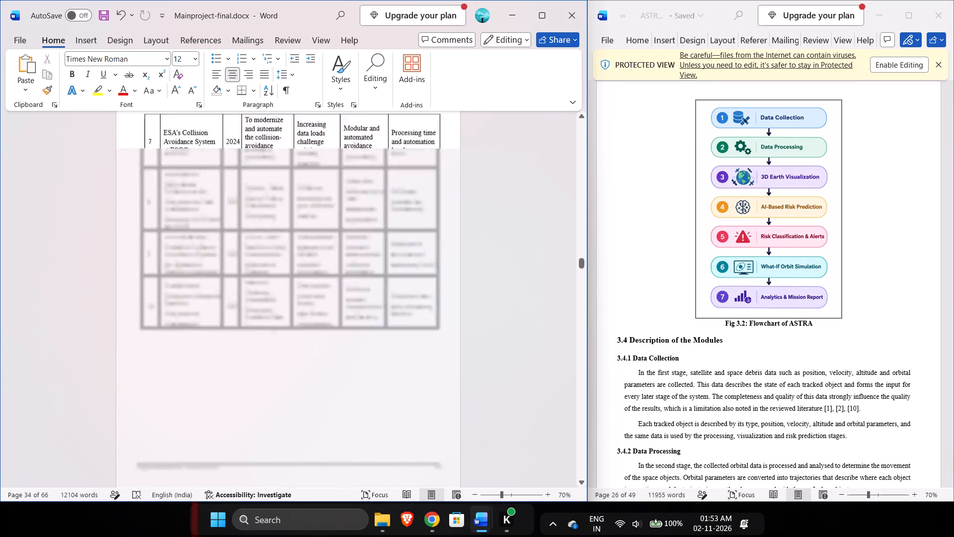
pyautogui.scroll(4, 418, 318)
pyautogui.scroll(-1, 418, 318)
pyautogui.scroll(1, 418, 318)
pyautogui.scroll(-1, 418, 318)
pyautogui.scroll(2, 418, 318)
pyautogui.scroll(-3, 418, 318)
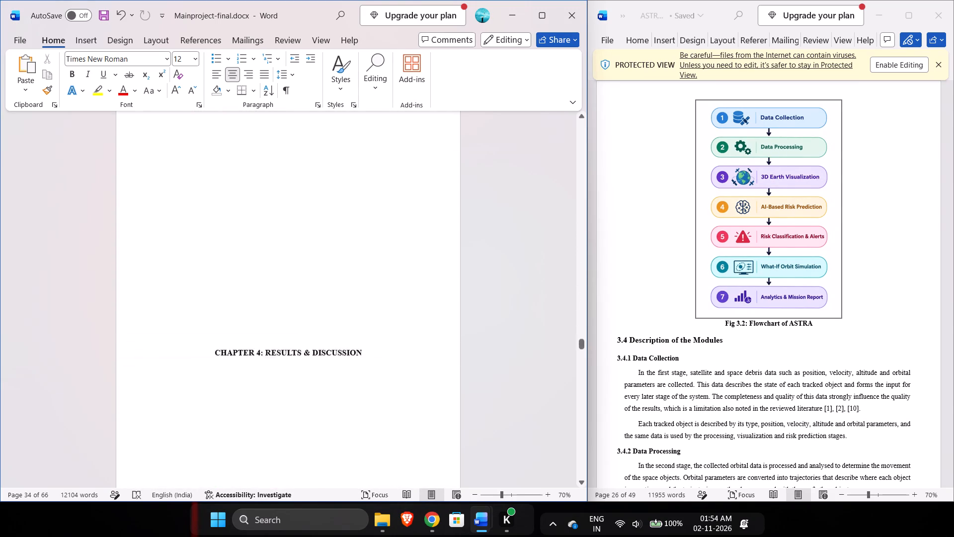
pyautogui.scroll(-2, 418, 318)
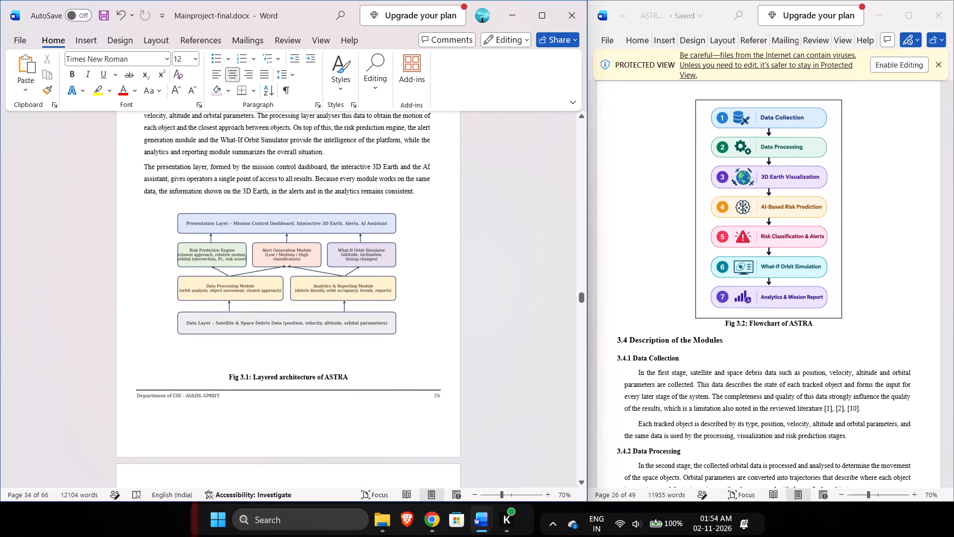
pyautogui.scroll(-1, 418, 318)
pyautogui.scroll(20, 418, 318)
pyautogui.scroll(20, 418, 318)
pyautogui.scroll(5, 418, 318)
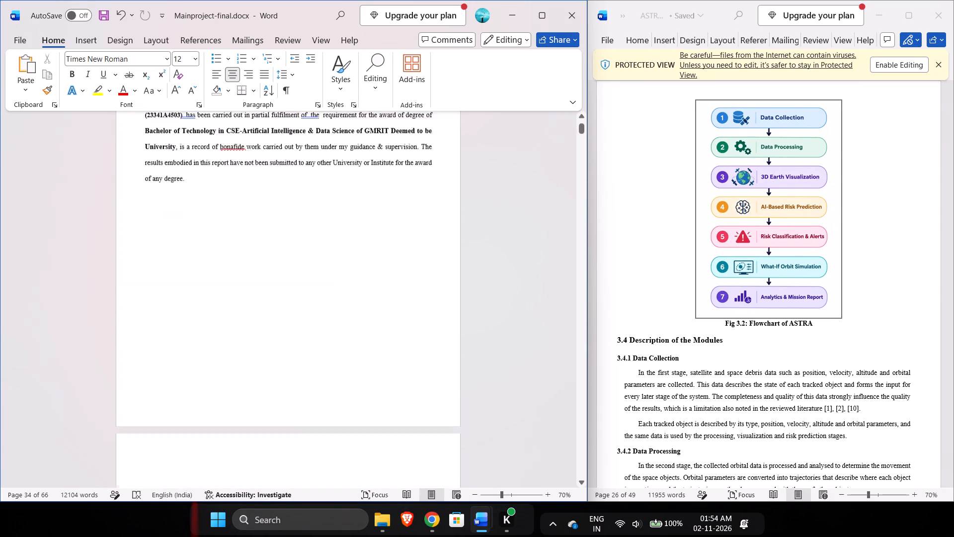
pyautogui.scroll(9, 418, 318)
pyautogui.scroll(-16, 418, 318)
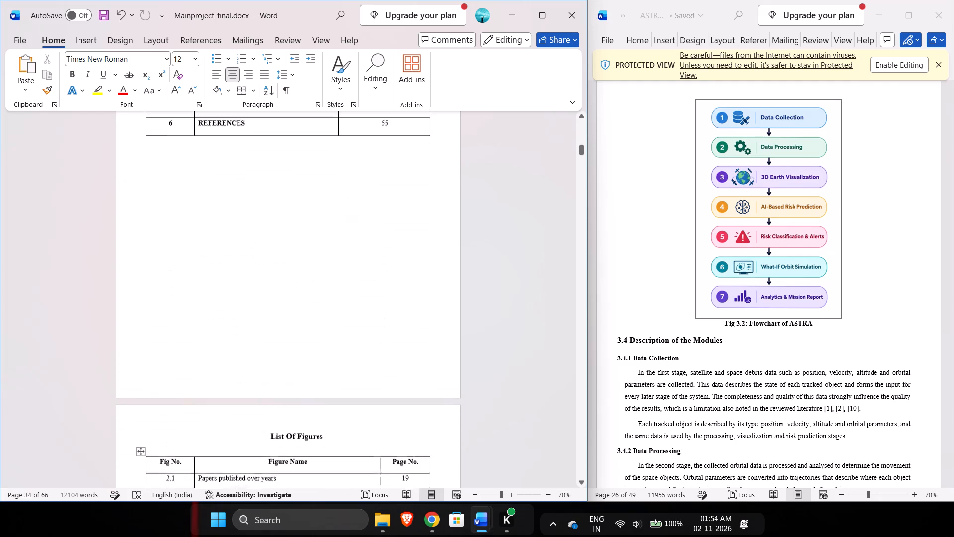
pyautogui.scroll(-1, 418, 318)
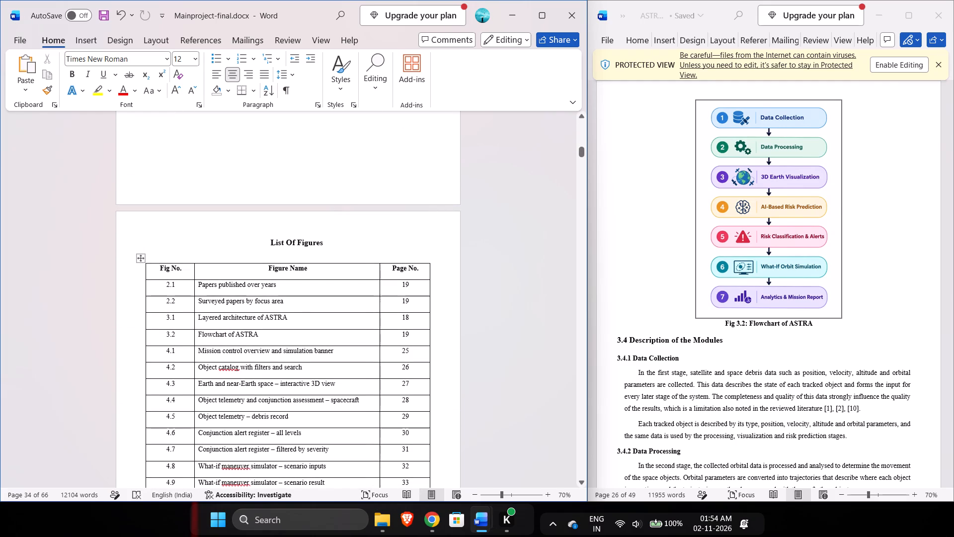
# In the List Of Figures, set the page number of figure 3.1 to 25 and of figure 3.2 to 26.
pyautogui.click(410, 321)
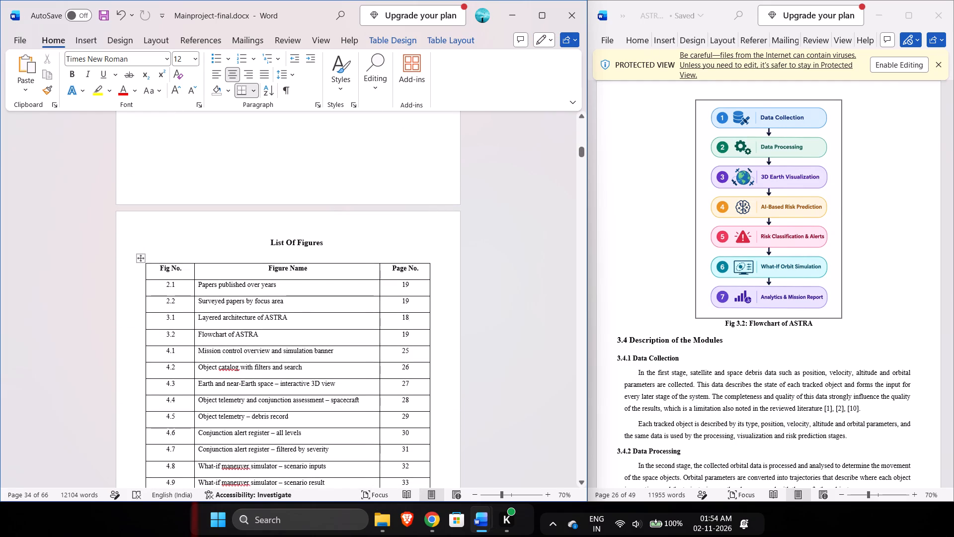
pyautogui.press('BackSpace')
pyautogui.press('BackSpace')
pyautogui.write('25')
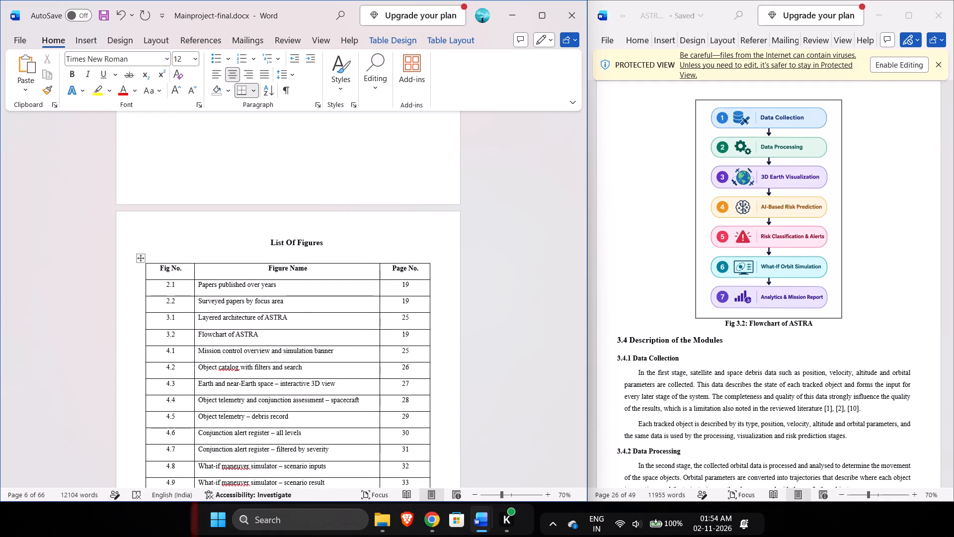
pyautogui.press('Down')
pyautogui.press('Down')
pyautogui.press('Up')
pyautogui.press('BackSpace')
pyautogui.press('BackSpace')
pyautogui.write('26')
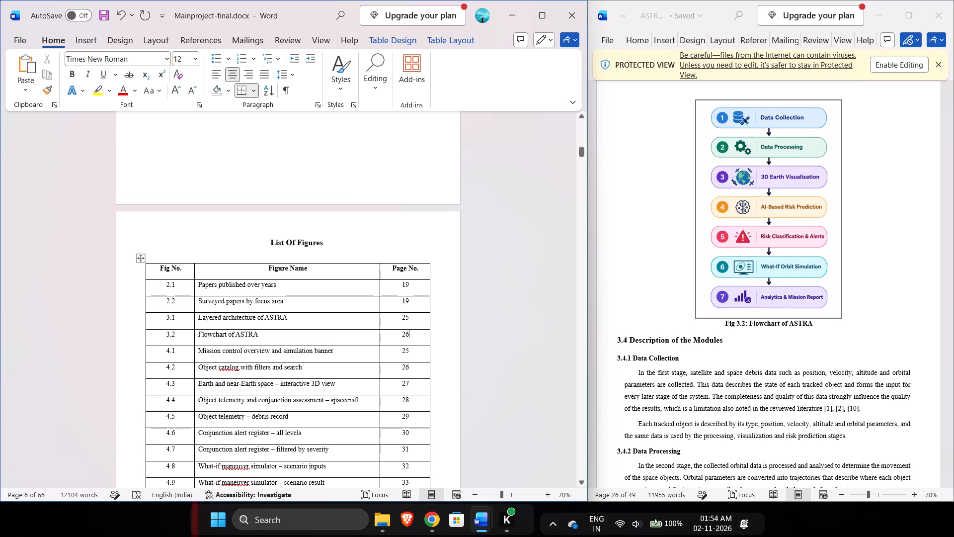
# In the reference report open in Protected View, examine the page numbers of the Chapter 4 figures from 4.1 to 4.3.
pyautogui.scroll(-7, 754, 367)
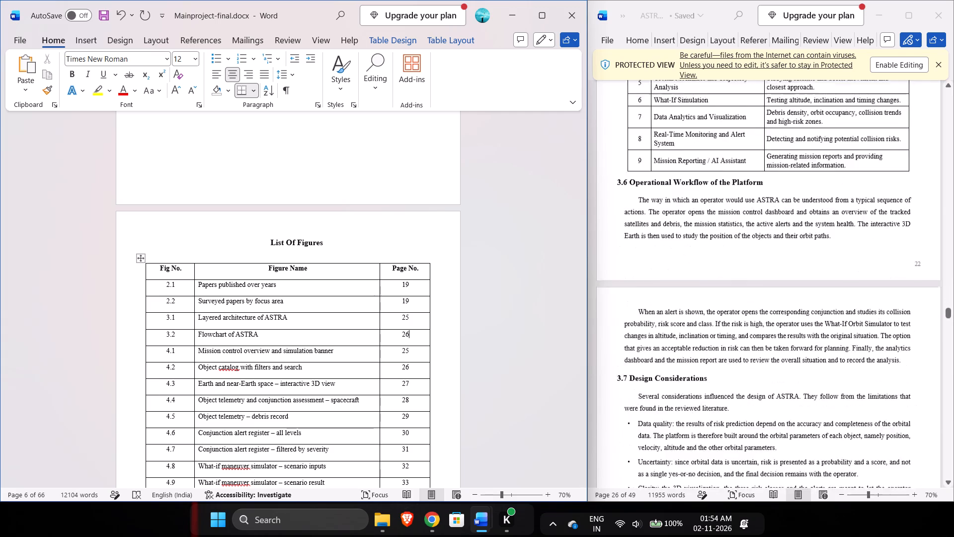
pyautogui.scroll(-7, 754, 367)
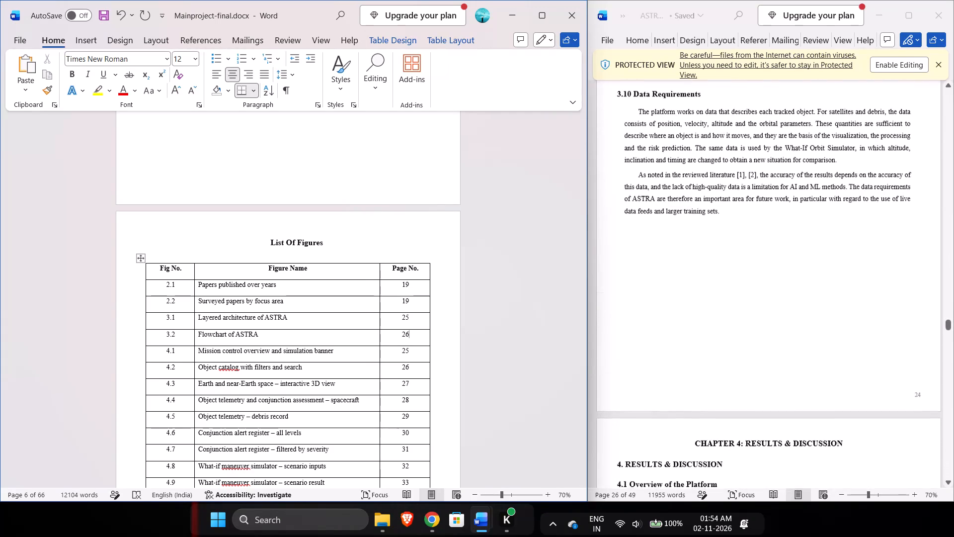
pyautogui.scroll(-5, 754, 367)
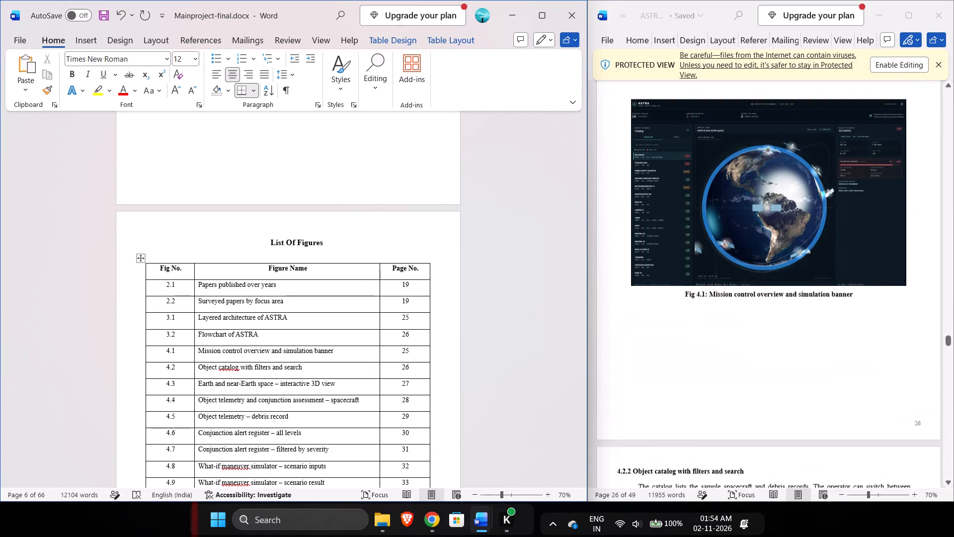
pyautogui.scroll(-2, 754, 367)
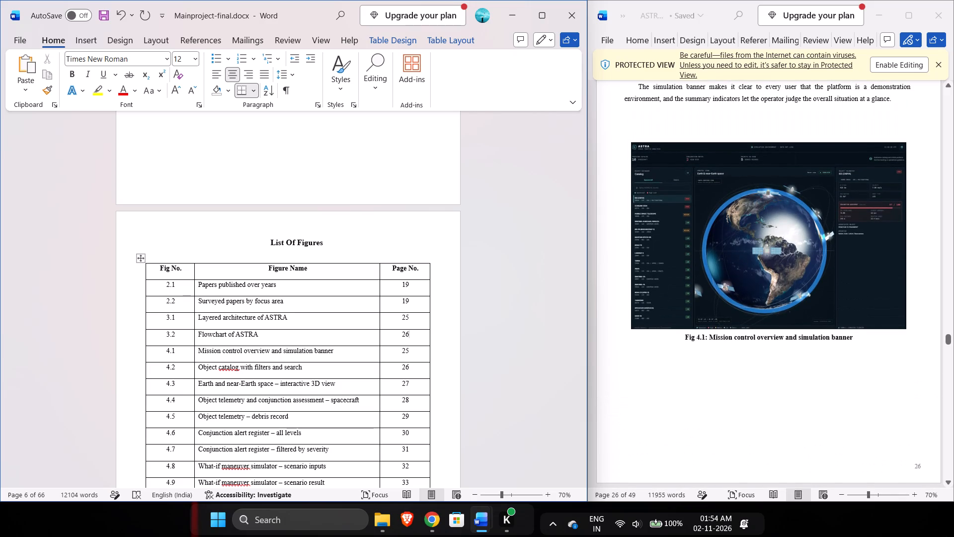
pyautogui.scroll(-13, 600, 333)
pyautogui.scroll(10, 600, 333)
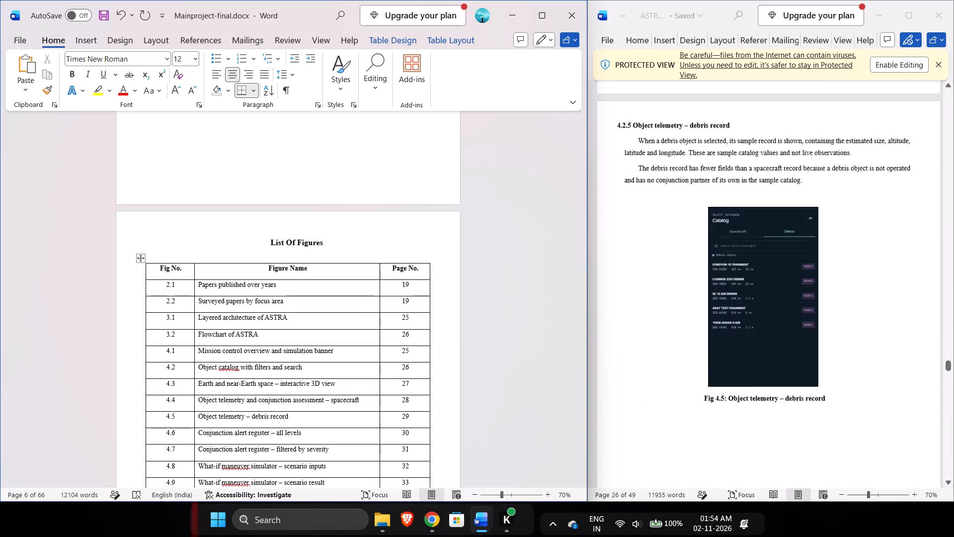
pyautogui.scroll(1, 600, 333)
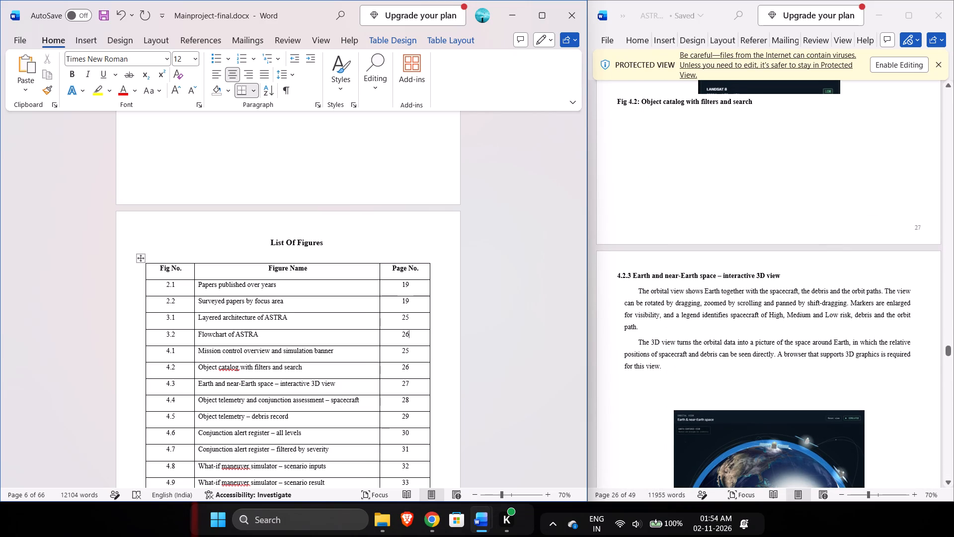
pyautogui.scroll(-1, 713, 368)
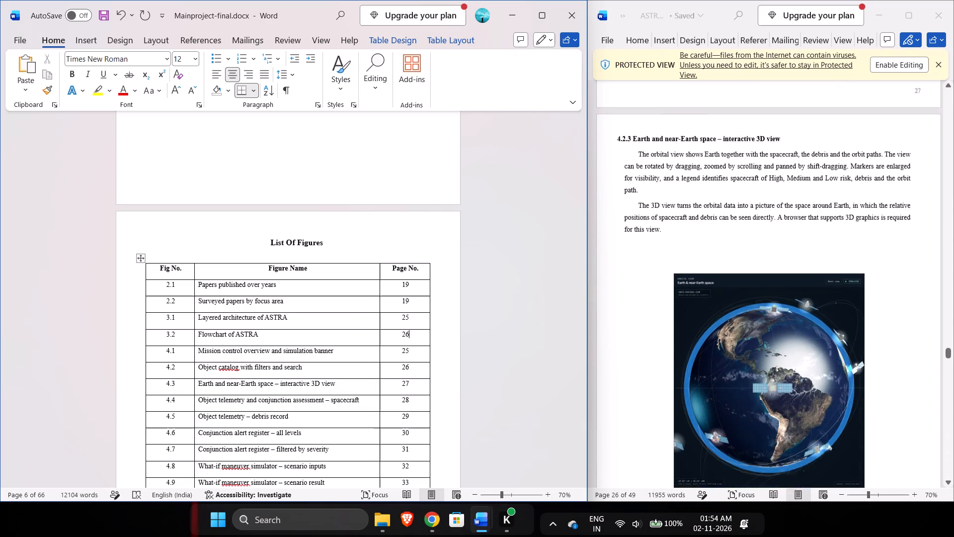
pyautogui.scroll(-2, 713, 368)
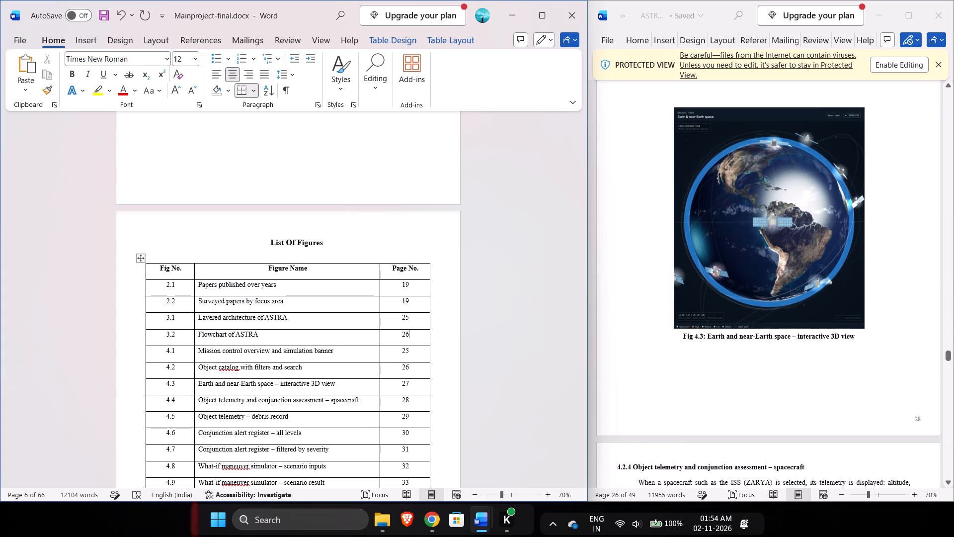
pyautogui.scroll(-1, 713, 368)
pyautogui.scroll(6, 713, 368)
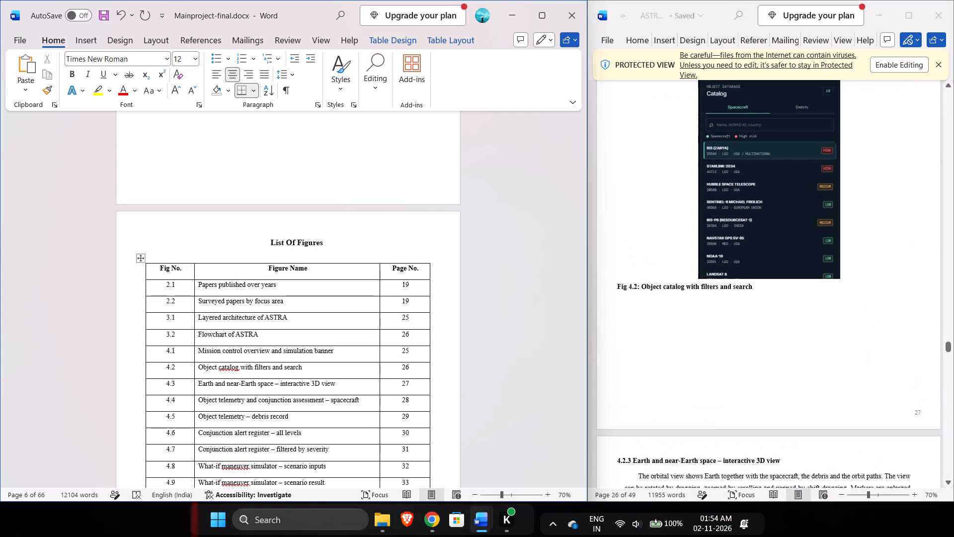
pyautogui.scroll(1, 713, 368)
pyautogui.scroll(-4, 713, 368)
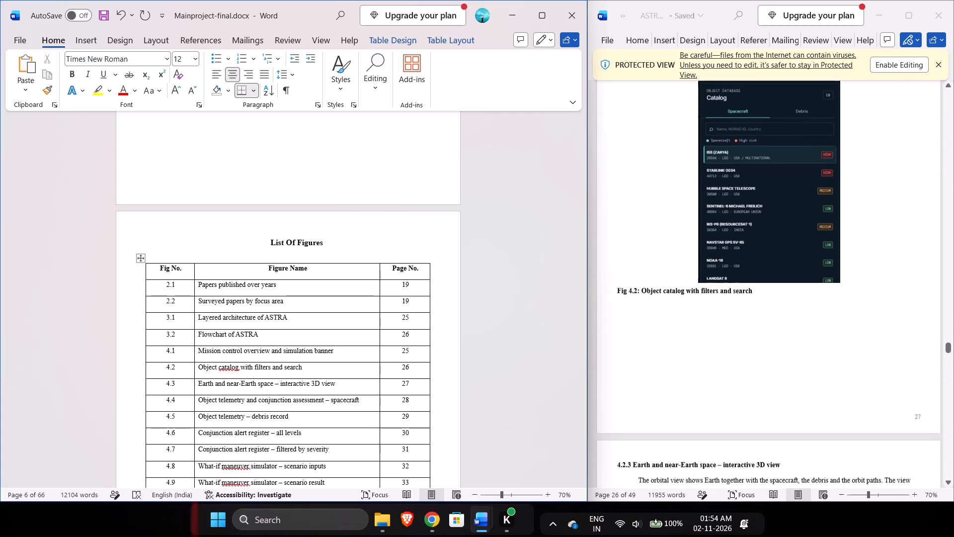
pyautogui.scroll(-2, 713, 368)
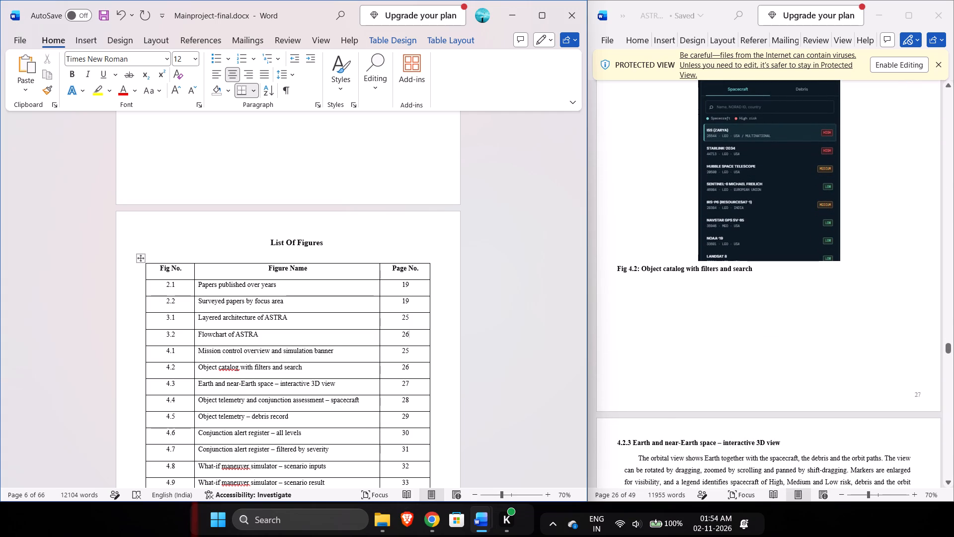
pyautogui.scroll(-3, 713, 368)
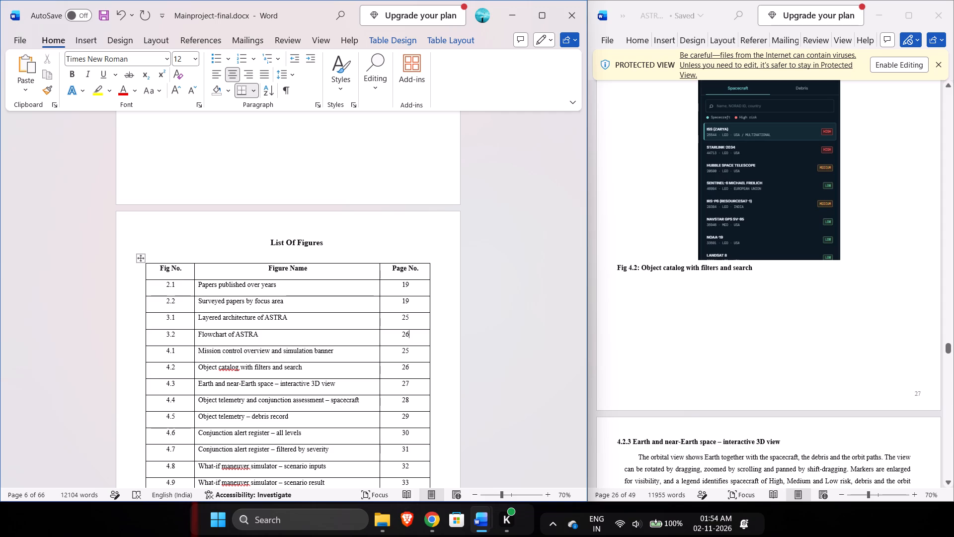
pyautogui.scroll(-1, 713, 368)
pyautogui.scroll(-4, 744, 337)
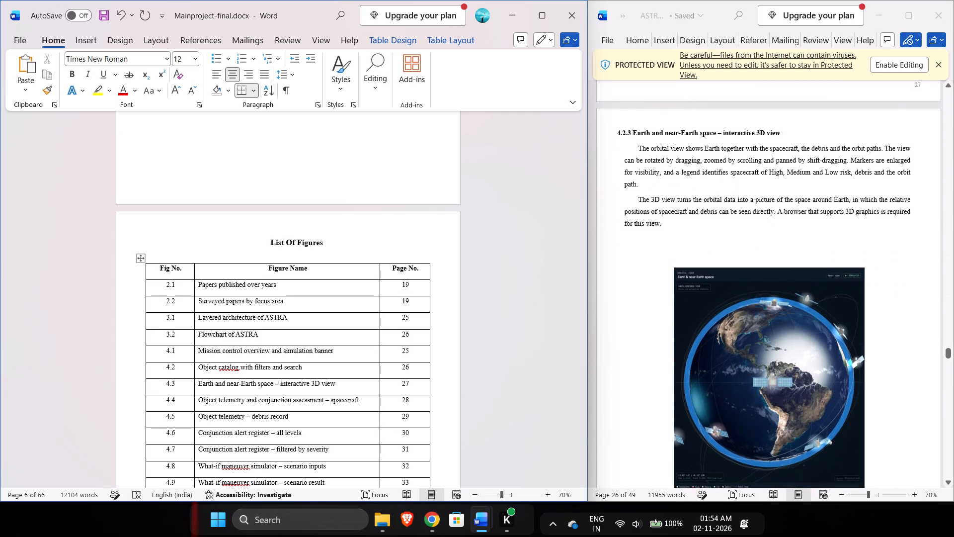
pyautogui.scroll(-3, 744, 337)
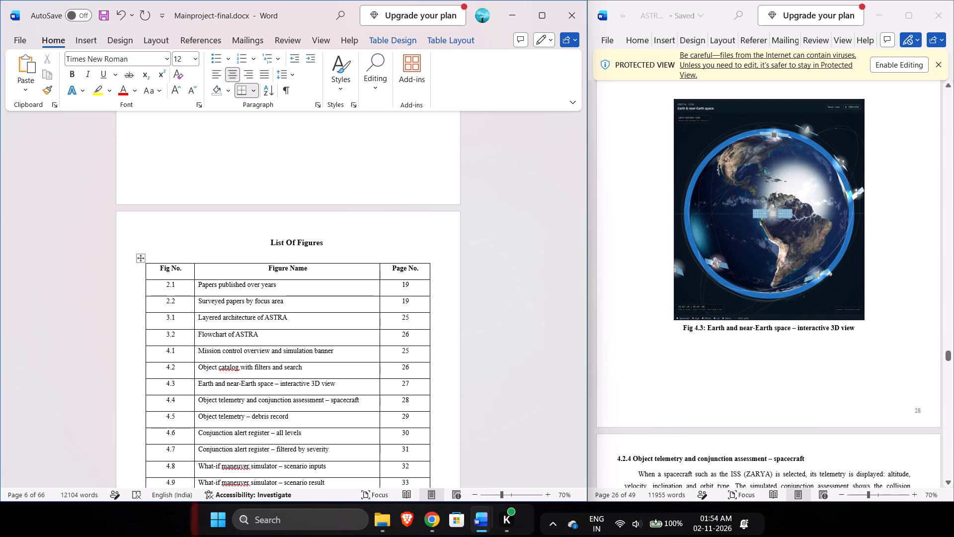
# Check the pages of figures 4.4 to 4.14 in the reference report against the remaining List Of Figures entries.
pyautogui.scroll(-11, 744, 337)
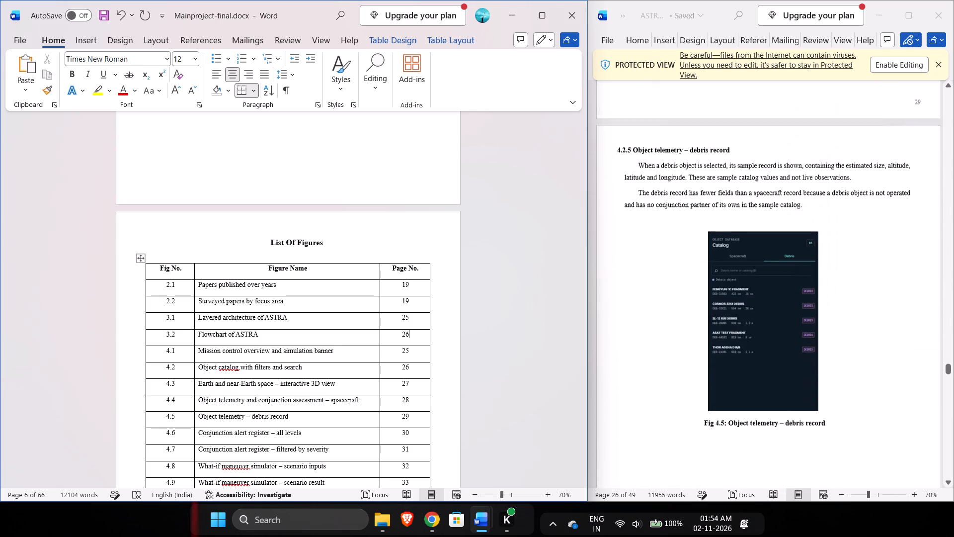
pyautogui.scroll(-8, 744, 337)
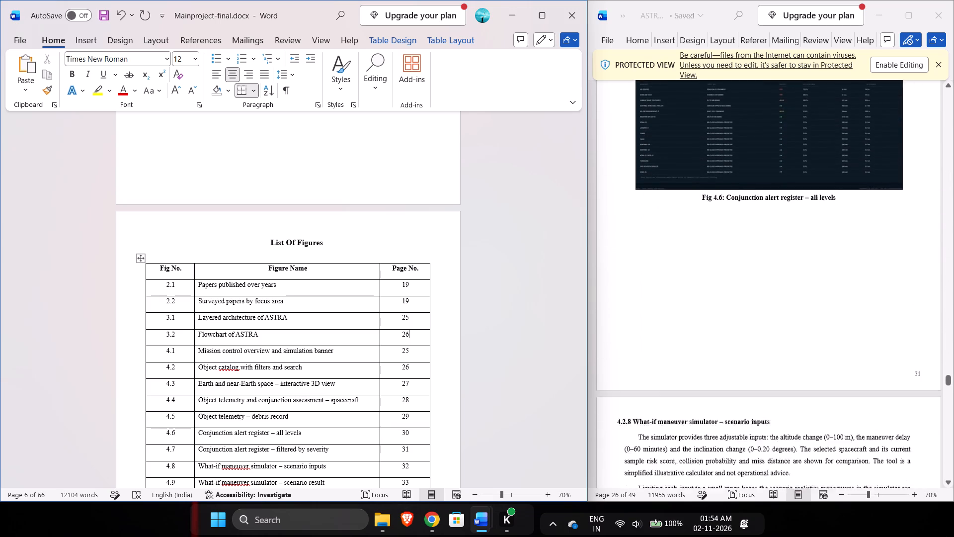
pyautogui.scroll(-8, 744, 337)
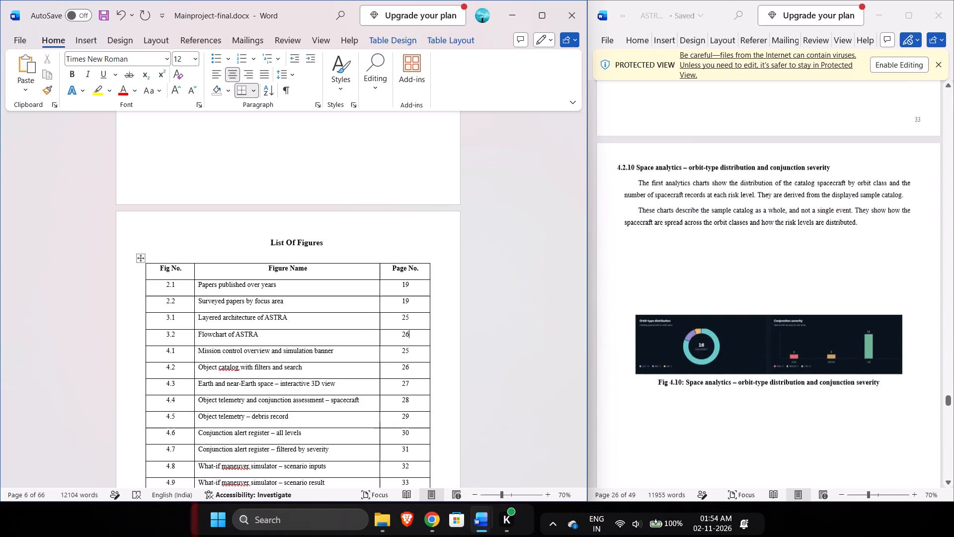
pyautogui.scroll(-6, 744, 337)
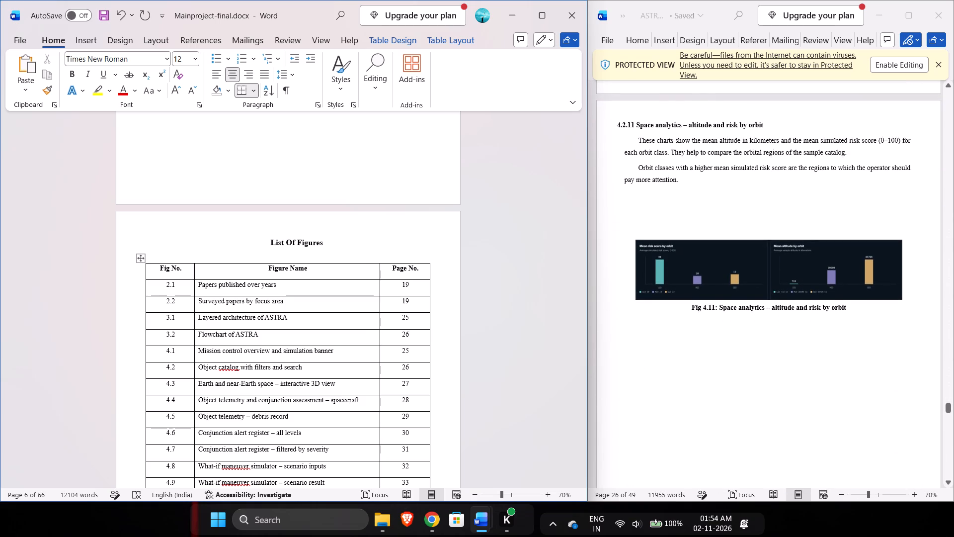
pyautogui.scroll(-1, 744, 337)
pyautogui.scroll(-2, 496, 380)
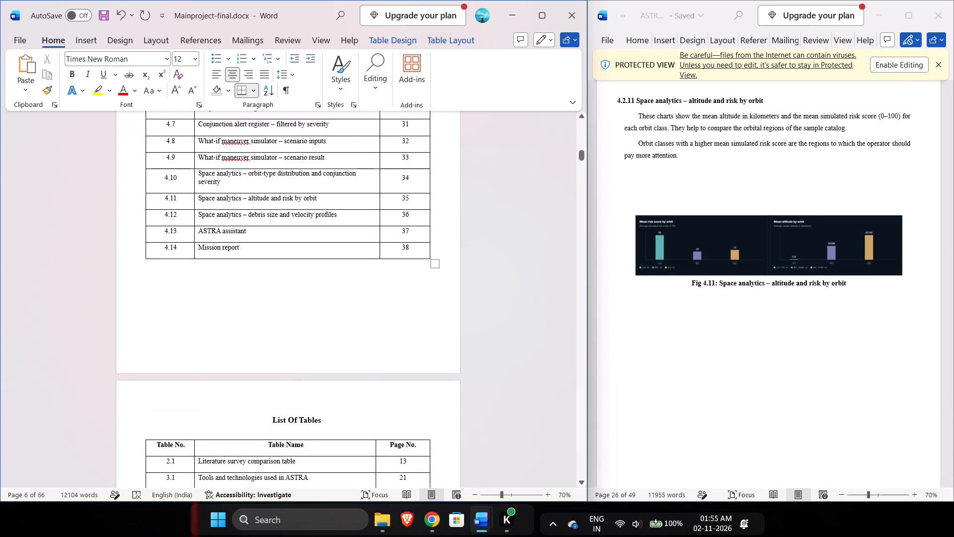
pyautogui.scroll(-9, 776, 383)
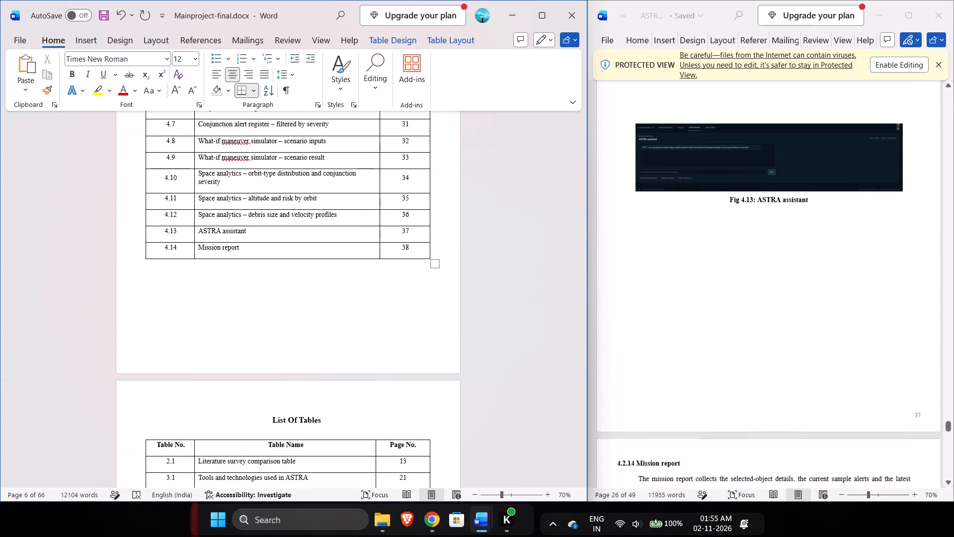
pyautogui.scroll(-2, 775, 363)
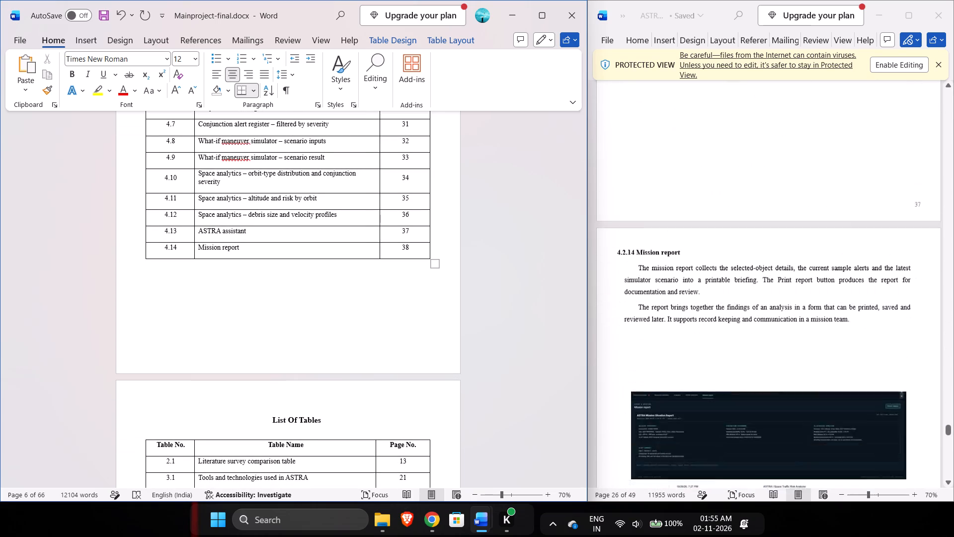
pyautogui.scroll(-1, 775, 363)
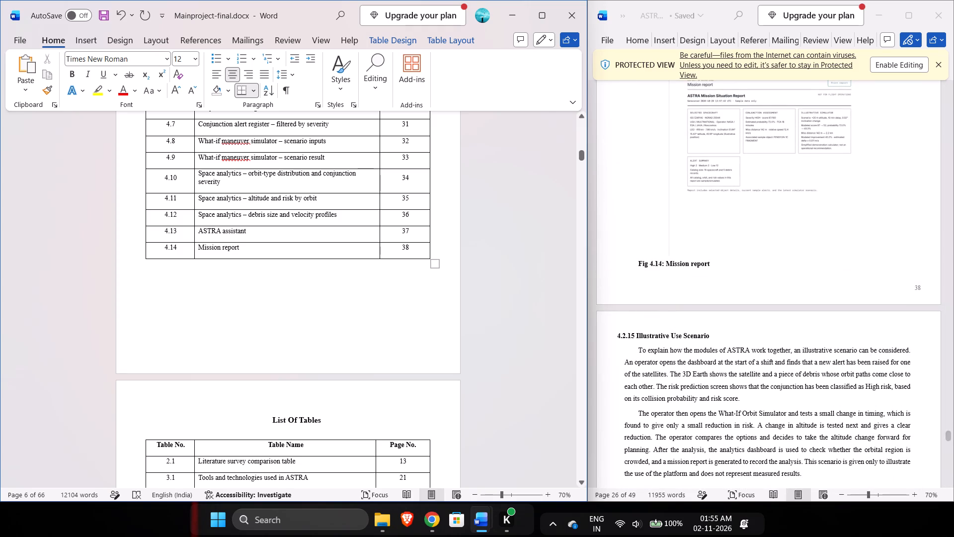
# Look up the actual pages of the Chapter 4 figures in Mainproject-final.docx and return to the List Of Figures.
pyautogui.scroll(-20, 476, 321)
pyautogui.scroll(-5, 476, 321)
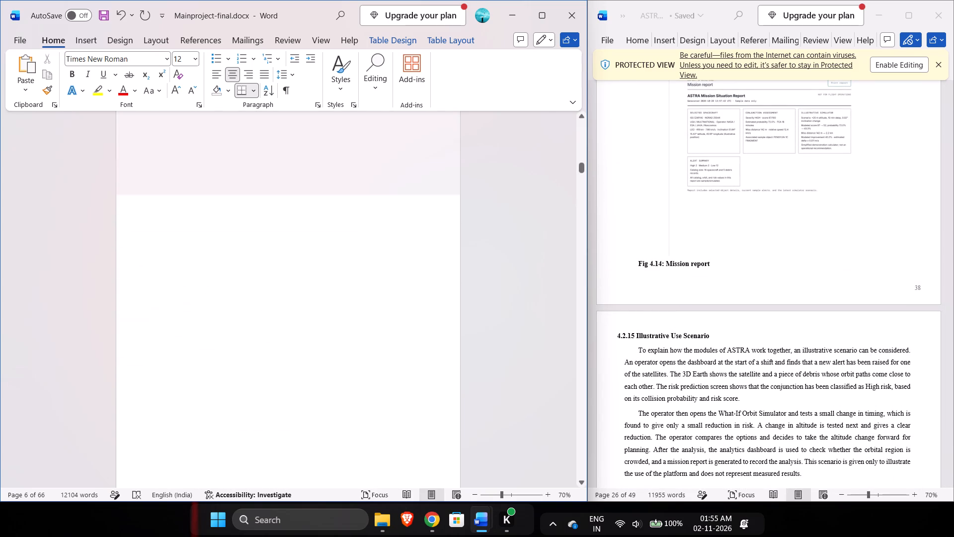
pyautogui.scroll(-20, 476, 321)
pyautogui.scroll(-14, 476, 321)
pyautogui.scroll(12, 476, 321)
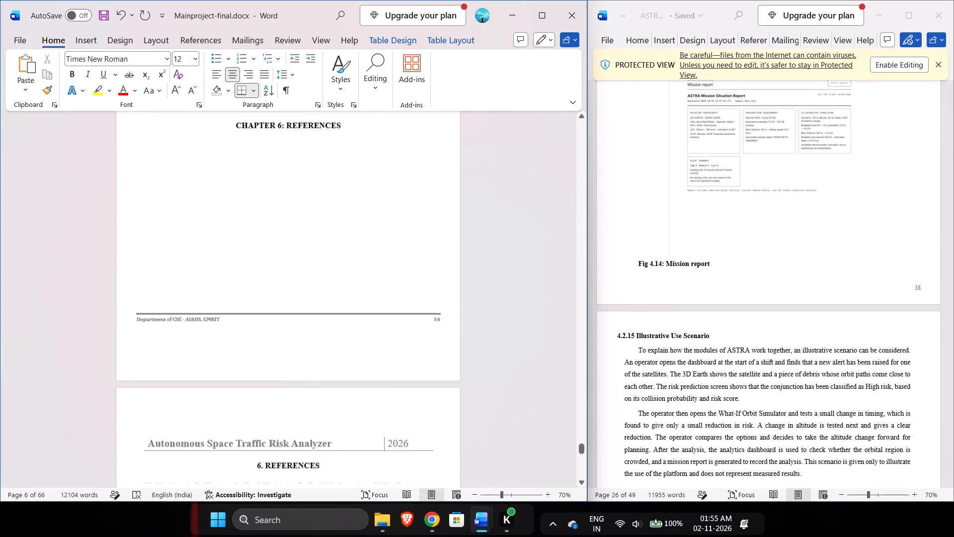
pyautogui.scroll(16, 476, 321)
pyautogui.scroll(6, 476, 321)
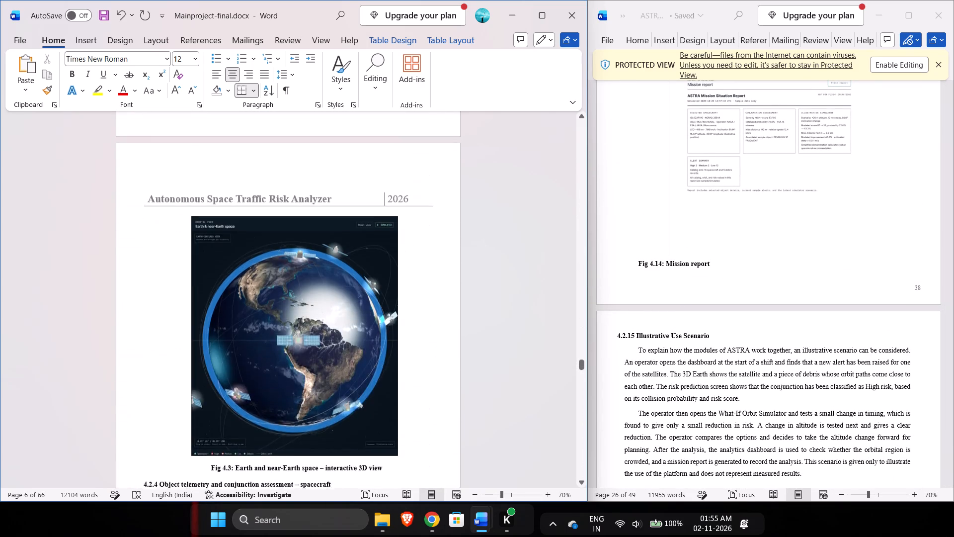
pyautogui.scroll(11, 476, 321)
pyautogui.scroll(-6, 476, 321)
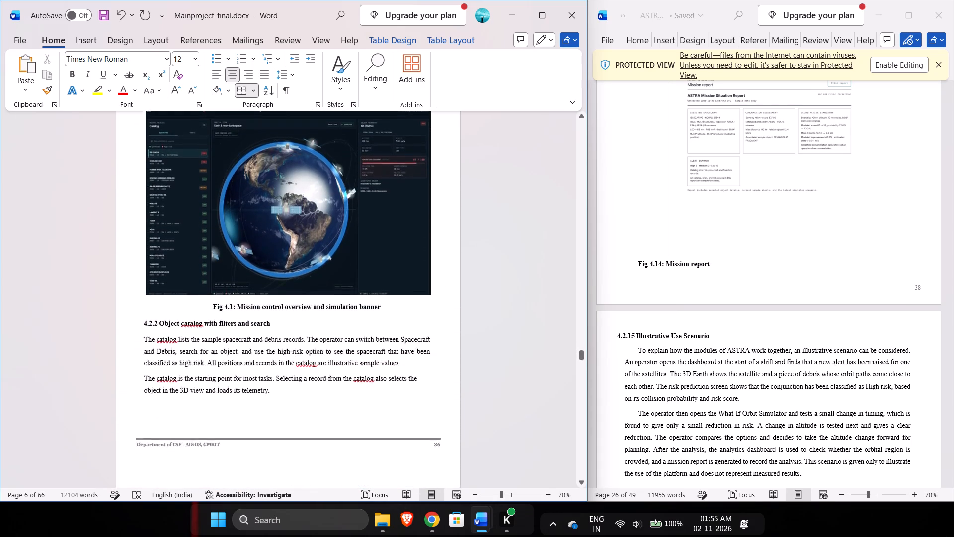
pyautogui.scroll(-6, 476, 321)
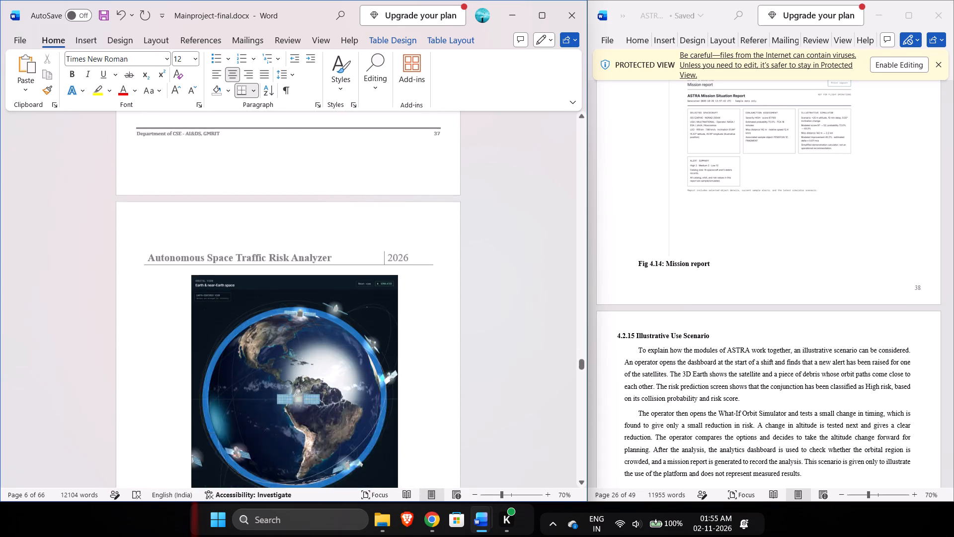
pyautogui.scroll(-7, 476, 321)
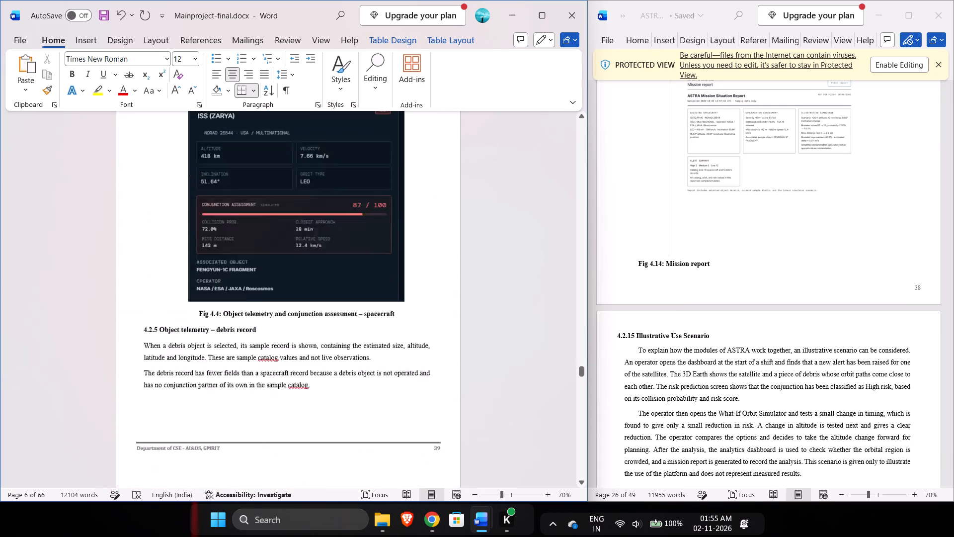
pyautogui.scroll(-6, 476, 321)
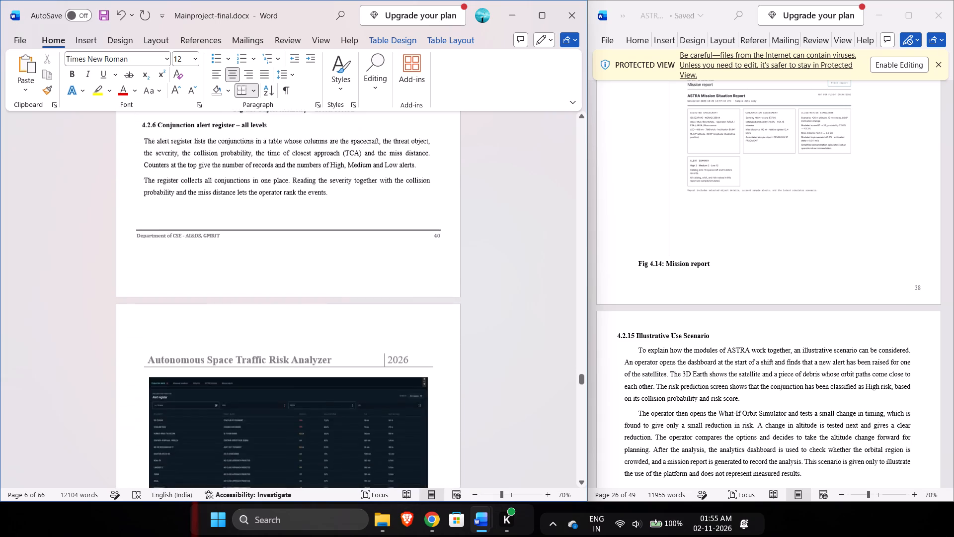
pyautogui.scroll(-6, 476, 321)
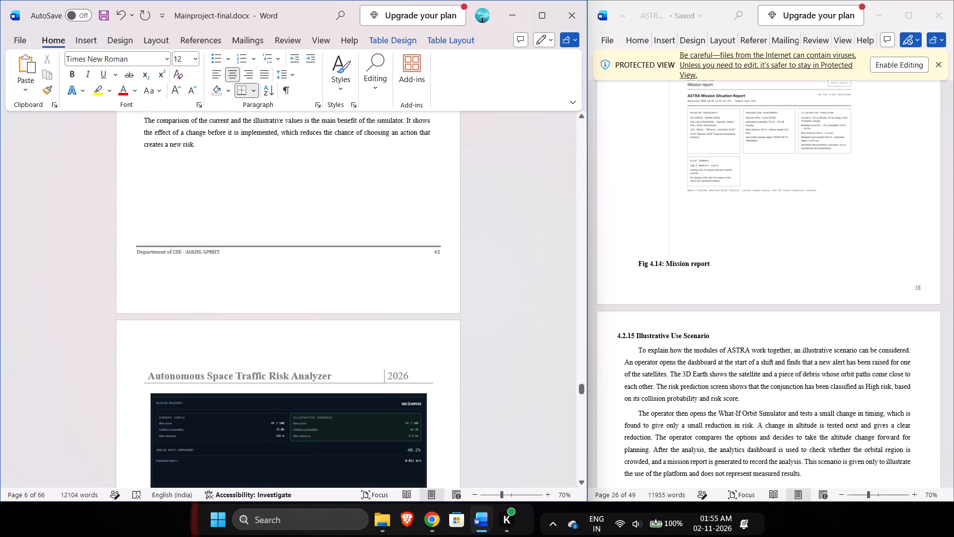
pyautogui.scroll(-4, 476, 321)
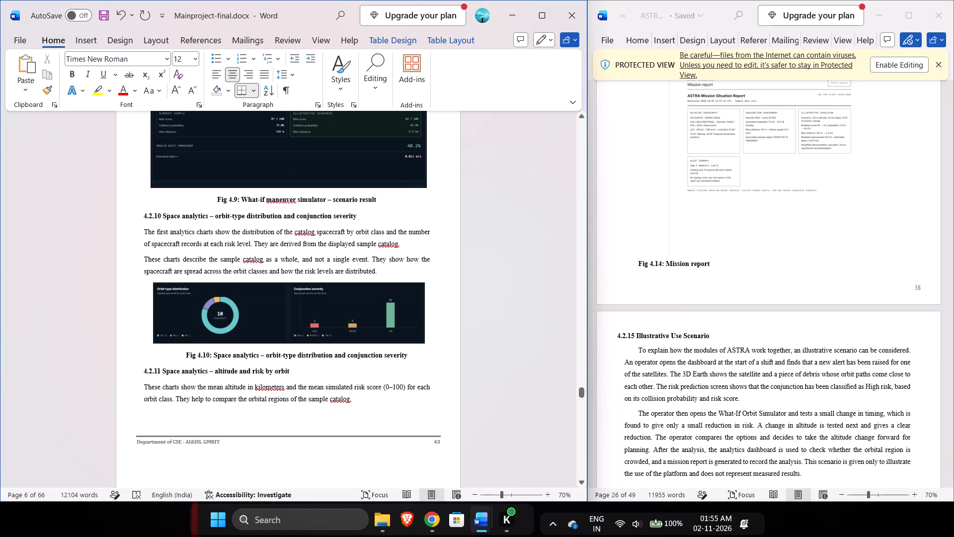
pyautogui.scroll(20, 476, 321)
pyautogui.scroll(20, 476, 321)
pyautogui.scroll(10, 476, 321)
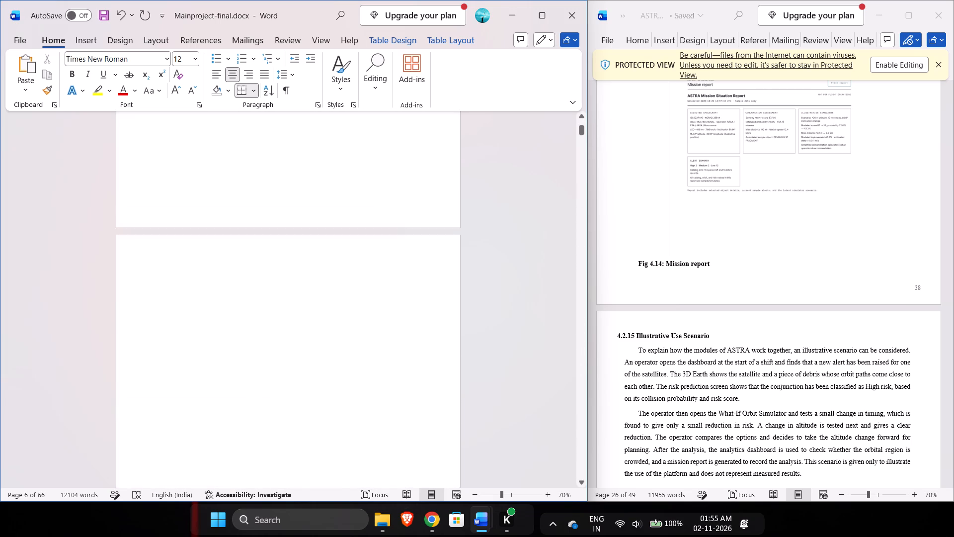
pyautogui.scroll(13, 476, 321)
pyautogui.scroll(-15, 476, 321)
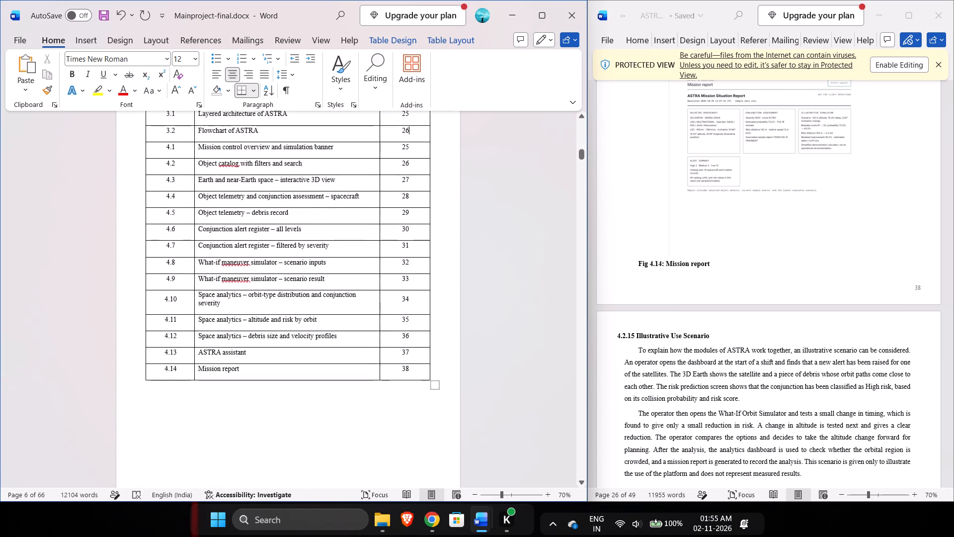
# In the List Of Figures, set the page number of figure 4.1 to 36 and of figure 4.2 to 37.
pyautogui.scroll(1, 458, 233)
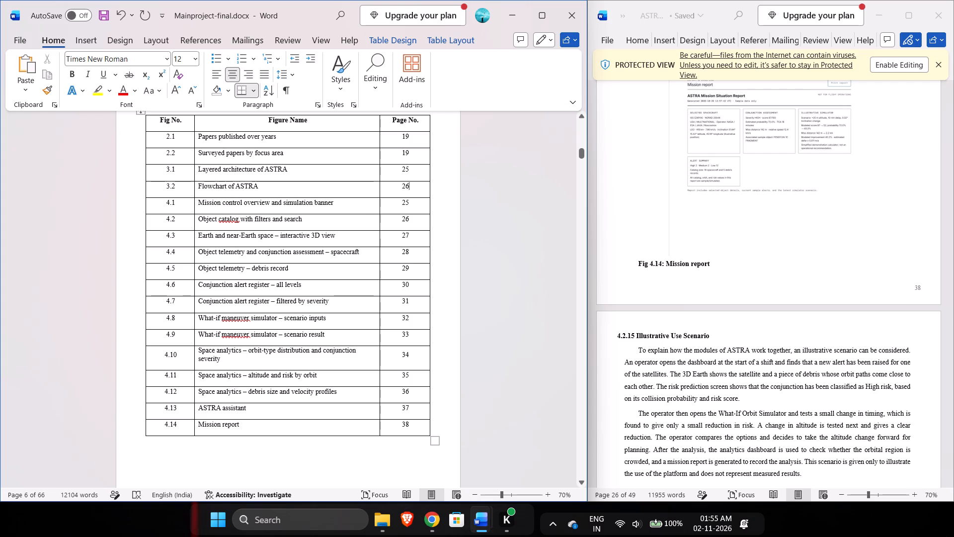
pyautogui.click(412, 205)
pyautogui.press('BackSpace')
pyautogui.press('BackSpace')
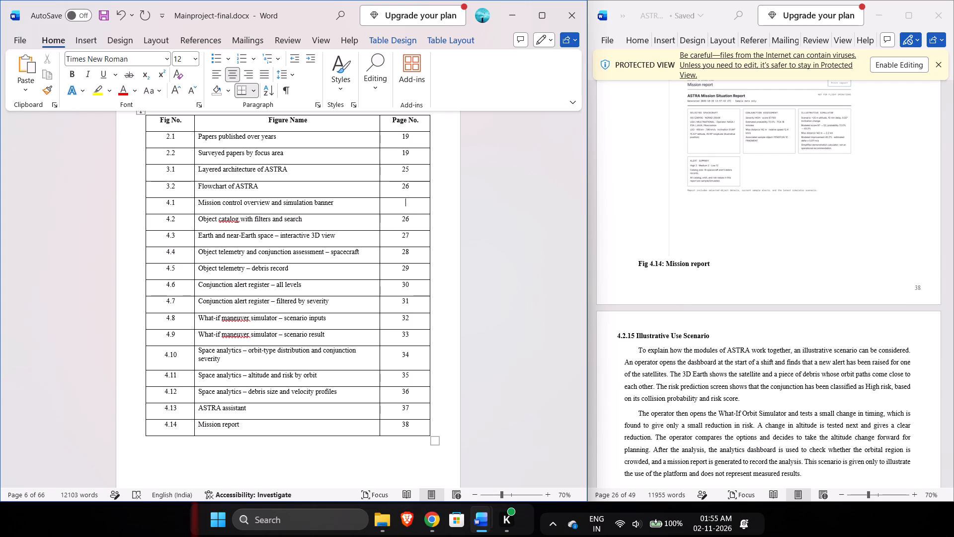
pyautogui.write('36')
pyautogui.press('Left')
pyautogui.press('Down')
pyautogui.press('Right')
pyautogui.press('BackSpace')
pyautogui.press('BackSpace')
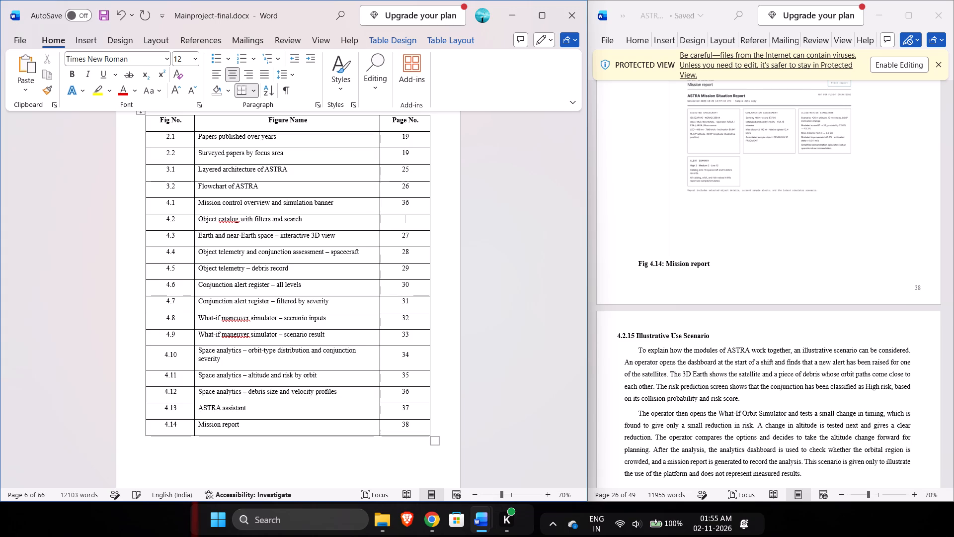
pyautogui.write('37')
# Set the List Of Figures page number of figure 4.3 to 38 and of figure 4.4 to 39.
pyautogui.press('Down')
pyautogui.press('Down')
pyautogui.press('Up')
pyautogui.press('Up')
pyautogui.press('Down')
pyautogui.press('BackSpace')
pyautogui.press('BackSpace')
pyautogui.write('39')
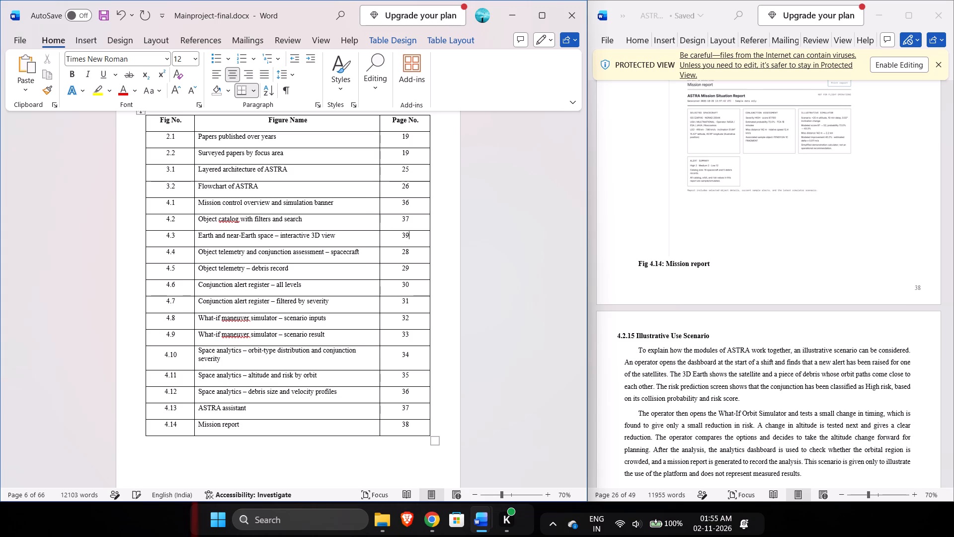
pyautogui.press('BackSpace')
pyautogui.press('8')
pyautogui.press('Down')
pyautogui.press('BackSpace')
pyautogui.press('BackSpace')
pyautogui.write('39')
# Set the List Of Figures page number of figure 4.5 to 40 and of figure 4.6 to 41.
pyautogui.press('Down')
pyautogui.press('Down')
pyautogui.press('Up')
pyautogui.press('BackSpace')
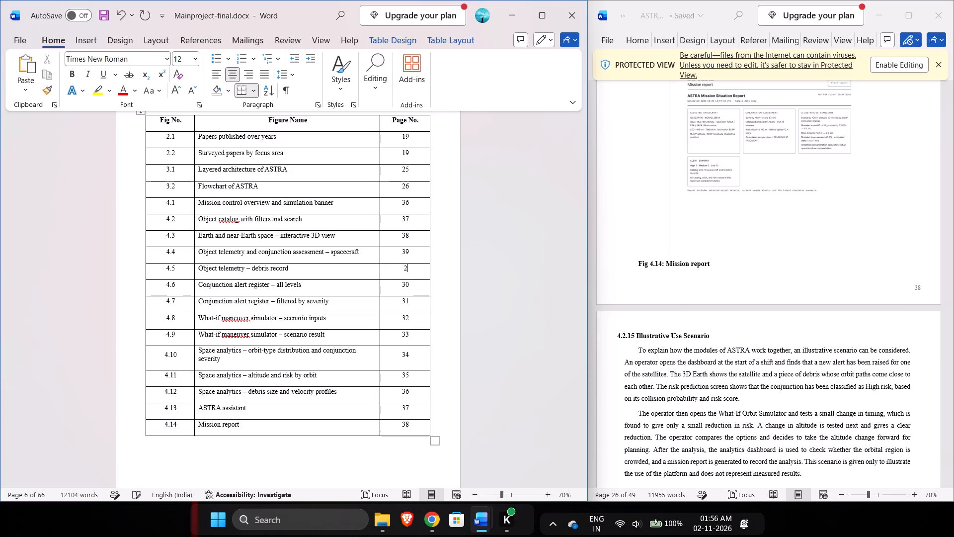
pyautogui.press('BackSpace')
pyautogui.write('40')
pyautogui.press('Down')
pyautogui.press('BackSpace')
pyautogui.press('BackSpace')
pyautogui.write('41')
# Set the List Of Figures page number of figure 4.7 to 42 and of figure 4.8 to 43.
pyautogui.press('Down')
pyautogui.press('BackSpace')
pyautogui.press('BackSpace')
pyautogui.write('42')
pyautogui.press('Down')
pyautogui.press('BackSpace')
pyautogui.press('BackSpace')
pyautogui.write('43')
pyautogui.press('Up')
pyautogui.press('1')
pyautogui.press('BackSpace')
pyautogui.press('Down')
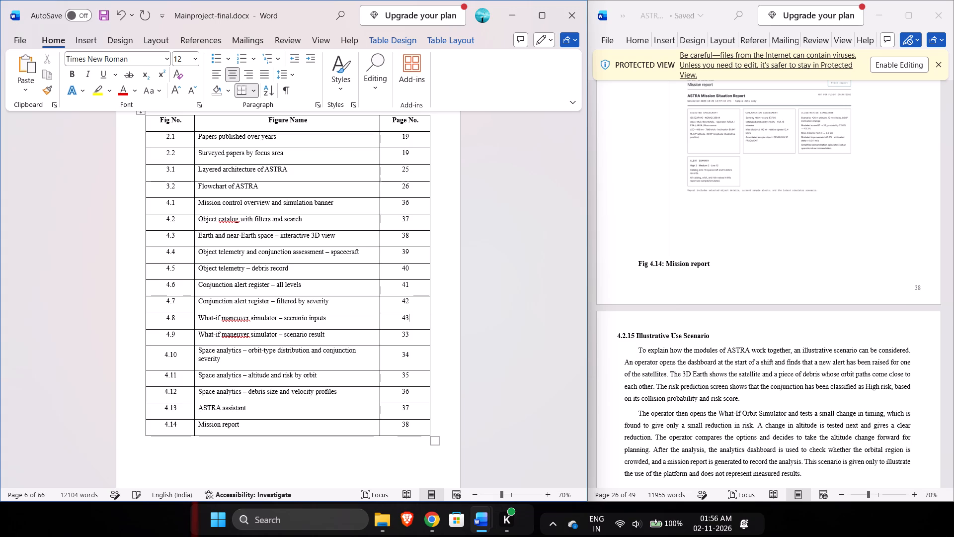
pyautogui.press('BackSpace')
pyautogui.press('BackSpace')
pyautogui.write('43')
# Set the List Of Figures page number of figure 4.9, the maneuver simulator scenario result, to 43.
pyautogui.press('Down')
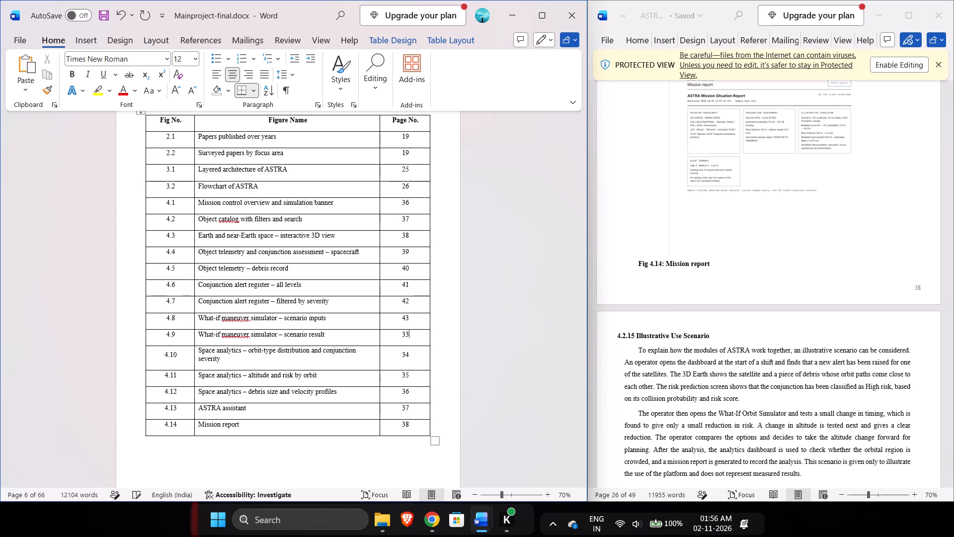
pyautogui.press('BackSpace')
pyautogui.press('BackSpace')
pyautogui.write('44')
pyautogui.press('BackSpace')
pyautogui.press('3')
# Check the actual pages of figures 4.9 to 4.14 in the Chapter 4 output screens and return to the List Of Figures.
pyautogui.scroll(-5, 522, 301)
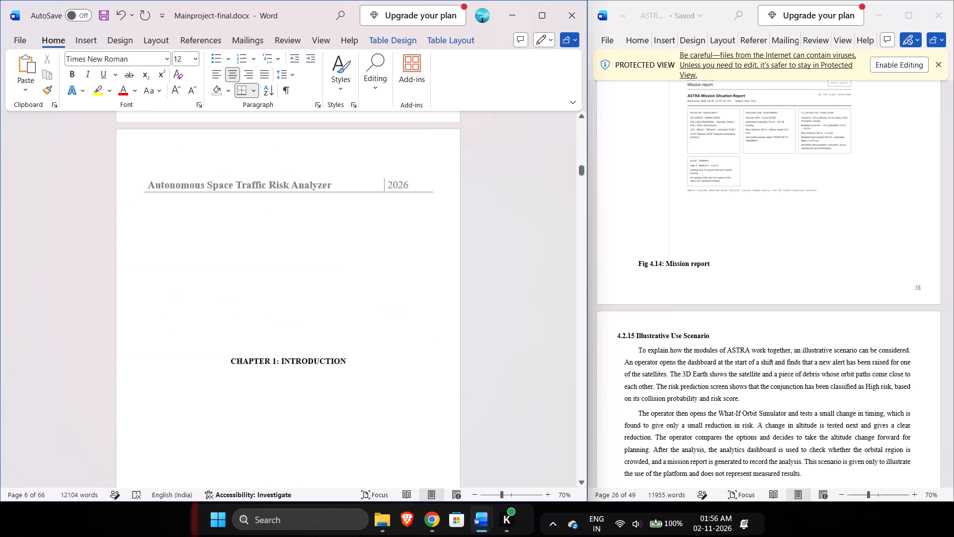
pyautogui.scroll(-20, 522, 301)
pyautogui.scroll(-6, 522, 301)
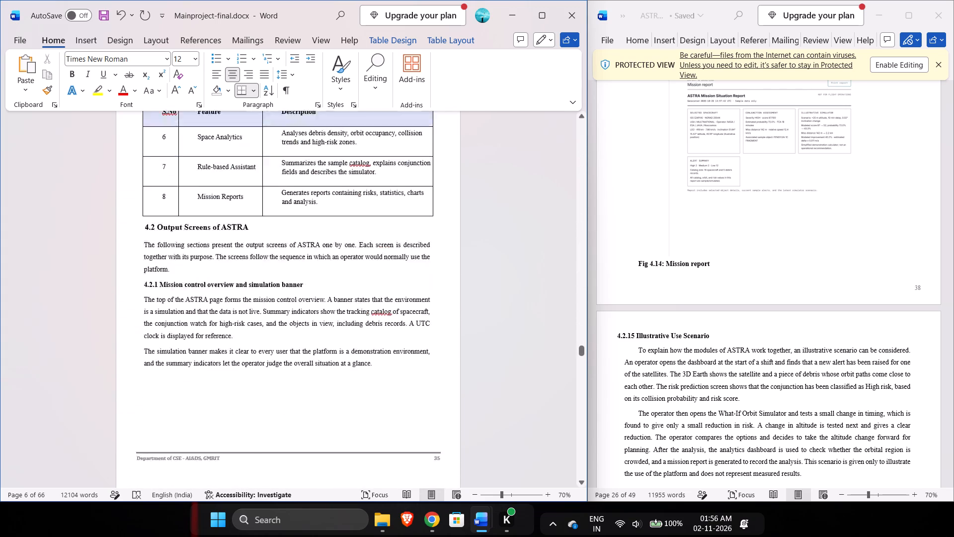
pyautogui.scroll(-20, 522, 301)
pyautogui.scroll(-6, 522, 301)
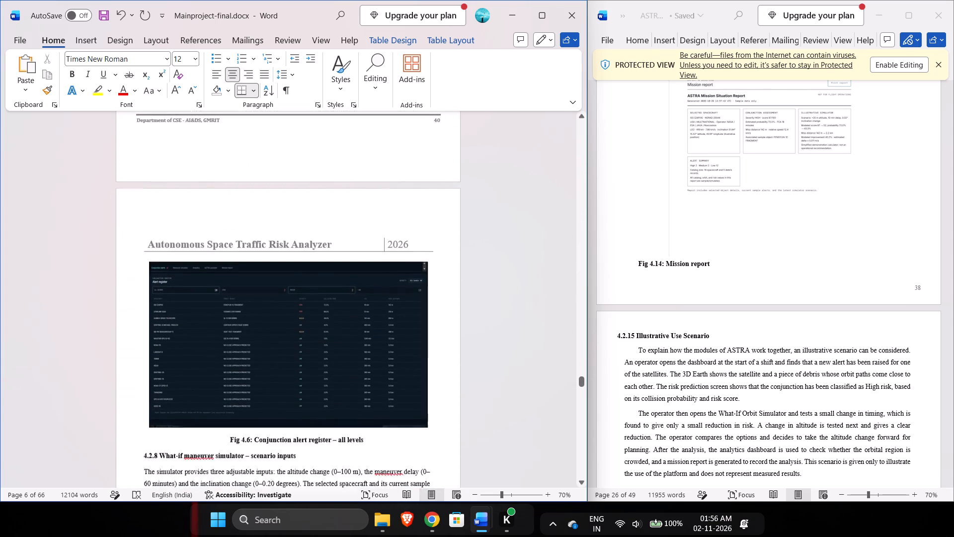
pyautogui.scroll(-11, 522, 301)
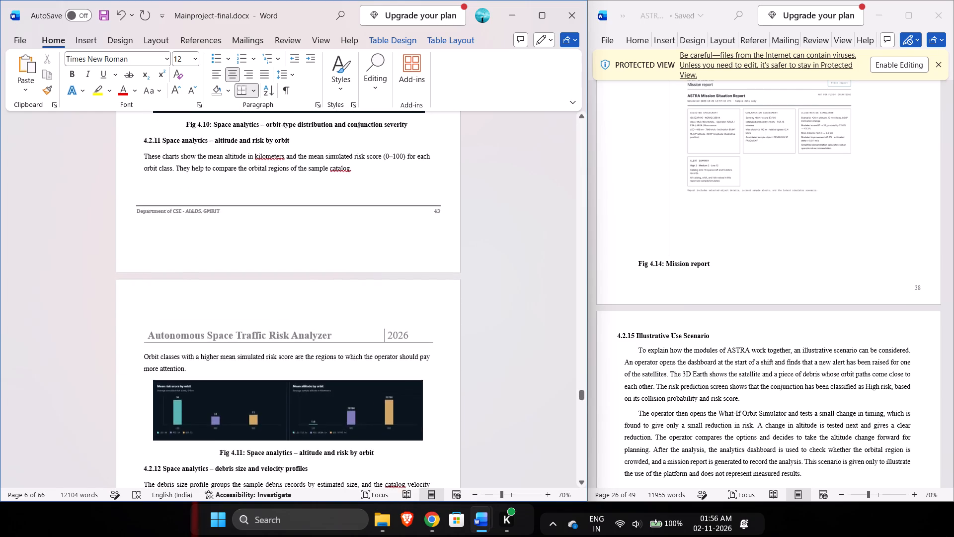
pyautogui.scroll(-2, 522, 301)
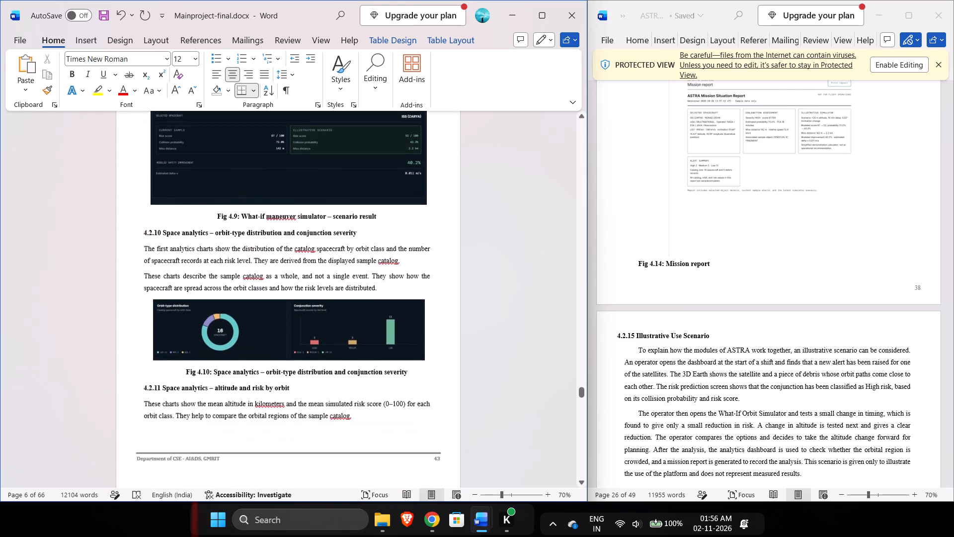
pyautogui.scroll(-4, 522, 301)
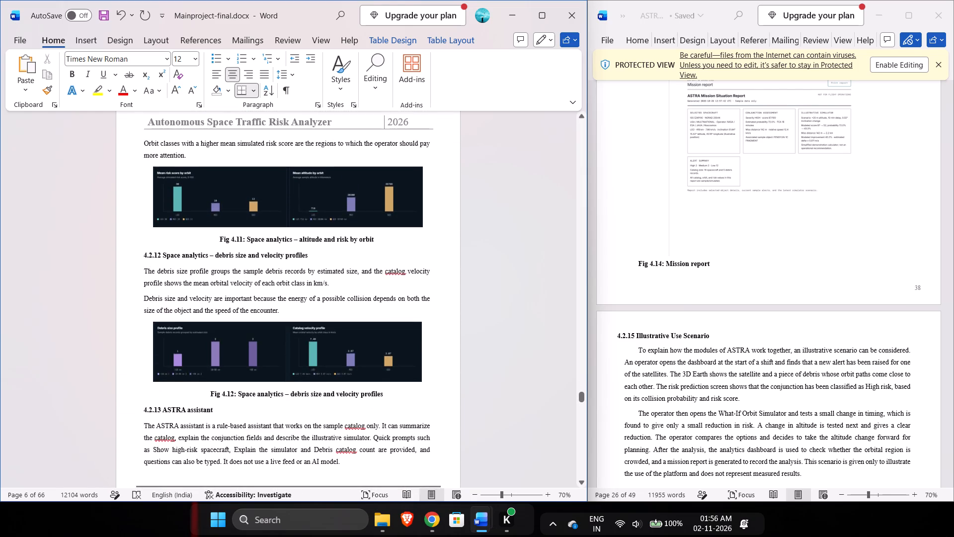
pyautogui.scroll(-6, 522, 301)
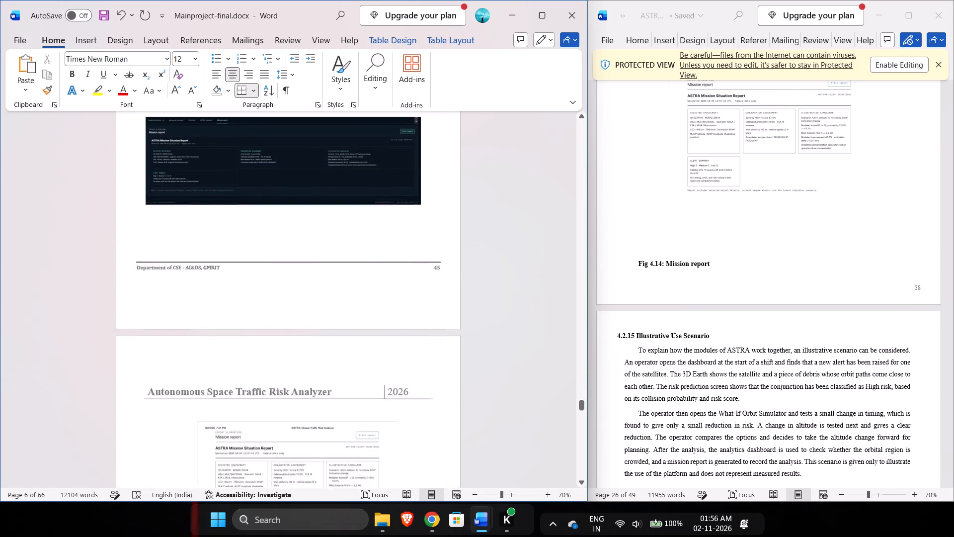
pyautogui.scroll(-2, 522, 301)
pyautogui.scroll(2, 522, 301)
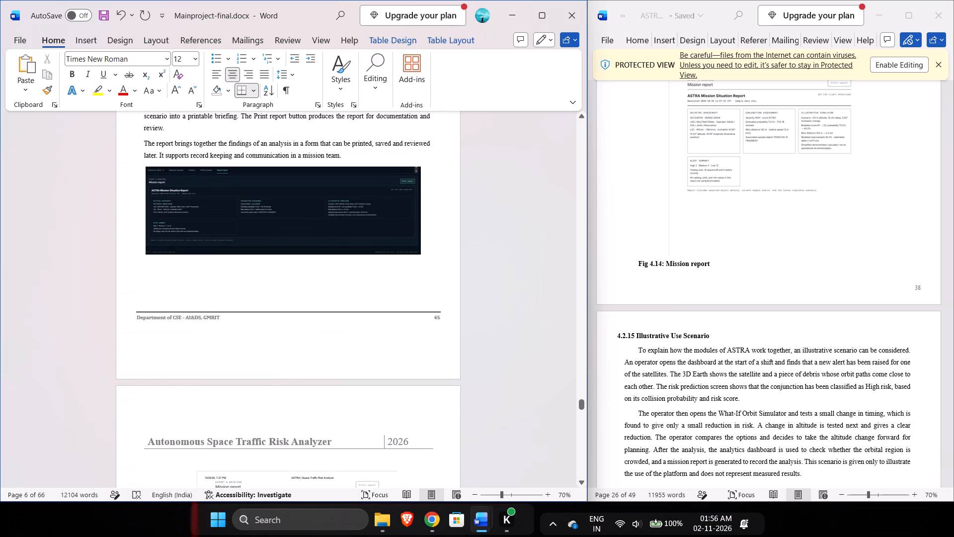
pyautogui.scroll(1, 522, 301)
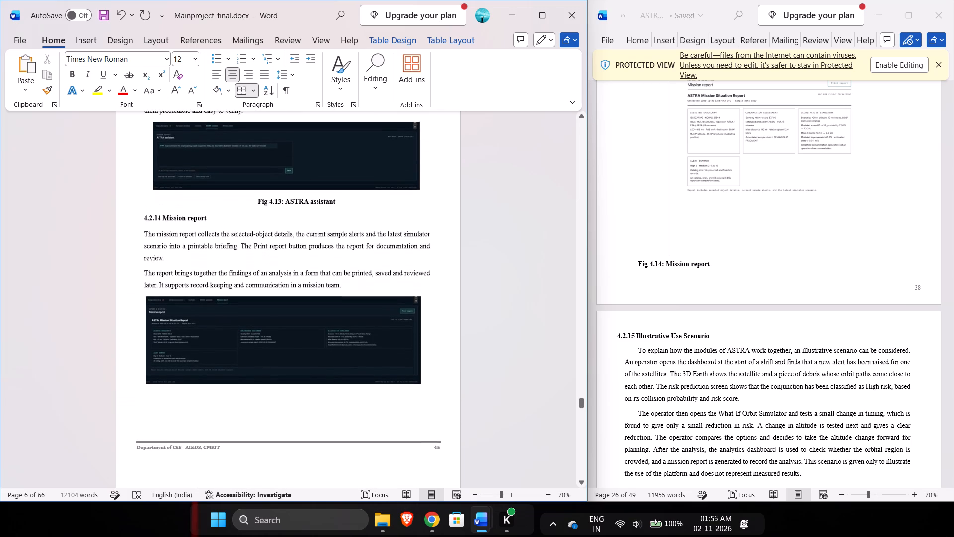
pyautogui.scroll(1, 522, 301)
pyautogui.scroll(-1, 522, 301)
pyautogui.scroll(3, 522, 301)
pyautogui.scroll(-1, 522, 301)
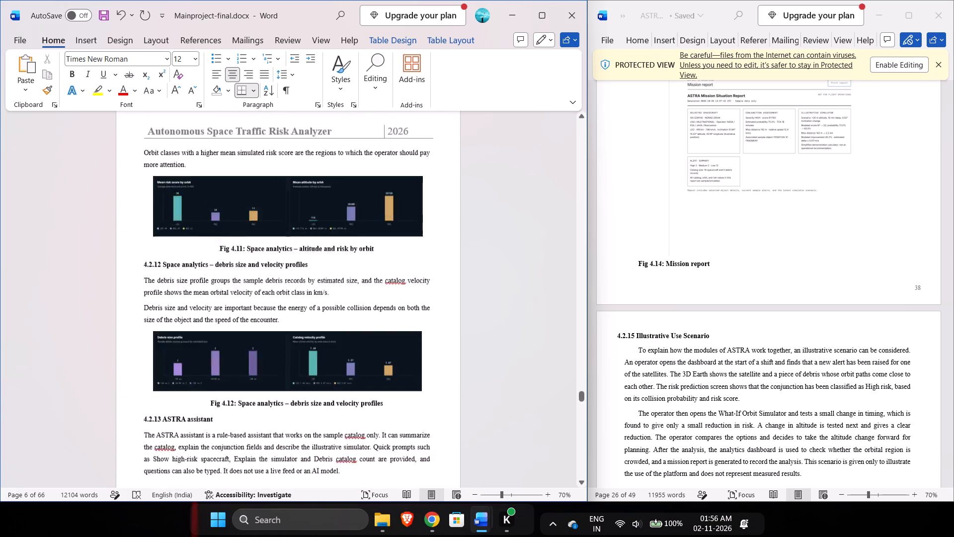
pyautogui.scroll(-6, 522, 301)
pyautogui.scroll(11, 522, 301)
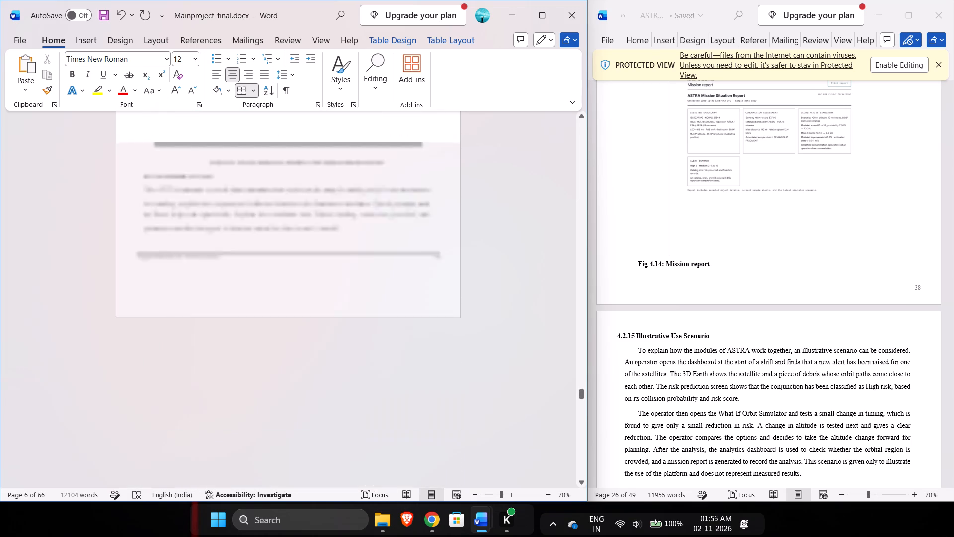
pyautogui.scroll(20, 522, 301)
pyautogui.scroll(20, 522, 301)
pyautogui.scroll(7, 522, 301)
pyautogui.scroll(-7, 522, 301)
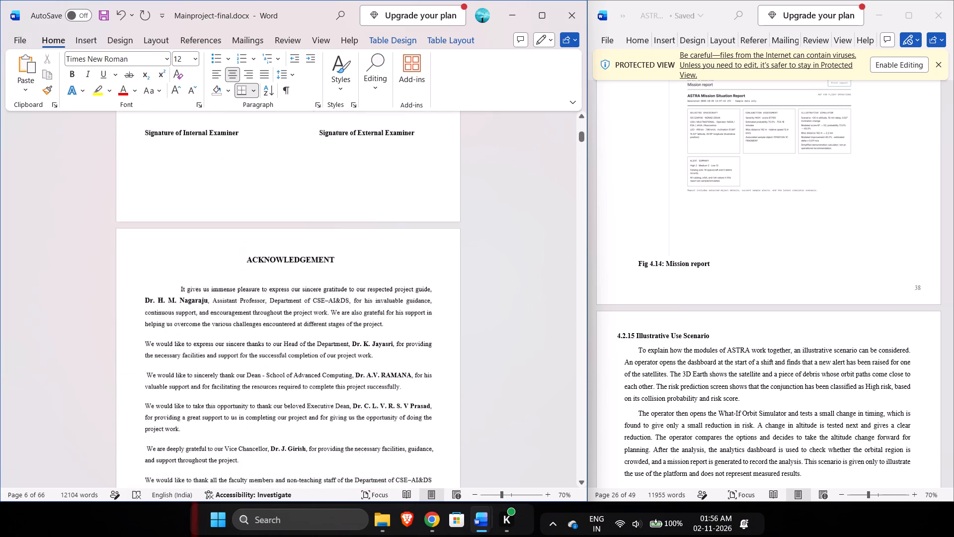
pyautogui.scroll(-9, 522, 301)
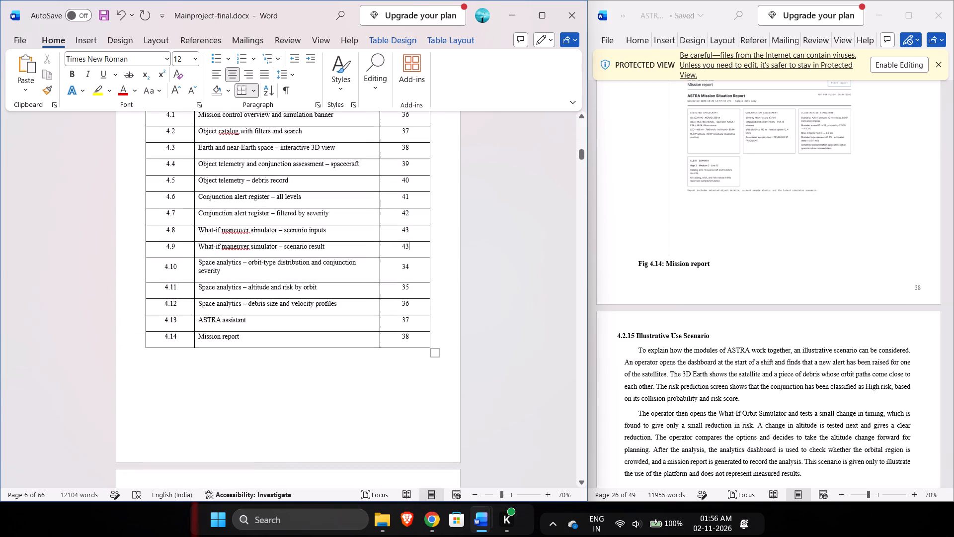
# Set the List Of Figures page numbers of figures 4.10 and 4.11, both Space analytics entries, to 44.
pyautogui.click(417, 266)
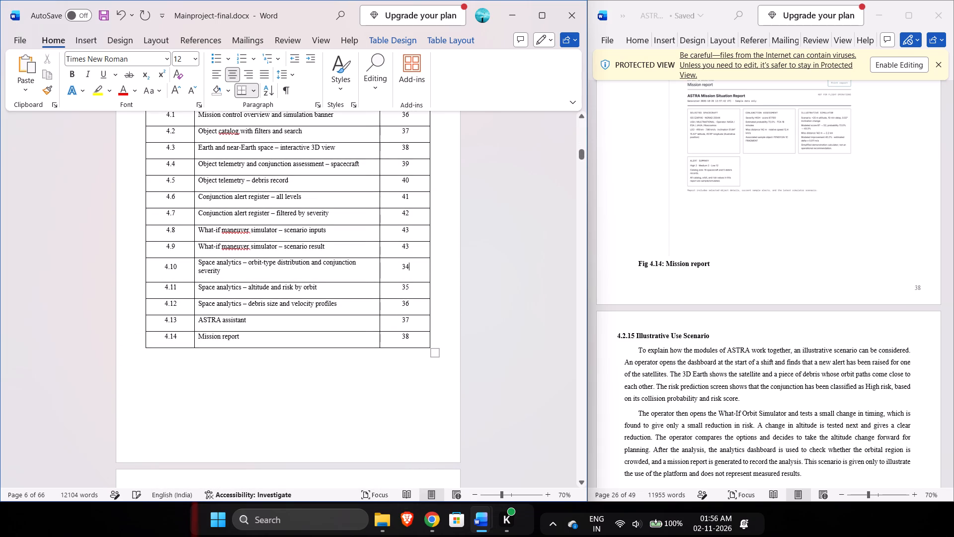
pyautogui.press('BackSpace')
pyautogui.press('BackSpace')
pyautogui.write('44')
pyautogui.press('Down')
pyautogui.press('BackSpace')
pyautogui.press('BackSpace')
pyautogui.write('44')
pyautogui.press('Down')
# Set the List Of Figures page numbers of figures 4.12 and 4.13 to 45 and of figure 4.14 to 46.
pyautogui.press('BackSpace')
pyautogui.press('BackSpace')
pyautogui.write('45')
pyautogui.press('Down')
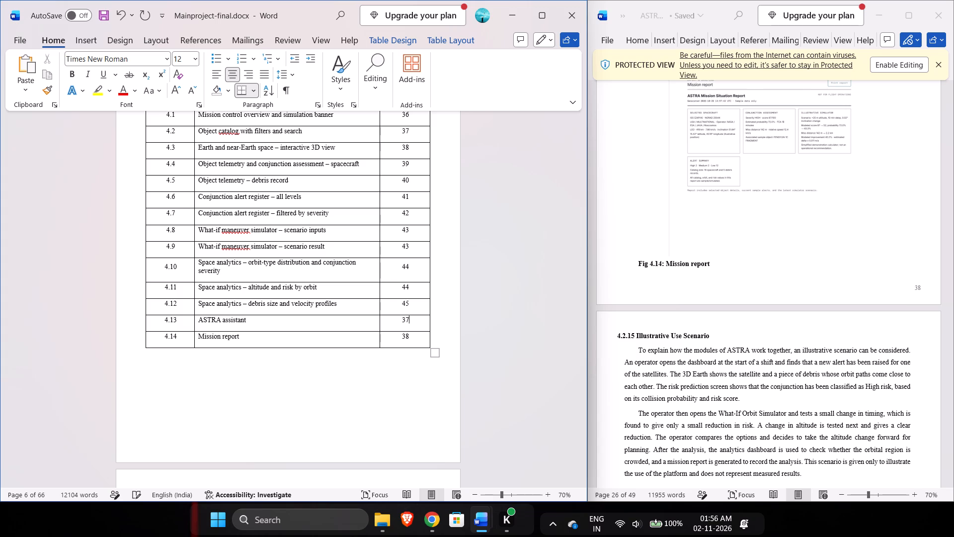
pyautogui.press('BackSpace')
pyautogui.press('BackSpace')
pyautogui.write('45')
pyautogui.press('Down')
pyautogui.press('BackSpace')
pyautogui.press('BackSpace')
pyautogui.press('4')
pyautogui.press('6')
# Review the List Of Tables entries and look up the literature survey comparison table in the reference report.
pyautogui.scroll(-3, 582, 291)
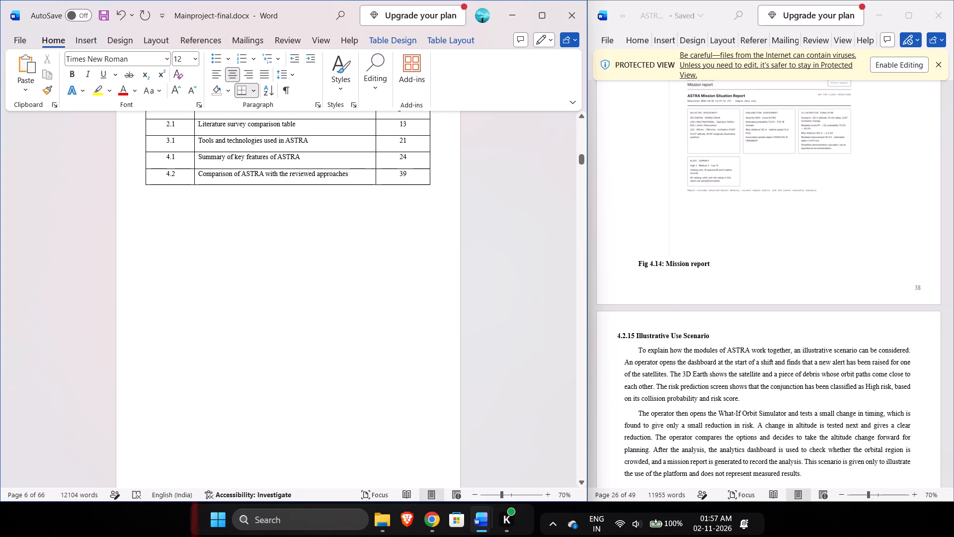
pyautogui.scroll(1, 582, 291)
pyautogui.scroll(20, 785, 396)
pyautogui.scroll(2, 785, 396)
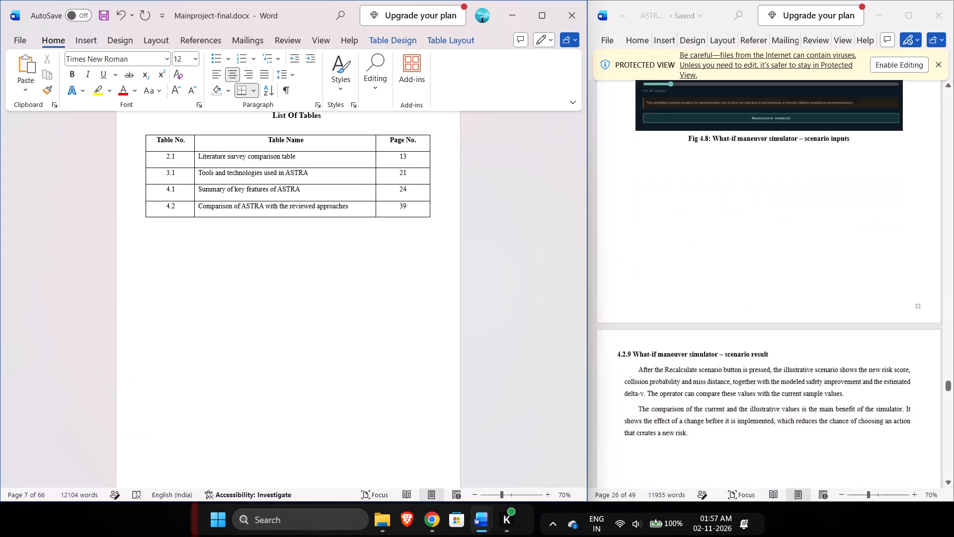
pyautogui.scroll(6, 785, 396)
pyautogui.scroll(-2, 785, 396)
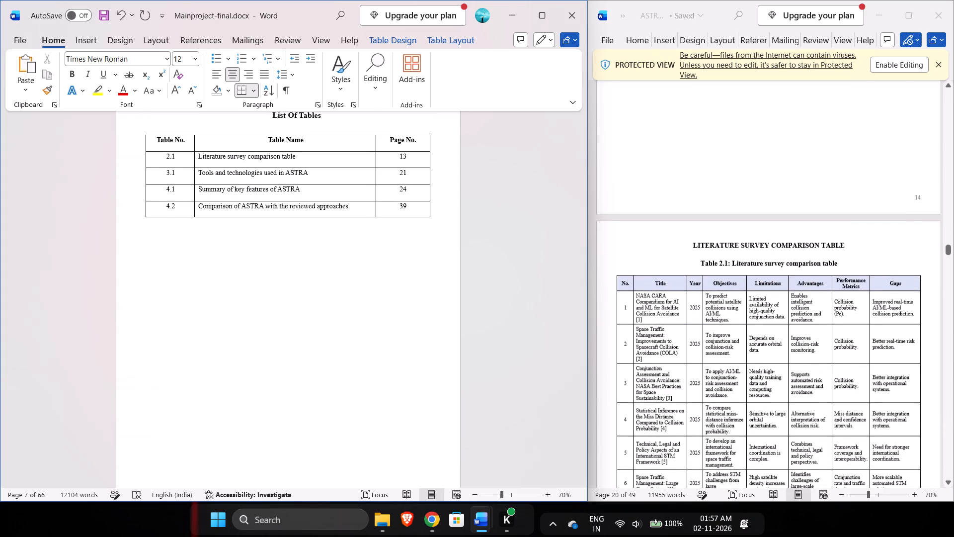
pyautogui.scroll(-3, 785, 396)
pyautogui.scroll(3, 785, 396)
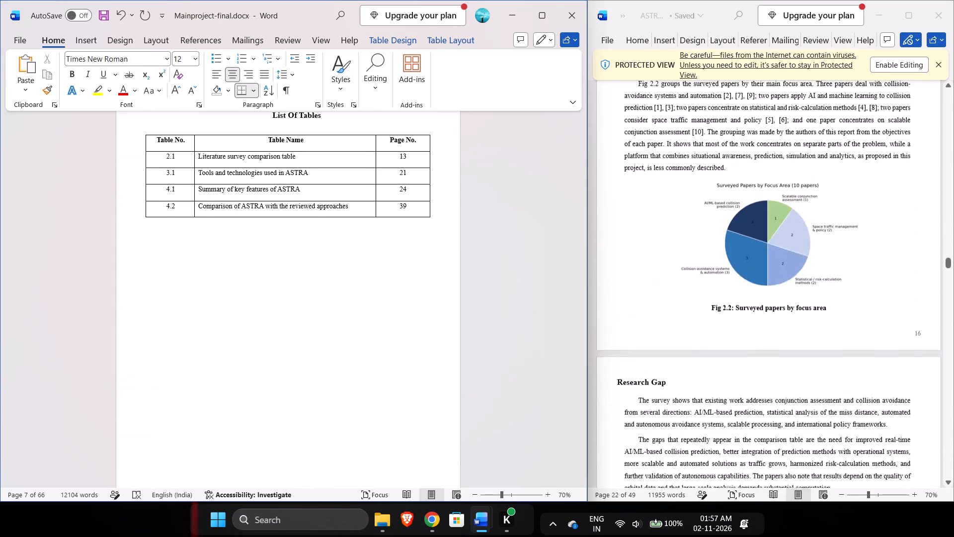
pyautogui.scroll(7, 785, 396)
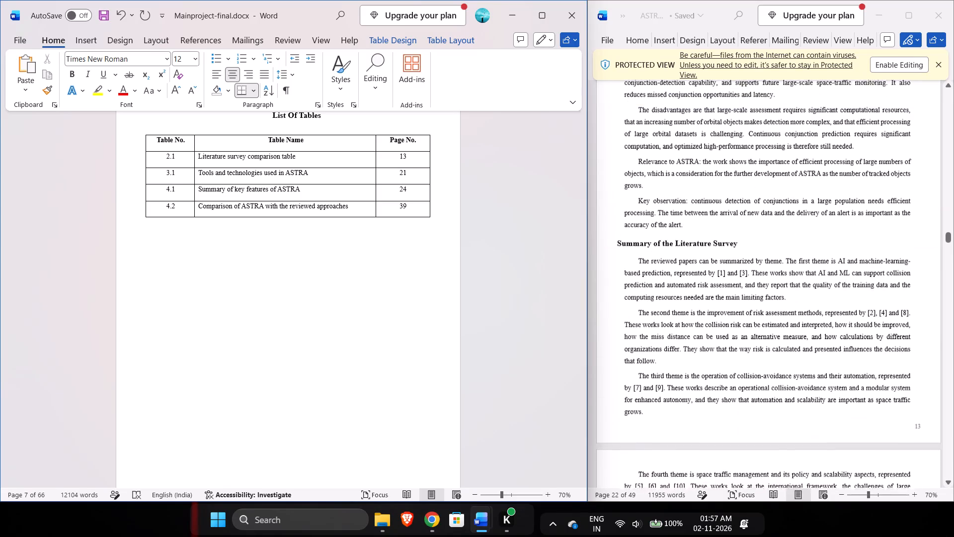
pyautogui.scroll(-1, 491, 386)
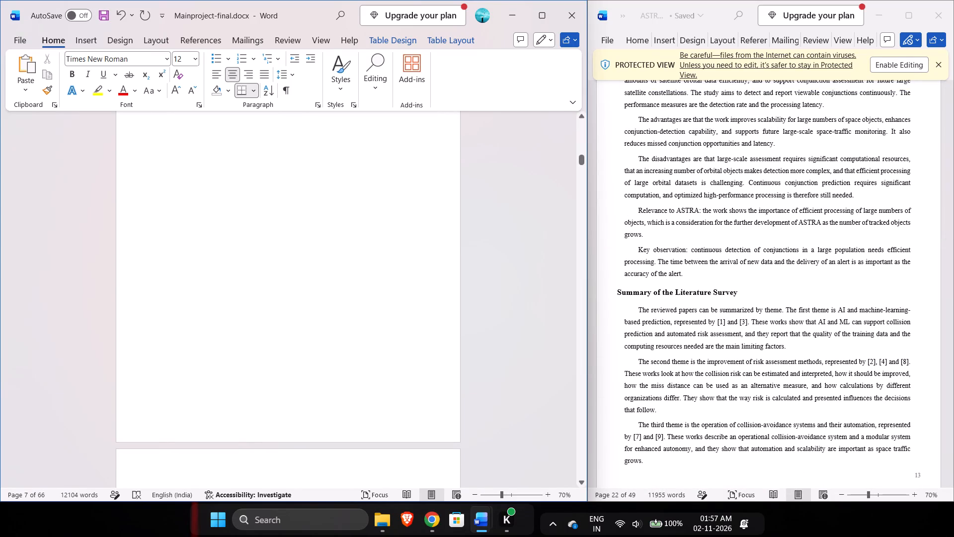
pyautogui.scroll(-7, 491, 386)
pyautogui.scroll(1, 491, 386)
pyautogui.scroll(-3, 491, 386)
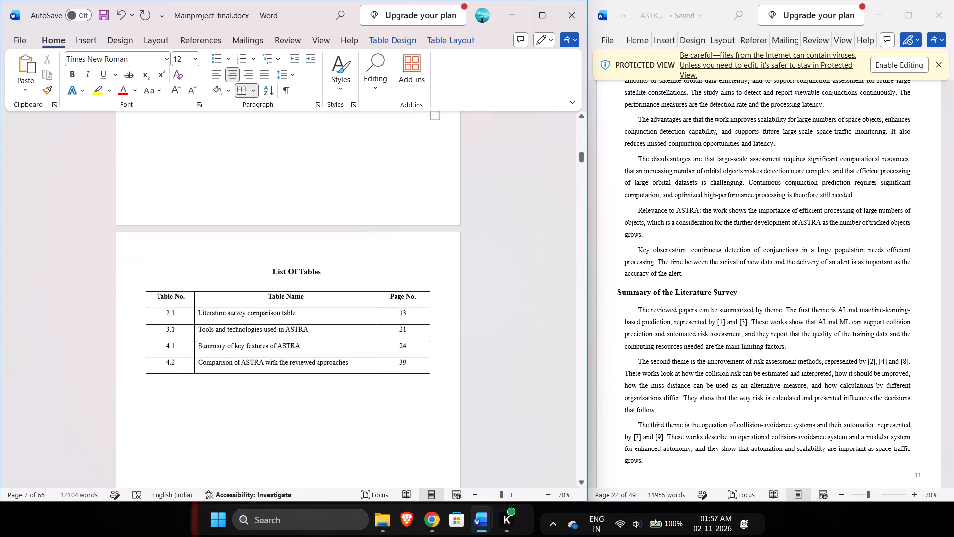
# Check the actual pages of Tables 2.1 and 3.1 in the body of the main report.
pyautogui.scroll(-9, 491, 386)
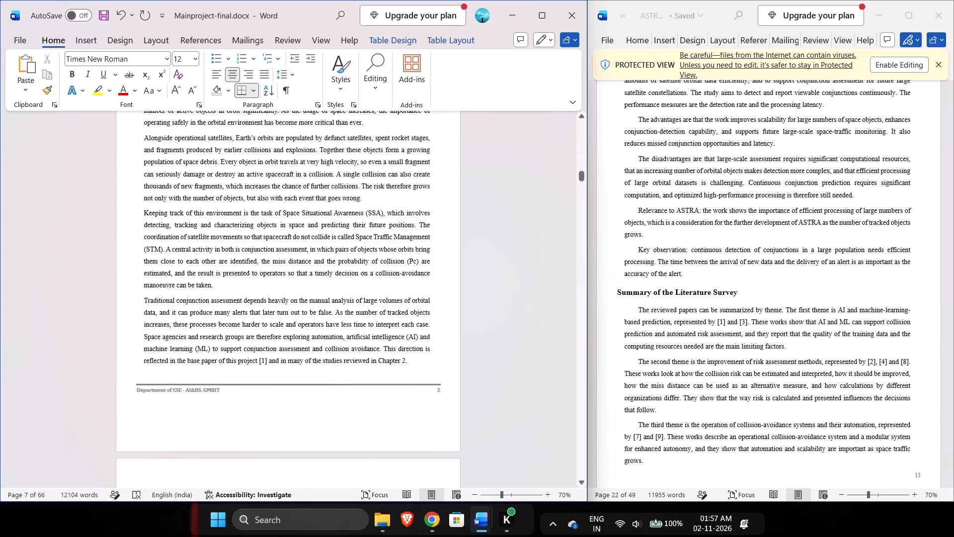
pyautogui.scroll(-9, 491, 386)
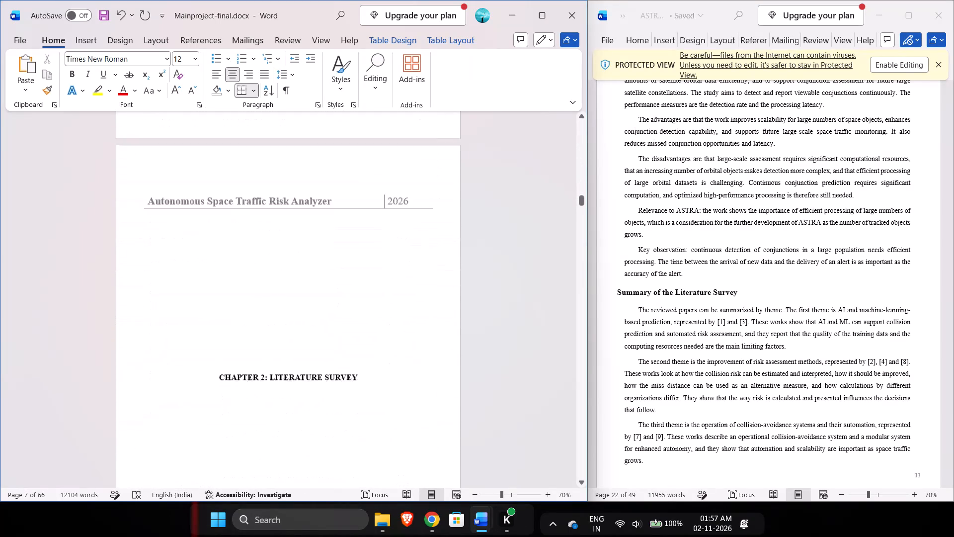
pyautogui.scroll(-10, 491, 379)
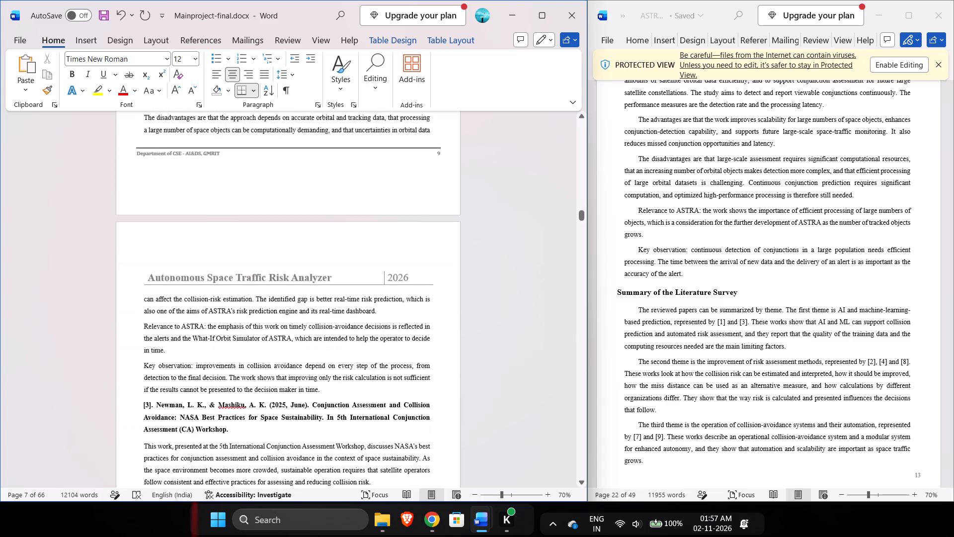
pyautogui.scroll(-11, 491, 379)
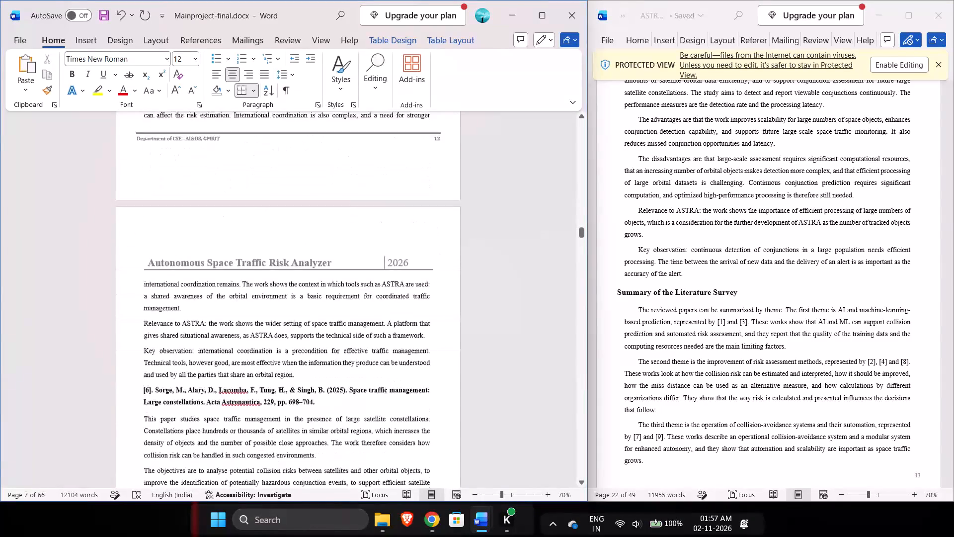
pyautogui.scroll(-11, 491, 379)
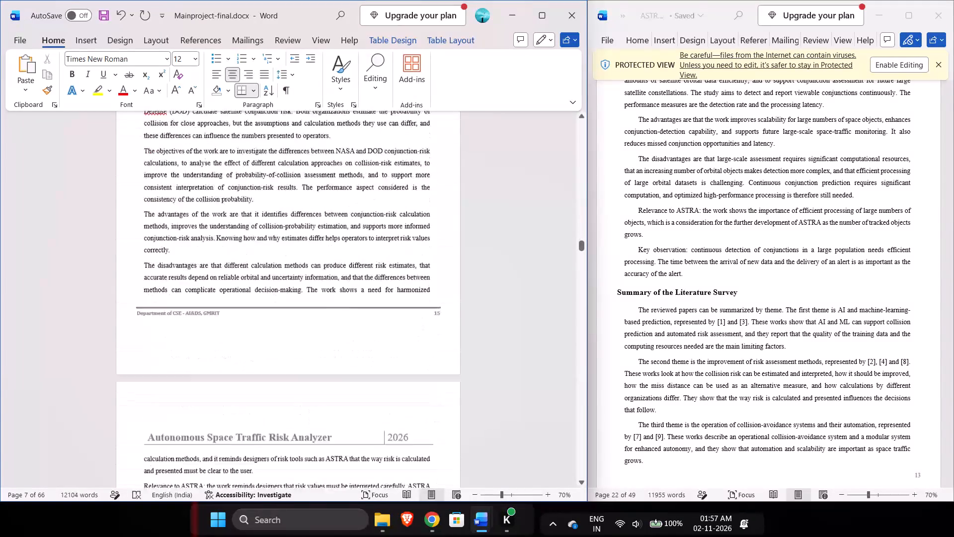
pyautogui.scroll(-8, 491, 379)
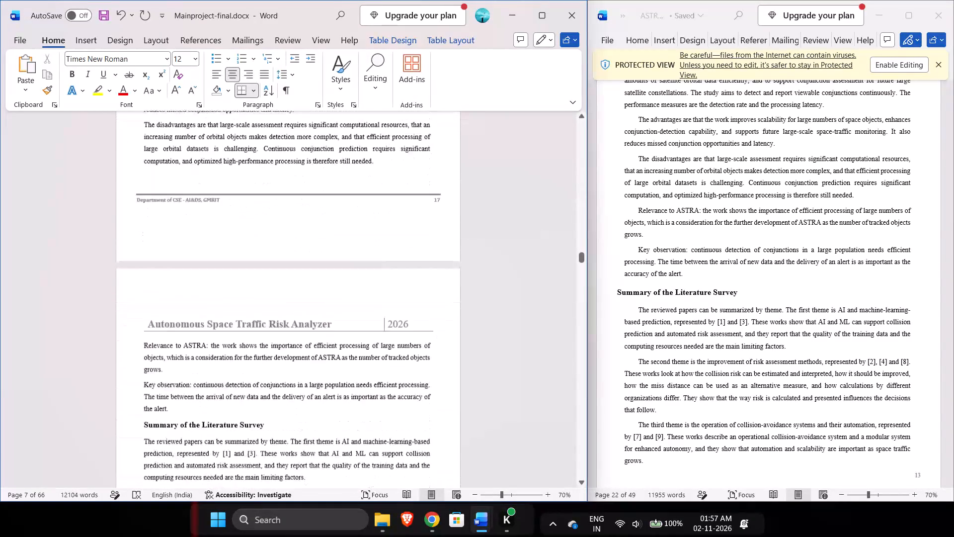
pyautogui.scroll(-9, 491, 379)
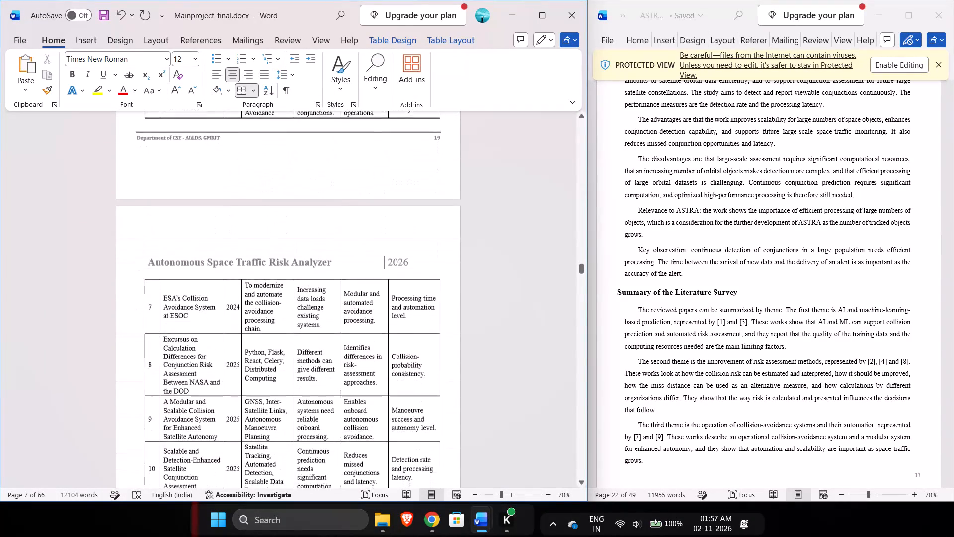
pyautogui.scroll(-9, 491, 379)
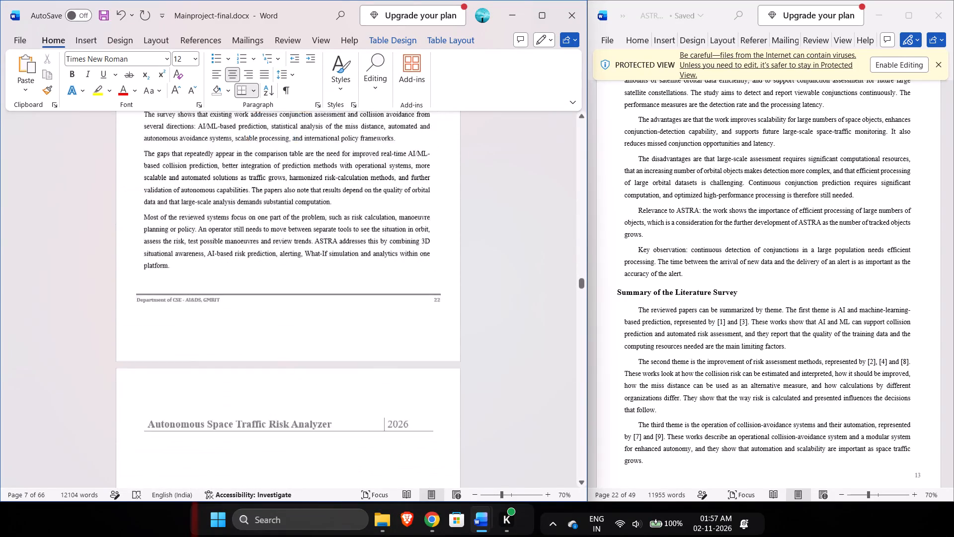
pyautogui.scroll(-9, 491, 379)
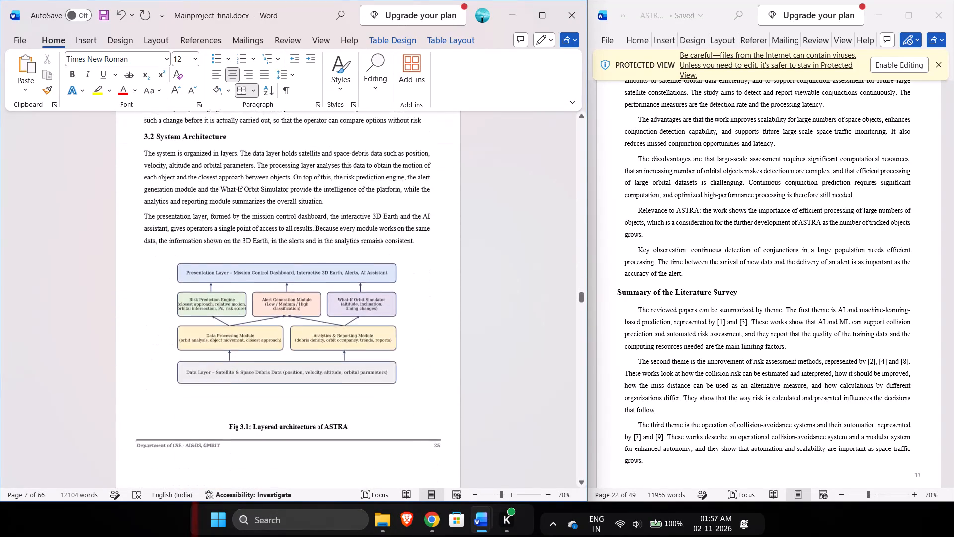
pyautogui.scroll(-8, 491, 379)
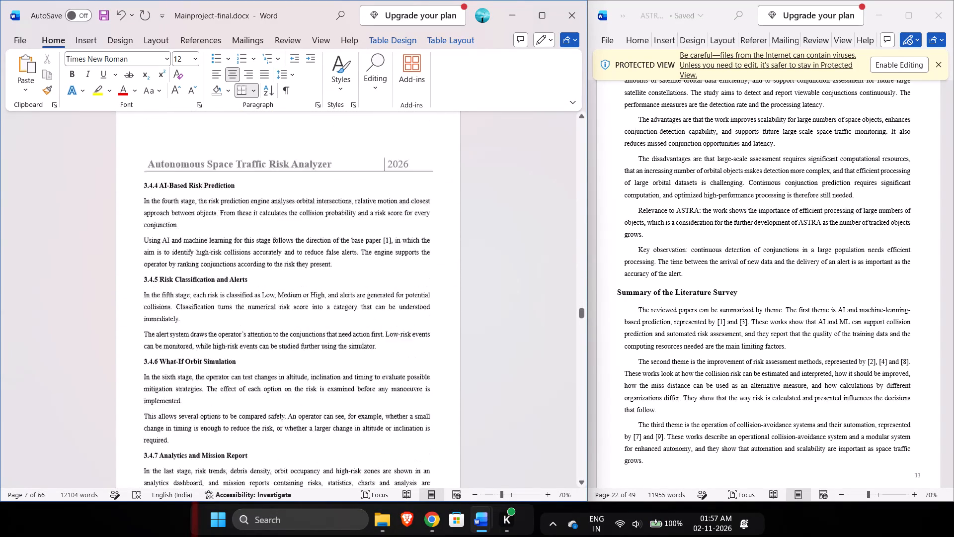
pyautogui.scroll(-8, 491, 379)
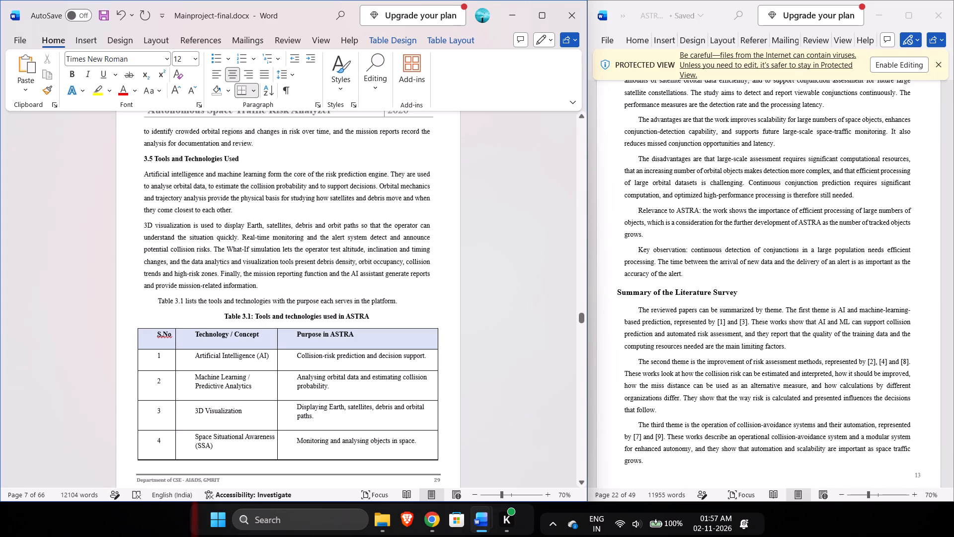
# Delete the sentence in section 3.5 introducing Table 3.1's tools and technologies, just above the table caption.
pyautogui.click(159, 300)
pyautogui.moveTo(159, 300); pyautogui.dragTo(167, 300)
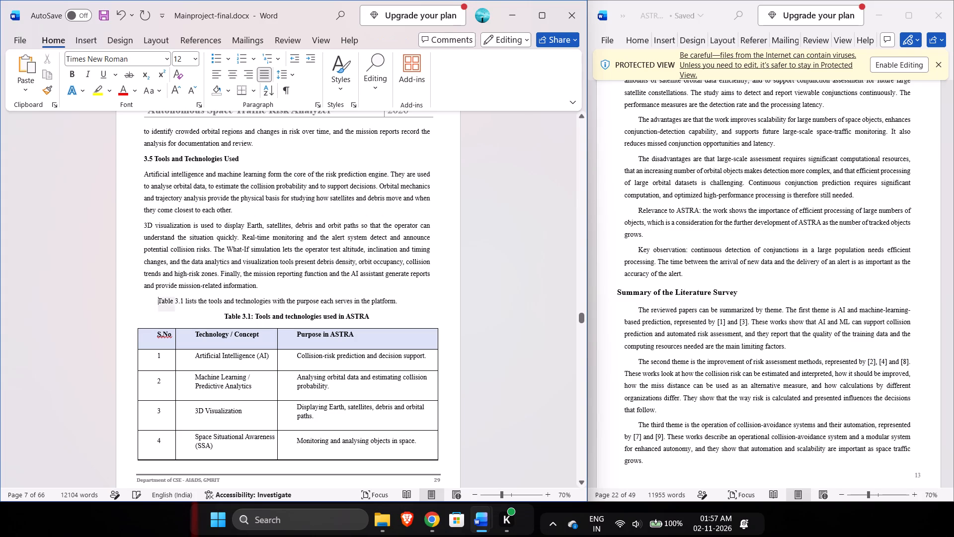
pyautogui.moveTo(167, 300); pyautogui.dragTo(396, 303)
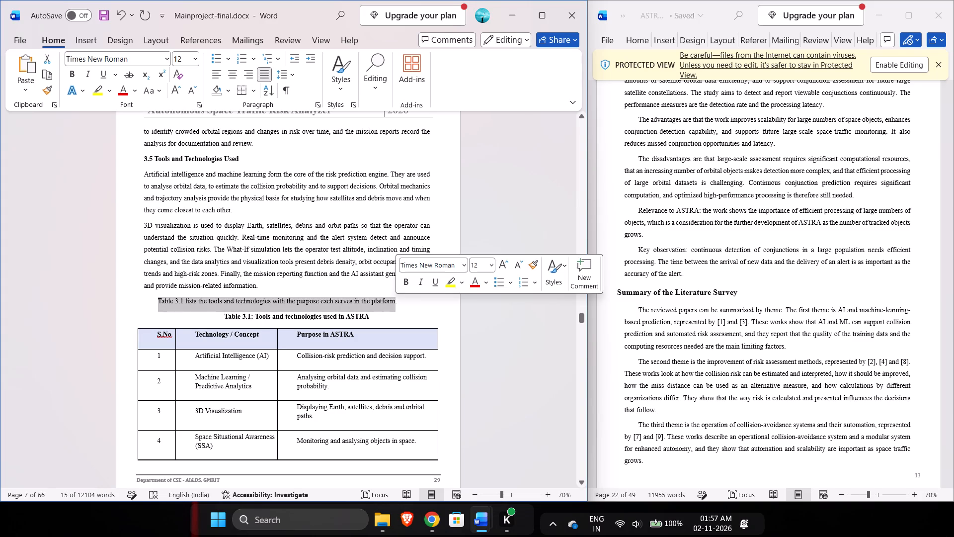
pyautogui.press('BackSpace')
# Add ten blank lines above the Table 3.1 caption to push the caption and table onto the next page.
pyautogui.press('Return')
pyautogui.press('Return')
pyautogui.press('Return')
pyautogui.press('Return')
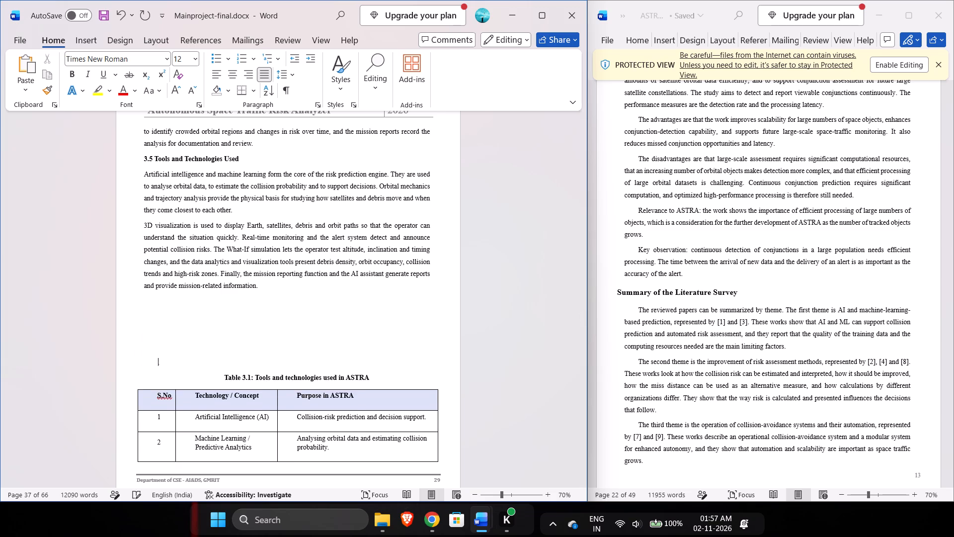
pyautogui.press('Return')
pyautogui.press('Return')
pyautogui.press('Return')
pyautogui.press('Return')
pyautogui.press('Return')
pyautogui.press('Return')
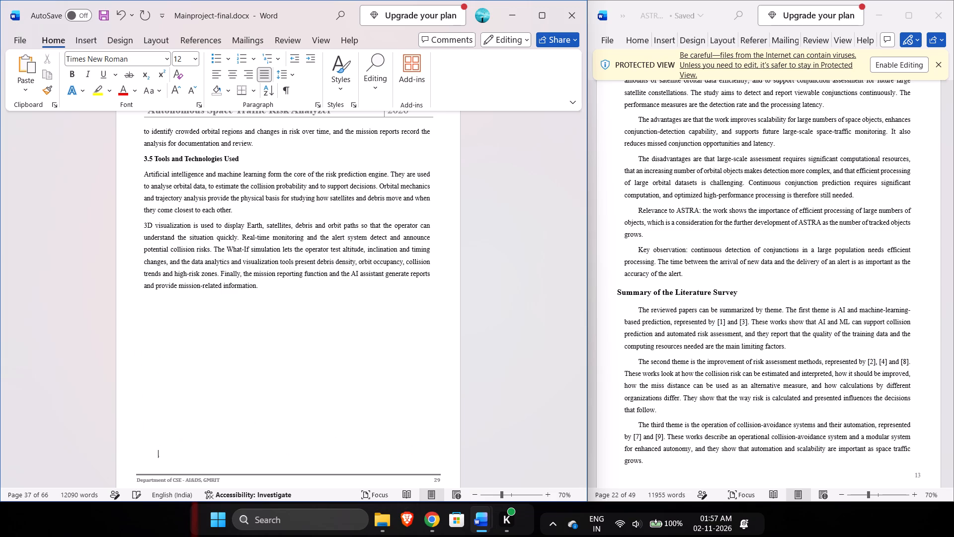
# Add eleven blank lines above the Table 4.1 caption to push the key features table onto the next page.
pyautogui.scroll(-5, 396, 303)
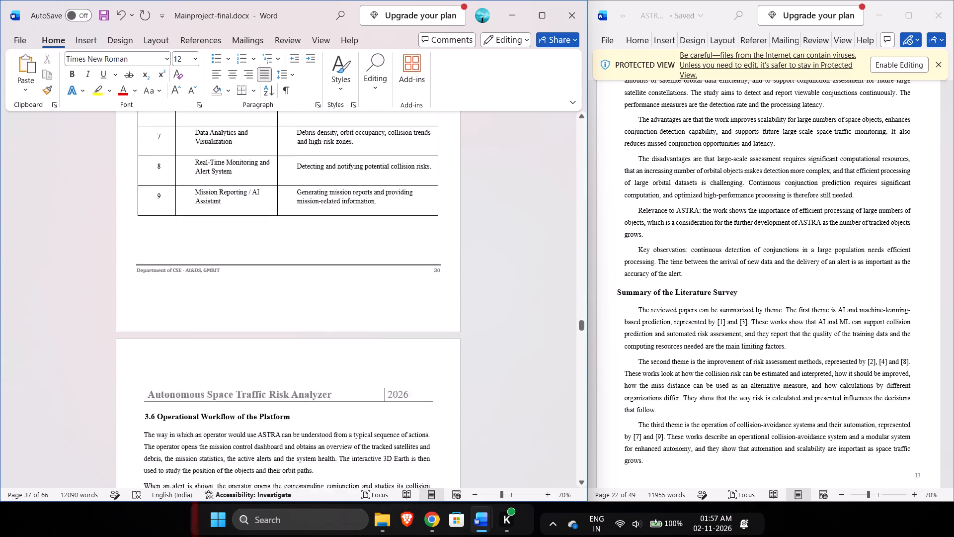
pyautogui.scroll(-9, 396, 303)
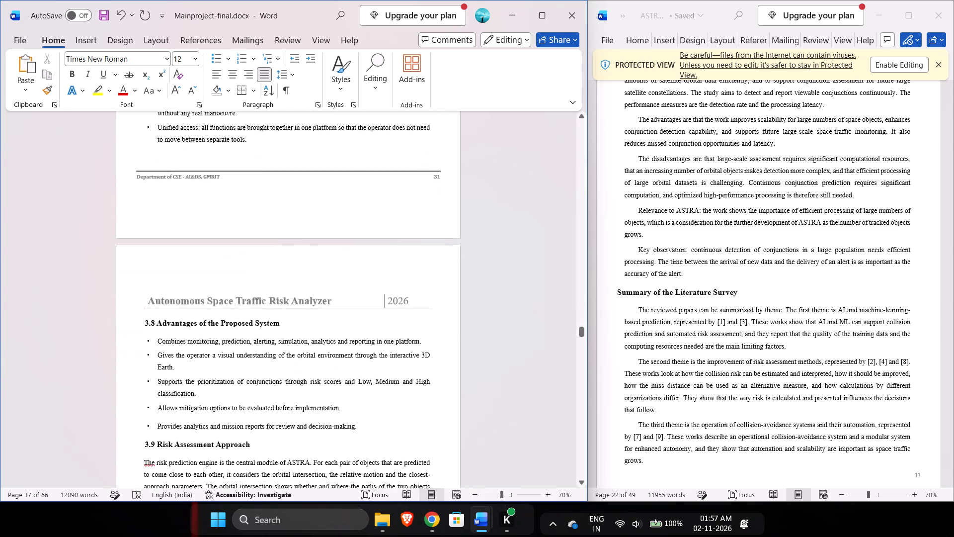
pyautogui.scroll(-7, 396, 303)
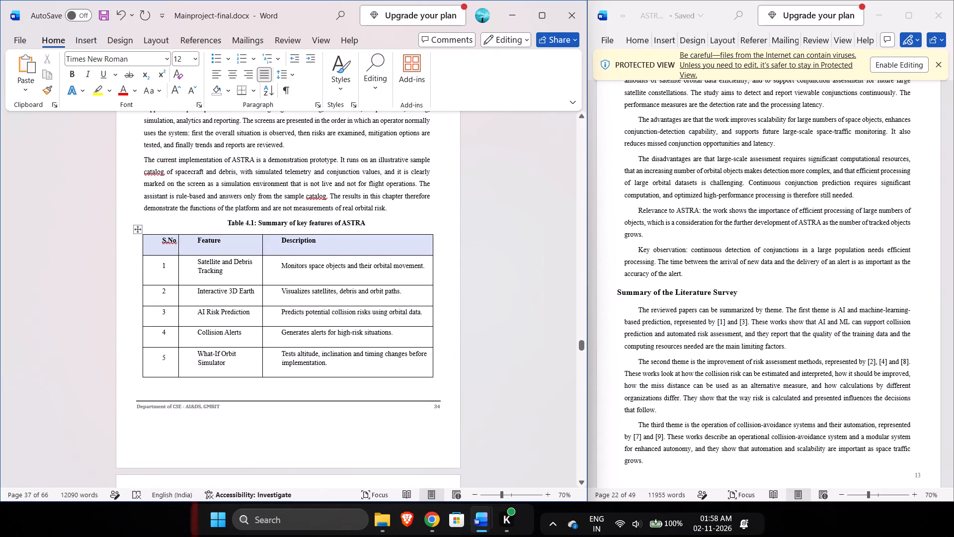
pyautogui.click(221, 221)
pyautogui.press('Return')
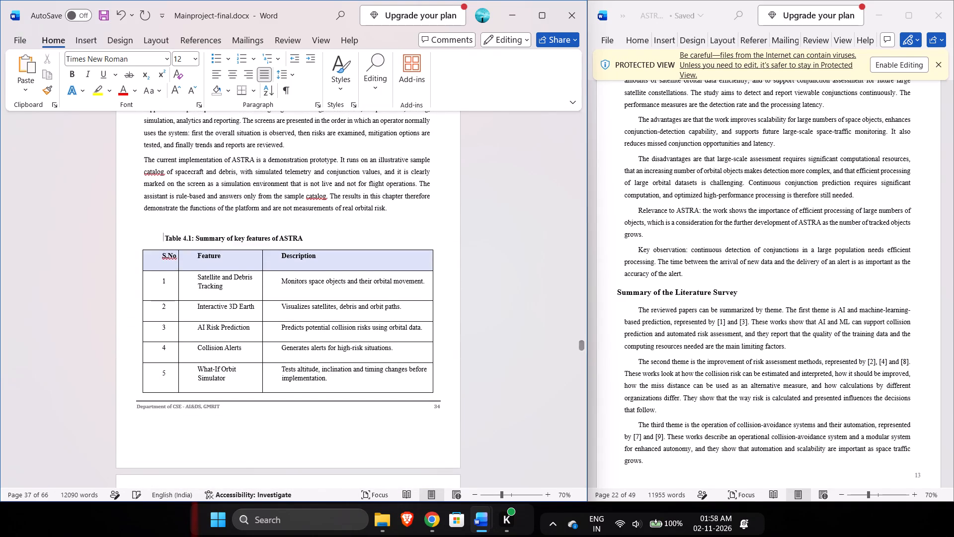
pyautogui.press('Return')
pyautogui.press('Return')
pyautogui.press('Return')
pyautogui.press('Return')
pyautogui.press('Return')
pyautogui.press('Return')
pyautogui.press('Return')
pyautogui.press('Return')
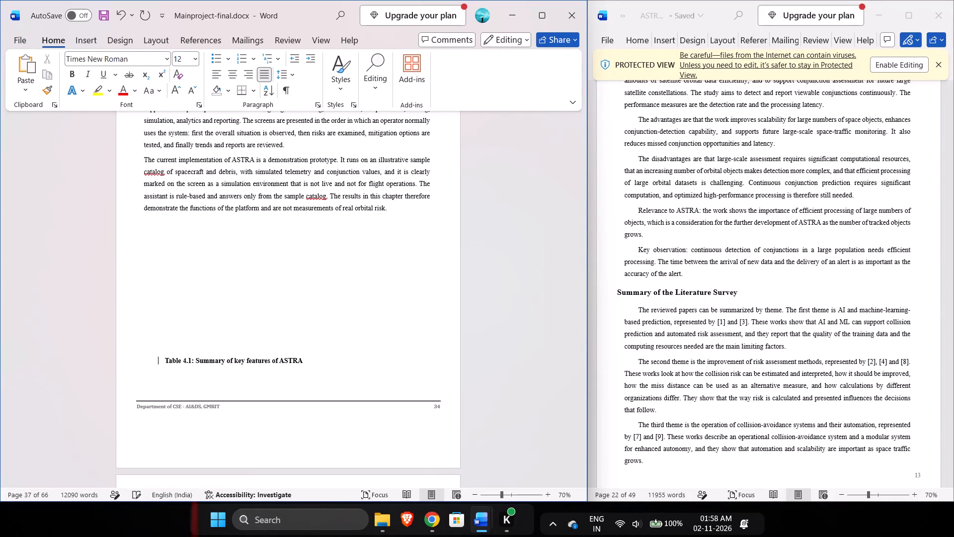
pyautogui.press('Return')
pyautogui.press('Return')
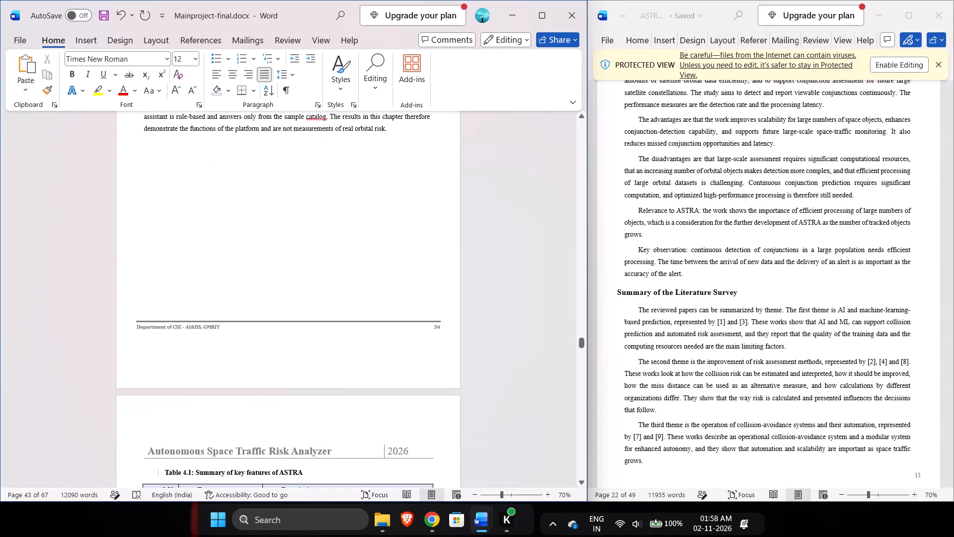
# Remove the leading space and indentation in front of the Table 4.1 caption.
pyautogui.press('Right')
pyautogui.press('Right')
pyautogui.press('Right')
pyautogui.press('Right')
pyautogui.press('BackSpace')
pyautogui.press('BackSpace')
pyautogui.press('BackSpace')
pyautogui.press('BackSpace')
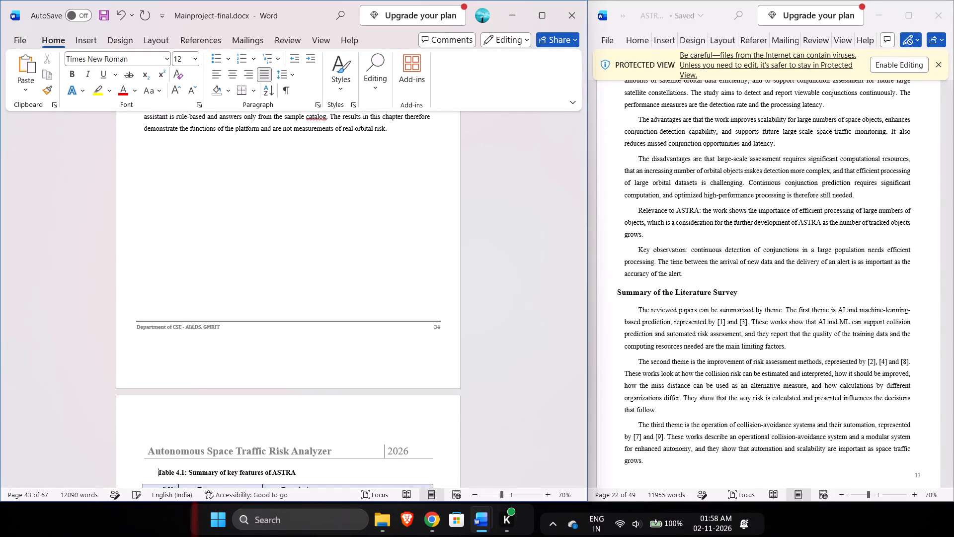
pyautogui.press('BackSpace')
pyautogui.press('BackSpace')
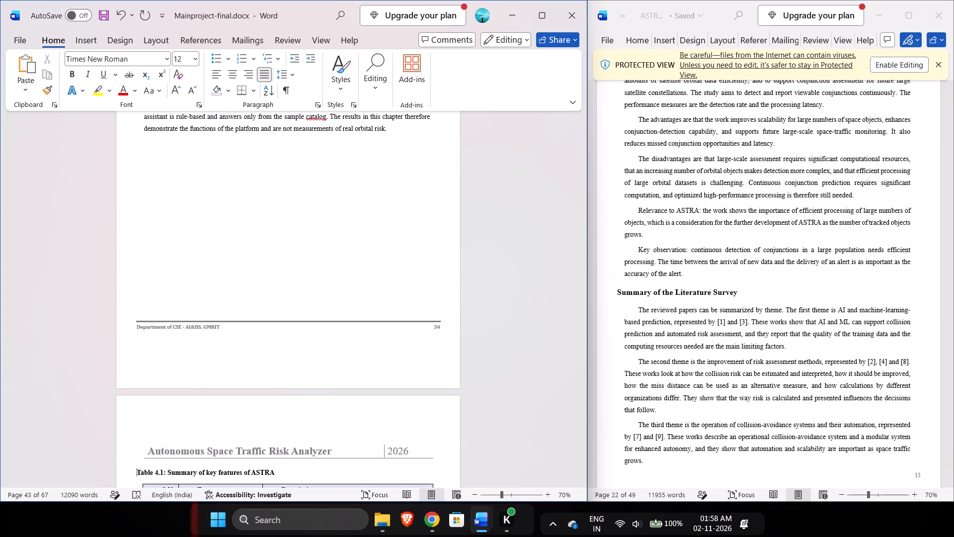
# Centre the Table 4.1 caption, "Summary of key features of ASTRA", above its table.
pyautogui.hotkey('ctrl', 'shift', 'Right')
pyautogui.hotkey('ctrl', 'shift', 'Right')
pyautogui.hotkey('ctrl', 'shift', 'Right')
pyautogui.hotkey('ctrl', 'shift', 'Right')
pyautogui.hotkey('ctrl', 'shift', 'Right')
pyautogui.hotkey('ctrl', 'shift', 'Right')
pyautogui.hotkey('ctrl', 'shift', 'Right')
pyautogui.hotkey('ctrl', 'shift', 'Right')
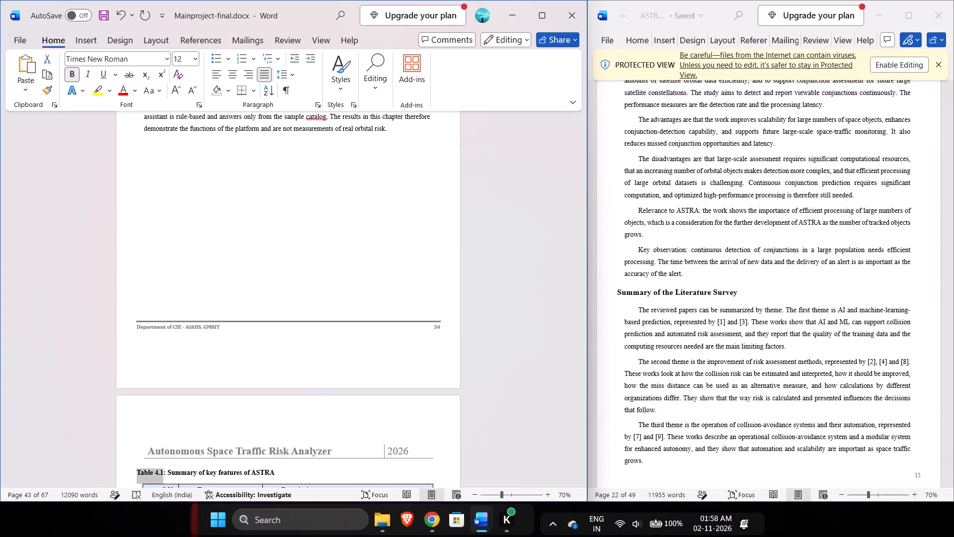
pyautogui.hotkey('ctrl', 'shift', 'Right')
pyautogui.hotkey('ctrl', 'shift', 'Right')
pyautogui.hotkey('ctrl', 'shift', 'Right')
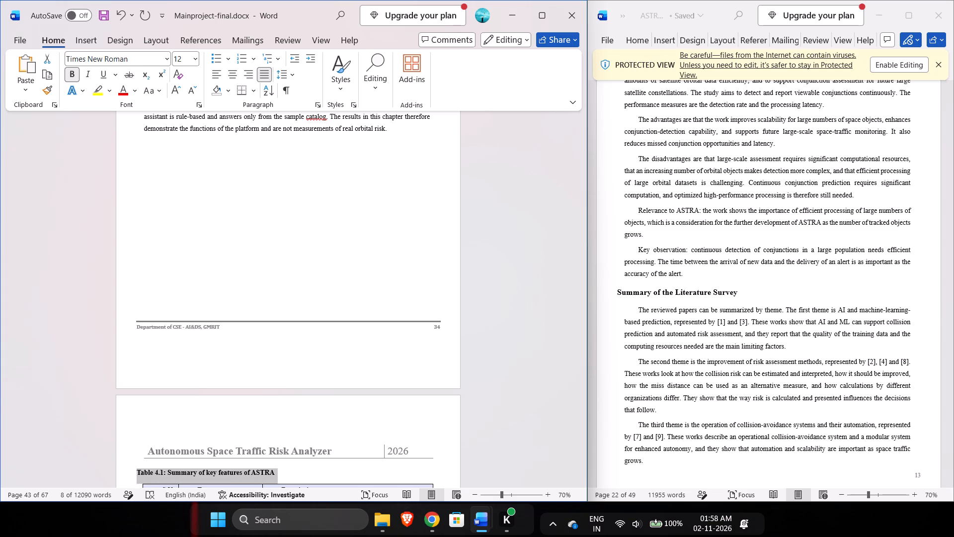
pyautogui.click(230, 71)
# Add two blank lines above the 4.2.1 heading to push it onto the next page with its text.
pyautogui.scroll(-3, 260, 327)
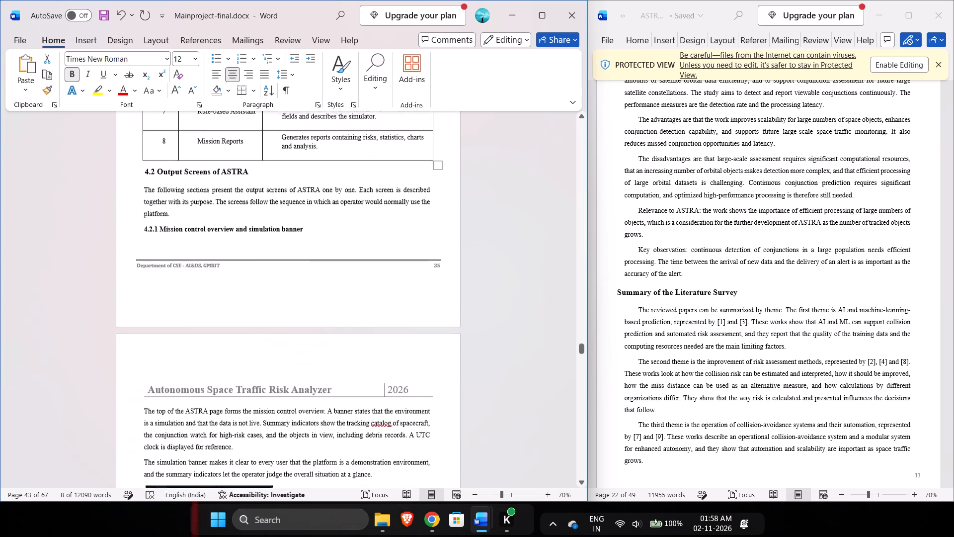
pyautogui.scroll(-2, 260, 327)
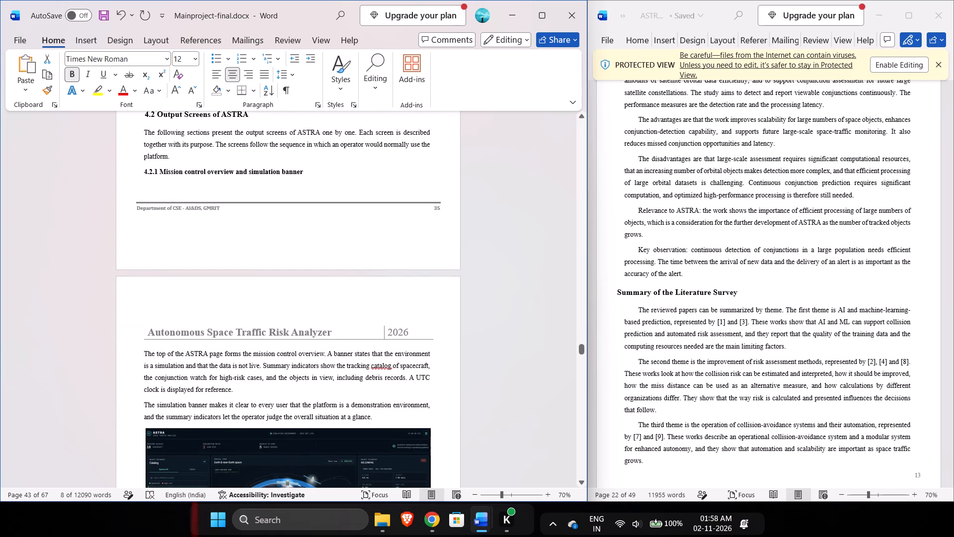
pyautogui.click(178, 158)
pyautogui.press('Return')
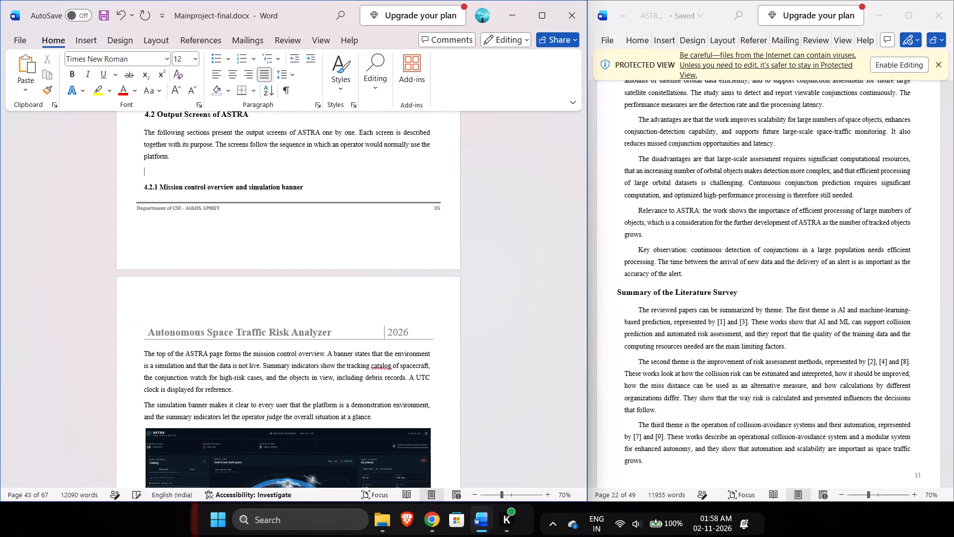
pyautogui.press('Return')
# Add a blank line below the Fig 4.1 caption to push the 4.2.2 heading onto the next page.
pyautogui.scroll(-3, 178, 158)
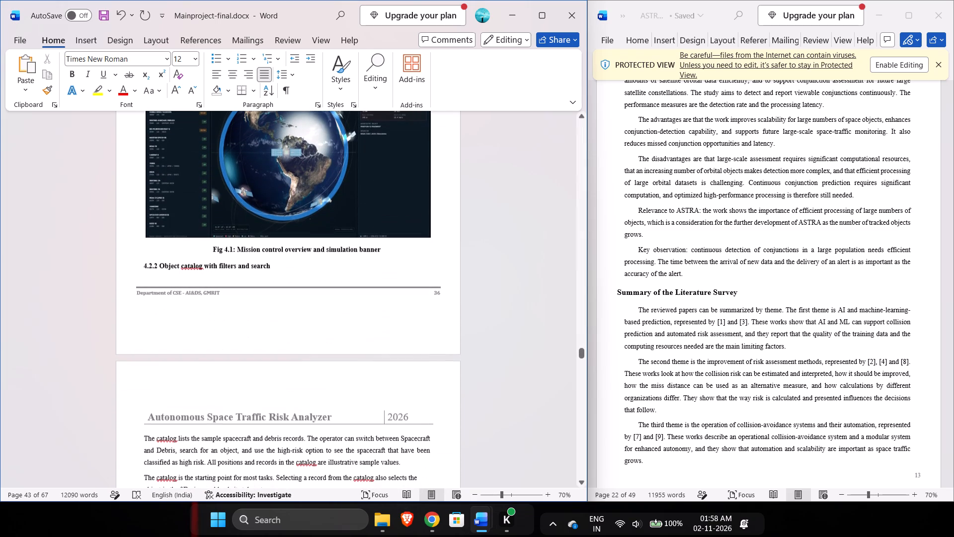
pyautogui.scroll(-1, 178, 158)
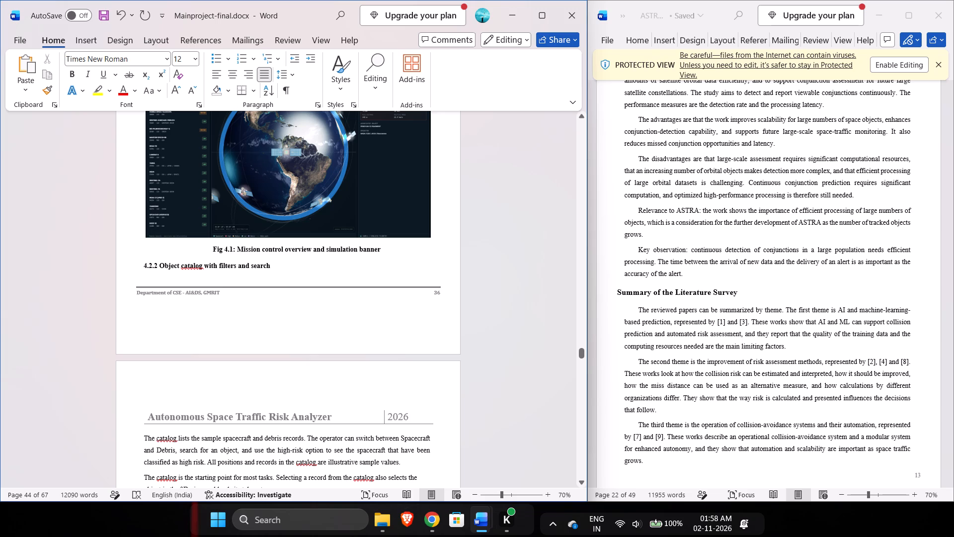
pyautogui.click(393, 253)
pyautogui.press('Return')
# Delete the extra paragraph break between section 4.2.2's text and Fig 4.2 to bring the figure onto the same page.
pyautogui.scroll(-1, 393, 253)
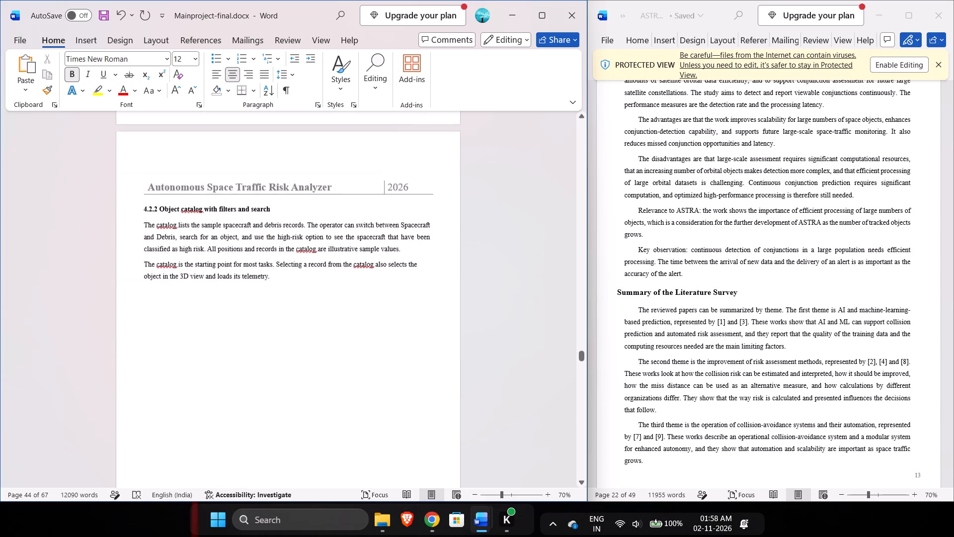
pyautogui.scroll(-2, 393, 253)
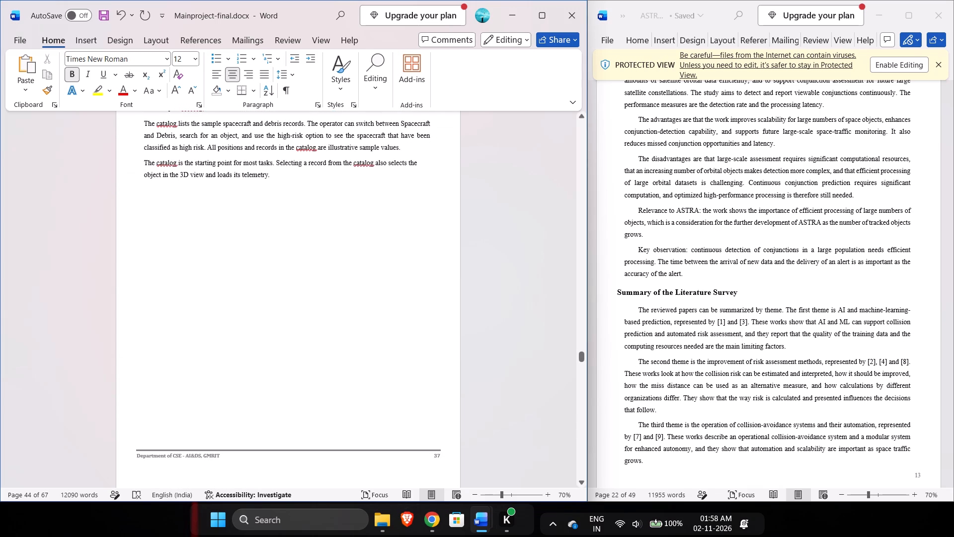
pyautogui.click(301, 188)
pyautogui.press('Delete')
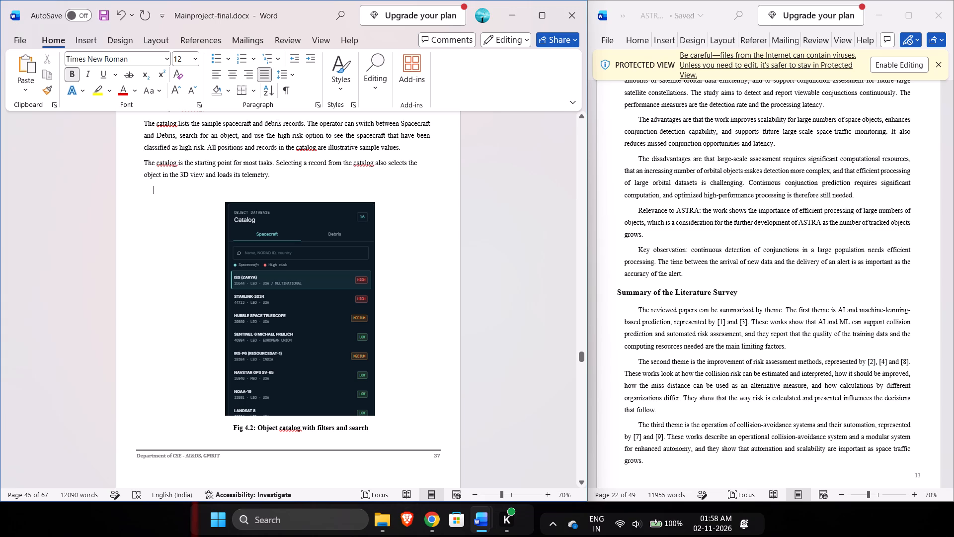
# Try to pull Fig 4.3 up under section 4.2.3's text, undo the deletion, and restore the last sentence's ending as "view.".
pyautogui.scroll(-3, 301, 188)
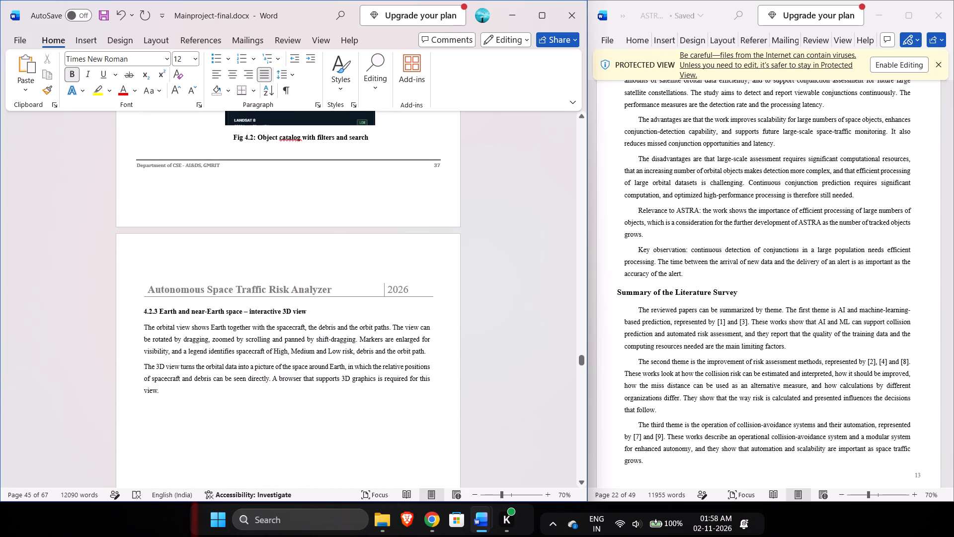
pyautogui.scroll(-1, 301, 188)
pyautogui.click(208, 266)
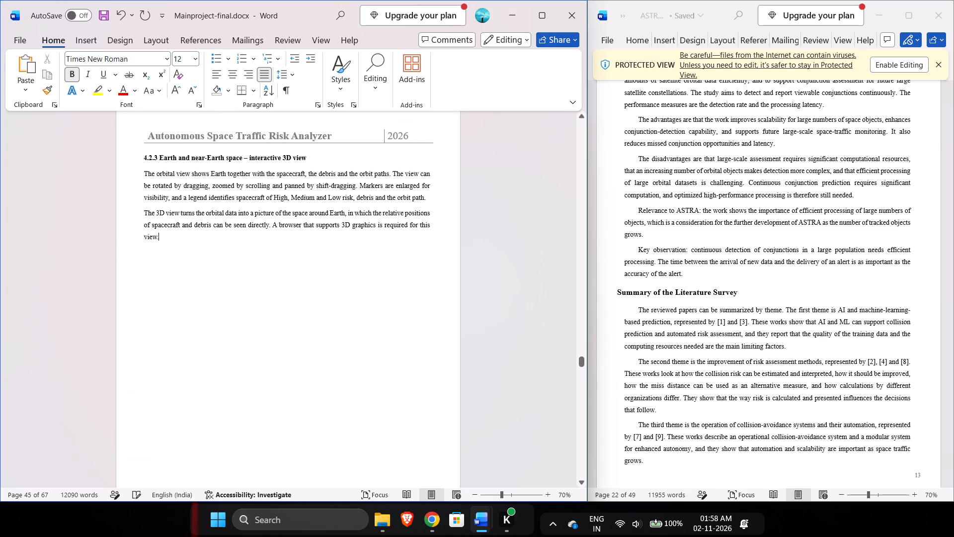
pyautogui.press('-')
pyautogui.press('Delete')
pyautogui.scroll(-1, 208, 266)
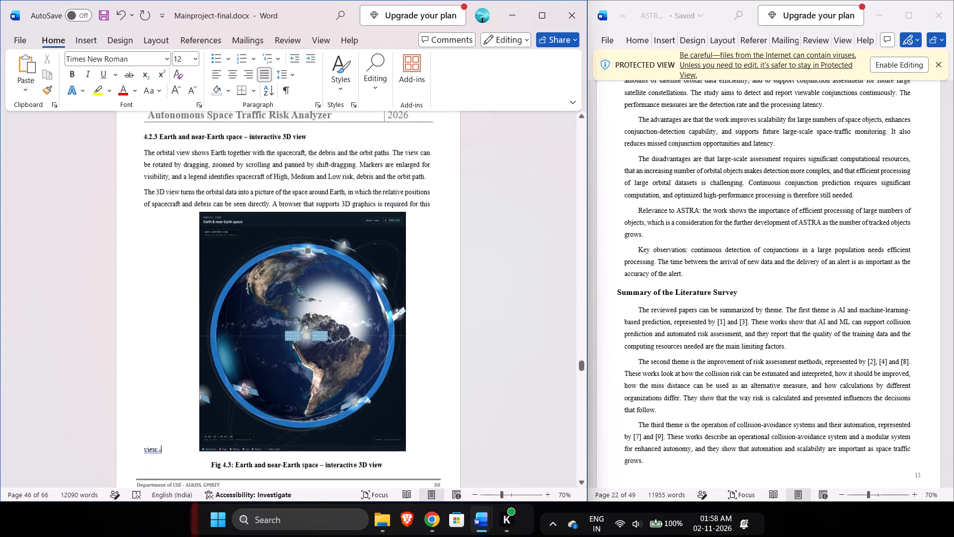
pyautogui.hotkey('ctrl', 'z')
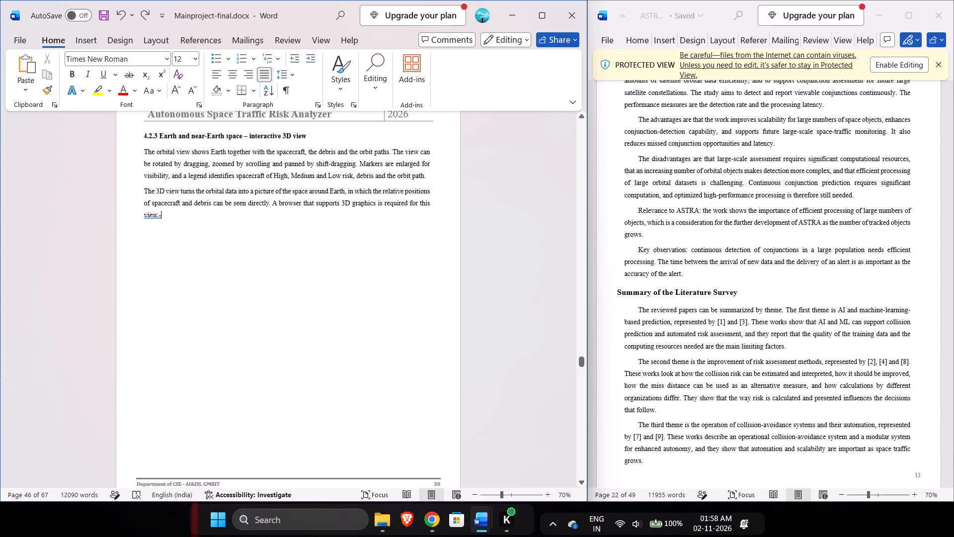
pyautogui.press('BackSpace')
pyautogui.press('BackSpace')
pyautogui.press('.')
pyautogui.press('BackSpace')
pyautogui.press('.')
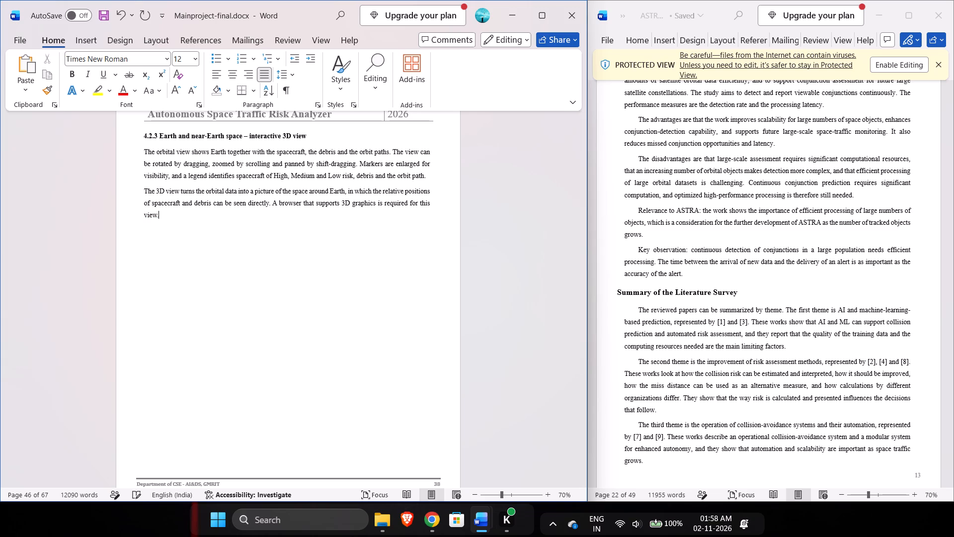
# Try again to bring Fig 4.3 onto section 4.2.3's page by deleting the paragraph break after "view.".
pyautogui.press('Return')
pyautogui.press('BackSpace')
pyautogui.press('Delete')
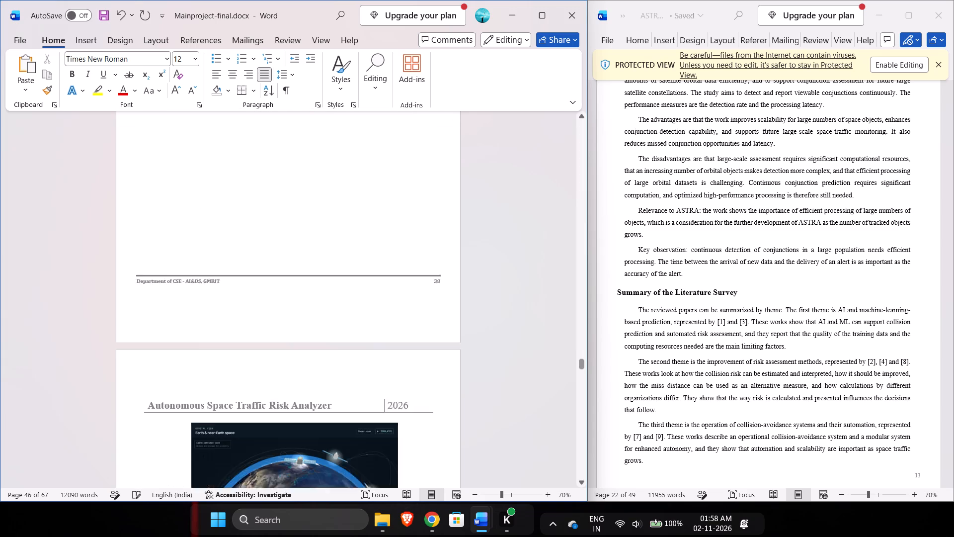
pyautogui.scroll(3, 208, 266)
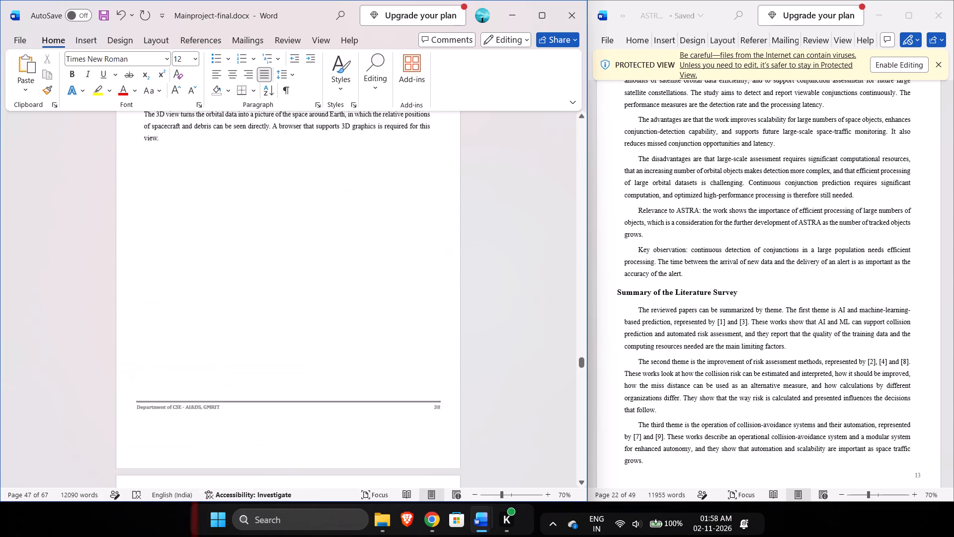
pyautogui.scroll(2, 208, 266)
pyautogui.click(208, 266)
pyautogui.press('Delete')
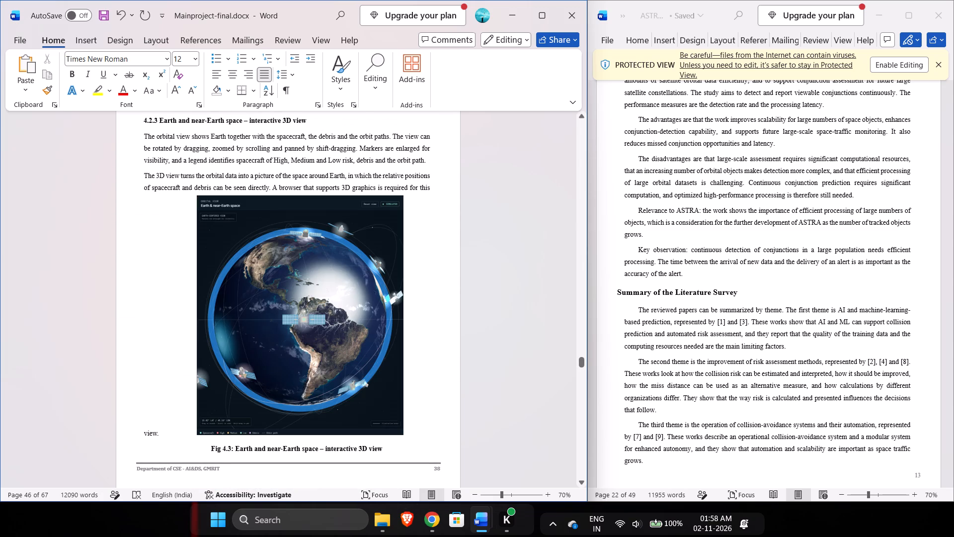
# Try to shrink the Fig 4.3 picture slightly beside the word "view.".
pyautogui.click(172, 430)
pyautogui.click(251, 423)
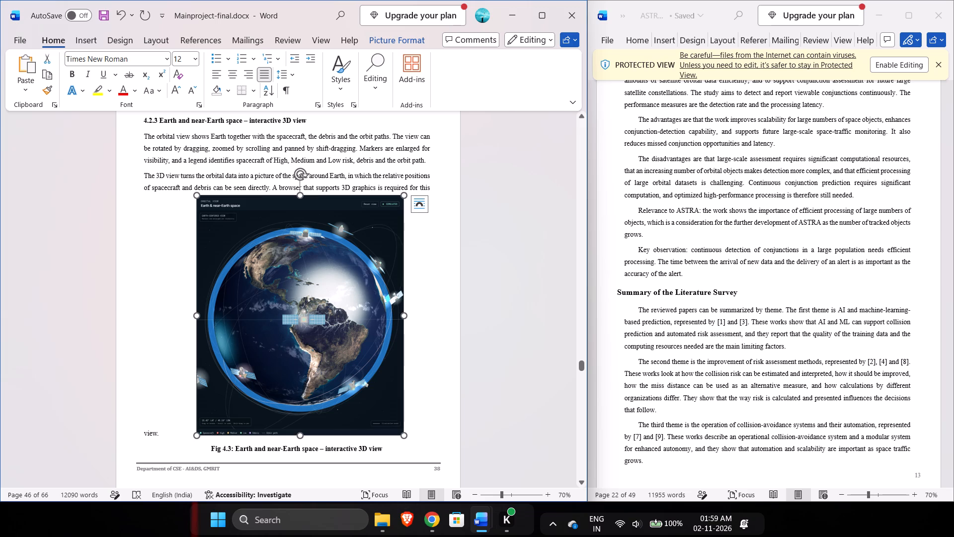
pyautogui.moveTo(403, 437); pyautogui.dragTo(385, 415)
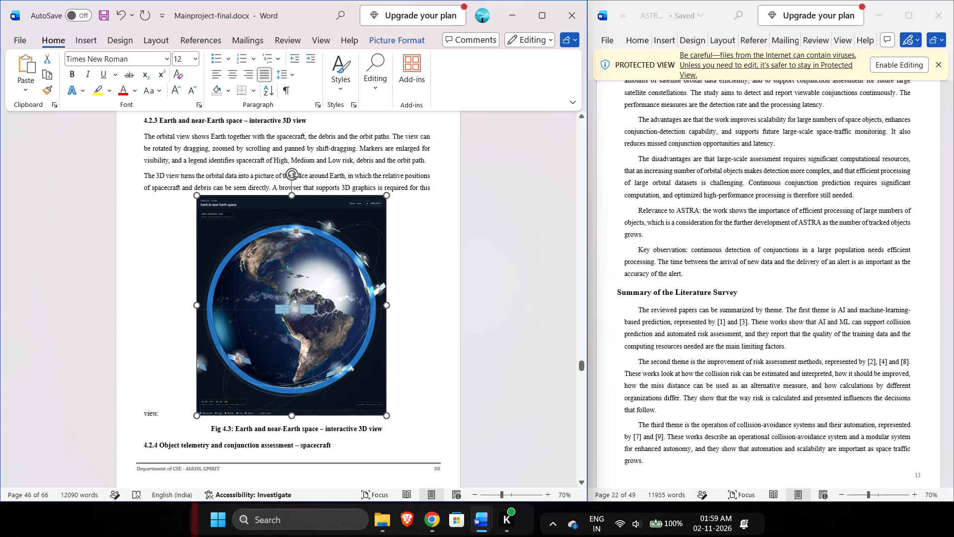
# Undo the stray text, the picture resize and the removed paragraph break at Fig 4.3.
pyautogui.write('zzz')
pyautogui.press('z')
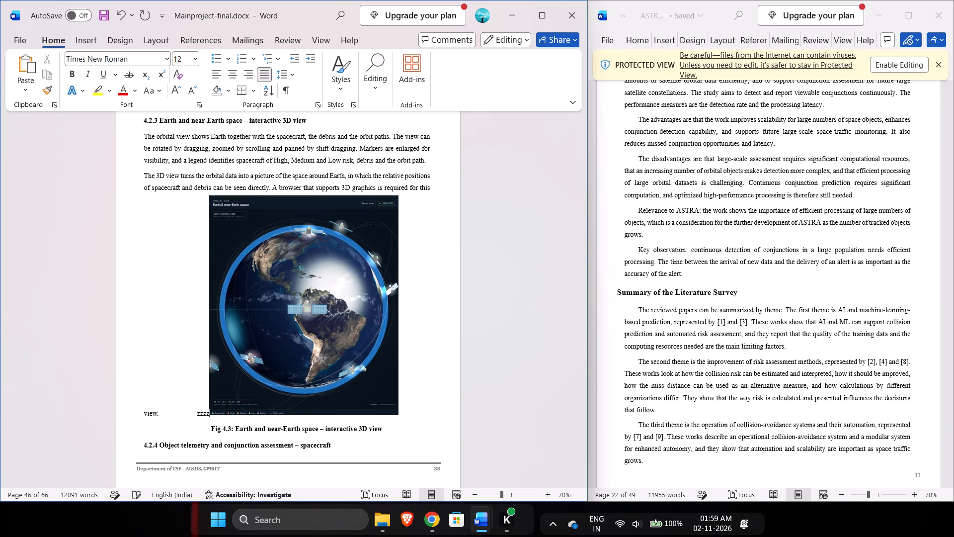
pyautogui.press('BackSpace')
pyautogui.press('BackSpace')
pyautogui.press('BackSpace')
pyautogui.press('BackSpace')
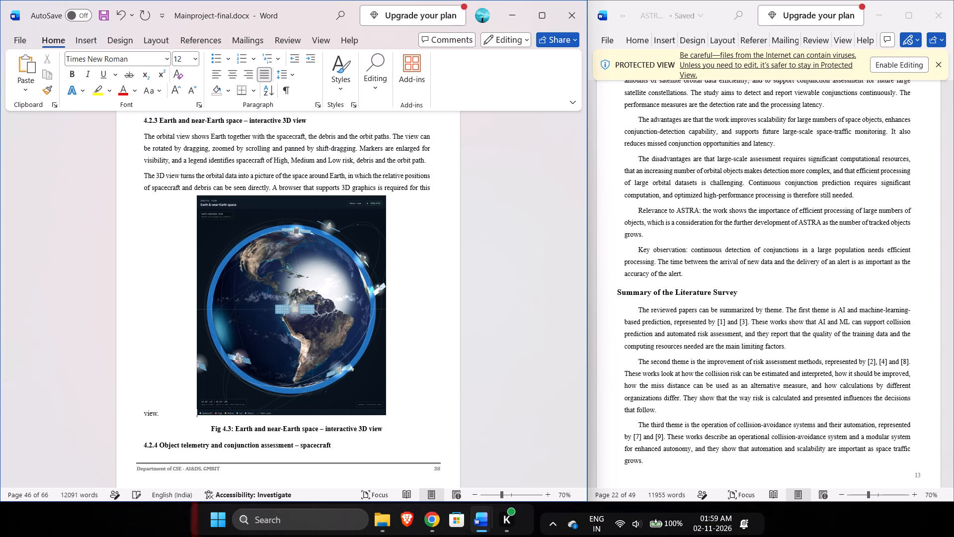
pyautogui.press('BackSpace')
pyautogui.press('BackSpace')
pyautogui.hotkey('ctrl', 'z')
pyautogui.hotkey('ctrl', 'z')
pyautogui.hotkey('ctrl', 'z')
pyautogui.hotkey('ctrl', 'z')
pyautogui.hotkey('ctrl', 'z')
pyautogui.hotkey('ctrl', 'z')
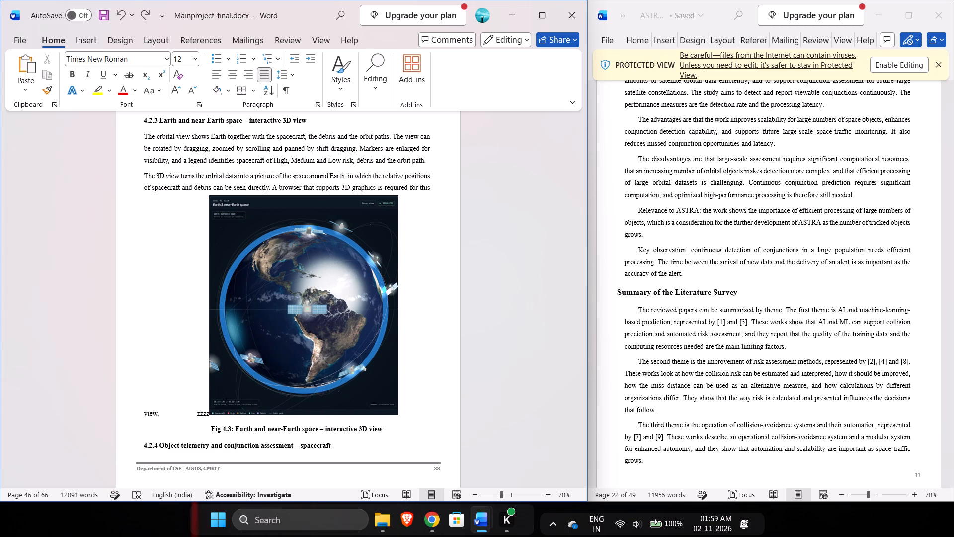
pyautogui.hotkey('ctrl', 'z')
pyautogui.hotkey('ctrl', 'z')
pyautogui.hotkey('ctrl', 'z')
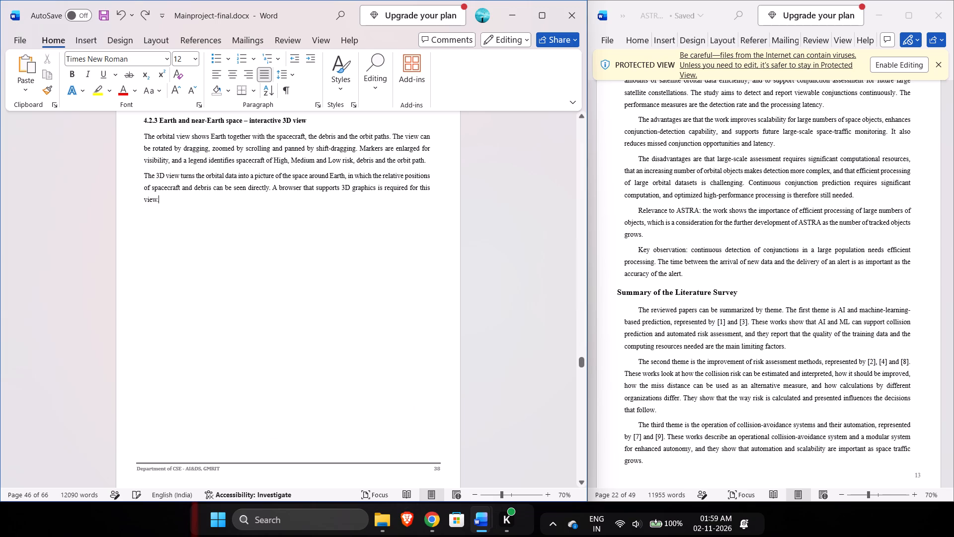
# Shrink the Fig 4.3 picture slightly so it fits on the page with section 4.2.3's text, and centre it.
pyautogui.scroll(-3, 183, 372)
pyautogui.click(264, 352)
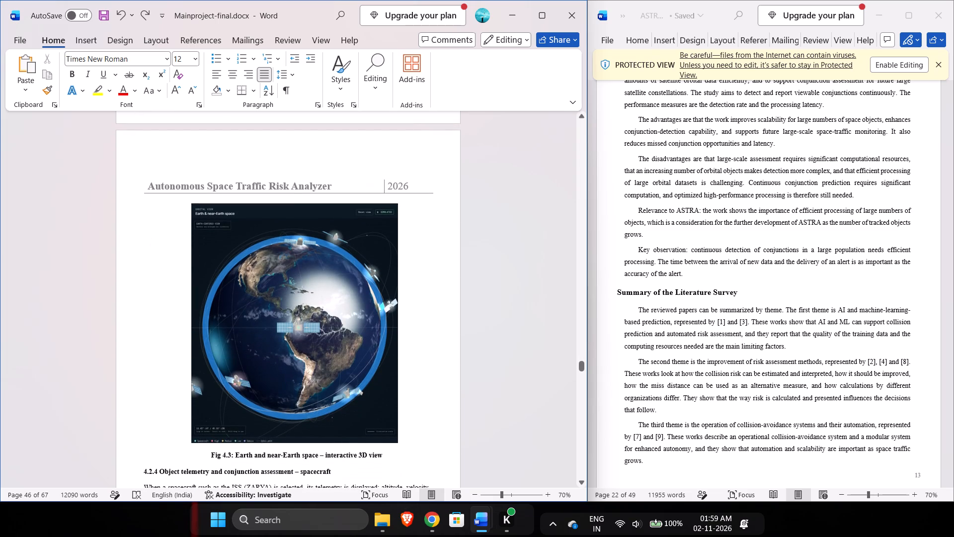
pyautogui.moveTo(396, 442); pyautogui.dragTo(388, 424)
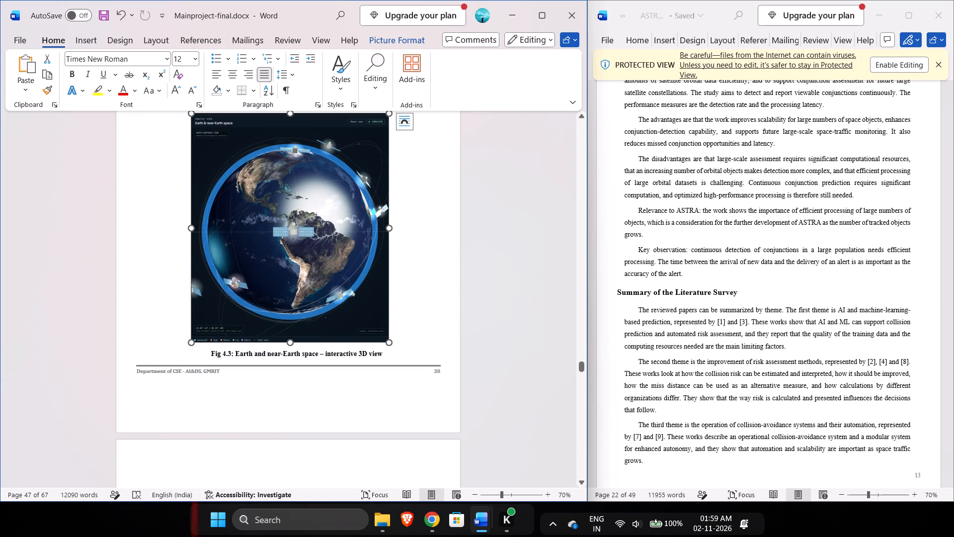
pyautogui.click(230, 69)
pyautogui.scroll(-1, 335, 425)
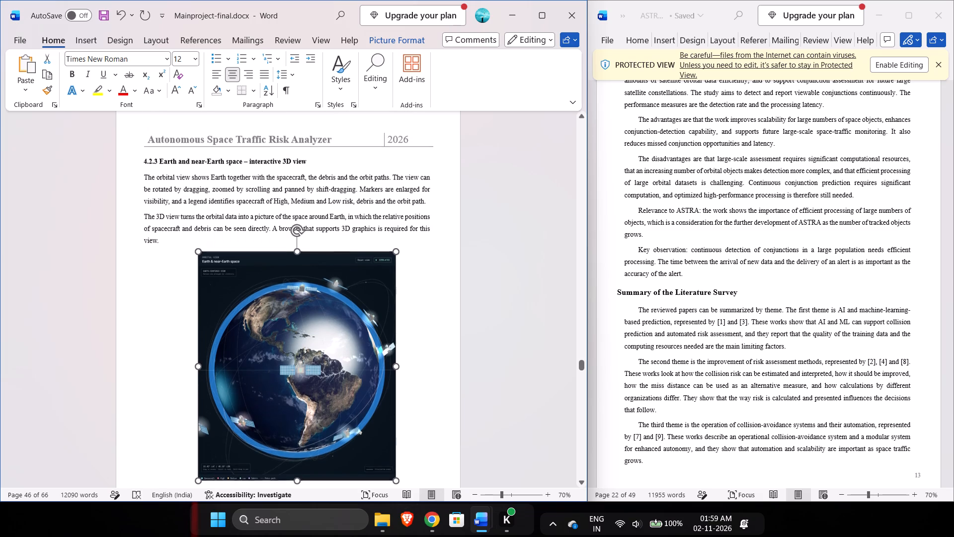
pyautogui.scroll(-2, 335, 425)
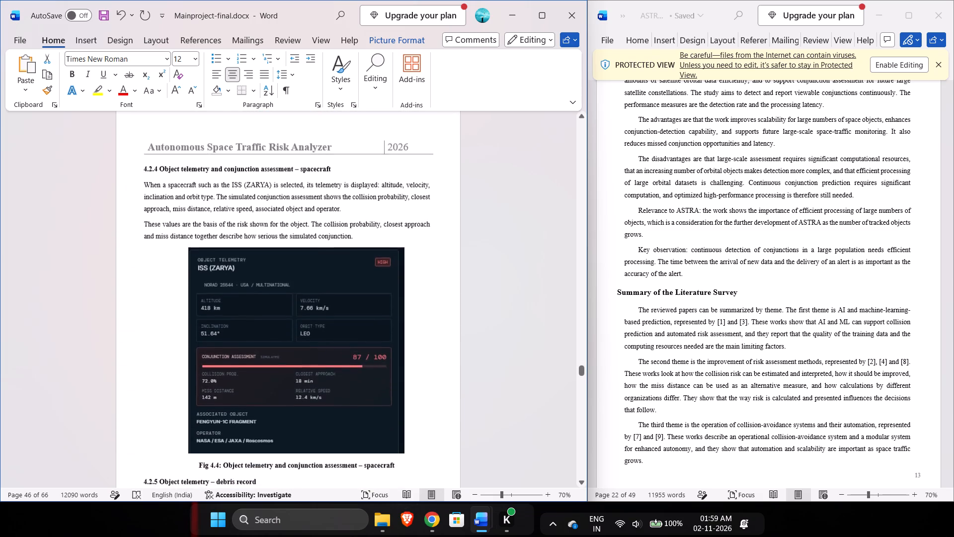
# Insert two blank lines after the Fig 4.4 caption to push heading 4.2.5 onto the next page with its text.
pyautogui.scroll(-2, 335, 425)
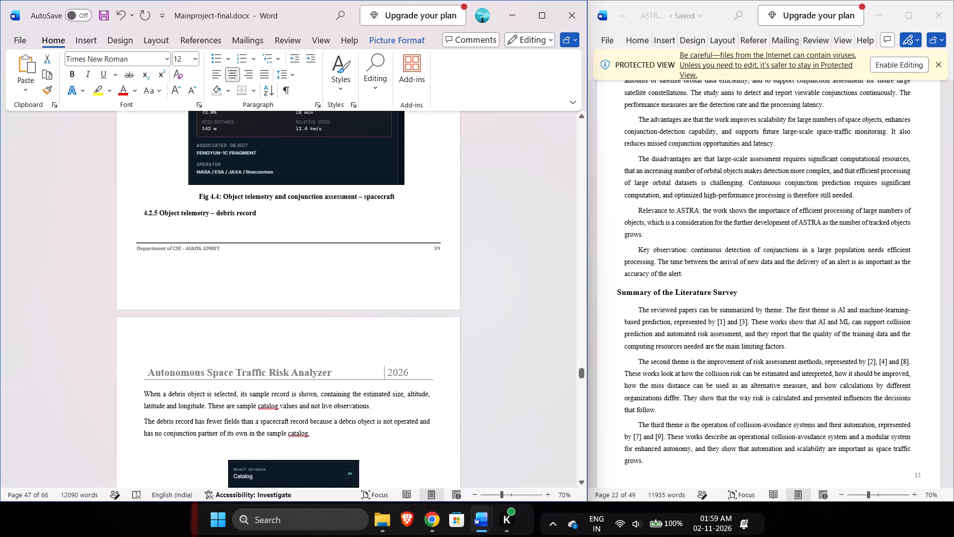
pyautogui.click(413, 194)
pyautogui.press('Return')
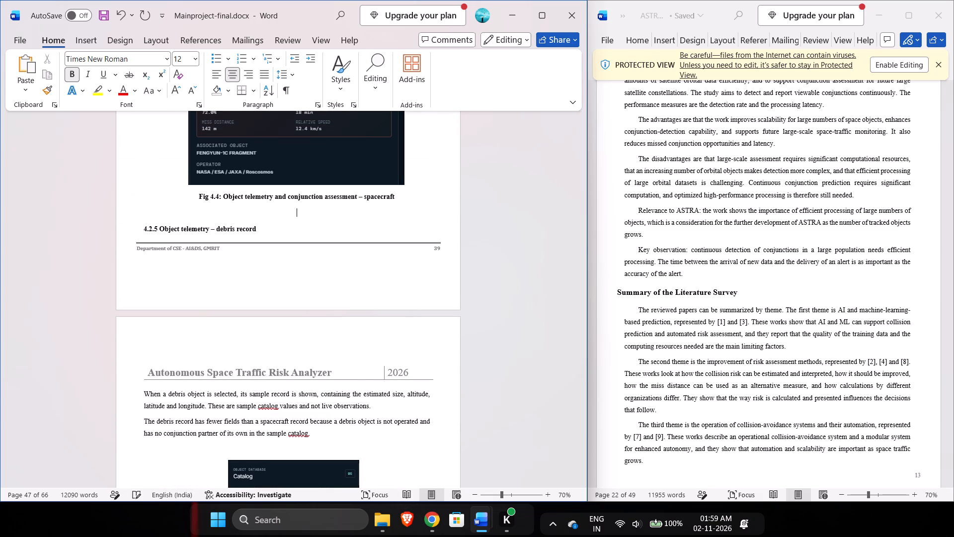
pyautogui.press('Return')
# Insert a blank line before heading 4.2.6, below the Fig 4.5 caption, to push the heading onto the next page.
pyautogui.scroll(-2, 413, 194)
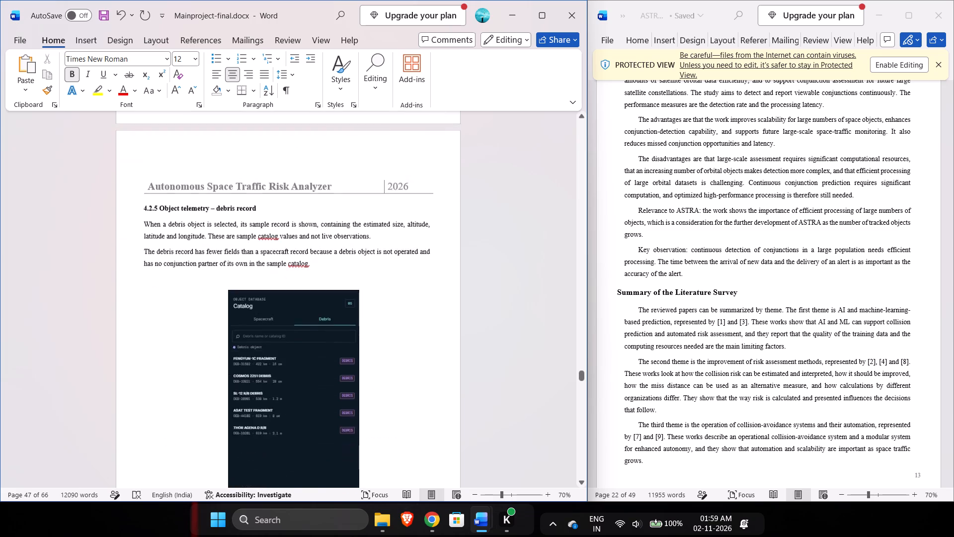
pyautogui.scroll(-2, 413, 194)
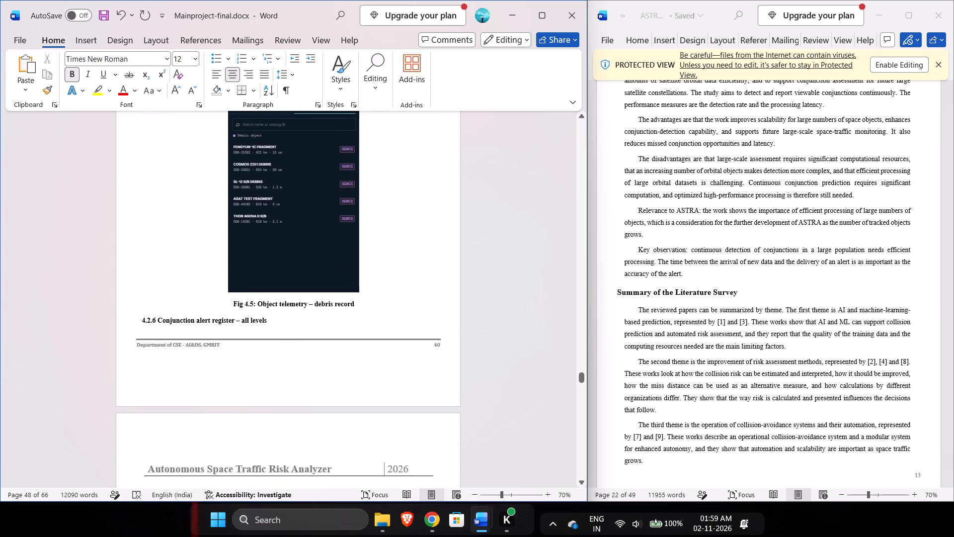
pyautogui.click(371, 309)
pyautogui.press('Return')
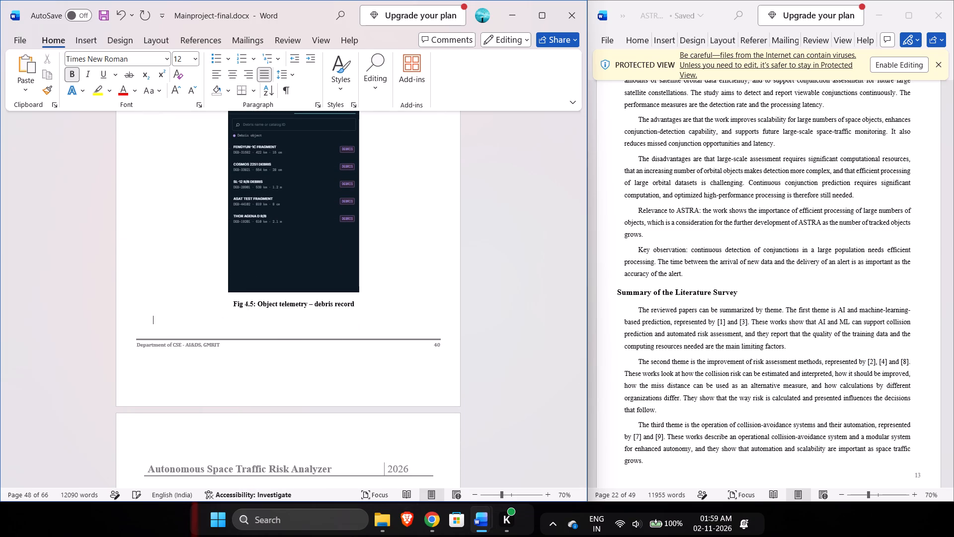
# Remove the blank lines between the paragraph ending "does not calculate a real manoeuvre." and the Fig 4.8 picture.
pyautogui.scroll(-6, 371, 307)
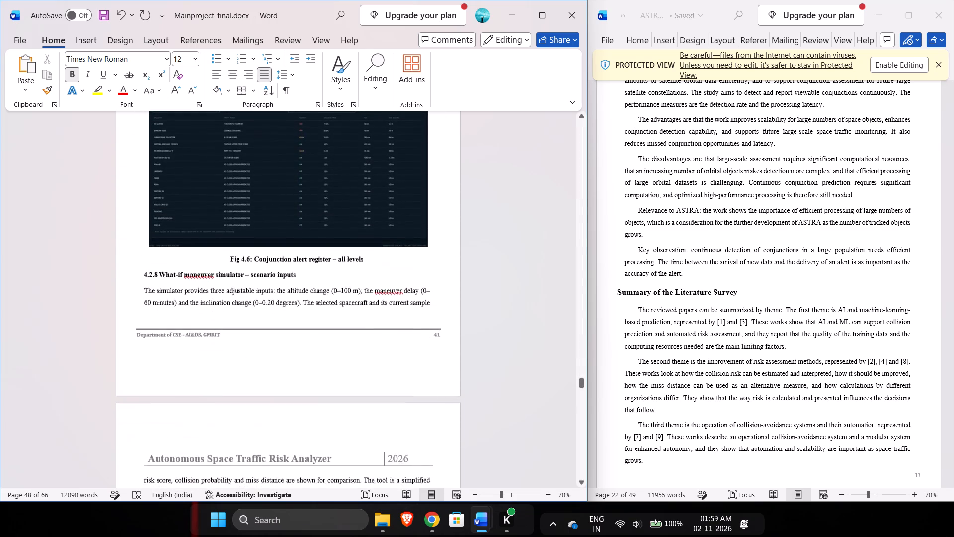
pyautogui.scroll(-2, 371, 307)
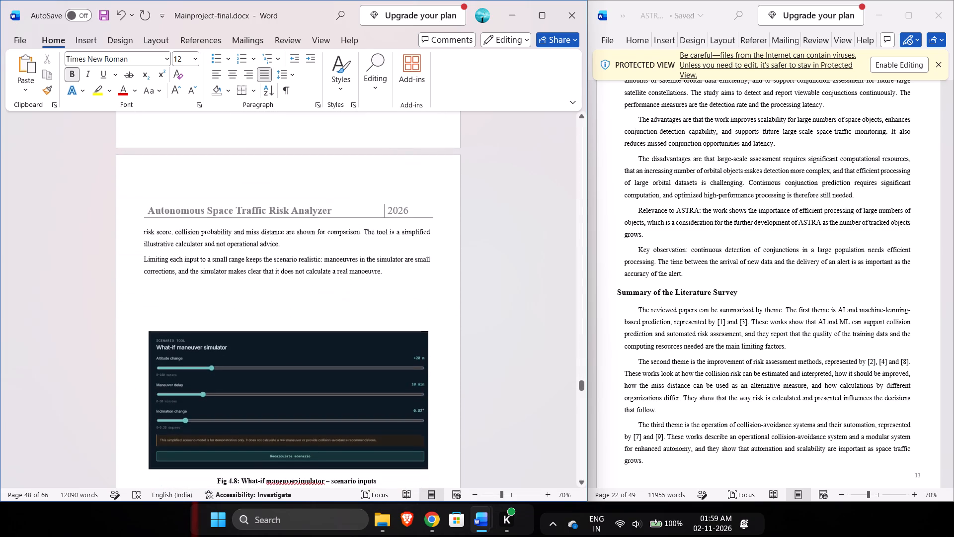
pyautogui.scroll(-1, 371, 307)
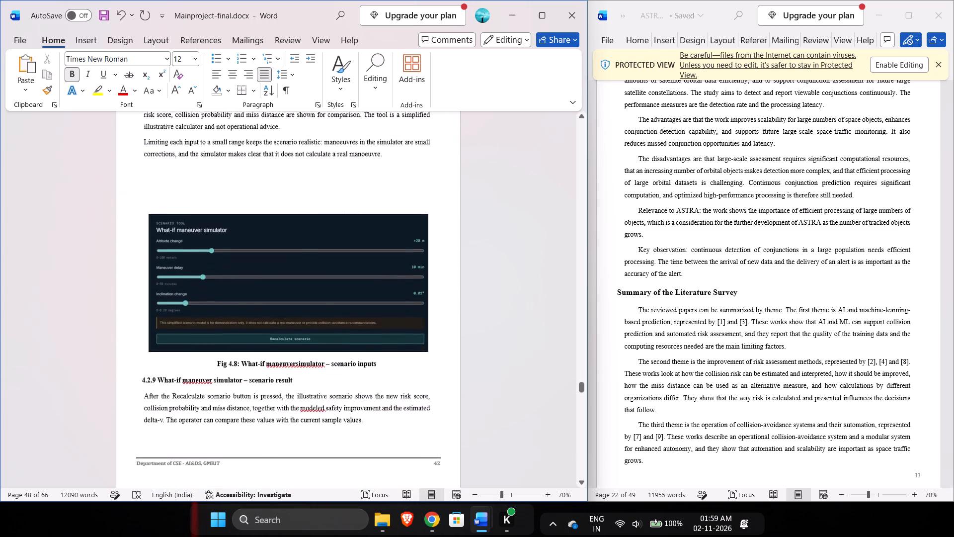
pyautogui.scroll(-1, 371, 307)
pyautogui.click(390, 218)
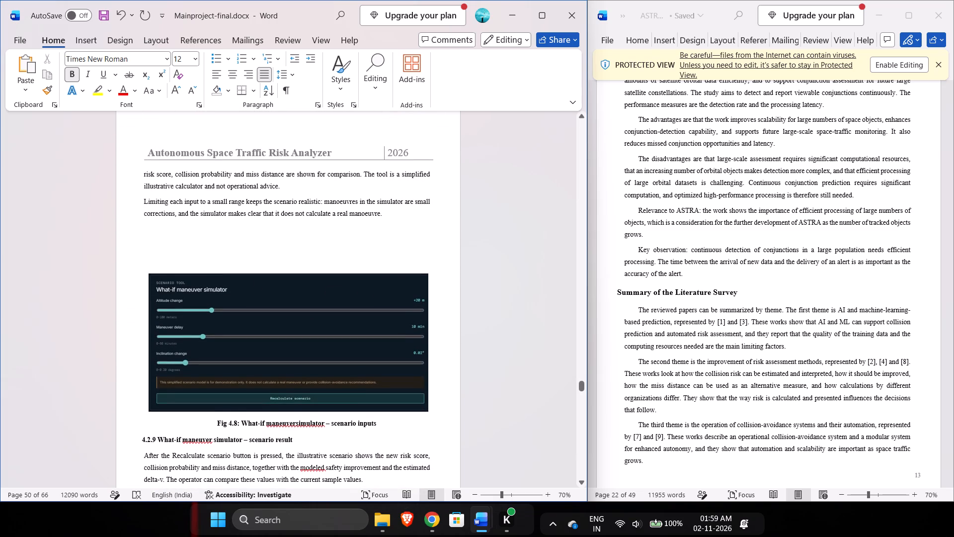
pyautogui.press('Delete')
pyautogui.press('Delete')
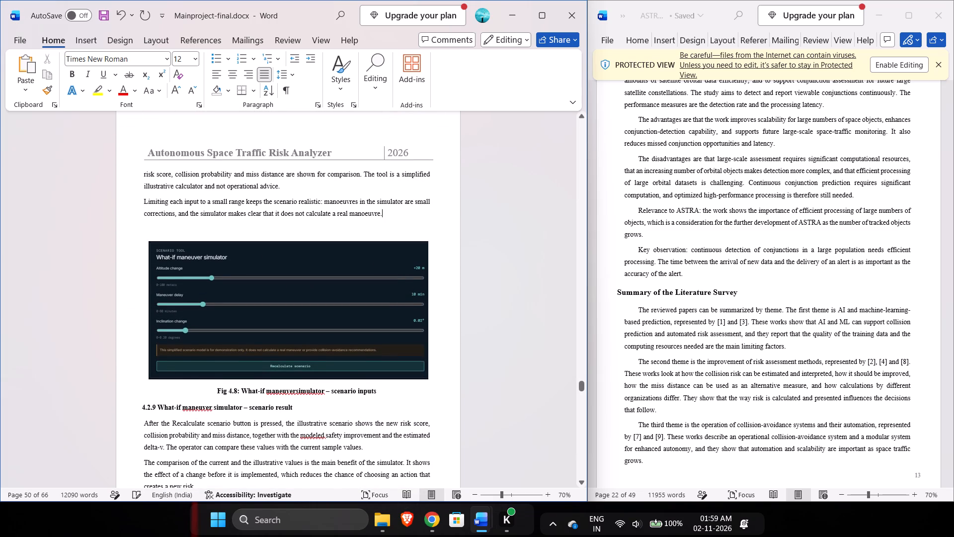
pyautogui.press('Delete')
# Remove the blank lines between the paragraph ending "creates a new risk." and the Fig 4.9 picture.
pyautogui.scroll(-1, 390, 218)
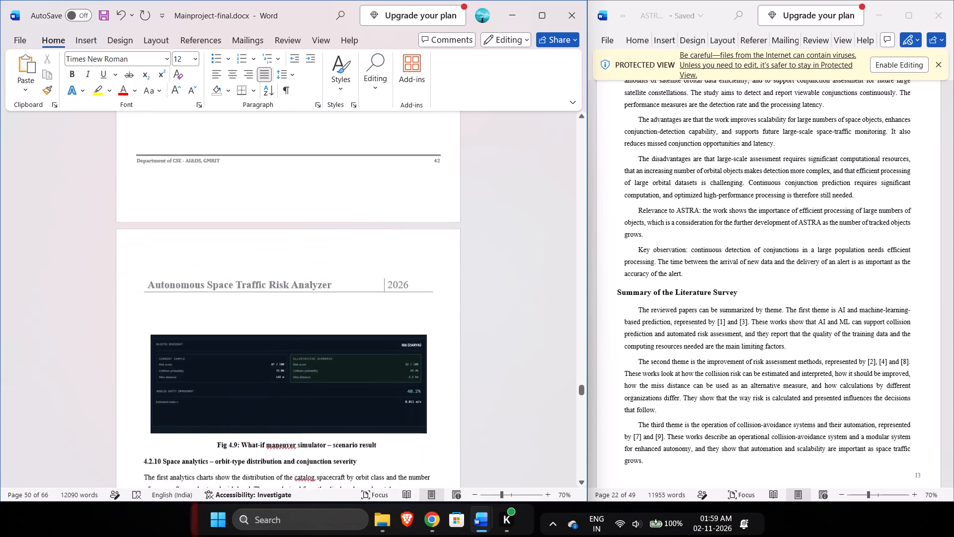
pyautogui.scroll(-1, 390, 218)
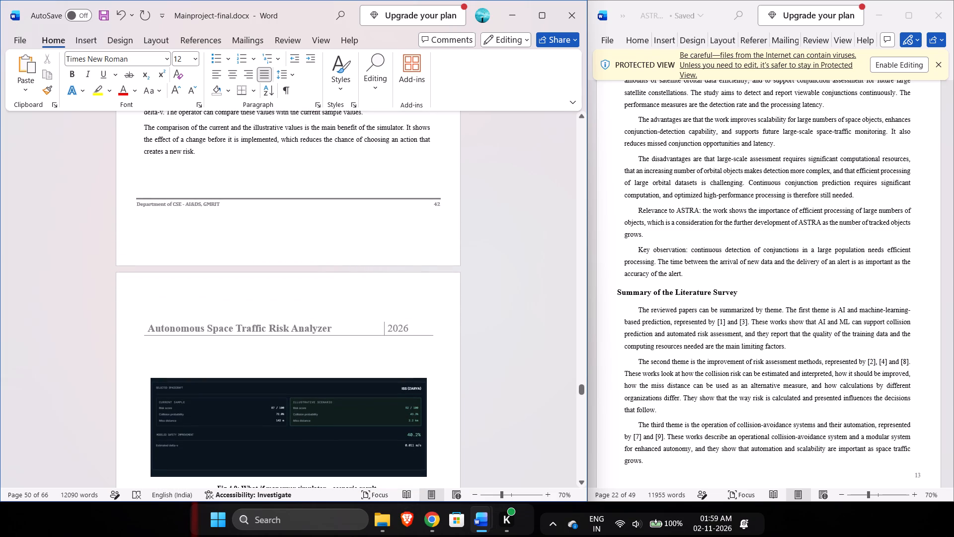
pyautogui.click(212, 160)
pyautogui.press('Delete')
pyautogui.press('Delete')
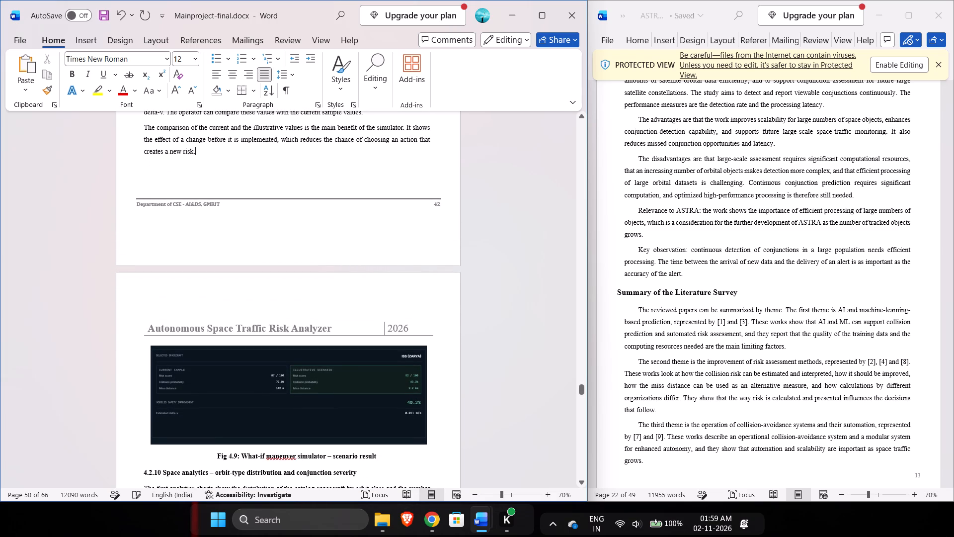
# Join section 4.2.11's "Orbit classes" paragraph onto the end of the preceding paragraph so that all its text stays on one page.
pyautogui.scroll(-4, 212, 160)
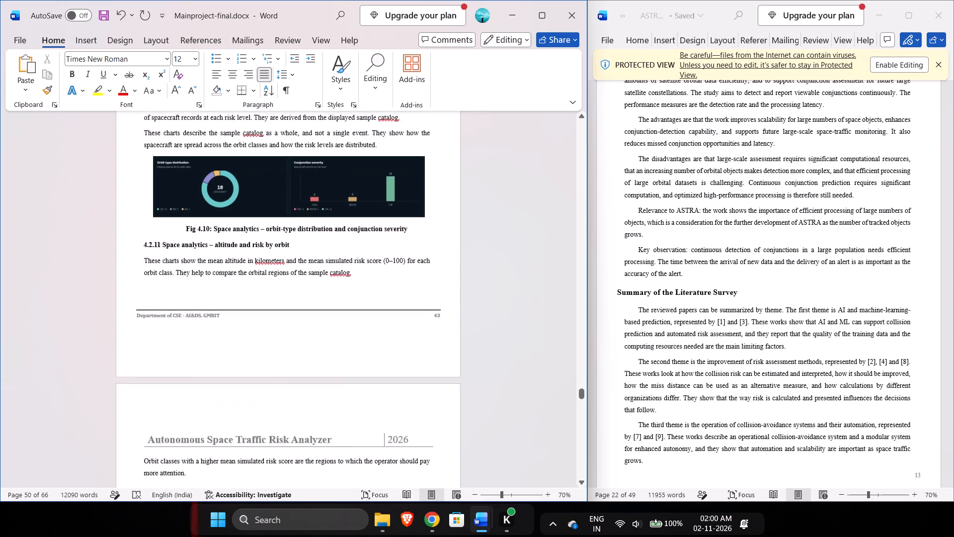
pyautogui.scroll(-2, 212, 160)
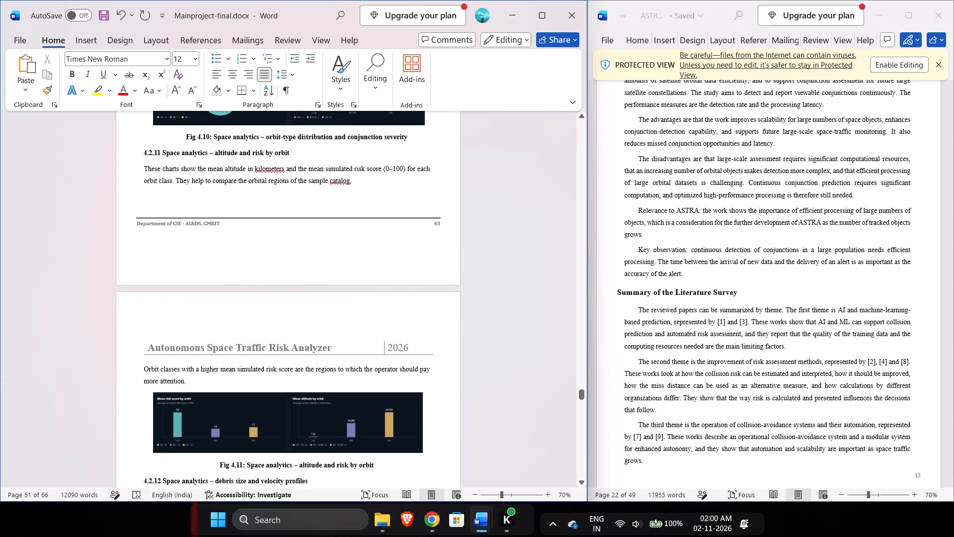
pyautogui.click(364, 177)
pyautogui.press('Delete')
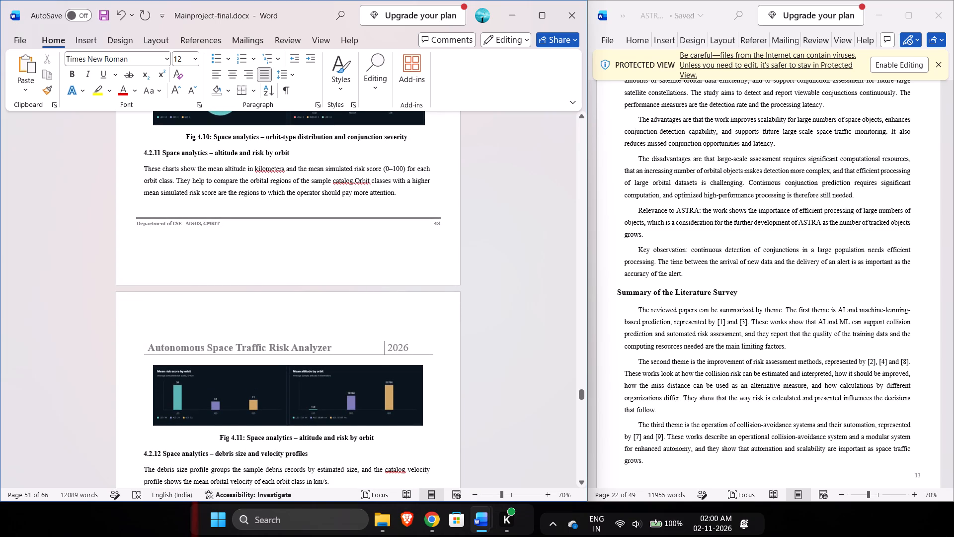
# Check how the headings, text and figures of sections 4.2.12 to 4.2.14 fall on their pages.
pyautogui.scroll(-5, 364, 177)
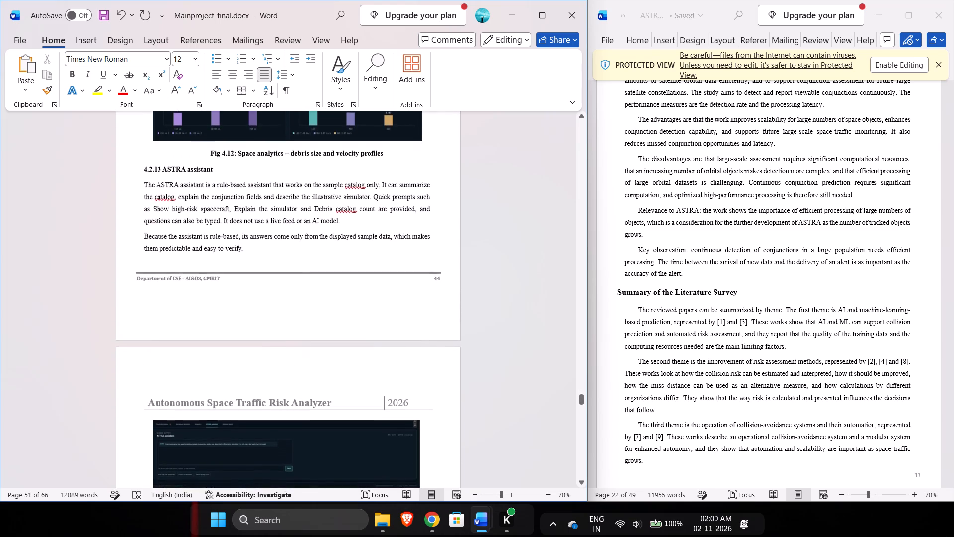
pyautogui.scroll(-4, 364, 177)
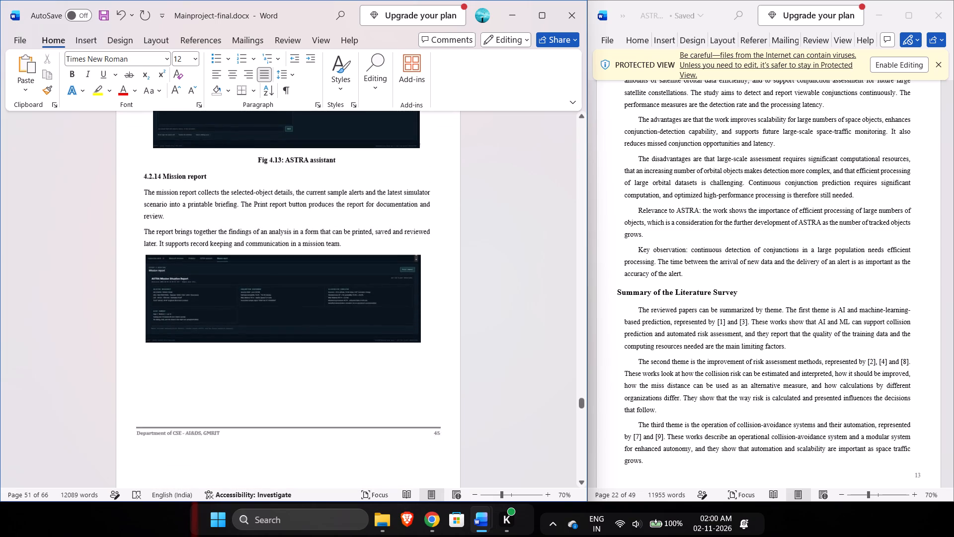
pyautogui.scroll(-3, 364, 177)
pyautogui.scroll(5, 364, 177)
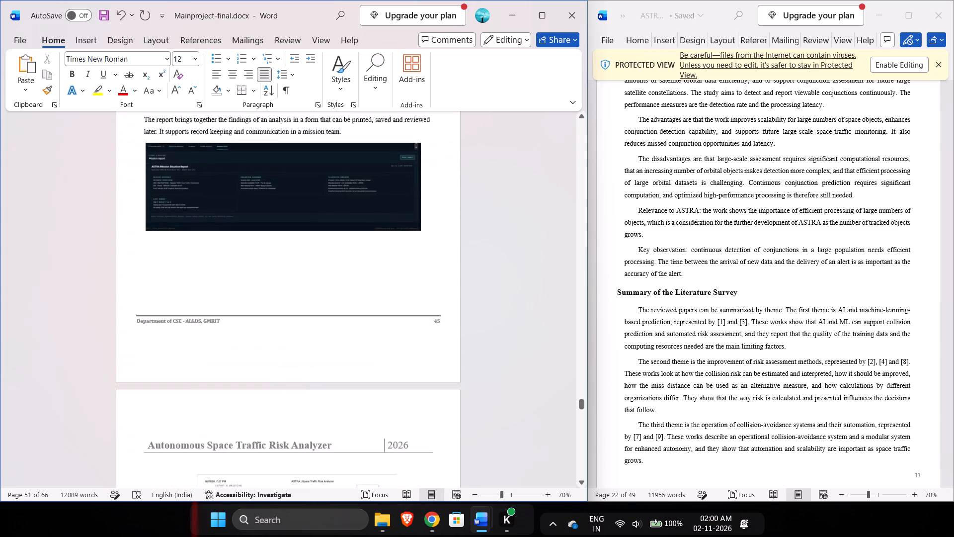
pyautogui.scroll(3, 364, 177)
pyautogui.scroll(-10, 364, 177)
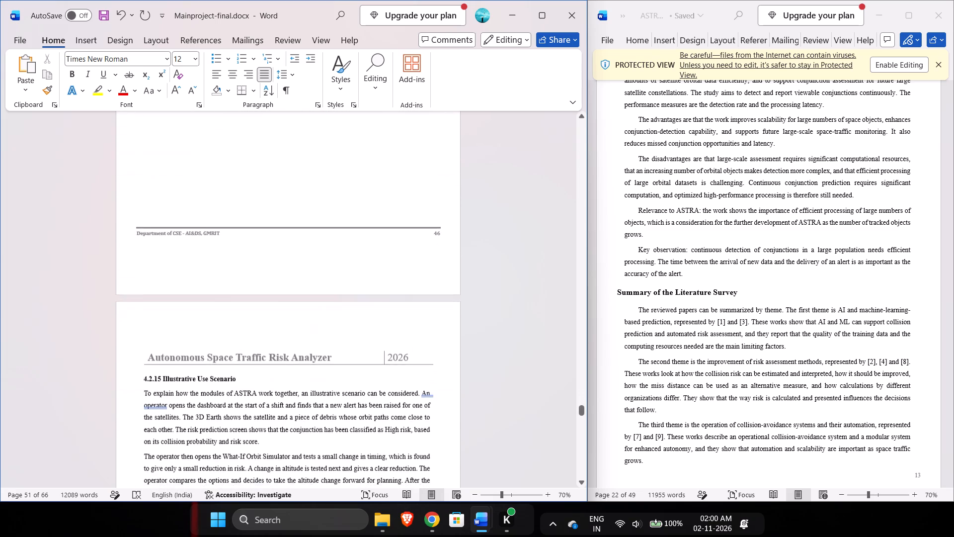
# Insert eight blank lines after section 4.3's introductory paragraph to push Table 4.2 and its caption onto the next page.
pyautogui.scroll(-4, 364, 177)
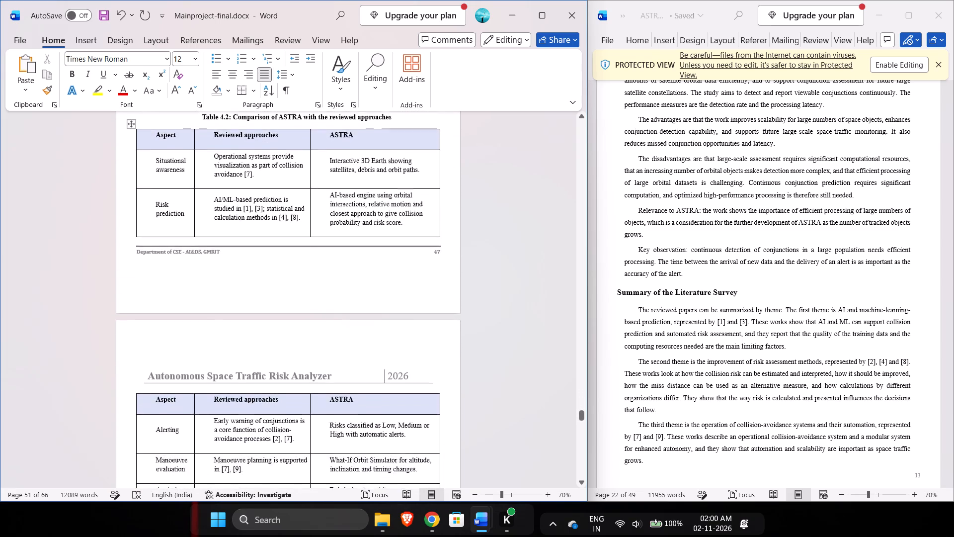
pyautogui.scroll(-1, 364, 177)
pyautogui.scroll(2, 364, 177)
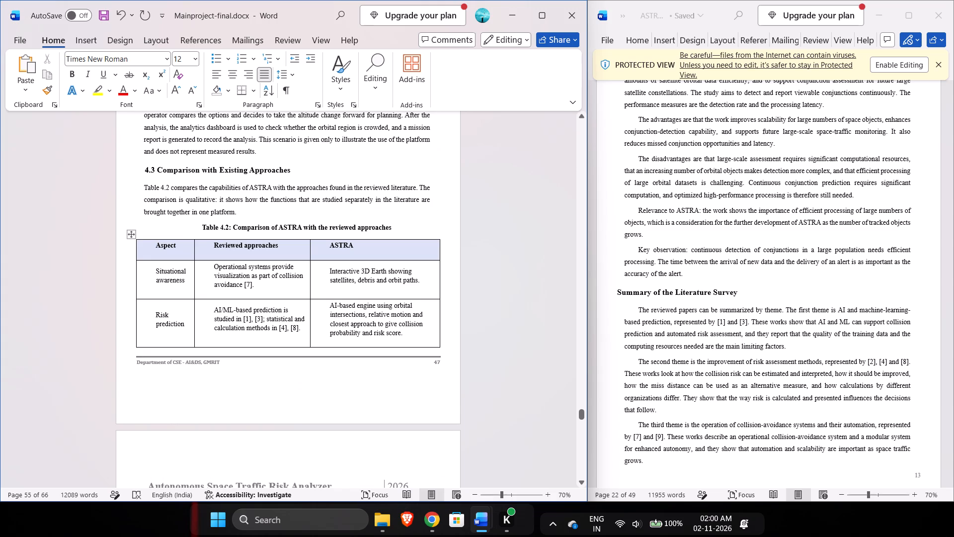
pyautogui.click(256, 215)
pyautogui.press('Return')
pyautogui.press('Return')
pyautogui.press('Return')
pyautogui.press('Return')
pyautogui.press('Return')
pyautogui.press('Return')
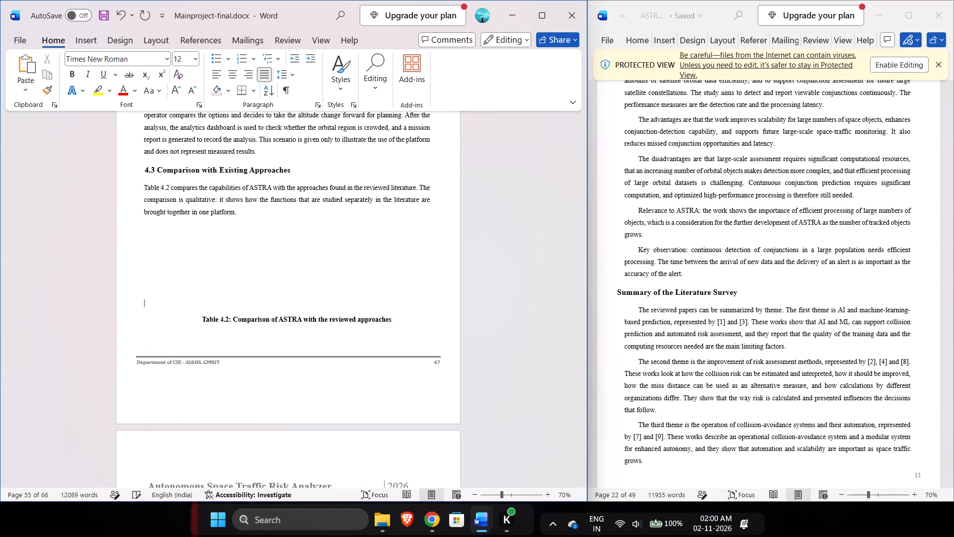
pyautogui.press('Return')
pyautogui.press('Return')
# Check the page layout from Table 4.2 through the conclusion and SDG table to the CO–PO mapping at the end.
pyautogui.scroll(-2, 256, 215)
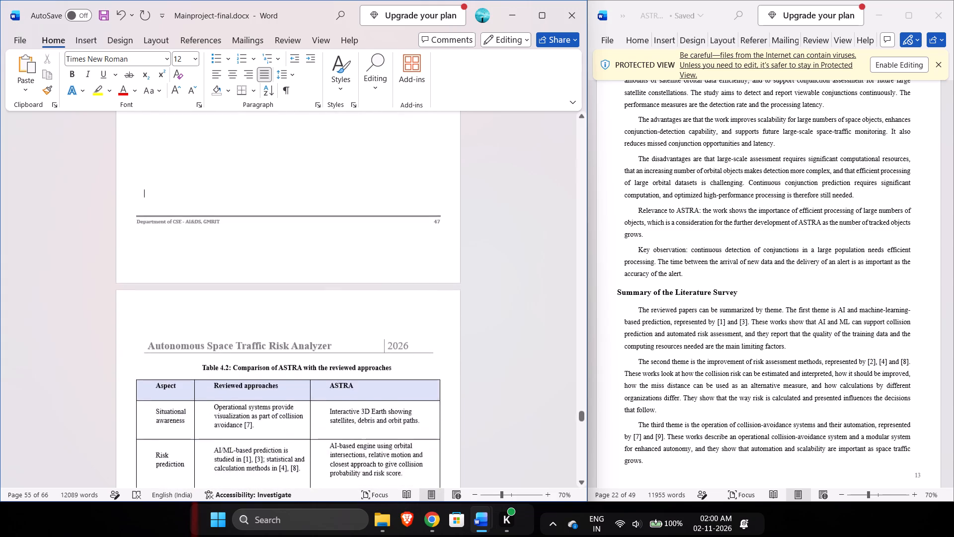
pyautogui.scroll(-7, 256, 215)
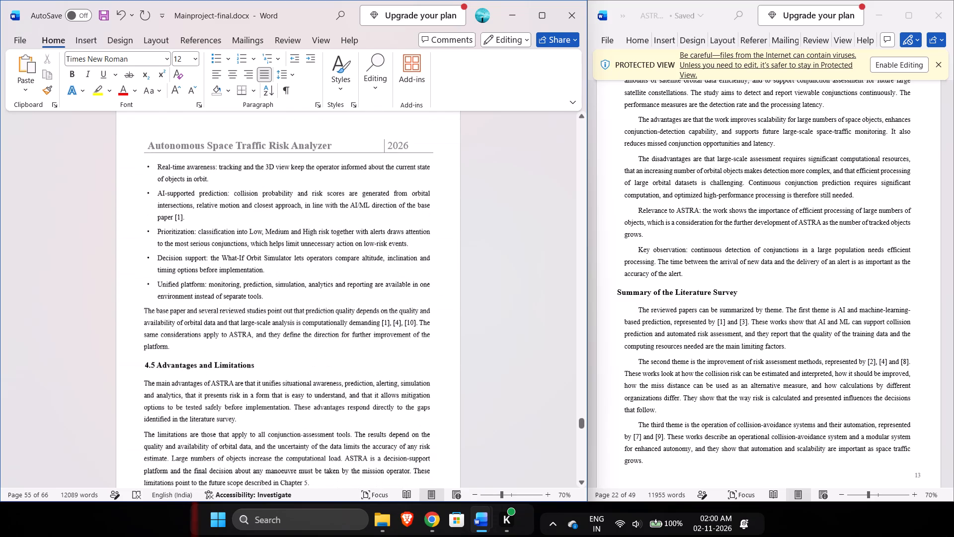
pyautogui.scroll(-5, 256, 215)
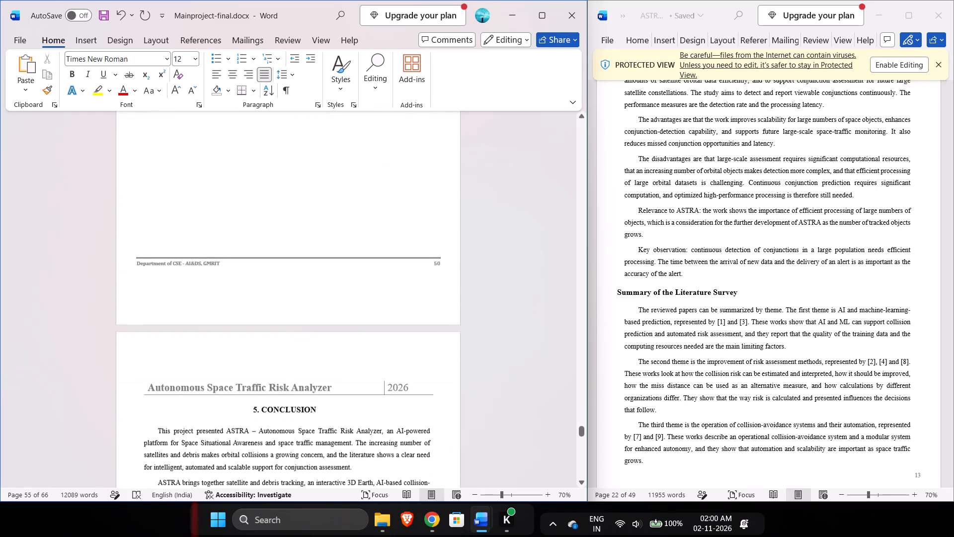
pyautogui.scroll(-9, 256, 215)
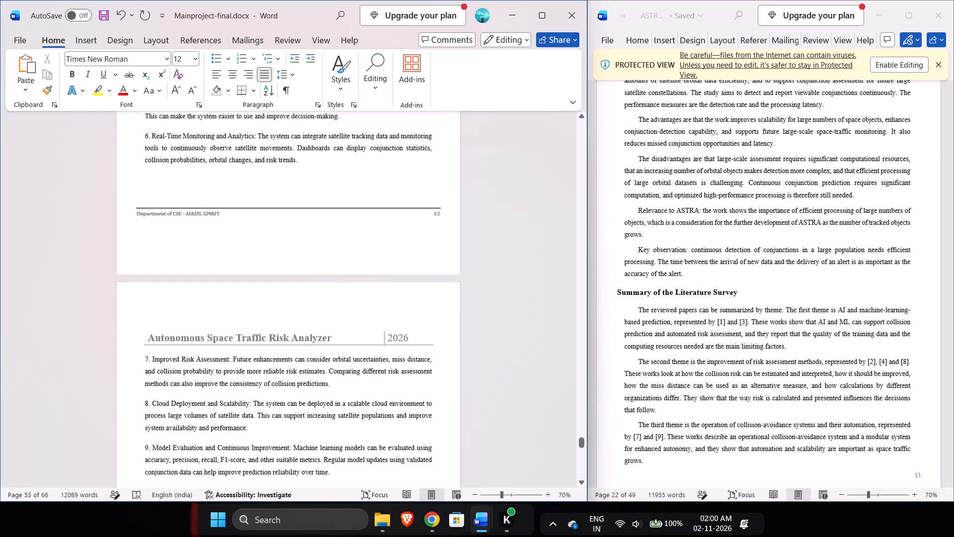
pyautogui.scroll(-18, 256, 215)
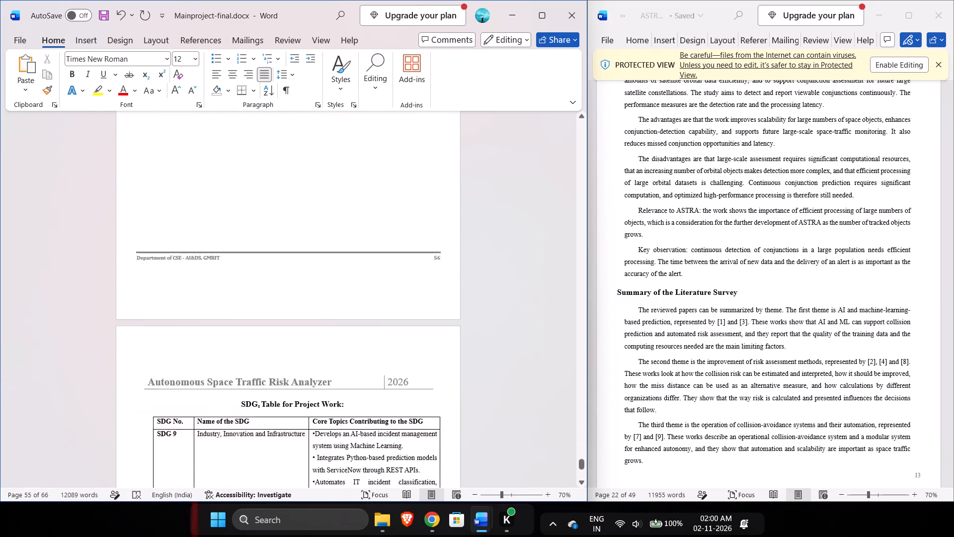
pyautogui.scroll(-9, 256, 215)
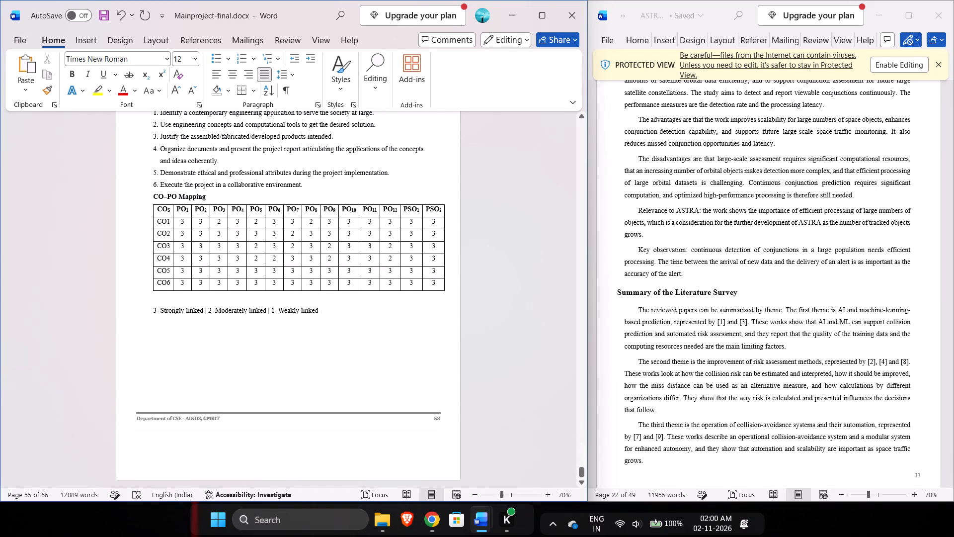
# Look over the front matter from the title page through the index and lists to the opening pages of Chapter 1.
pyautogui.scroll(20, 256, 215)
pyautogui.scroll(20, 256, 215)
pyautogui.scroll(20, 256, 215)
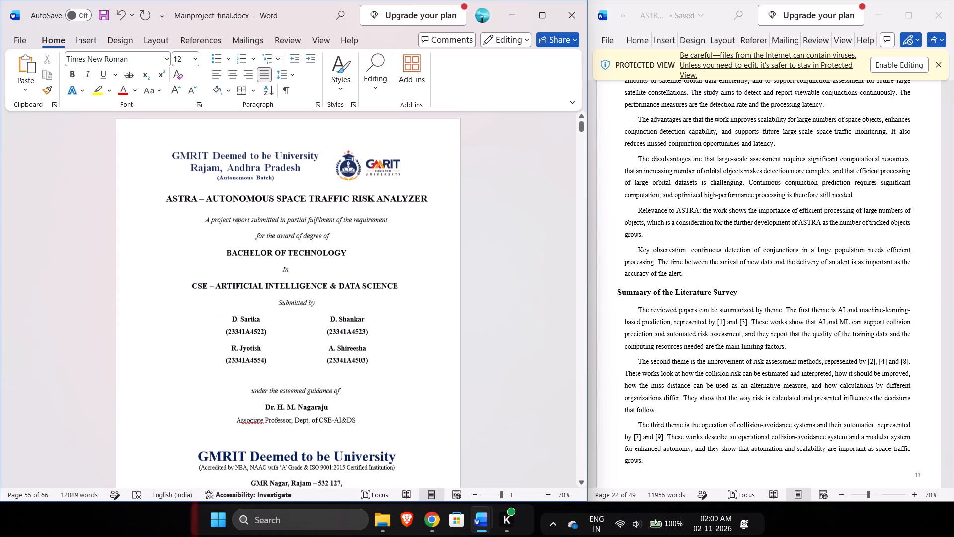
pyautogui.scroll(-9, 256, 215)
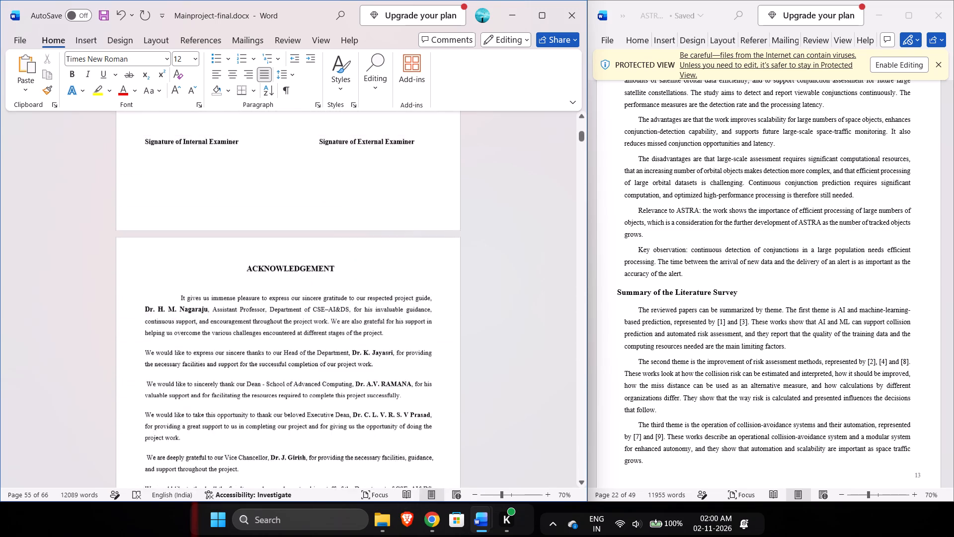
pyautogui.scroll(-9, 256, 215)
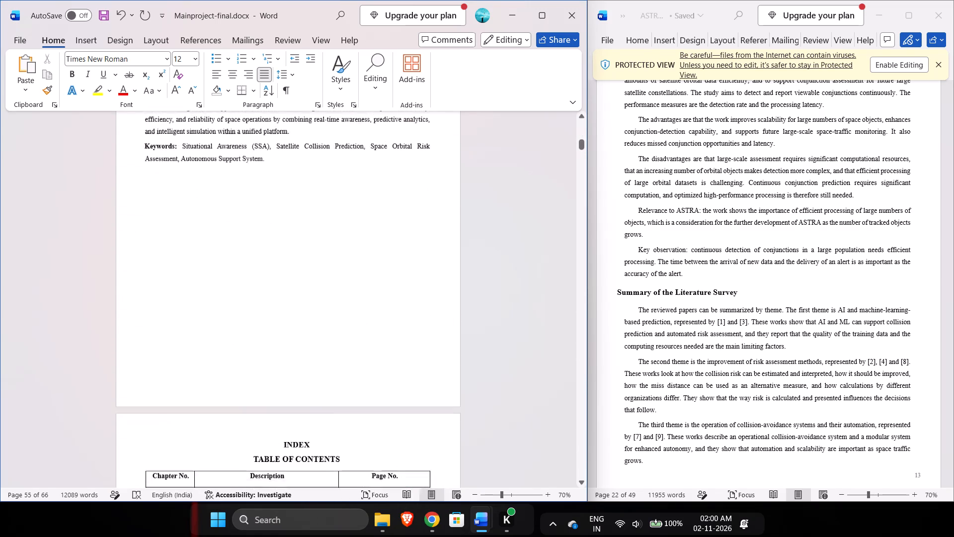
pyautogui.scroll(-8, 256, 215)
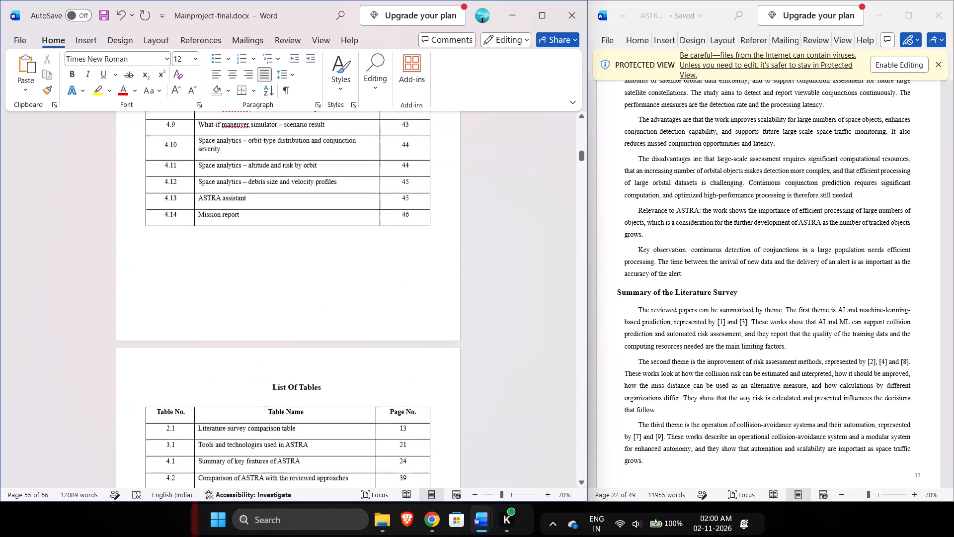
pyautogui.scroll(-3, 256, 215)
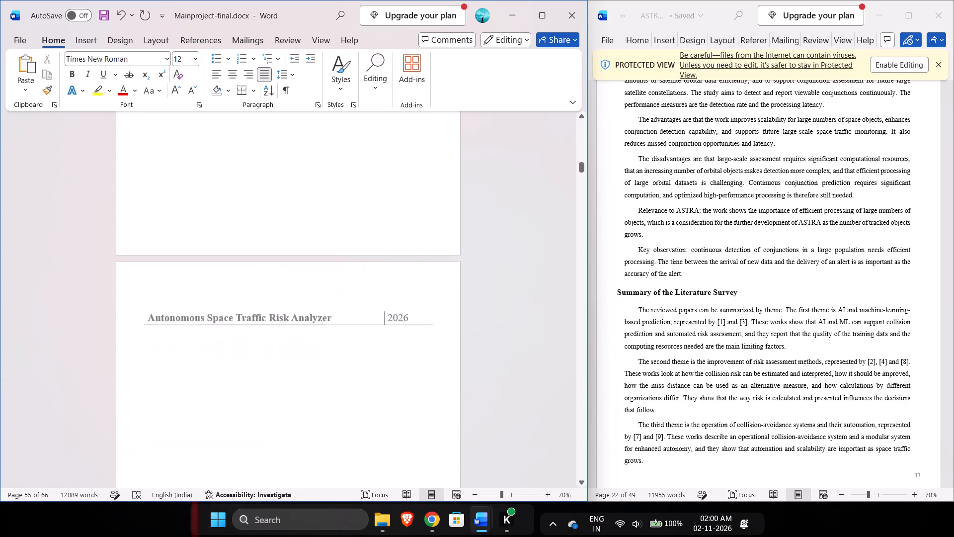
pyautogui.scroll(-4, 256, 215)
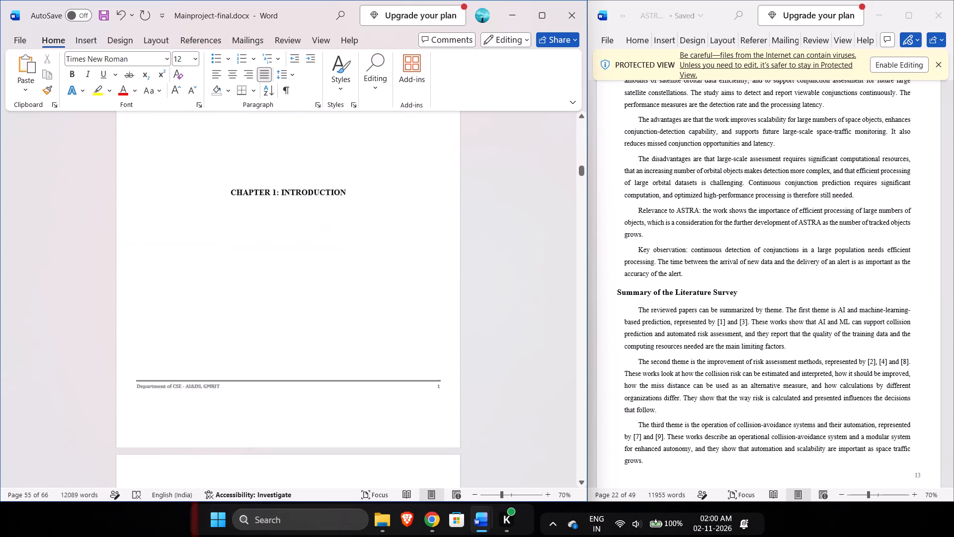
pyautogui.scroll(-10, 256, 215)
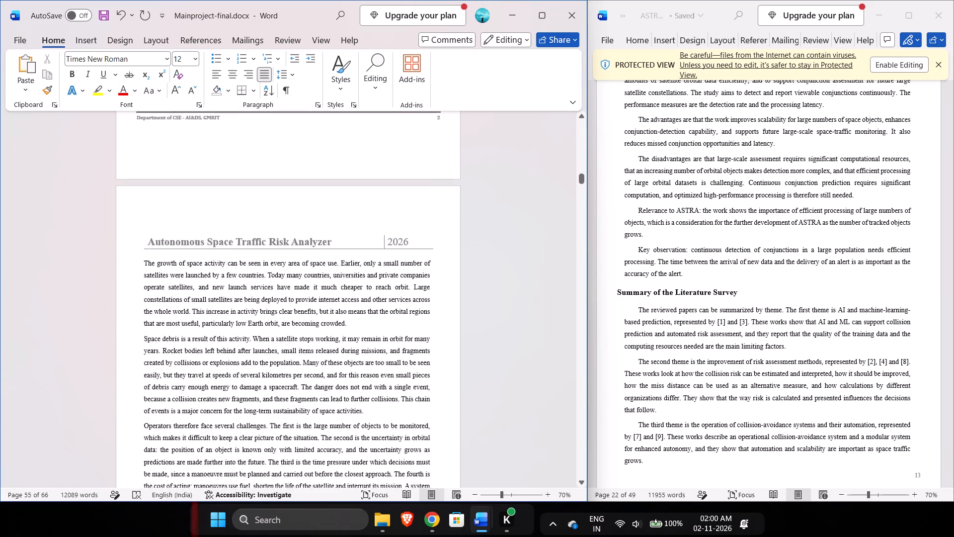
pyautogui.scroll(20, 256, 215)
pyautogui.scroll(20, 256, 215)
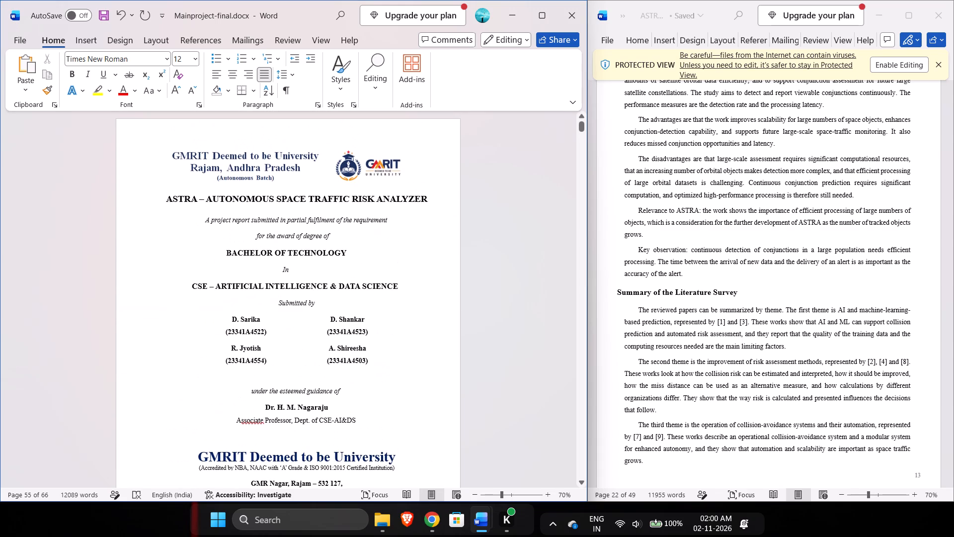
# Remove the bold formatting from page number 1 in the INTRODUCTION row of the table of contents.
pyautogui.scroll(-7, 256, 215)
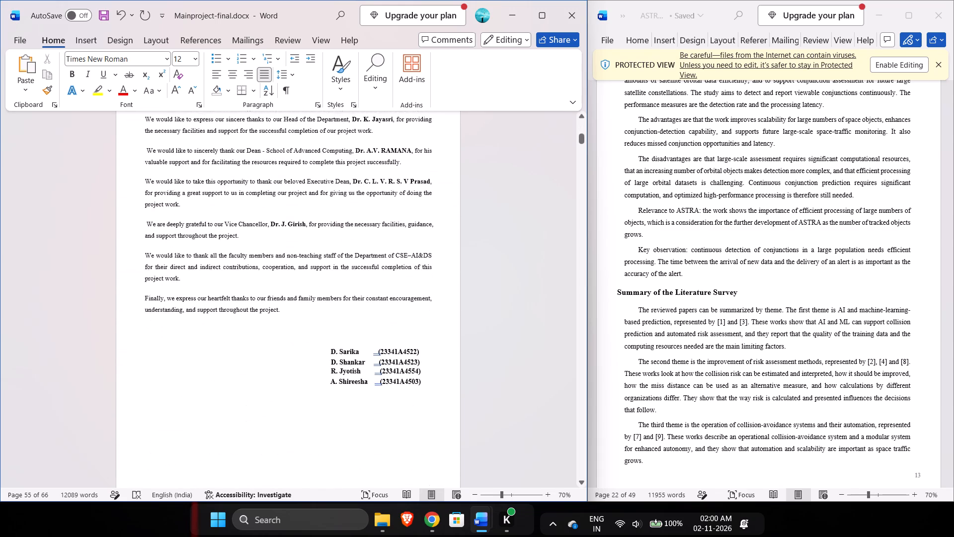
pyautogui.scroll(-8, 256, 215)
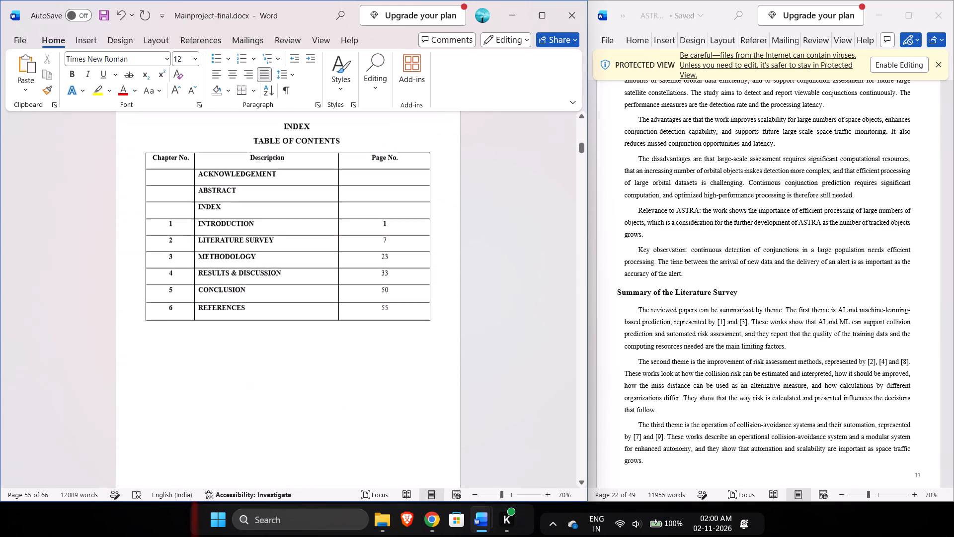
pyautogui.scroll(-2, 256, 215)
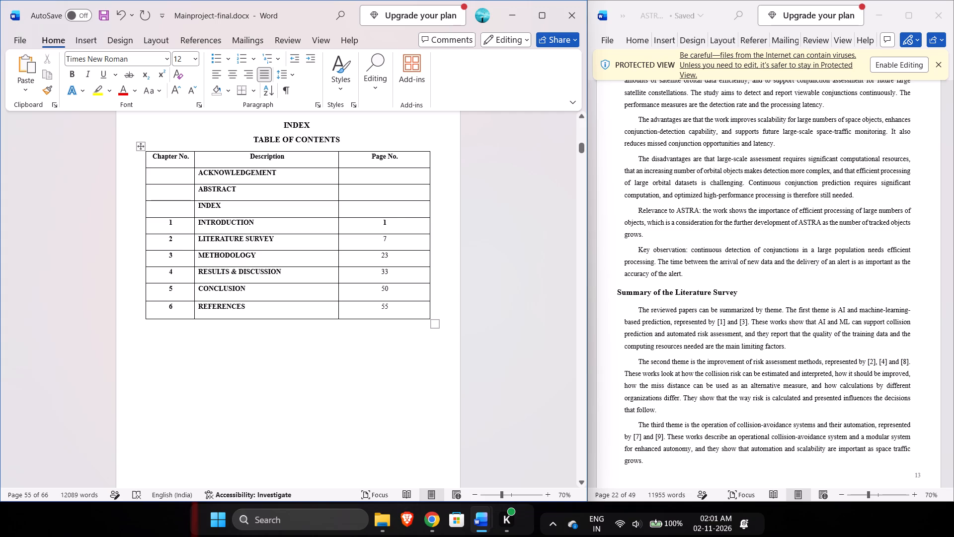
pyautogui.scroll(6, 379, 224)
pyautogui.scroll(-2, 379, 224)
pyautogui.scroll(2, 379, 224)
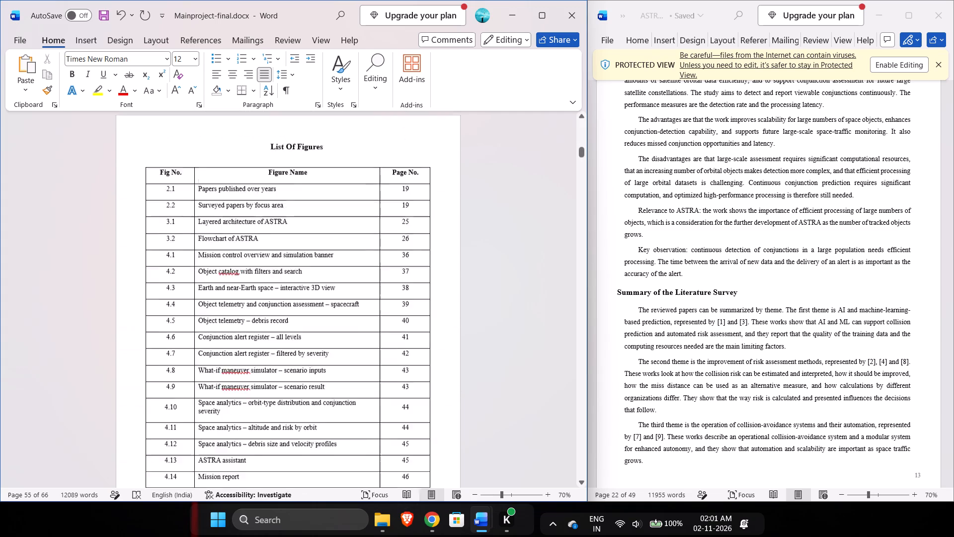
pyautogui.scroll(7, 379, 224)
pyautogui.scroll(-1, 379, 224)
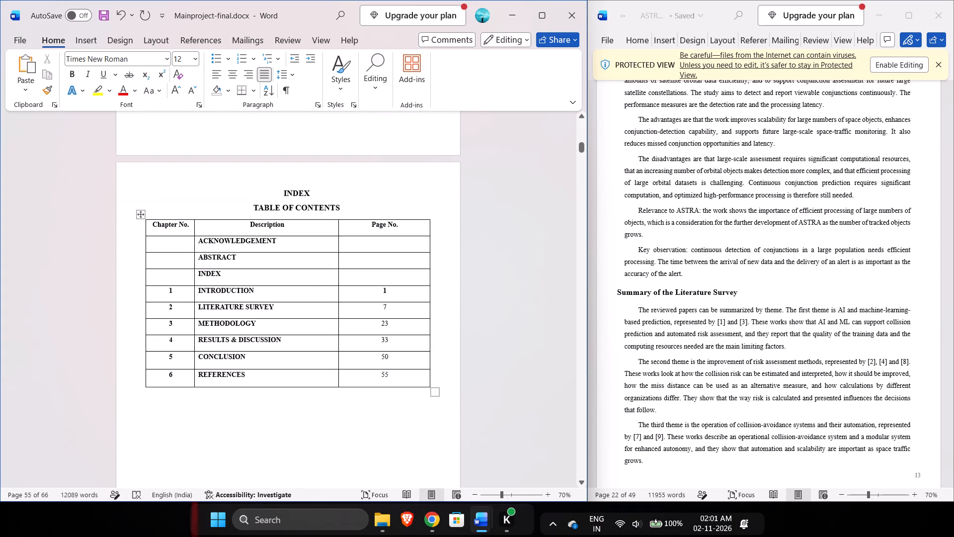
pyautogui.moveTo(391, 291); pyautogui.dragTo(374, 286)
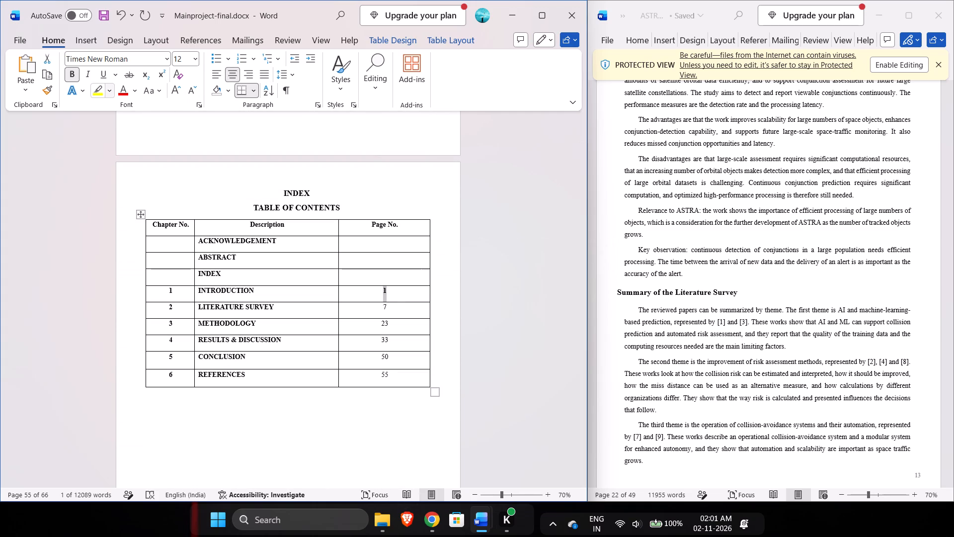
pyautogui.click(69, 72)
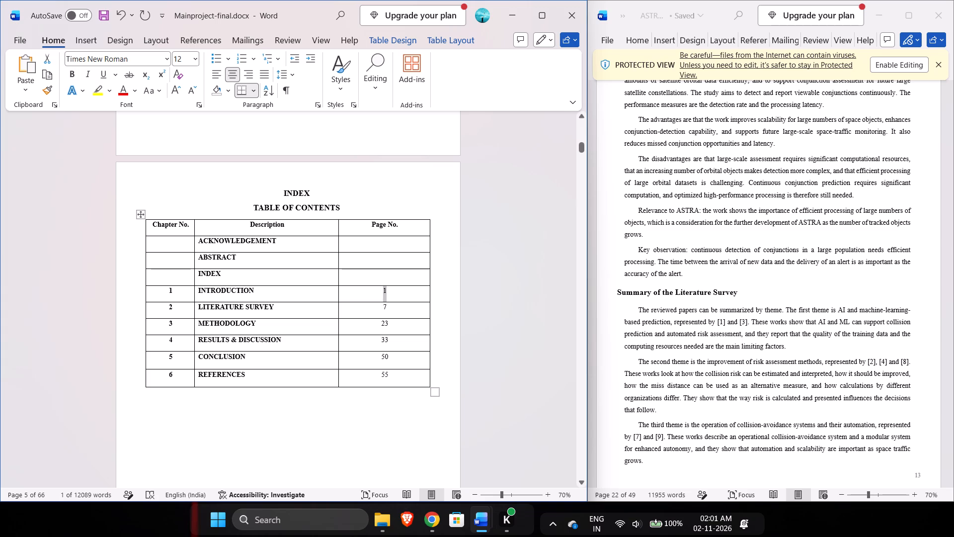
pyautogui.click(464, 318)
# Read the List Of Figures page numbers and compare them with the pages of Chapters 1 to 3 up to Fig 3.2.
pyautogui.scroll(-4, 464, 318)
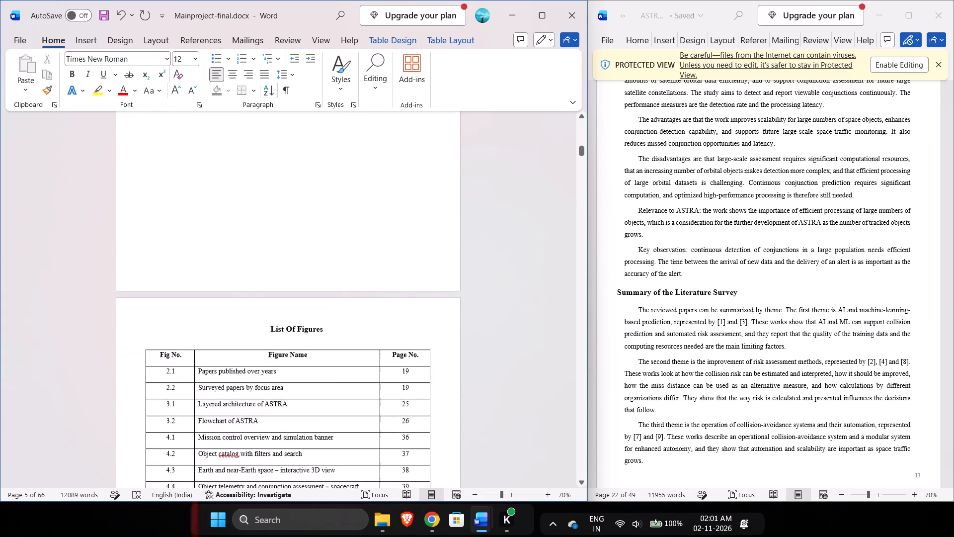
pyautogui.scroll(-3, 464, 318)
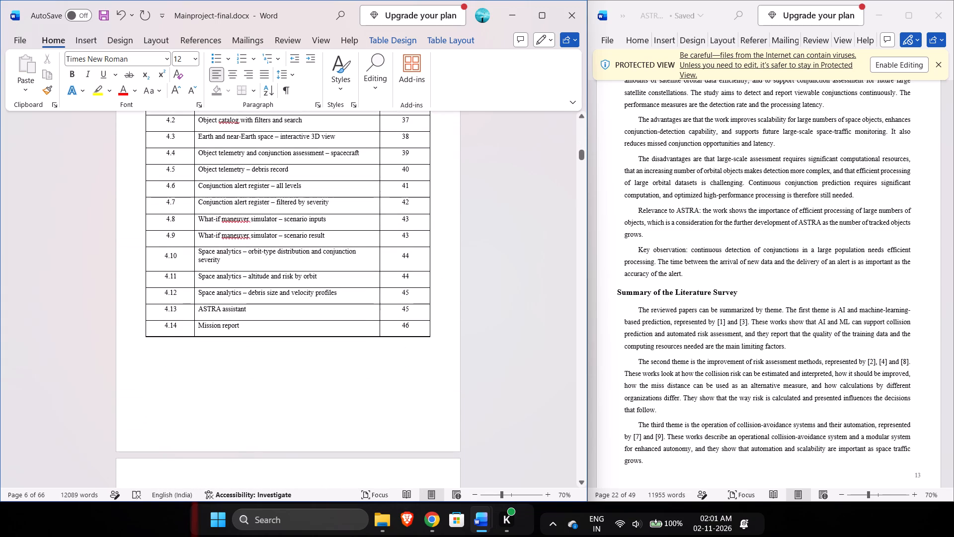
pyautogui.scroll(-1, 464, 318)
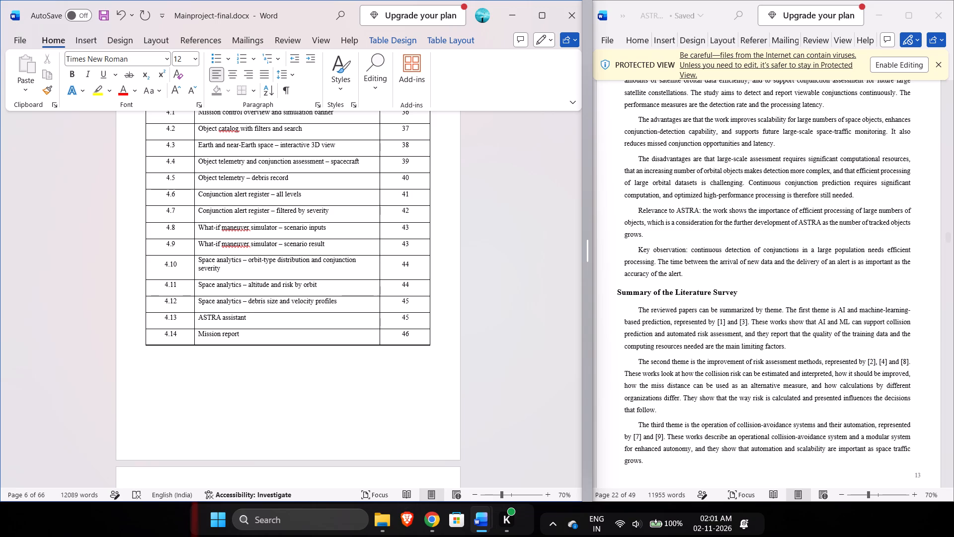
pyautogui.scroll(1, 559, 151)
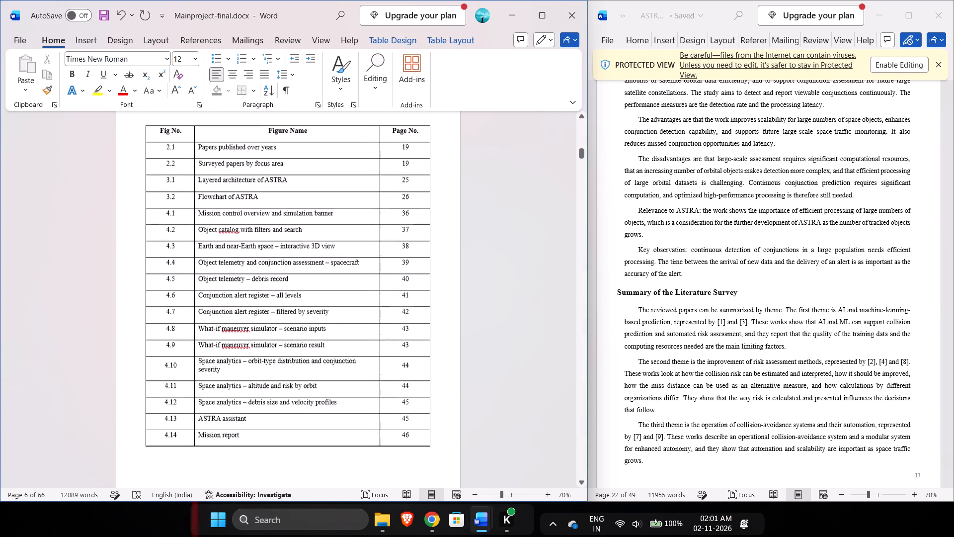
pyautogui.scroll(1, 559, 151)
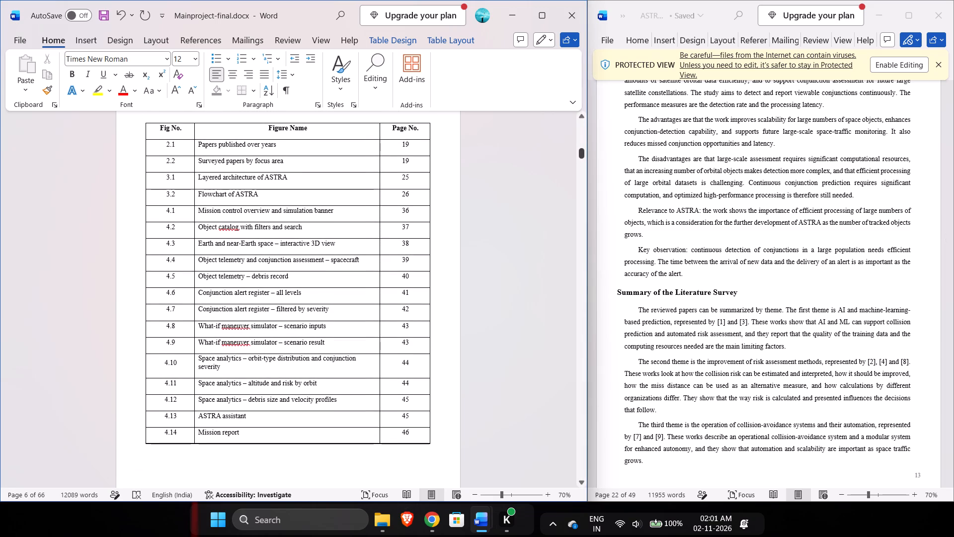
pyautogui.moveTo(583, 153); pyautogui.dragTo(591, 188)
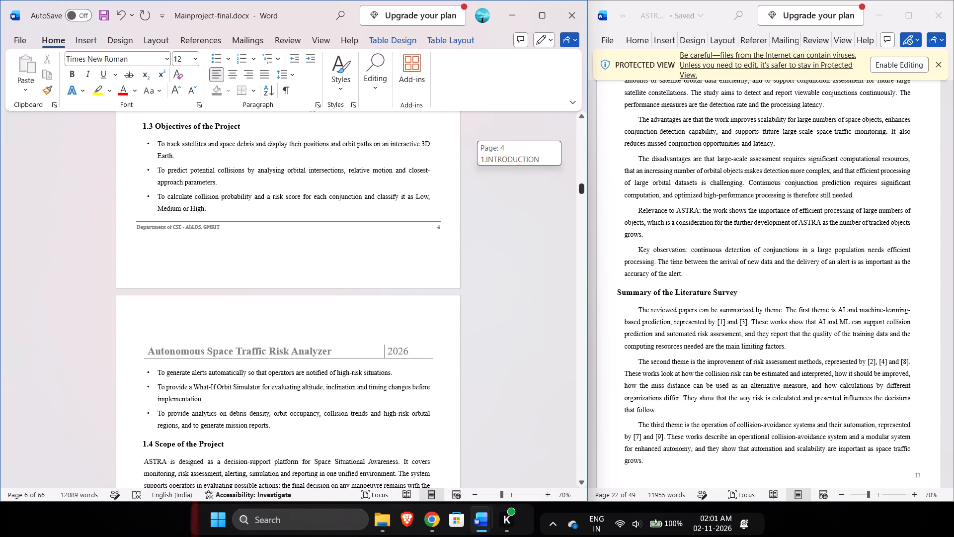
pyautogui.moveTo(591, 188); pyautogui.dragTo(594, 202)
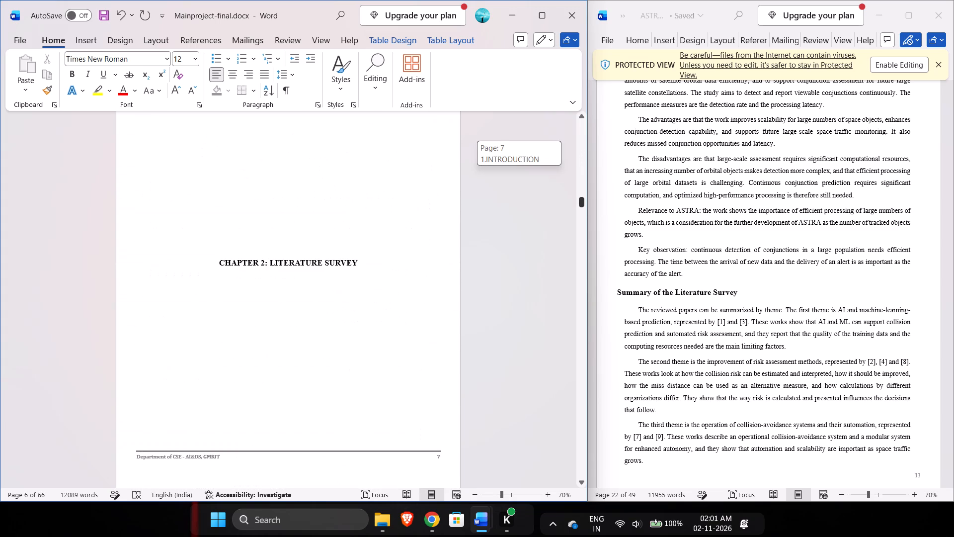
pyautogui.moveTo(594, 202); pyautogui.dragTo(601, 246)
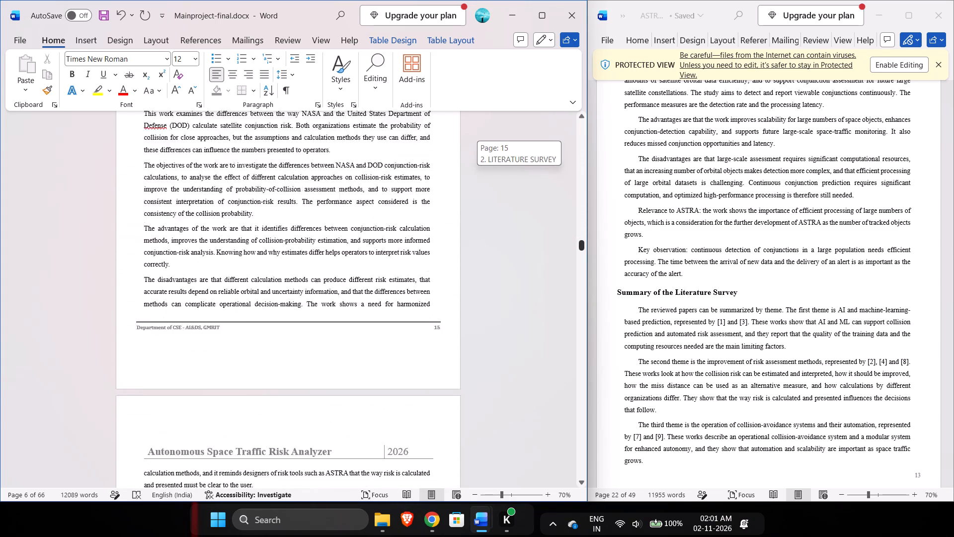
pyautogui.moveTo(601, 246); pyautogui.dragTo(599, 244)
pyautogui.scroll(-19, 446, 245)
pyautogui.scroll(-8, 446, 245)
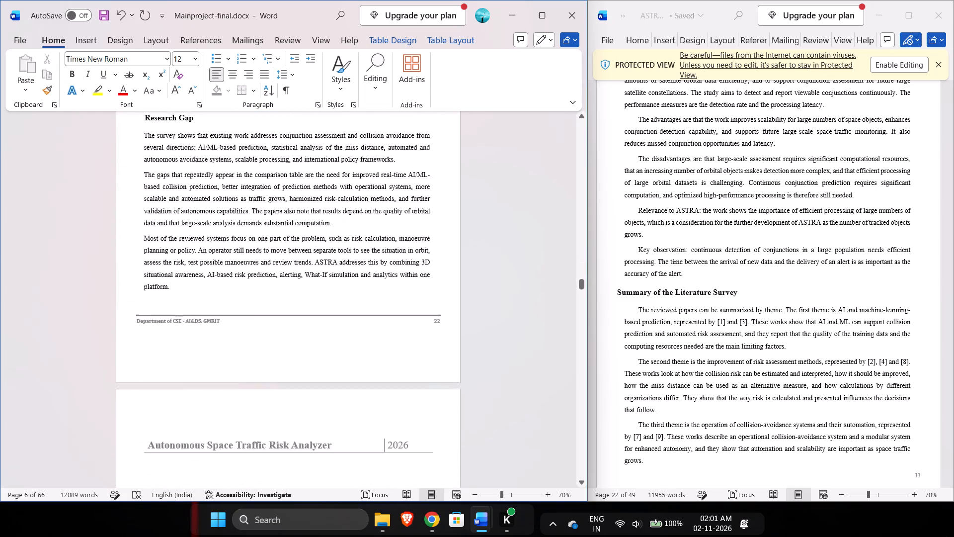
pyautogui.scroll(-3, 446, 245)
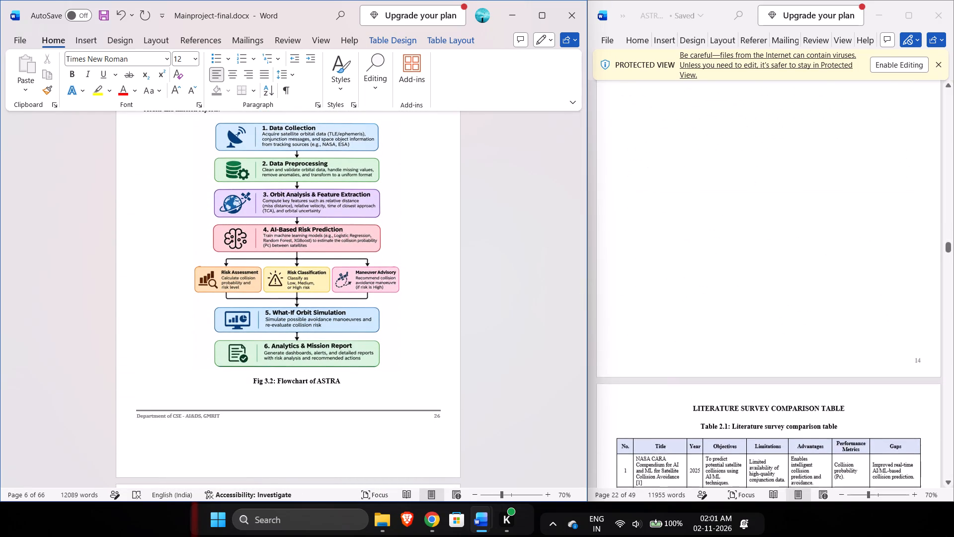
# Check the page numbers of Table 2.1, the Chapter 2 graphs and the start of Chapter 3 through section 3.2.
pyautogui.scroll(17, 462, 241)
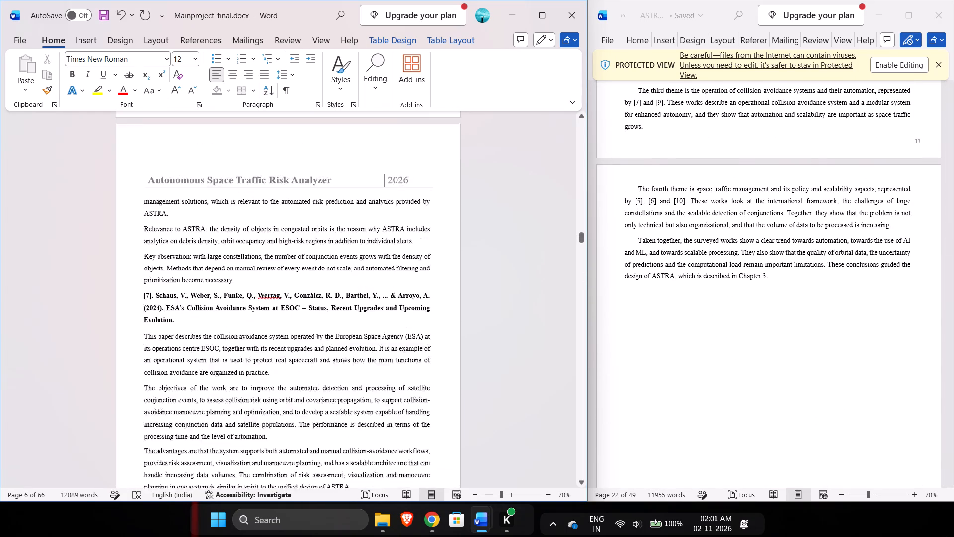
pyautogui.scroll(1, 462, 241)
pyautogui.scroll(-2, 462, 241)
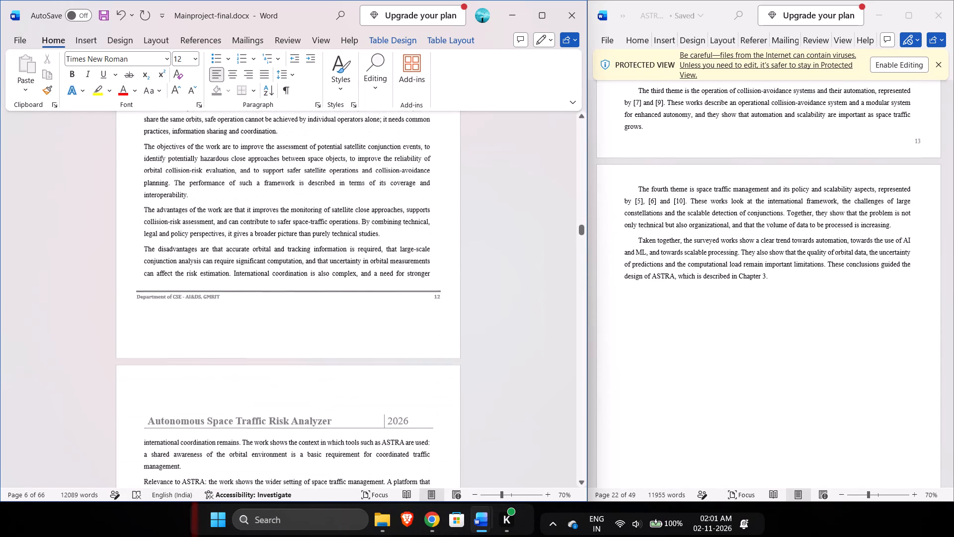
pyautogui.scroll(-14, 462, 241)
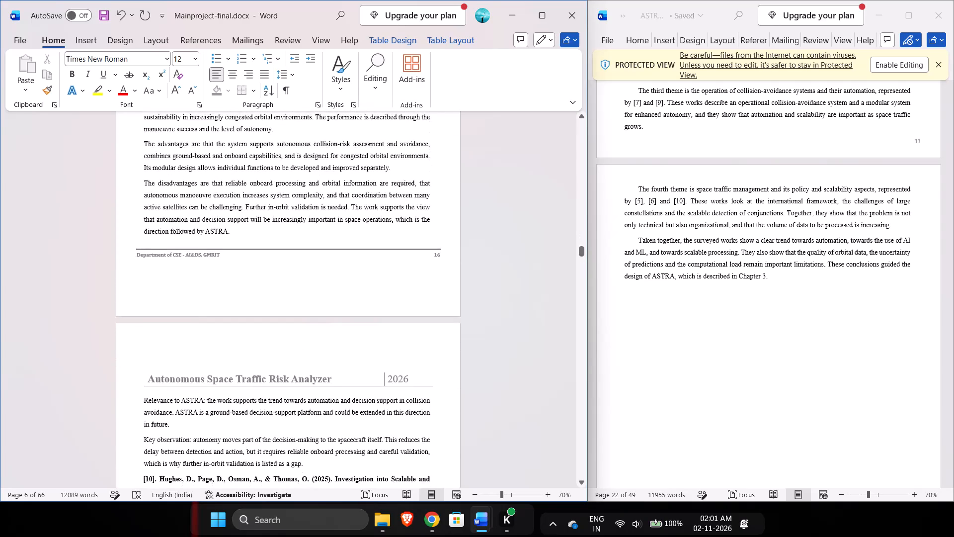
pyautogui.scroll(-8, 462, 241)
pyautogui.scroll(1, 462, 241)
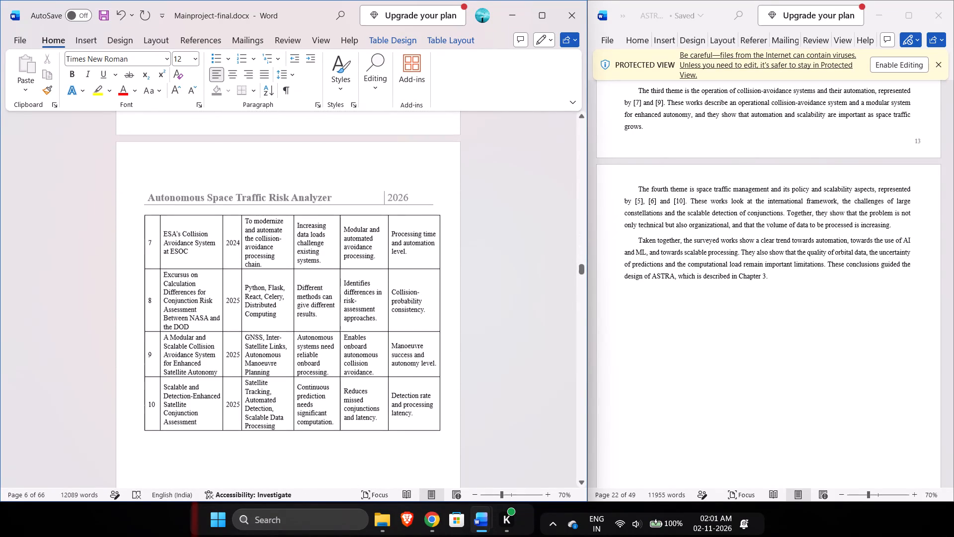
pyautogui.scroll(-5, 462, 241)
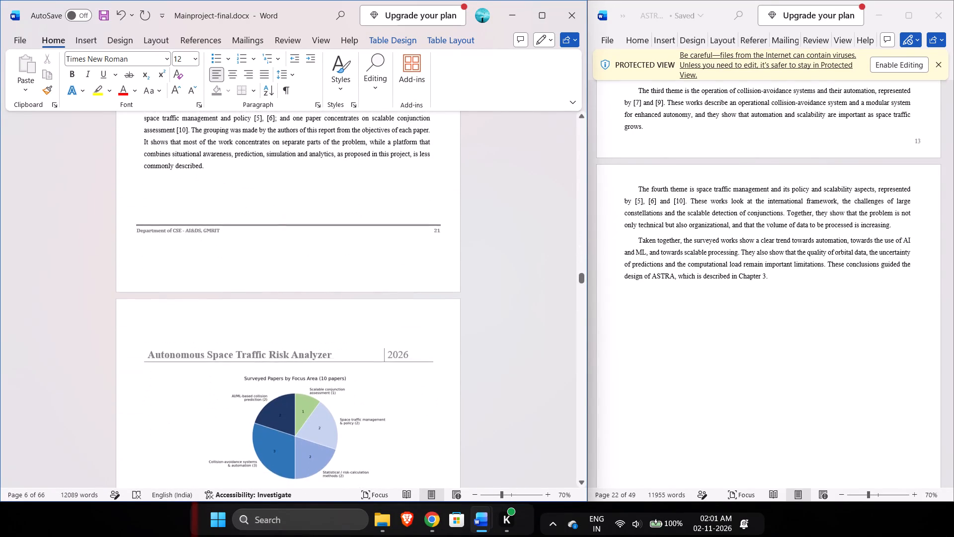
pyautogui.scroll(11, 462, 241)
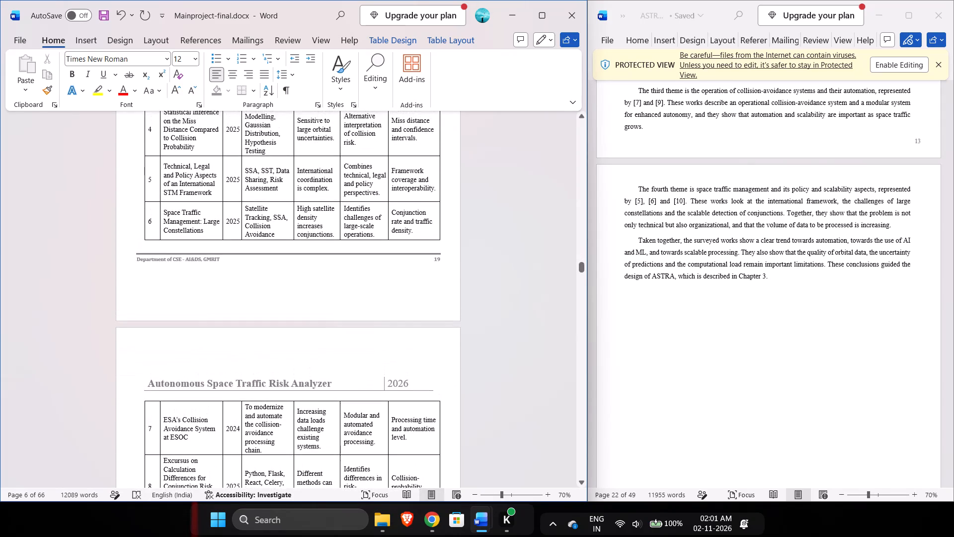
pyautogui.scroll(4, 462, 241)
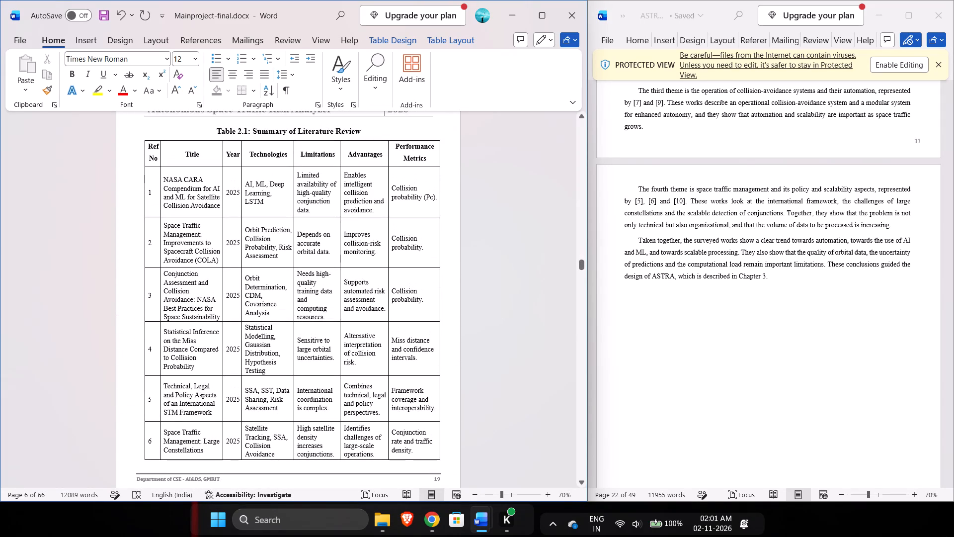
pyautogui.scroll(-7, 462, 241)
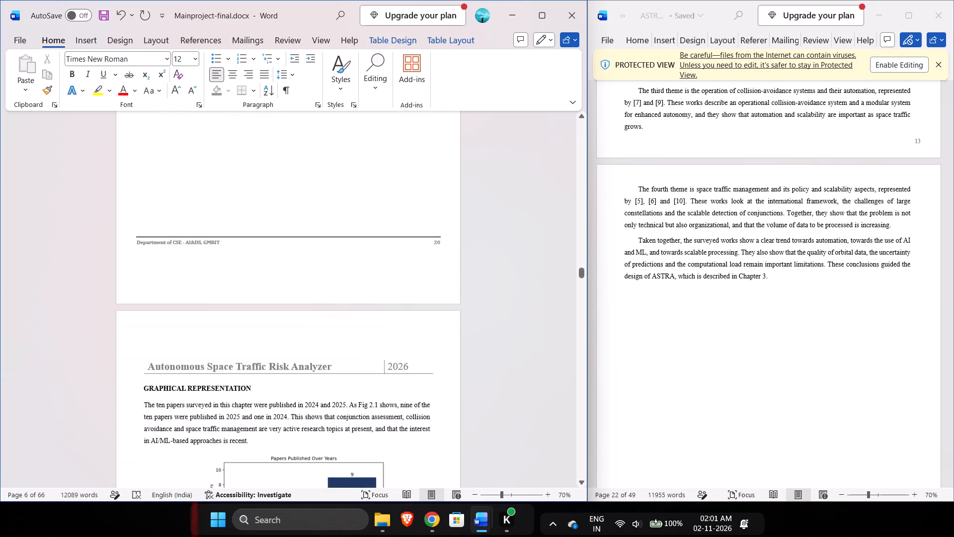
pyautogui.scroll(-7, 462, 241)
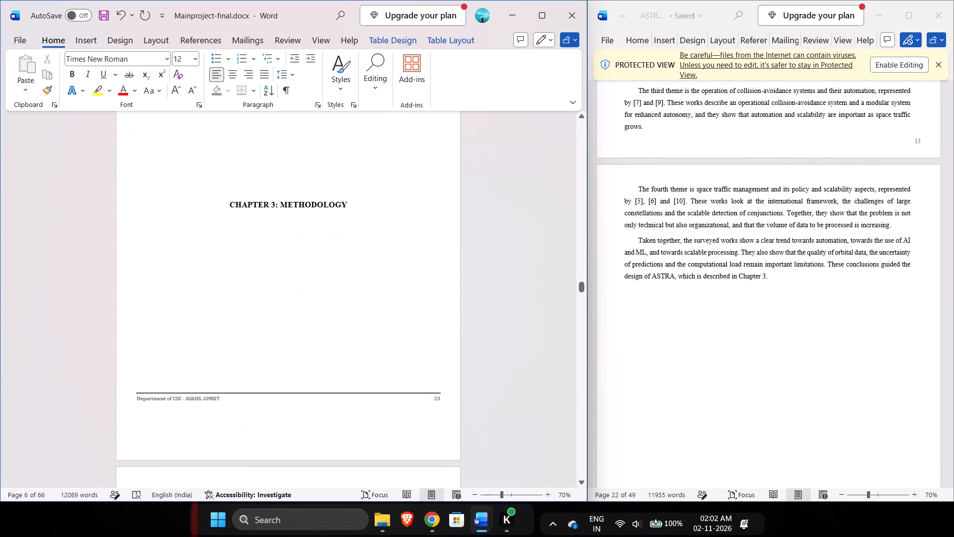
pyautogui.scroll(-8, 462, 241)
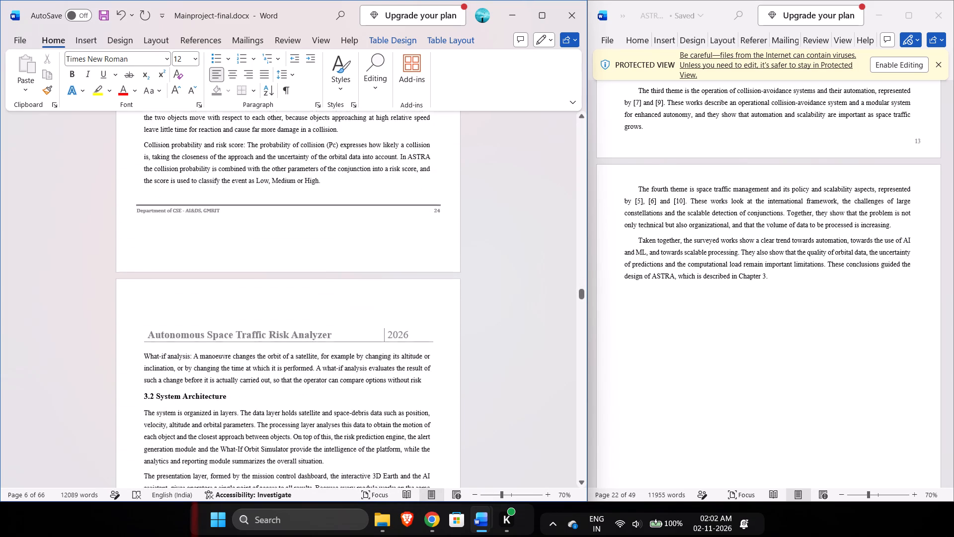
pyautogui.scroll(-3, 462, 241)
# Review the table of contents and the page numbers in the List Of Figures.
pyautogui.scroll(20, 462, 241)
pyautogui.scroll(20, 462, 241)
pyautogui.scroll(14, 462, 241)
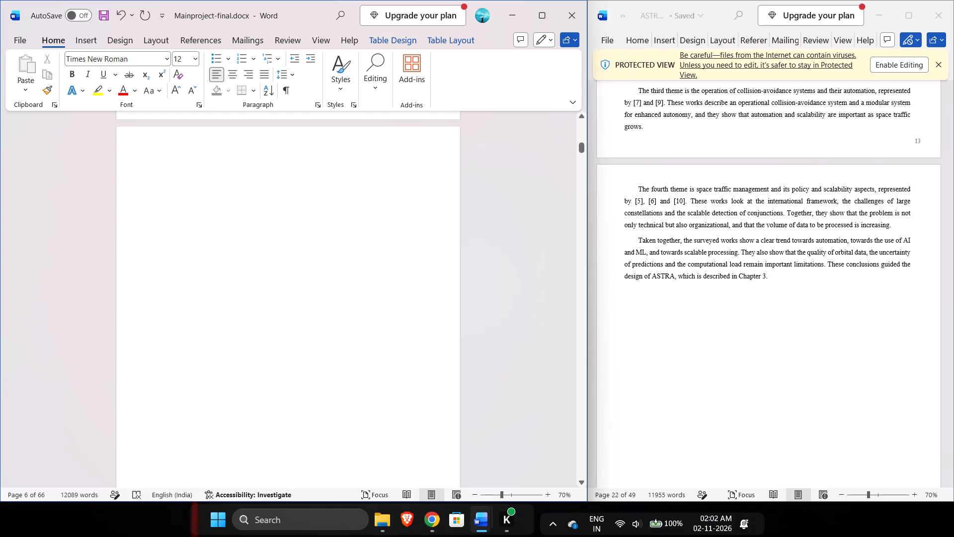
pyautogui.scroll(9, 462, 241)
pyautogui.scroll(-4, 466, 366)
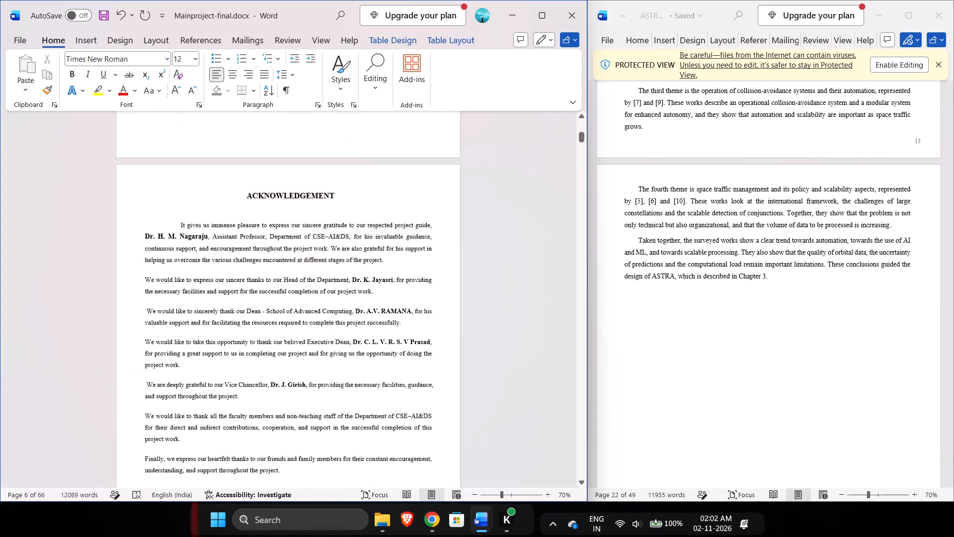
pyautogui.scroll(-7, 466, 366)
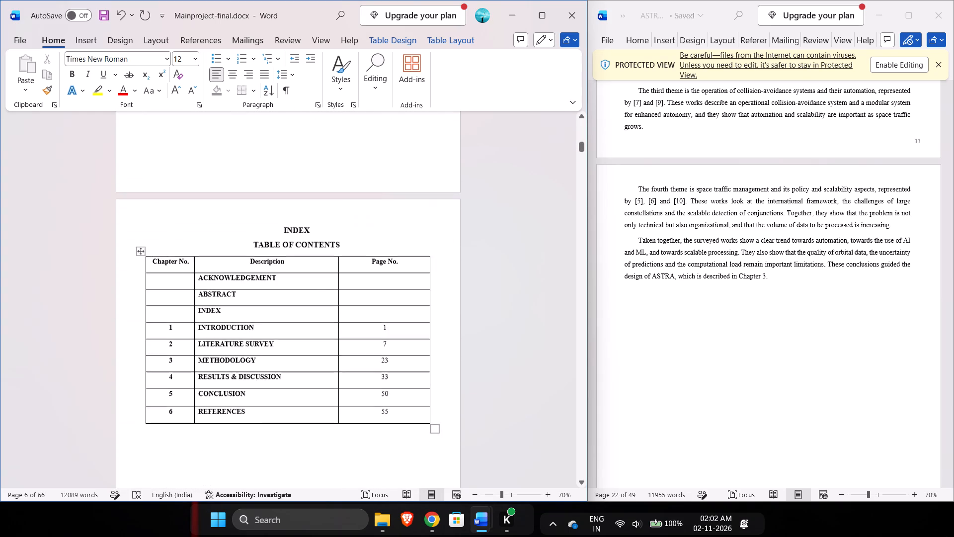
pyautogui.scroll(-7, 466, 366)
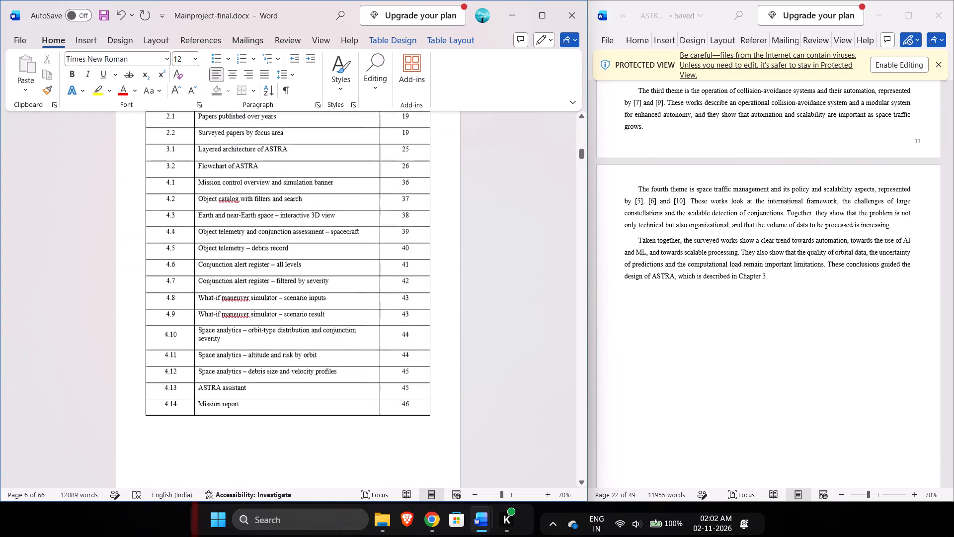
pyautogui.scroll(-4, 466, 366)
pyautogui.scroll(-8, 743, 348)
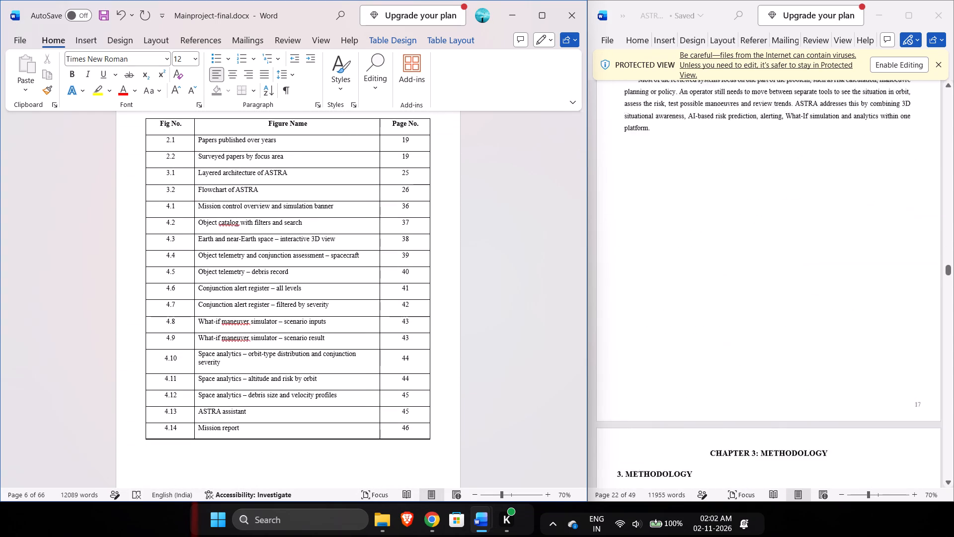
pyautogui.scroll(-1, 743, 348)
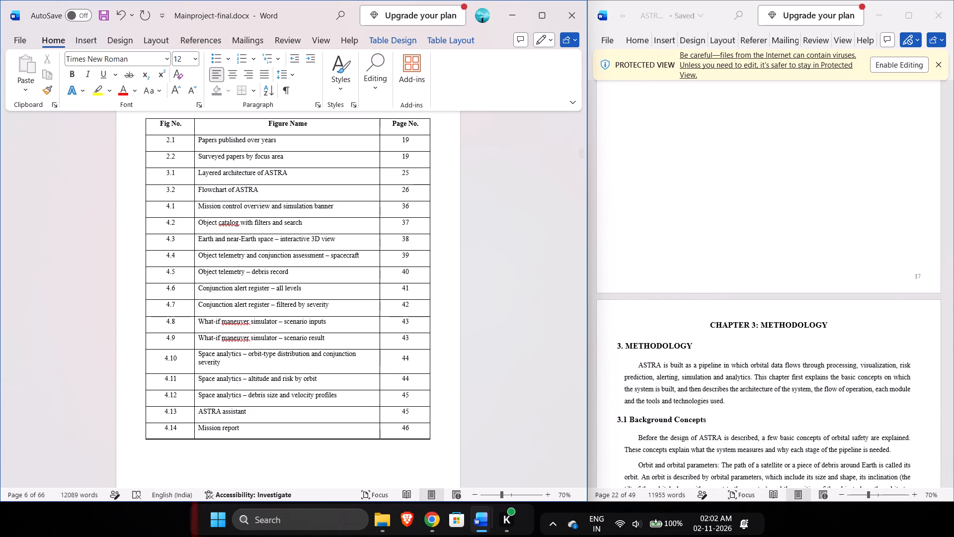
# Compare the listed page numbers with the Chapter 3 pages holding Fig 3.1, Fig 3.2 and Table 3.1.
pyautogui.scroll(-6, 495, 272)
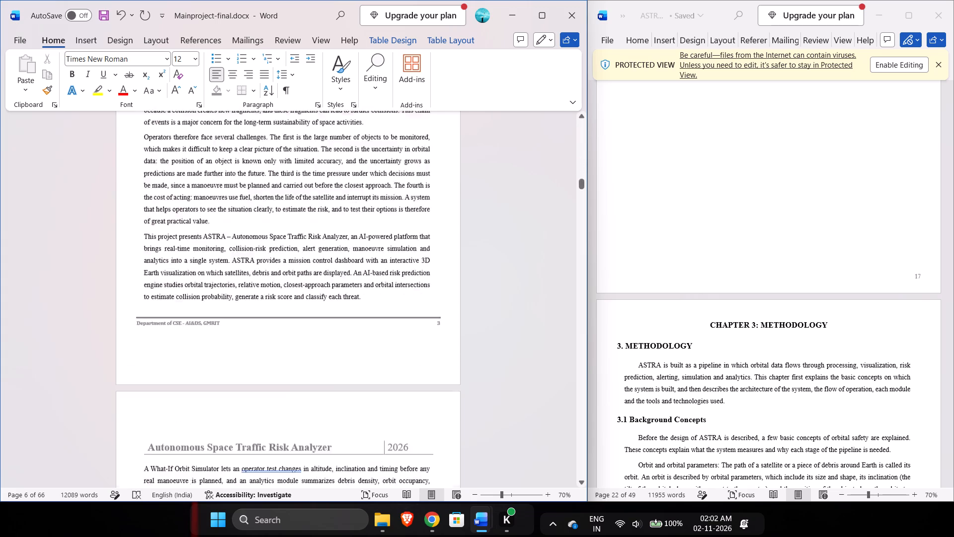
pyautogui.scroll(-20, 495, 272)
pyautogui.scroll(-2, 495, 272)
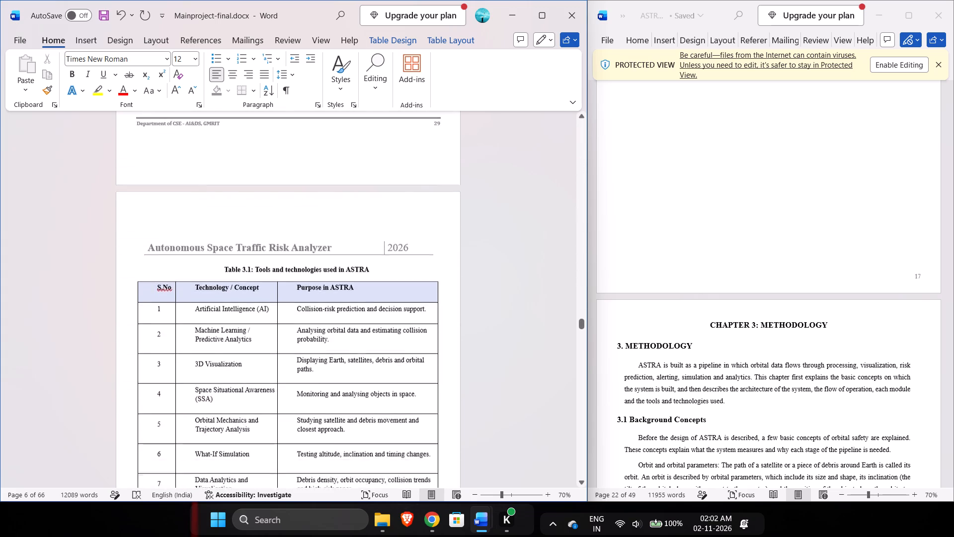
pyautogui.scroll(-8, 495, 272)
pyautogui.scroll(10, 495, 272)
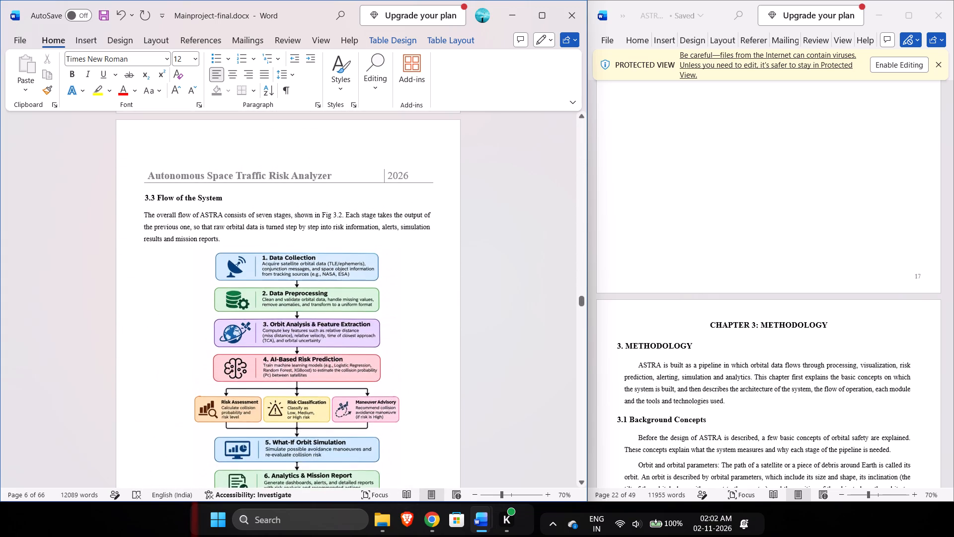
pyautogui.scroll(2, 495, 272)
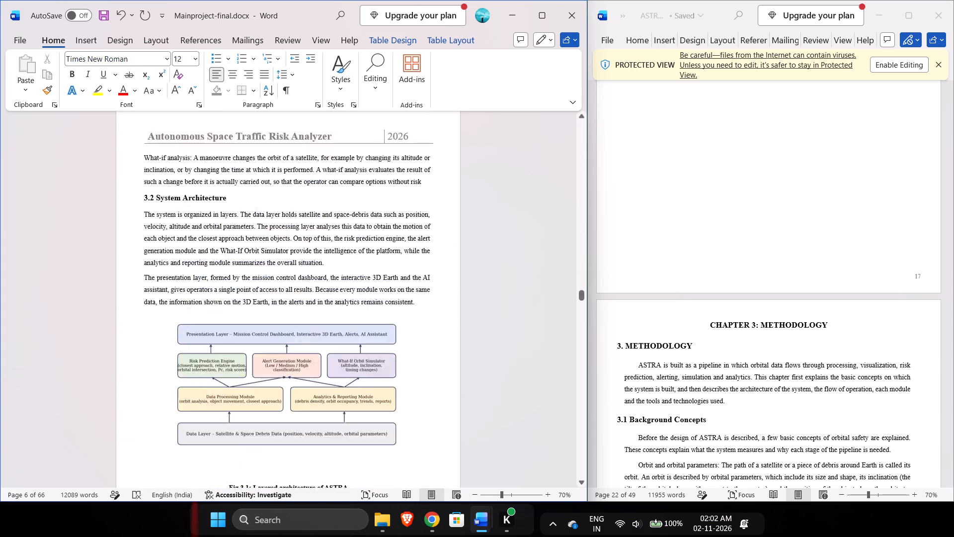
pyautogui.scroll(1, 495, 272)
pyautogui.scroll(-5, 495, 272)
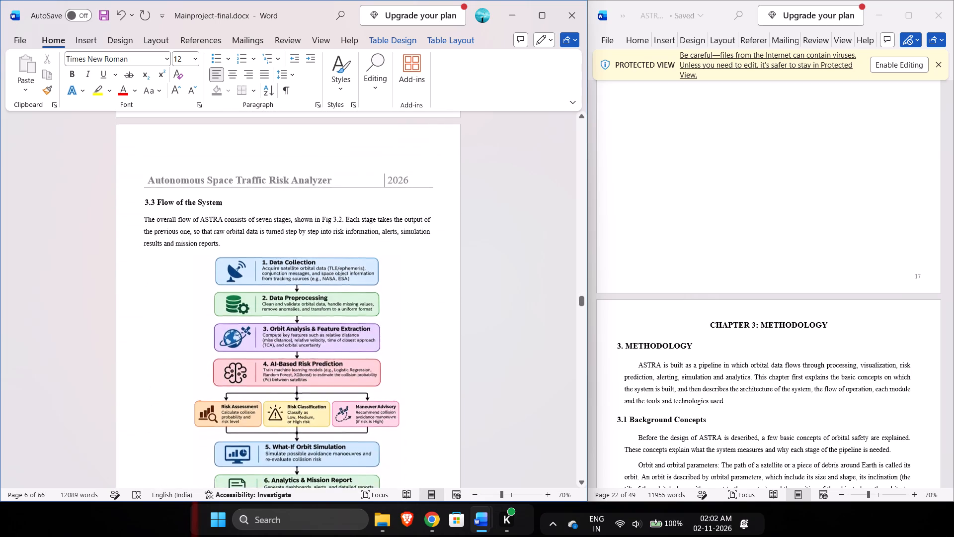
pyautogui.scroll(-8, 495, 272)
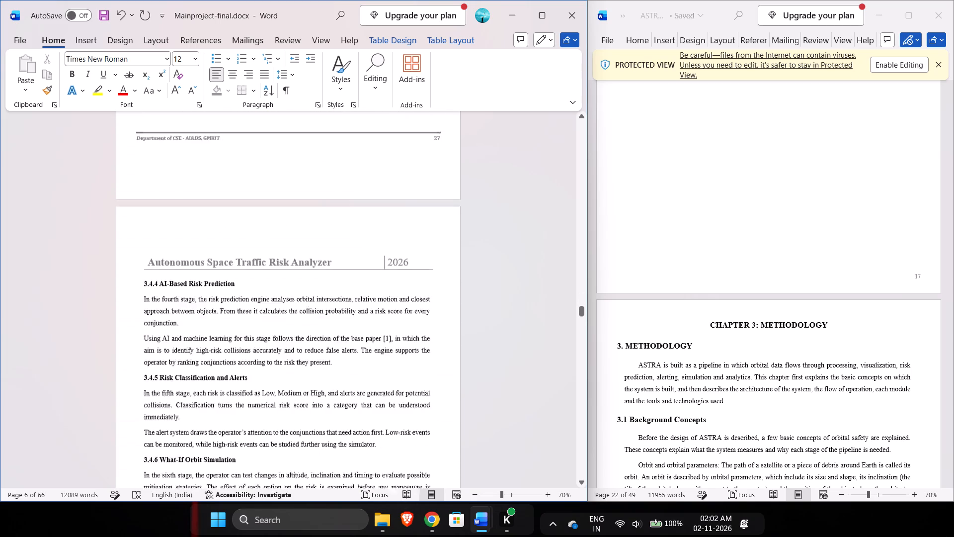
pyautogui.scroll(-5, 495, 272)
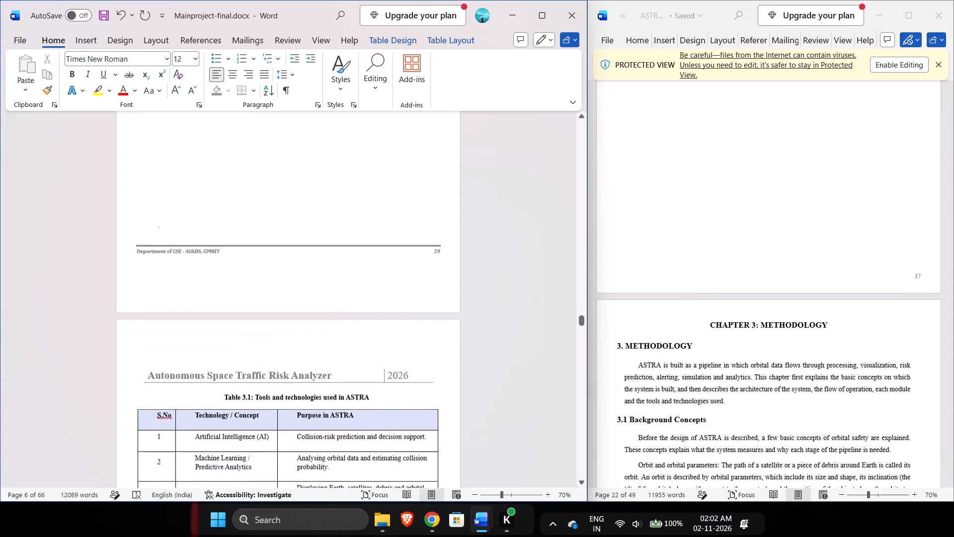
pyautogui.scroll(-5, 495, 272)
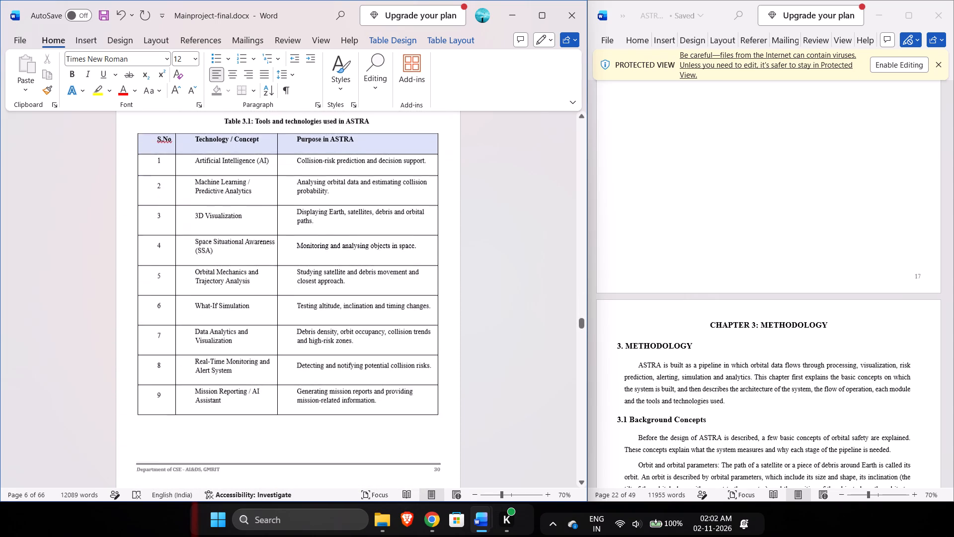
pyautogui.scroll(-6, 495, 272)
# Reread the front matter from the acknowledgement through the table of contents to the List Of Figures entries.
pyautogui.scroll(20, 495, 272)
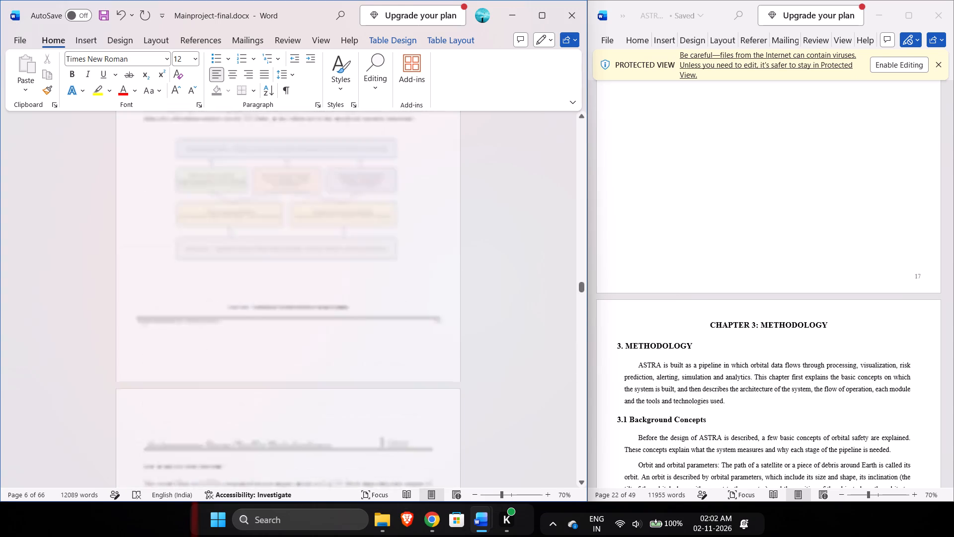
pyautogui.scroll(20, 495, 272)
pyautogui.scroll(20, 495, 272)
pyautogui.scroll(-8, 495, 272)
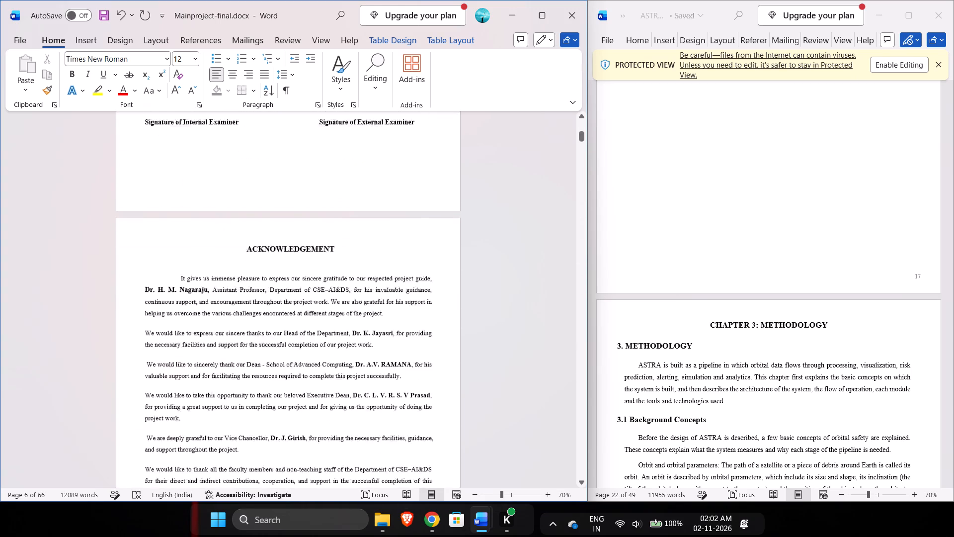
pyautogui.scroll(-6, 495, 272)
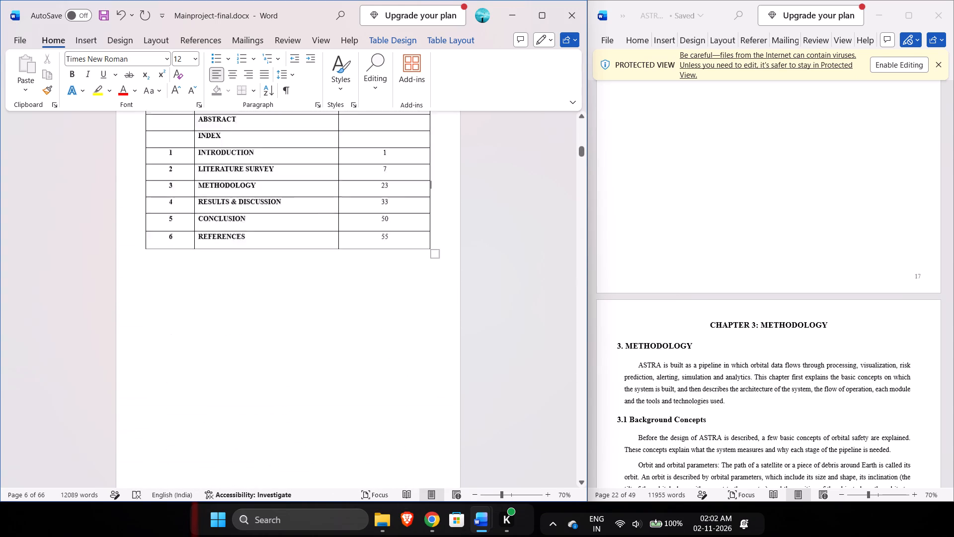
pyautogui.scroll(-1, 495, 272)
pyautogui.scroll(4, 495, 272)
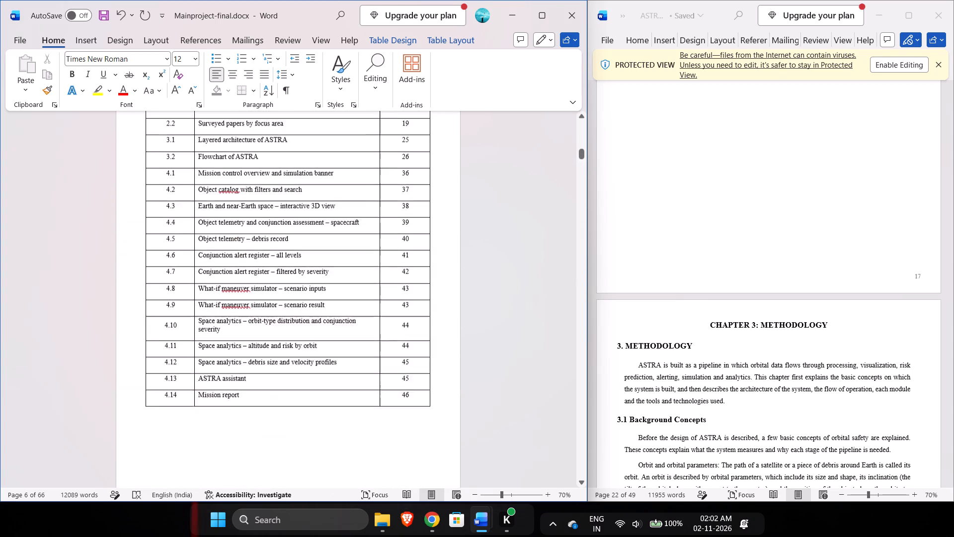
pyautogui.scroll(1, 495, 272)
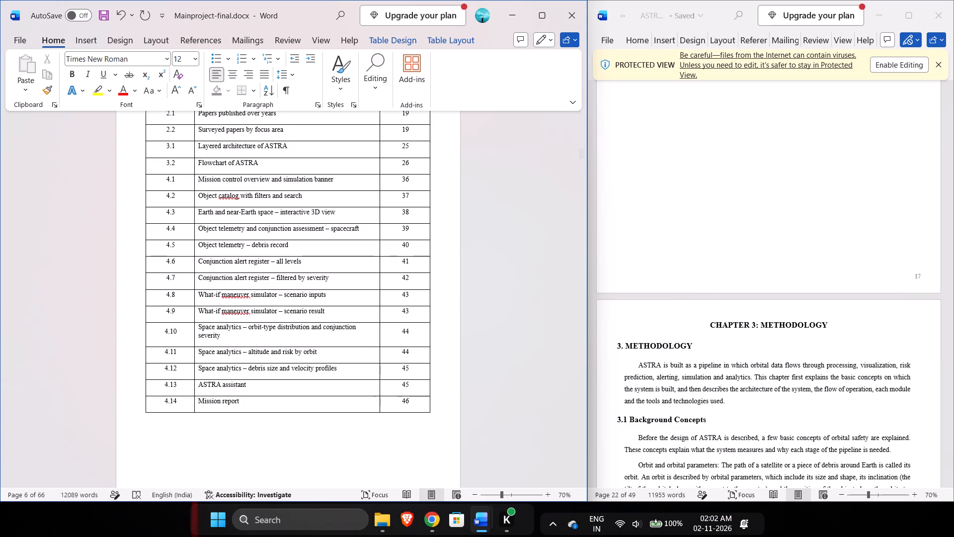
# Check the page numbers across Chapters 1 and 2 against the entries in the List Of Figures.
pyautogui.scroll(-20, 504, 291)
pyautogui.scroll(-2, 504, 291)
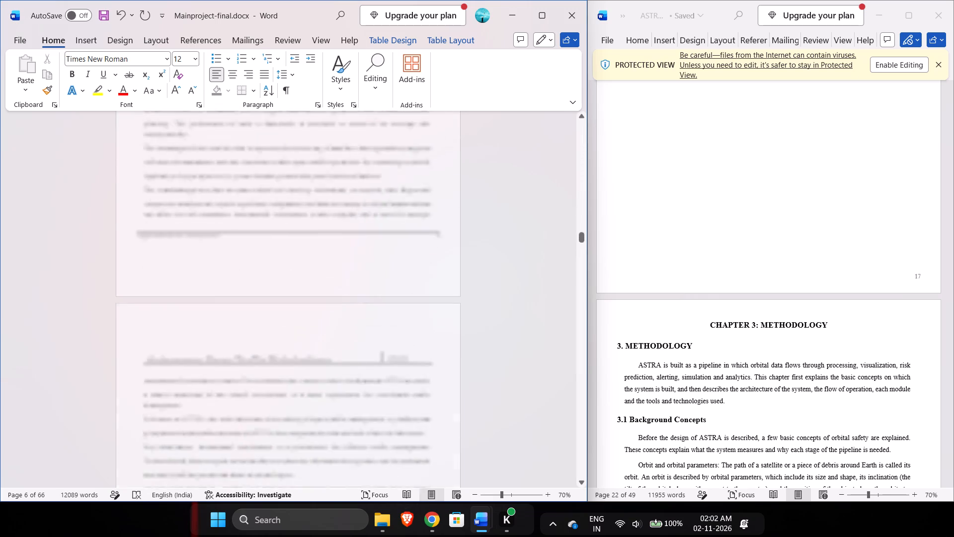
pyautogui.scroll(9, 504, 291)
pyautogui.scroll(-1, 504, 291)
pyautogui.scroll(6, 504, 291)
pyautogui.scroll(-7, 504, 291)
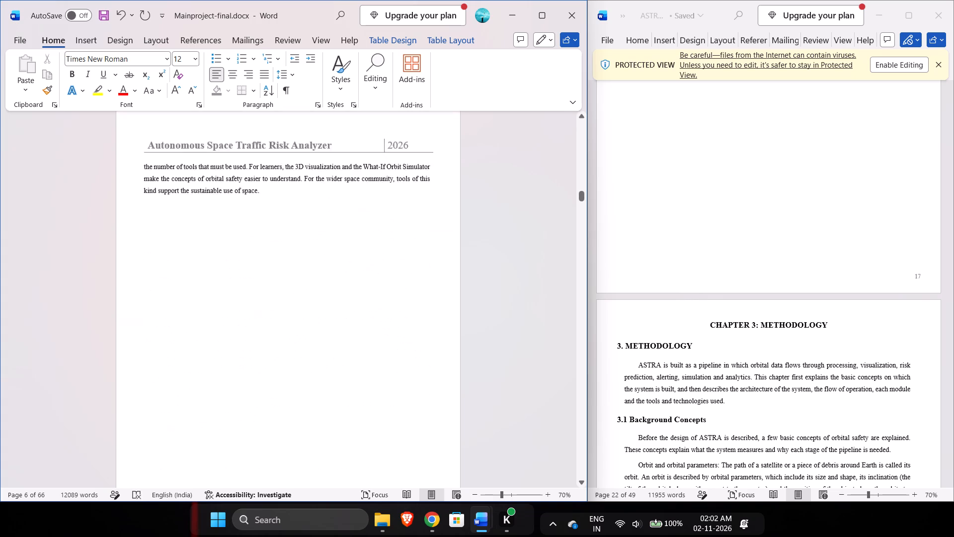
pyautogui.scroll(-5, 504, 291)
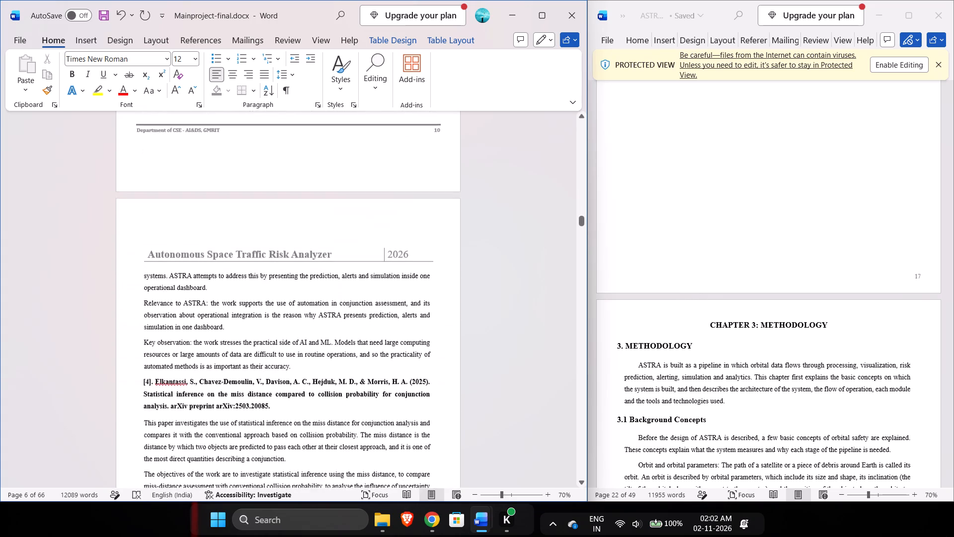
pyautogui.scroll(7, 510, 263)
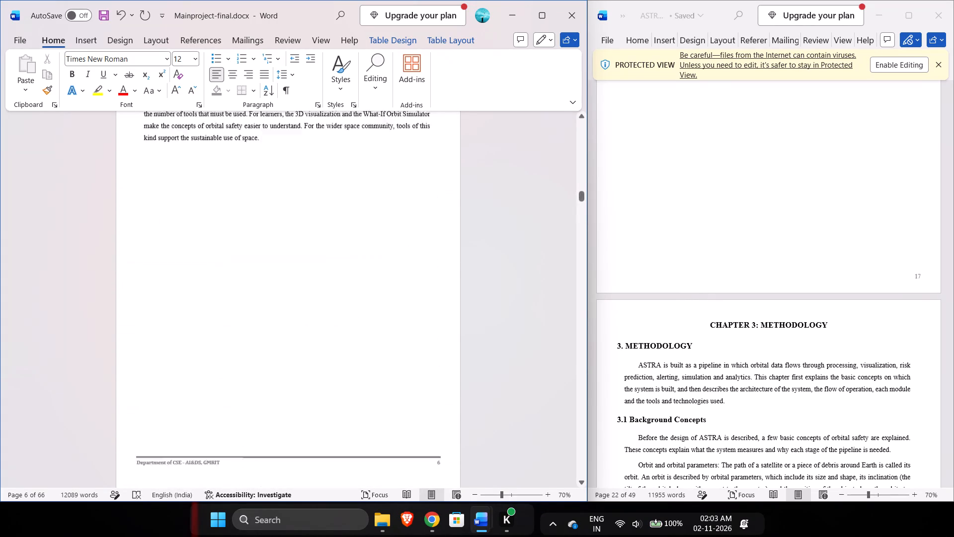
pyautogui.scroll(14, 510, 263)
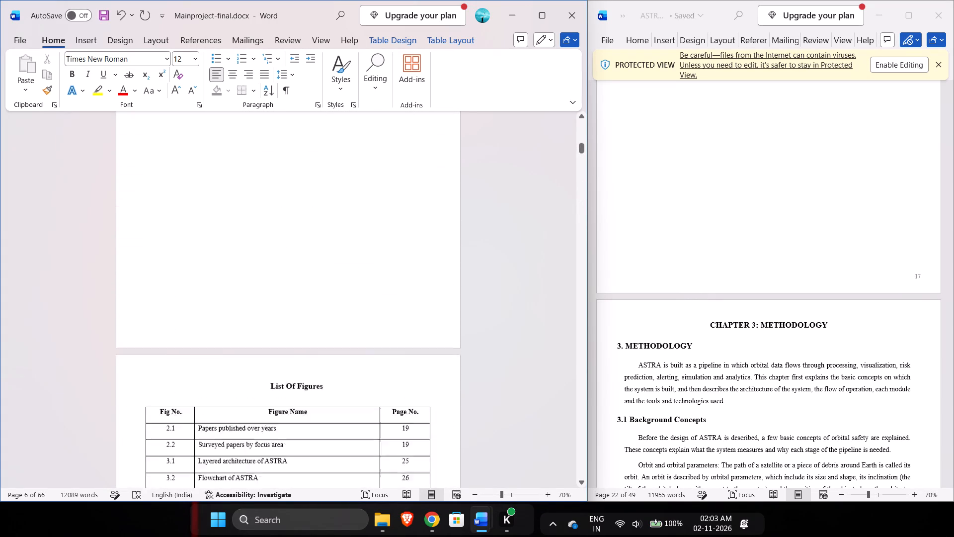
pyautogui.scroll(3, 510, 263)
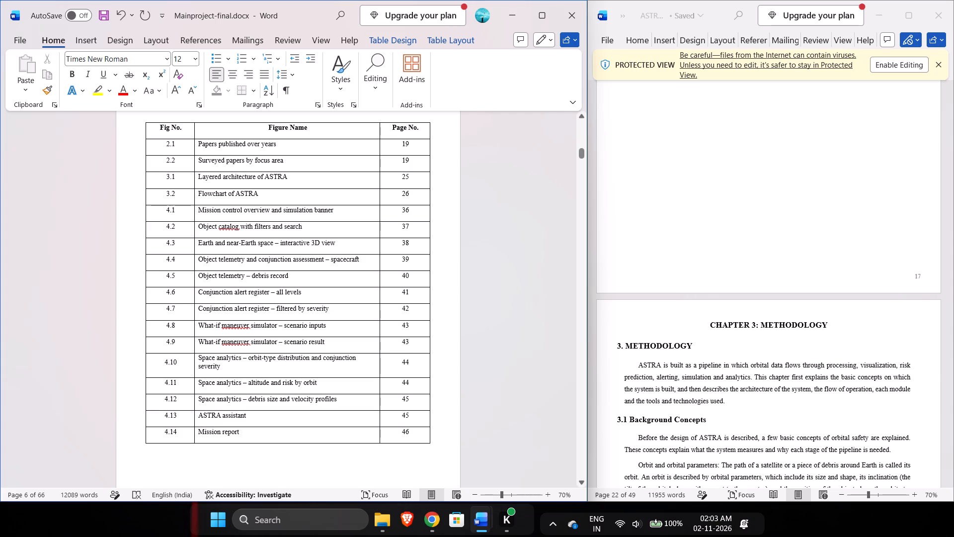
# Compare the List Of Figures page numbers with the Chapter 4 pages holding Fig 4.1 to Fig 4.5.
pyautogui.scroll(-20, 471, 327)
pyautogui.scroll(-6, 471, 327)
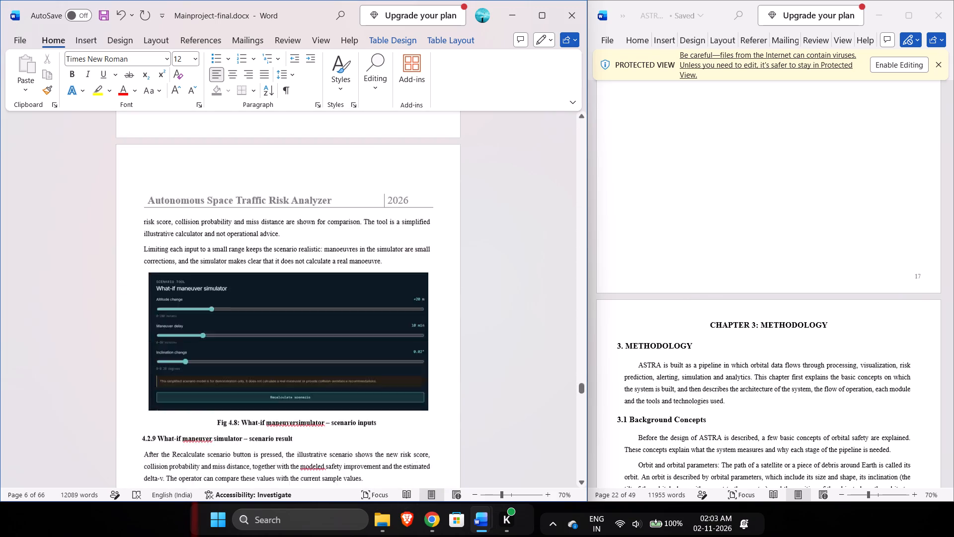
pyautogui.scroll(-20, 471, 327)
pyautogui.scroll(-12, 471, 327)
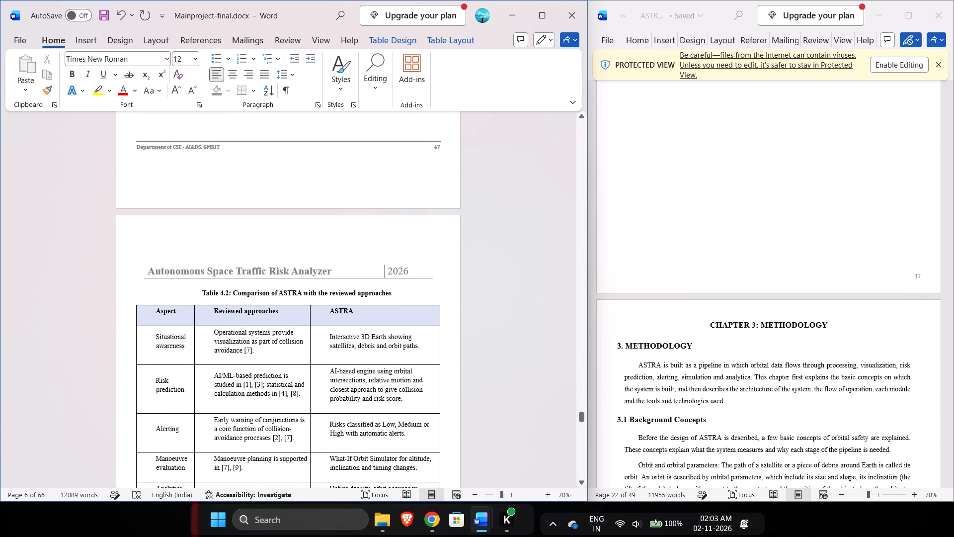
pyautogui.scroll(18, 471, 327)
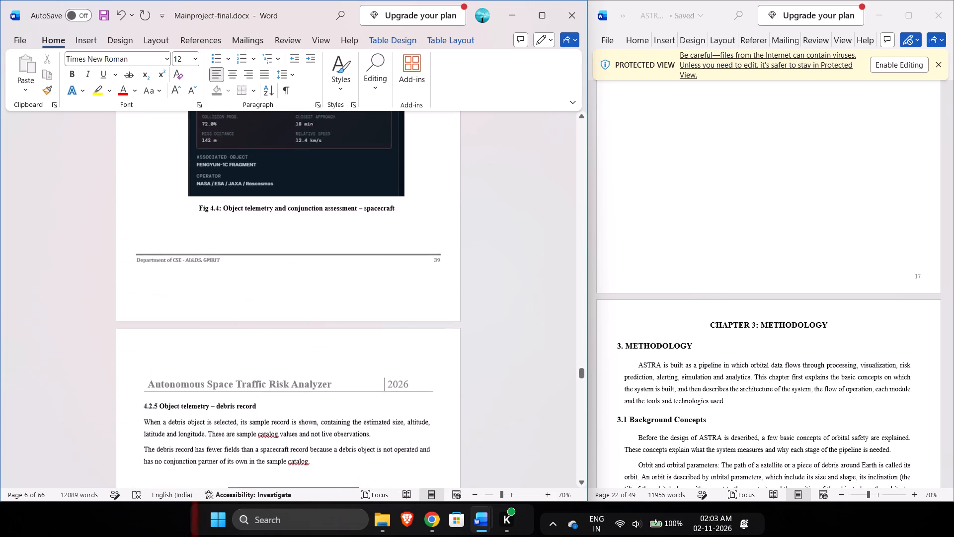
pyautogui.scroll(3, 471, 327)
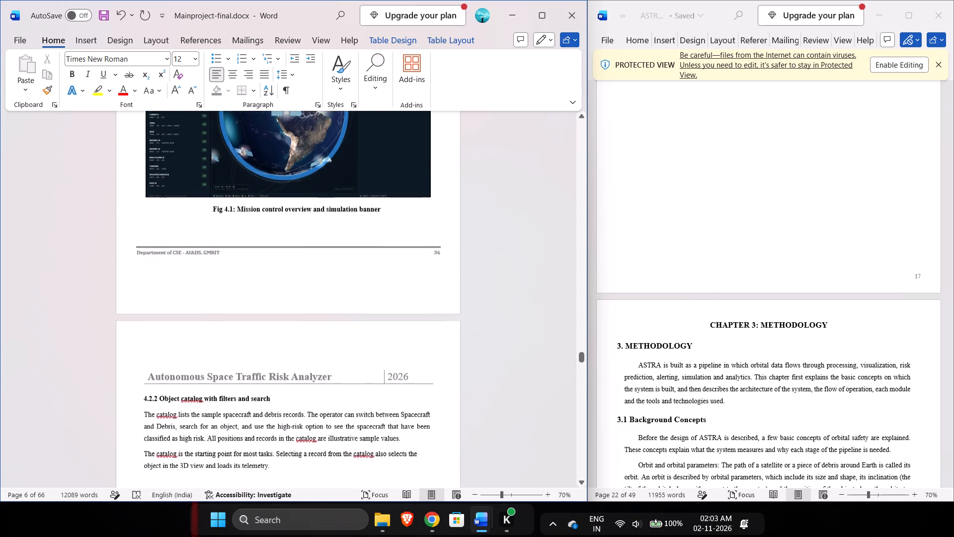
pyautogui.scroll(2, 471, 327)
pyautogui.scroll(-1, 471, 327)
pyautogui.scroll(1, 471, 327)
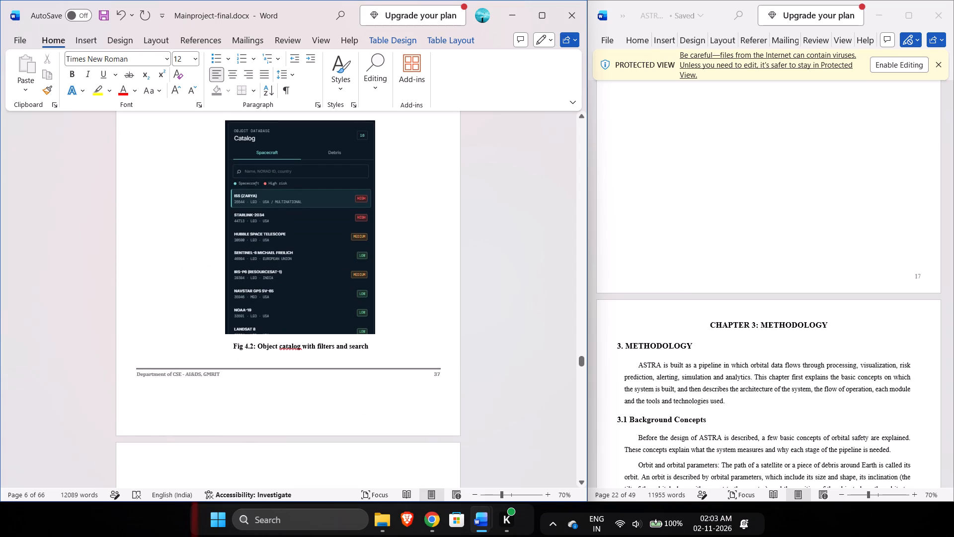
pyautogui.scroll(3, 471, 327)
pyautogui.scroll(-1, 471, 327)
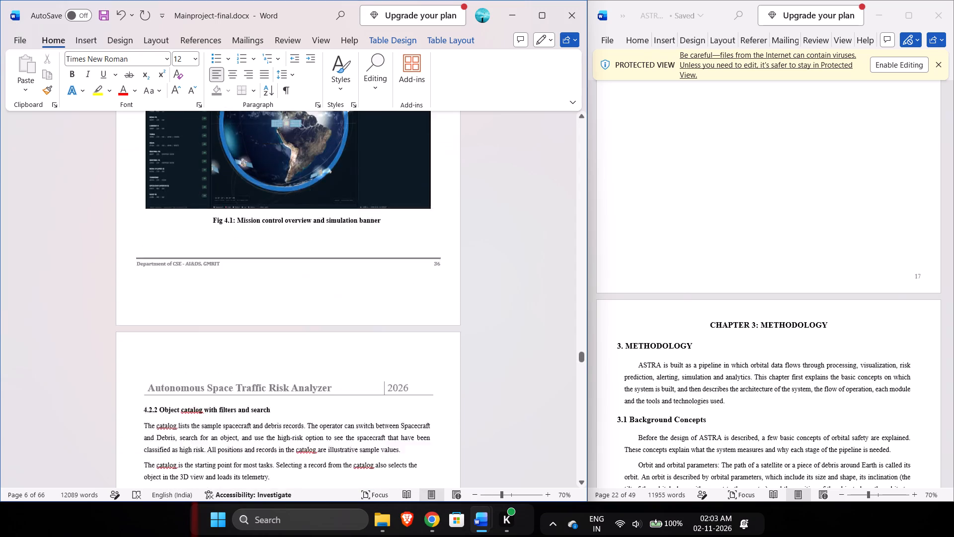
pyautogui.scroll(-6, 471, 327)
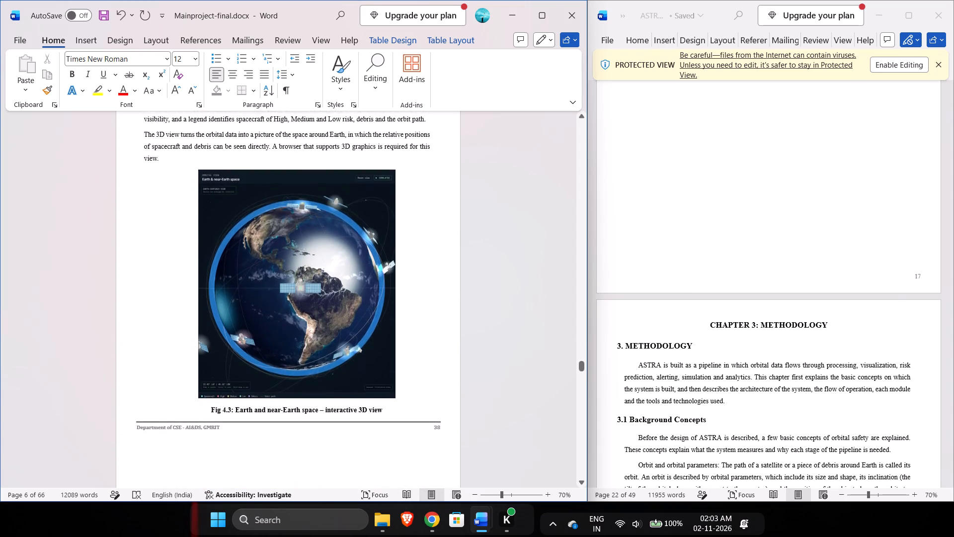
pyautogui.scroll(-8, 472, 315)
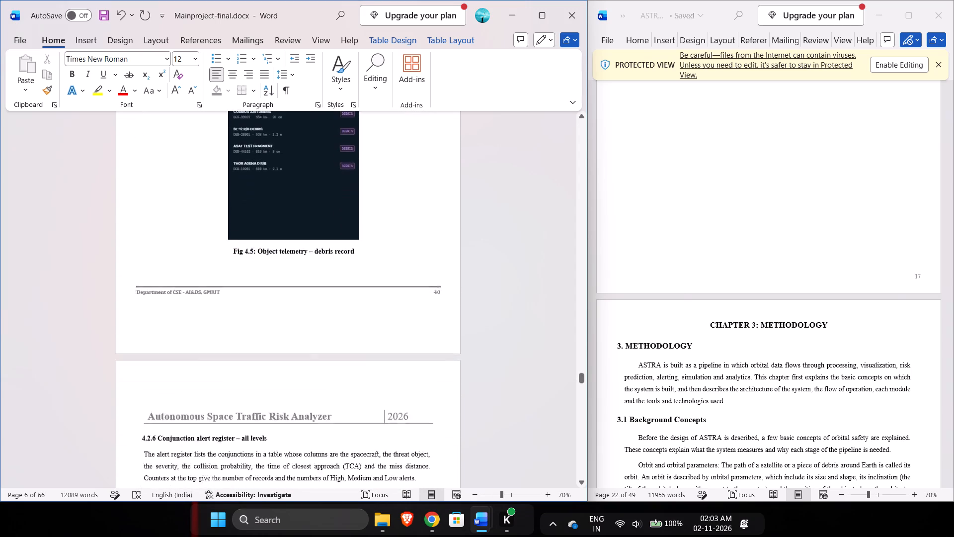
# Check the pages holding Fig 4.6 to Fig 4.14 and Table 4.2 against their listed page numbers.
pyautogui.scroll(-6, 472, 315)
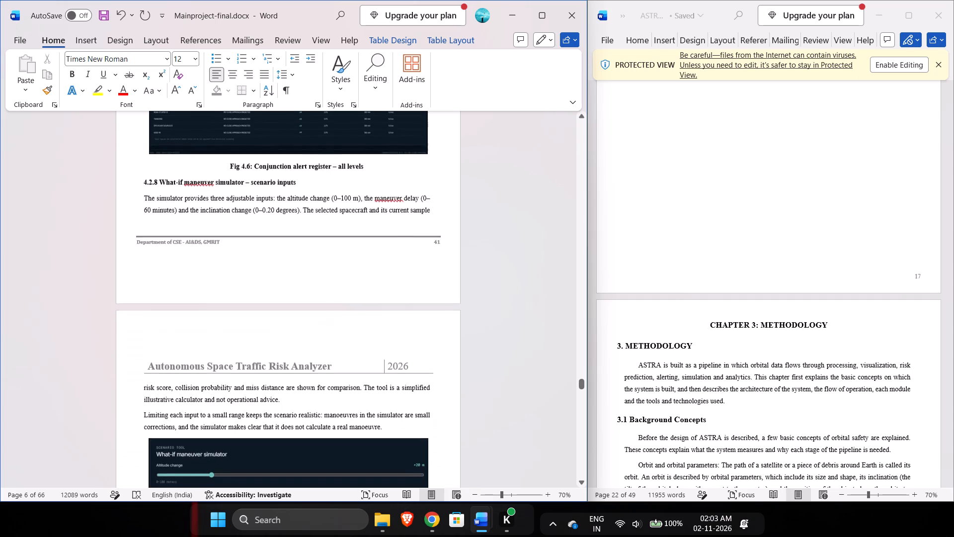
pyautogui.scroll(-6, 472, 315)
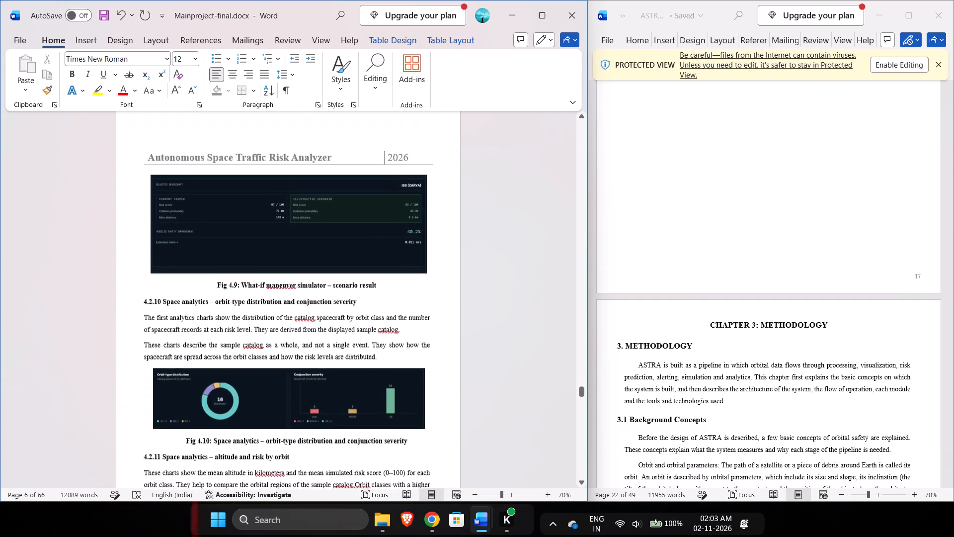
pyautogui.scroll(-6, 472, 315)
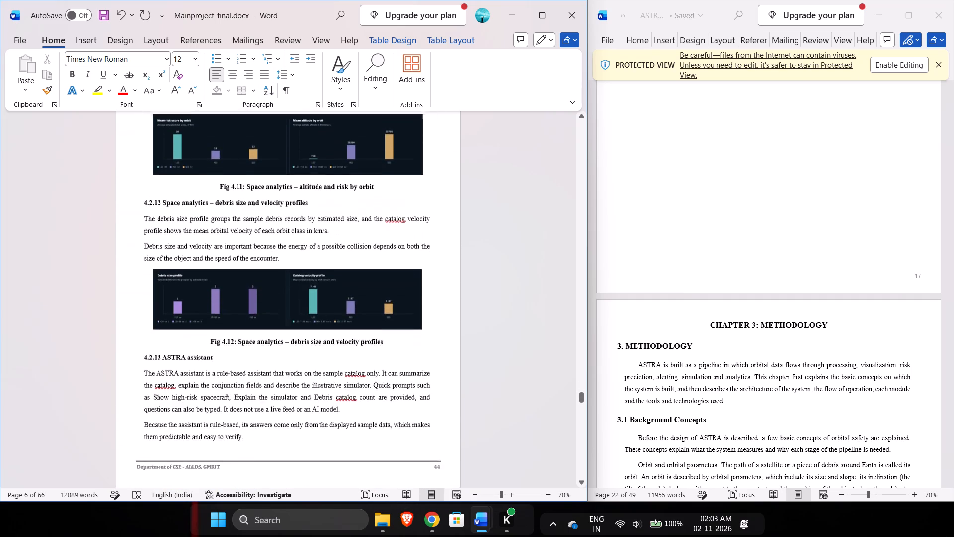
pyautogui.scroll(-6, 472, 315)
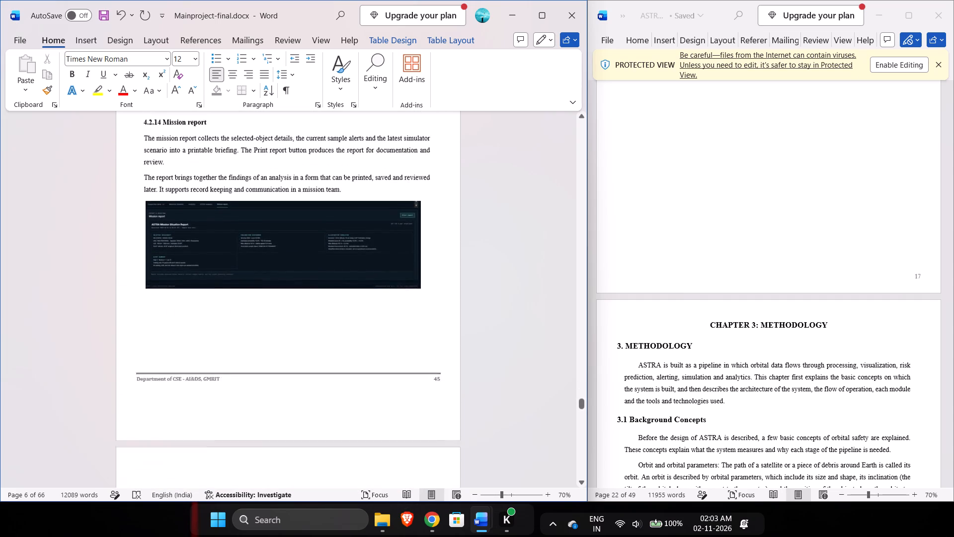
pyautogui.scroll(-7, 472, 315)
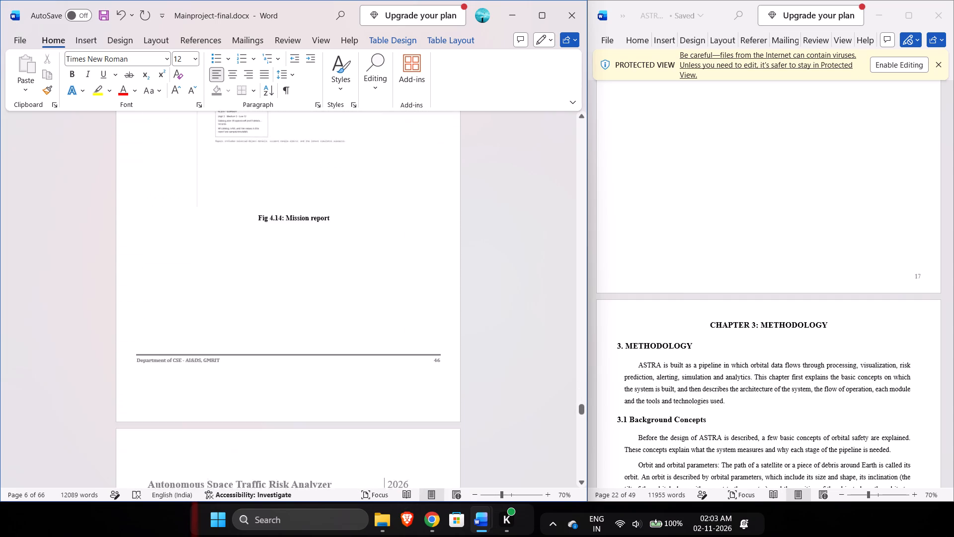
pyautogui.scroll(-8, 472, 315)
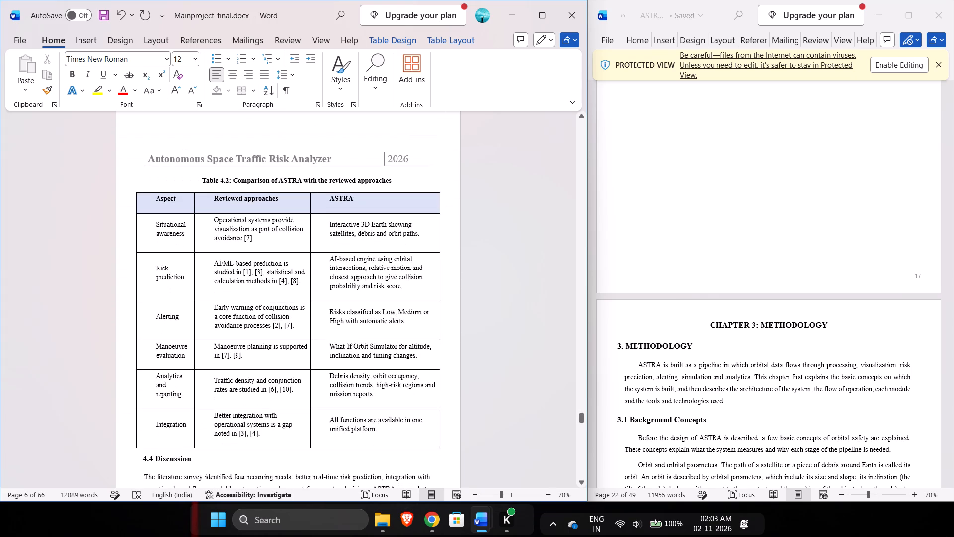
pyautogui.scroll(-1, 472, 315)
pyautogui.scroll(8, 472, 315)
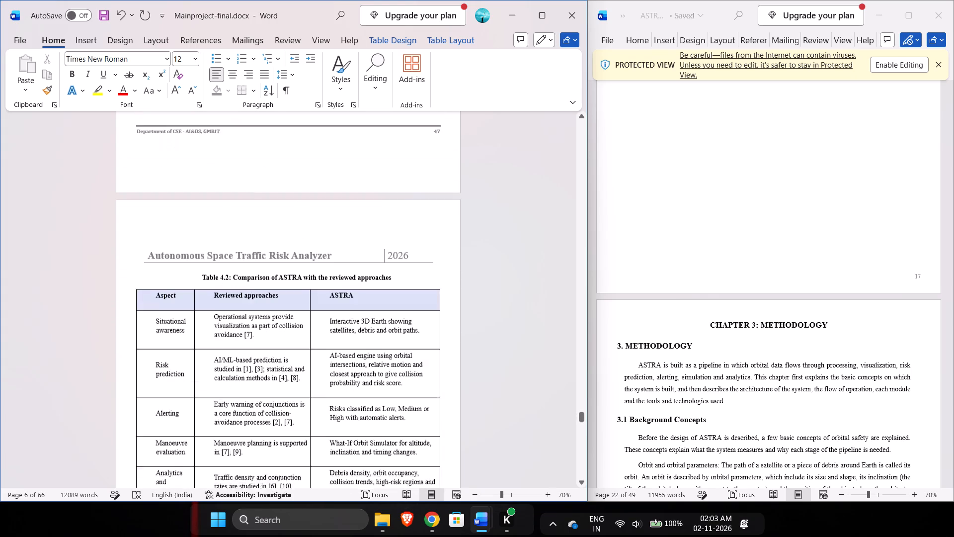
# In the List Of Tables, set the page number of Table 2.1, Literature survey comparison table, to 17.
pyautogui.scroll(20, 472, 315)
pyautogui.scroll(20, 472, 315)
pyautogui.scroll(15, 472, 315)
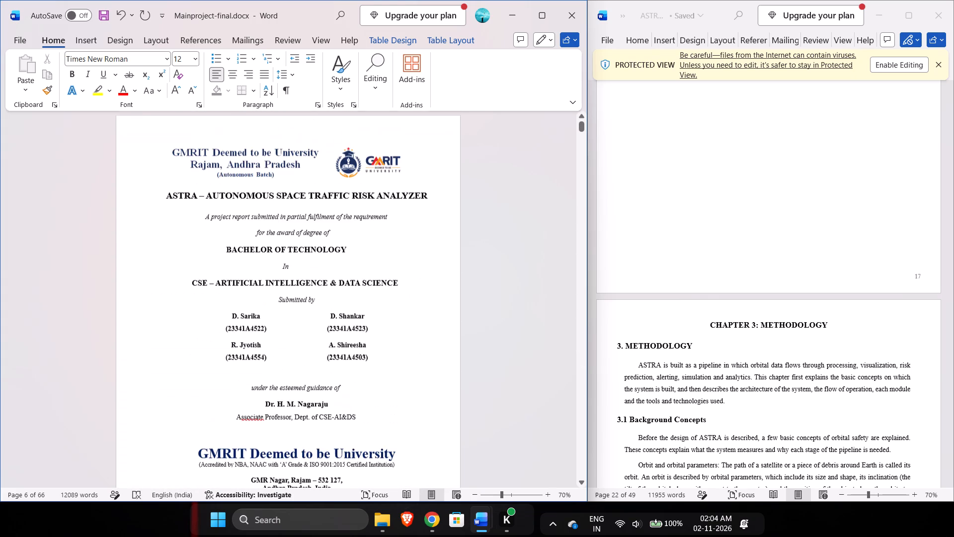
pyautogui.scroll(-8, 472, 315)
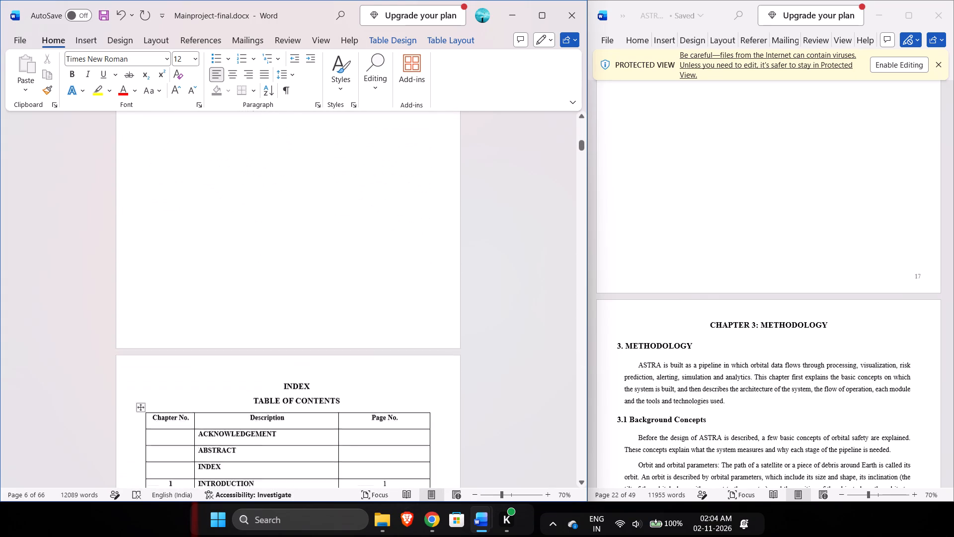
pyautogui.scroll(-10, 472, 315)
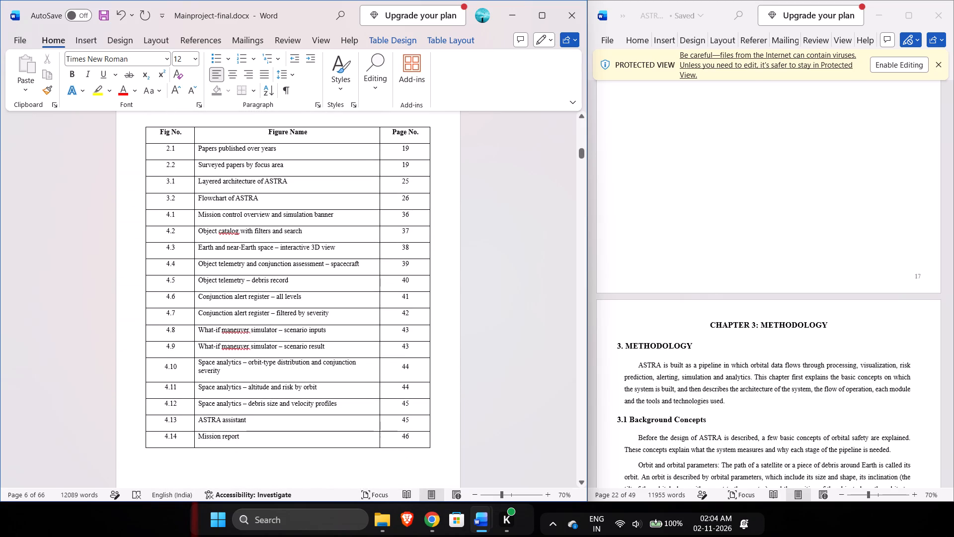
pyautogui.scroll(-3, 416, 444)
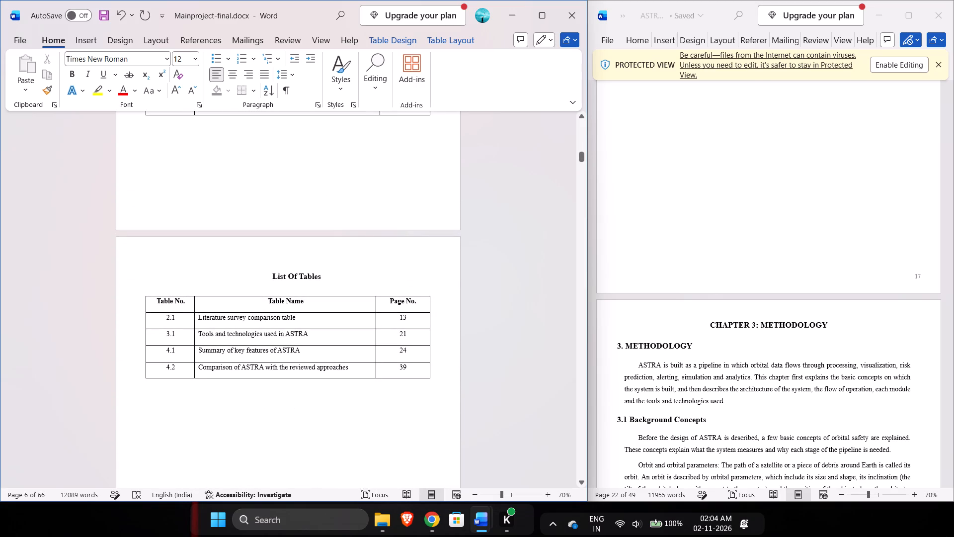
pyautogui.scroll(2, 425, 321)
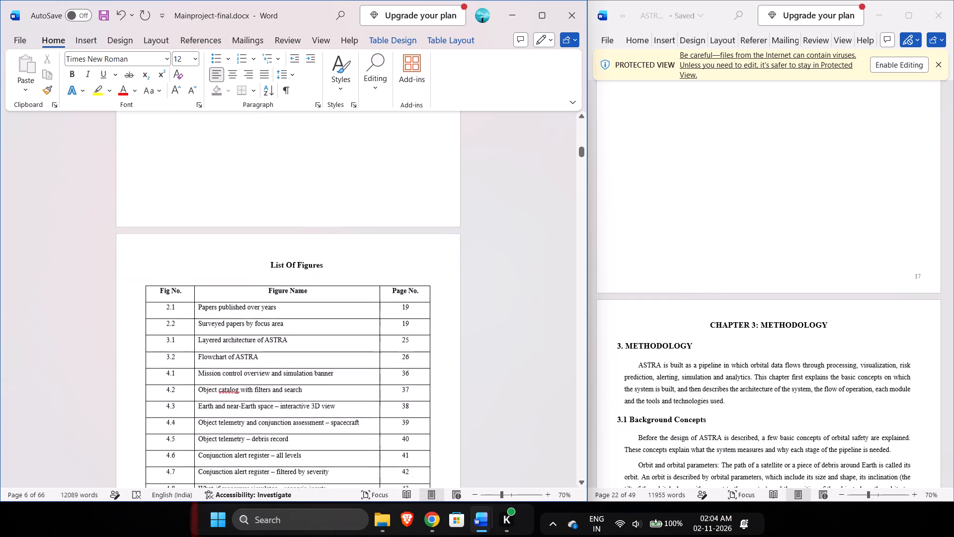
pyautogui.scroll(-2, 425, 321)
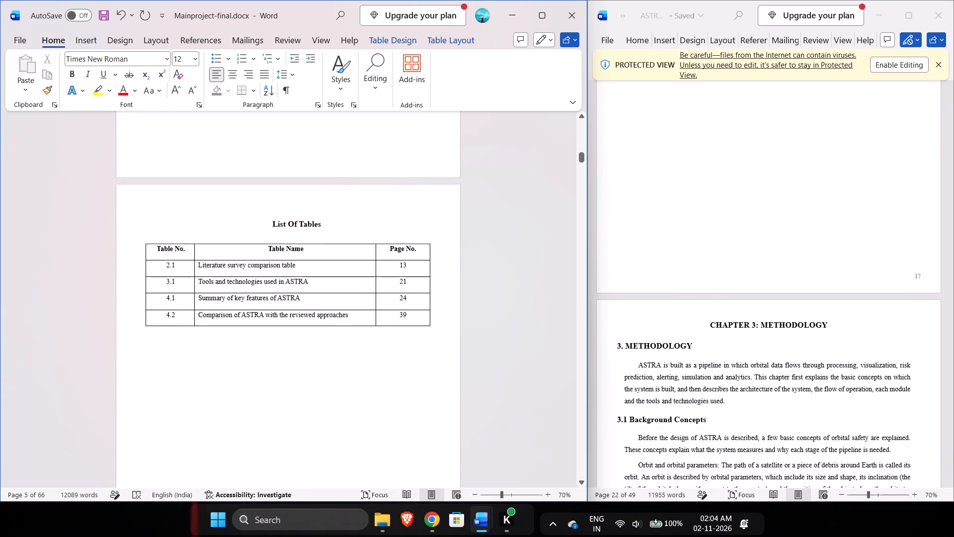
pyautogui.scroll(-2, 425, 321)
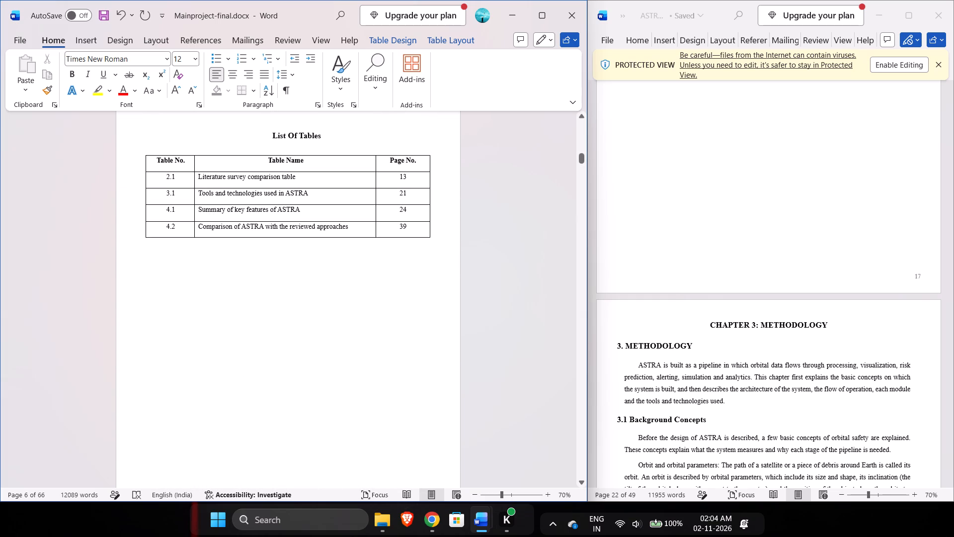
pyautogui.click(411, 174)
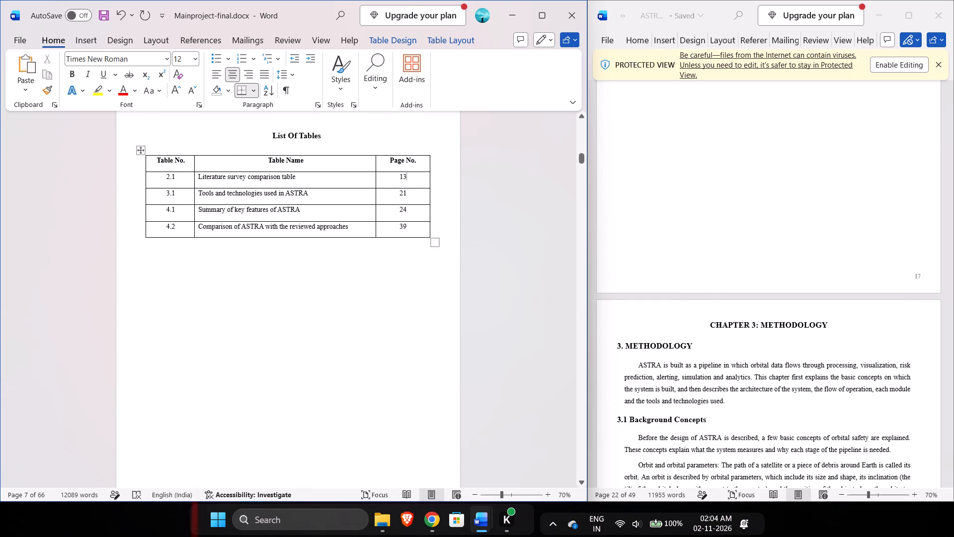
pyautogui.press('BackSpace')
pyautogui.press('7')
# Go through Chapters 1 and 2 to check which page holds the literature survey comparison table.
pyautogui.scroll(-7, 473, 246)
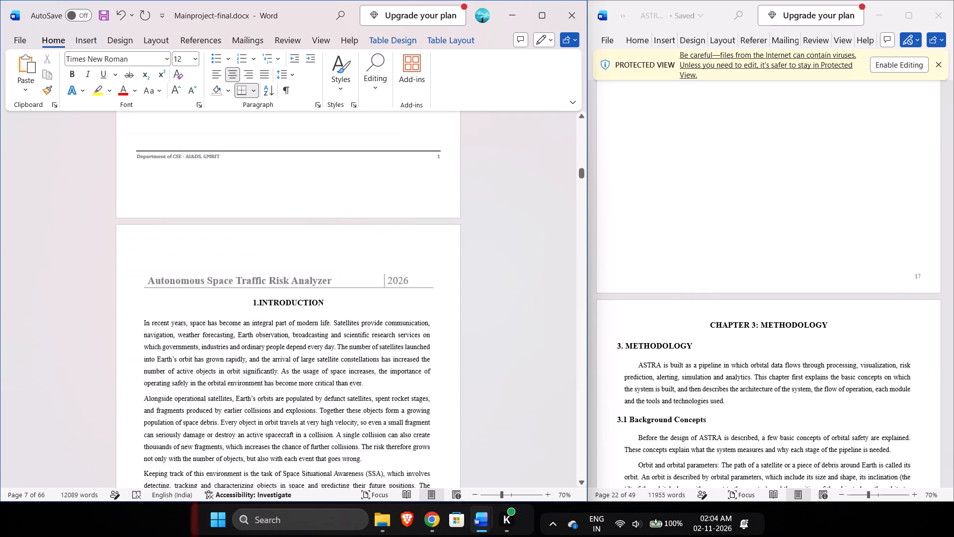
pyautogui.scroll(-9, 473, 246)
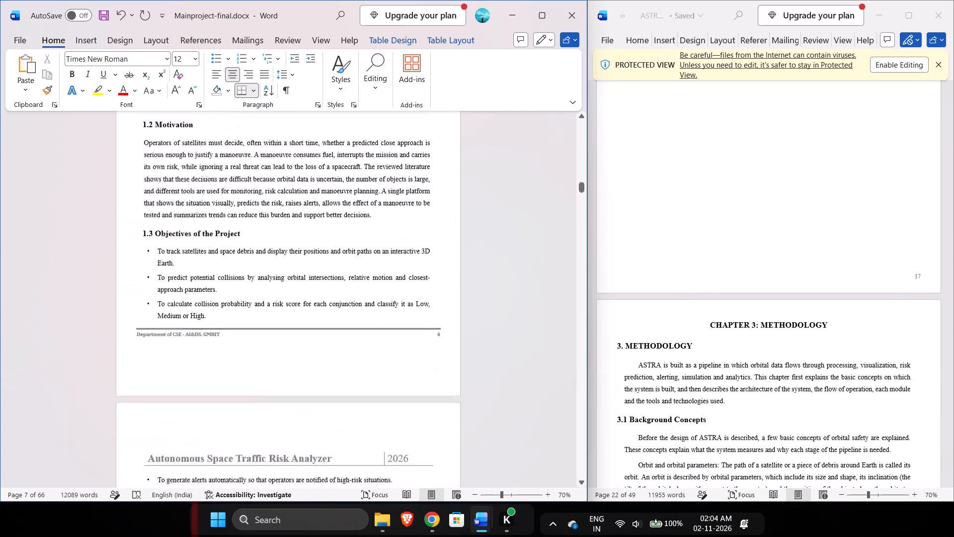
pyautogui.scroll(-15, 473, 246)
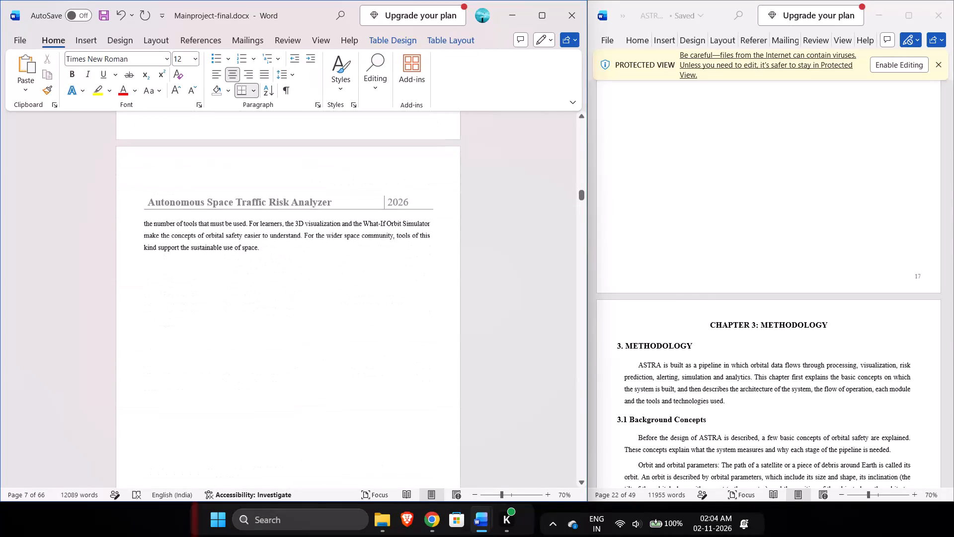
pyautogui.scroll(-15, 473, 246)
pyautogui.scroll(5, 473, 246)
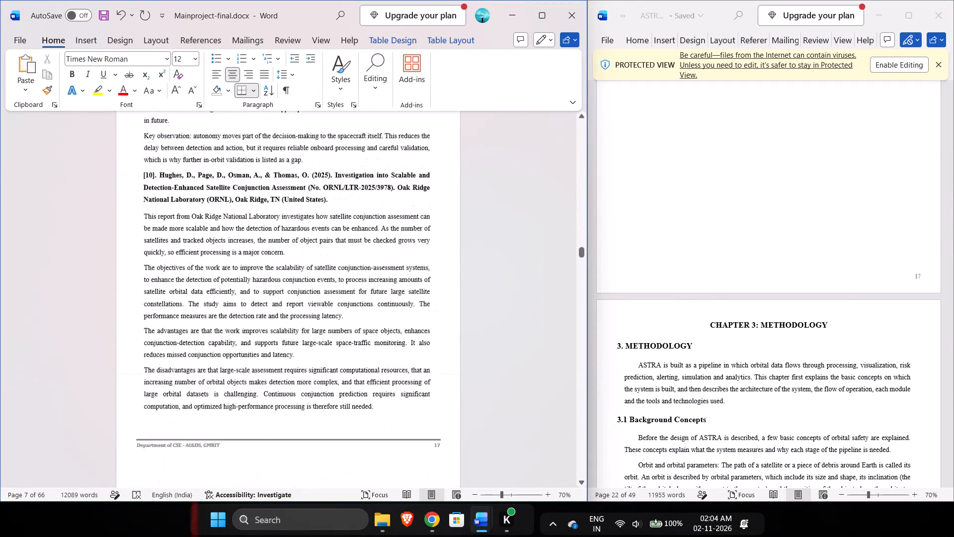
pyautogui.scroll(3, 473, 246)
pyautogui.scroll(-6, 473, 246)
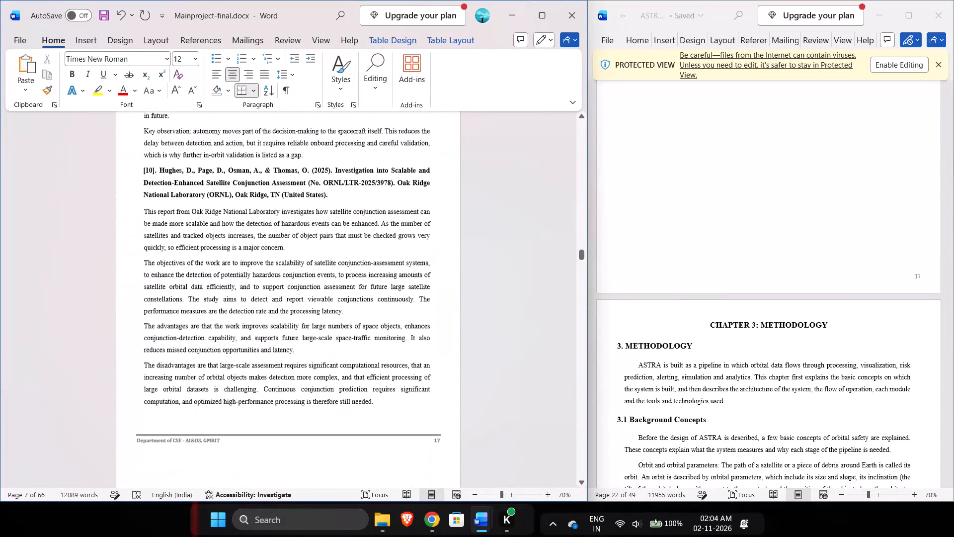
pyautogui.scroll(-9, 473, 246)
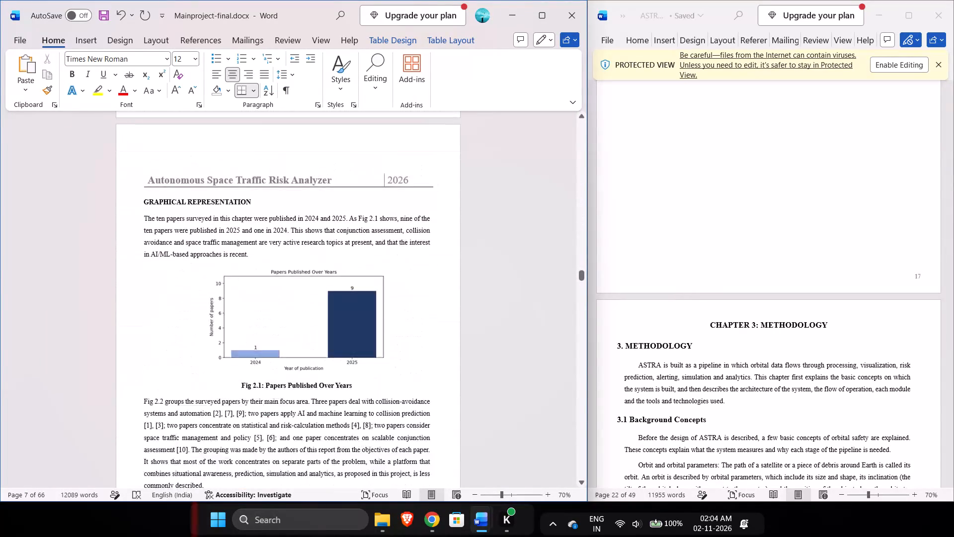
pyautogui.scroll(-1, 473, 246)
pyautogui.scroll(1, 473, 246)
pyautogui.scroll(-2, 473, 246)
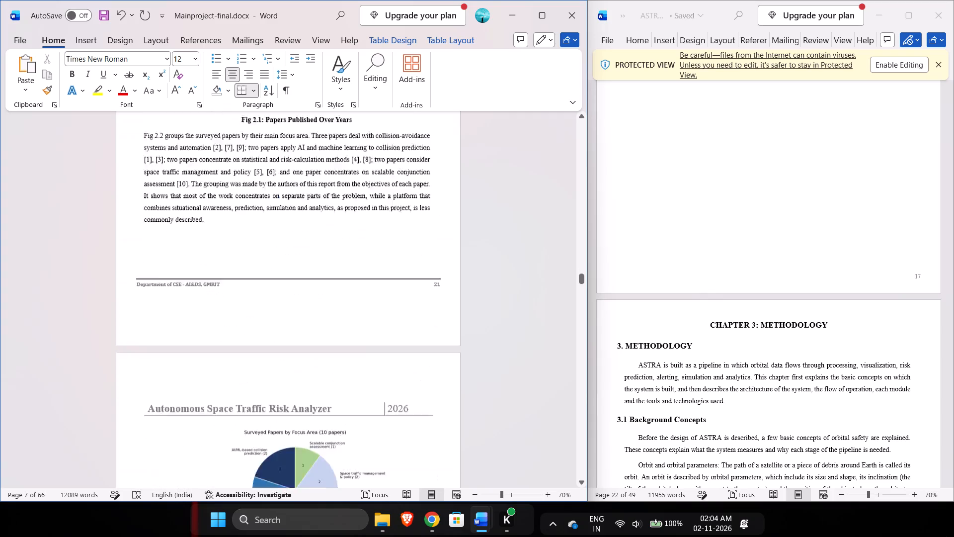
# Go through Chapters 3 and 4 to check which pages hold Table 3.1, Table 4.1 and Table 4.2.
pyautogui.scroll(-10, 473, 246)
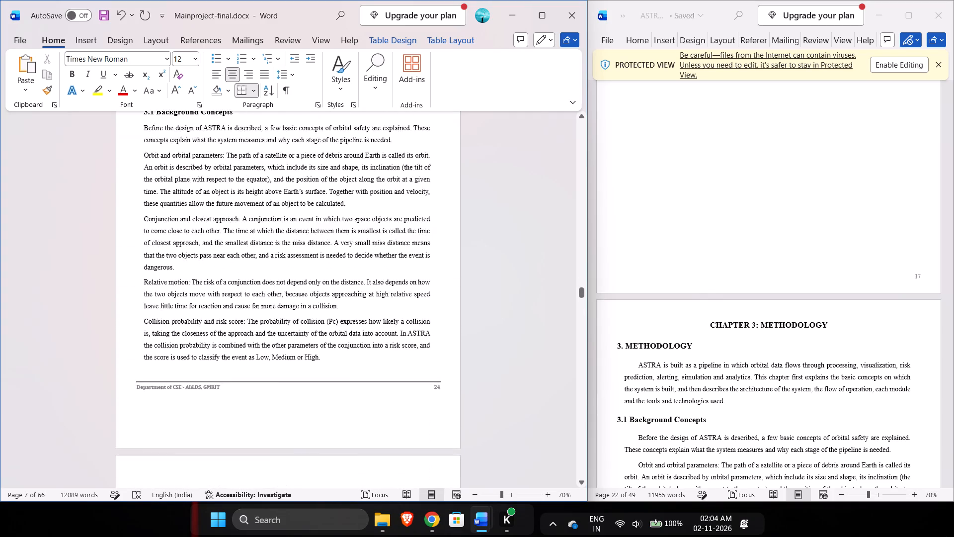
pyautogui.scroll(-8, 473, 246)
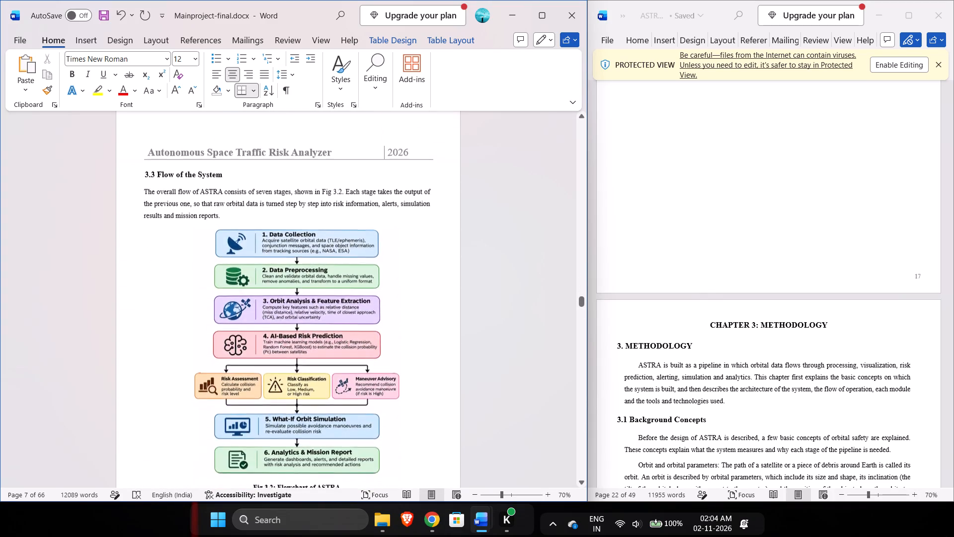
pyautogui.scroll(-8, 473, 246)
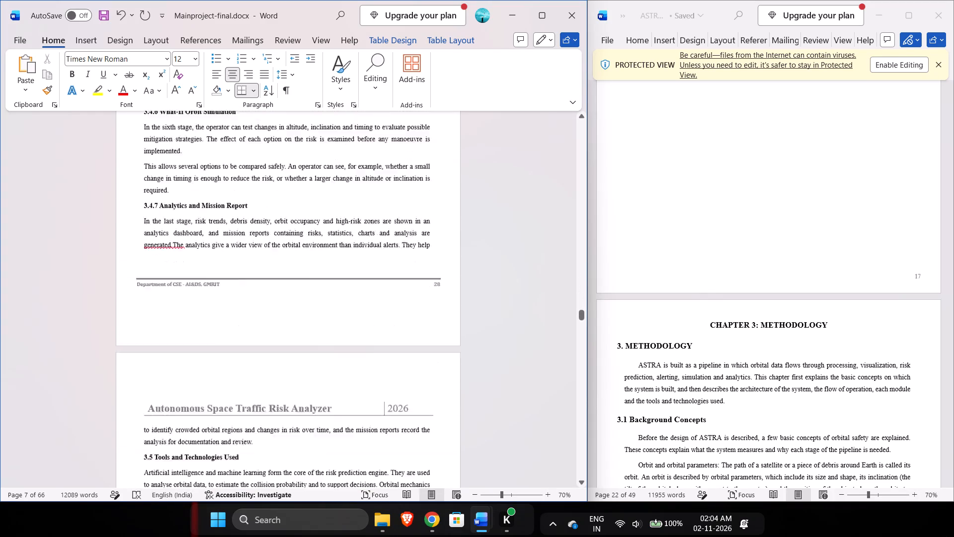
pyautogui.scroll(-13, 473, 246)
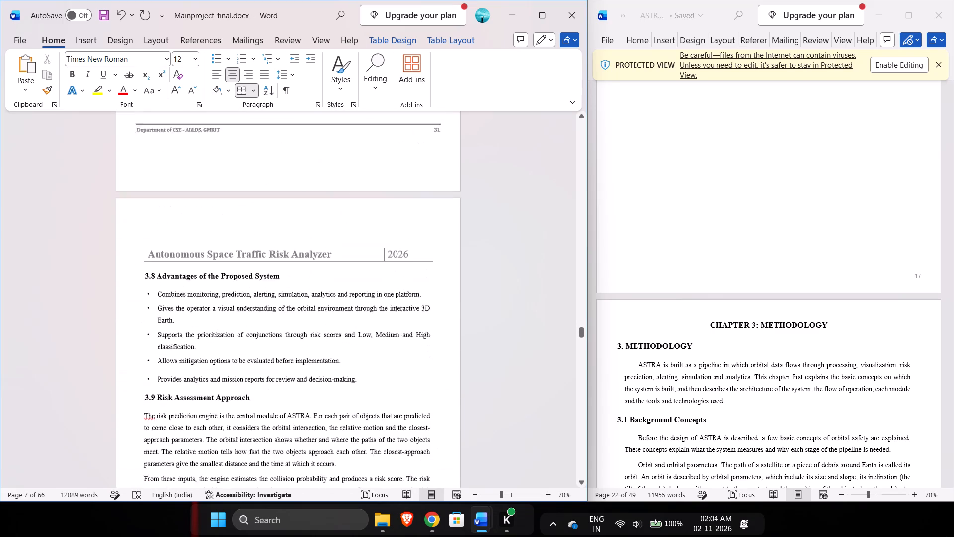
pyautogui.scroll(-8, 473, 246)
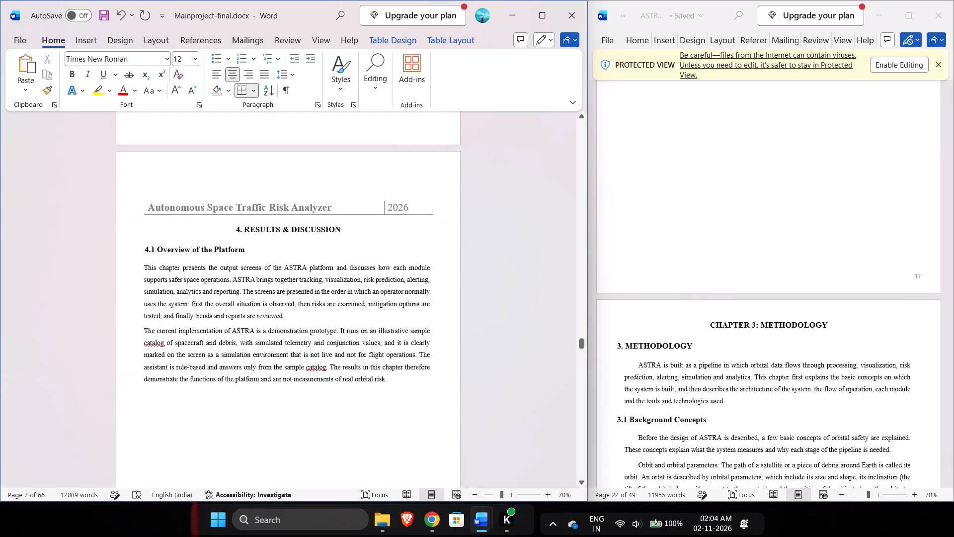
pyautogui.scroll(-7, 473, 246)
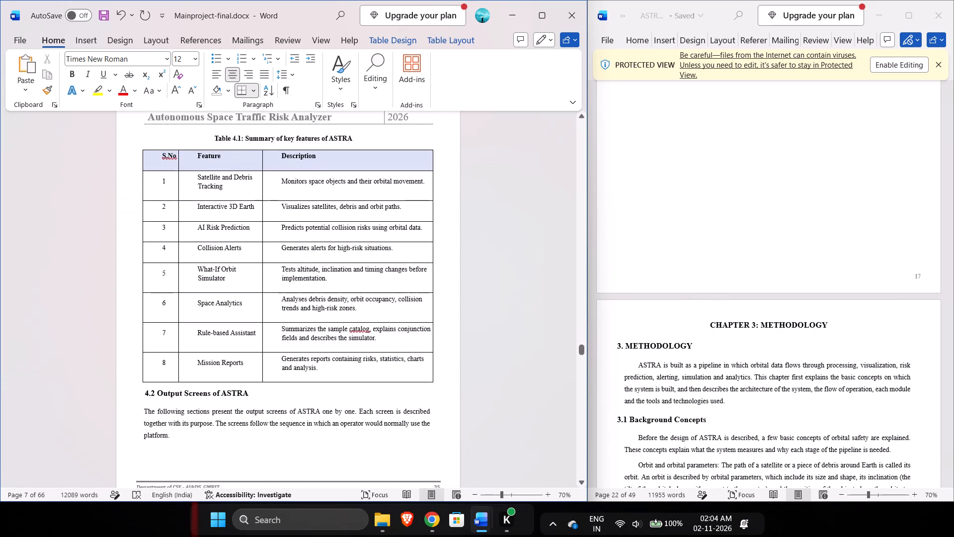
pyautogui.scroll(-3, 473, 246)
pyautogui.scroll(3, 473, 246)
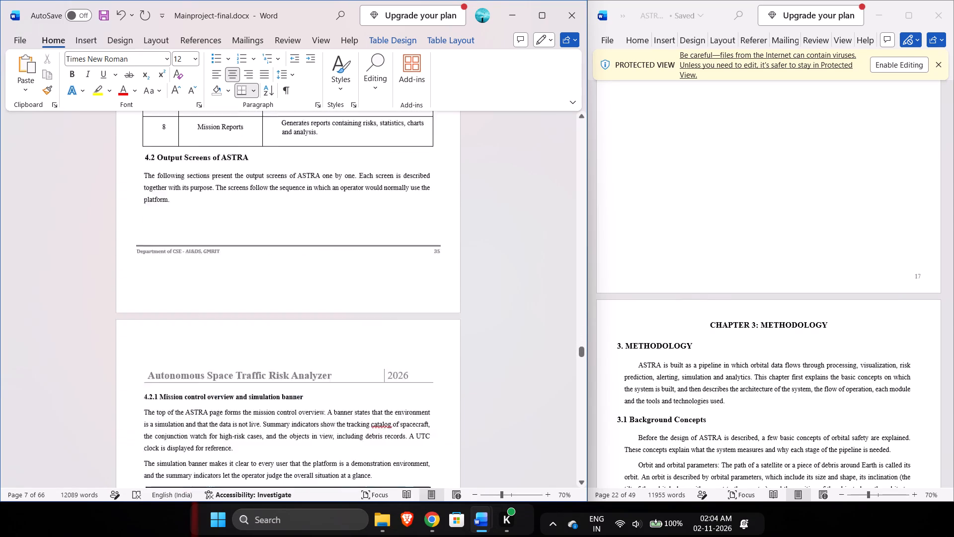
pyautogui.scroll(-6, 473, 246)
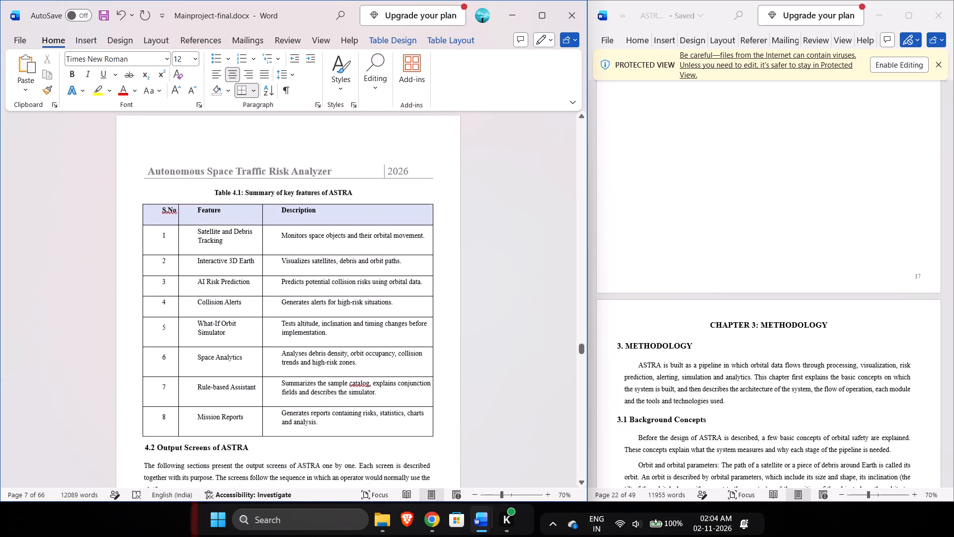
pyautogui.scroll(-8, 473, 246)
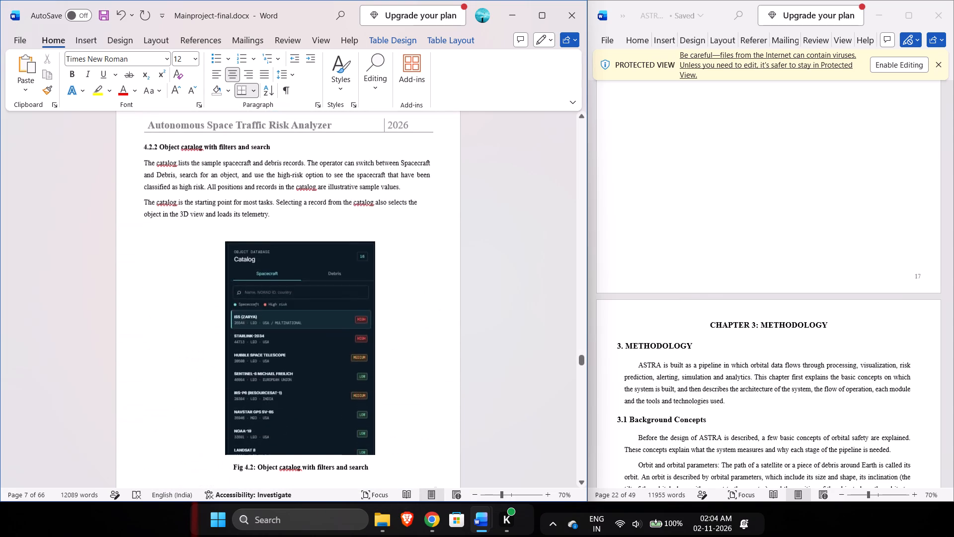
pyautogui.scroll(-8, 473, 246)
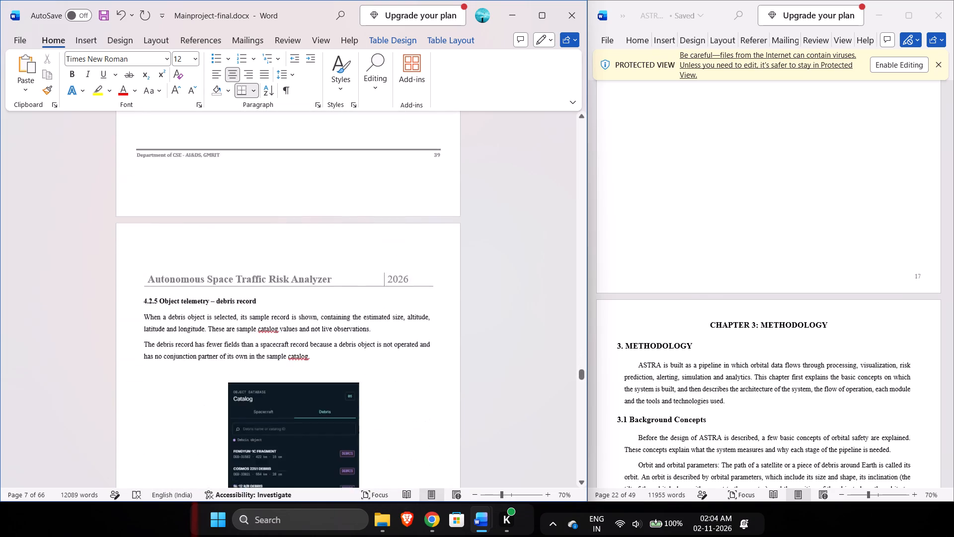
pyautogui.scroll(-8, 473, 246)
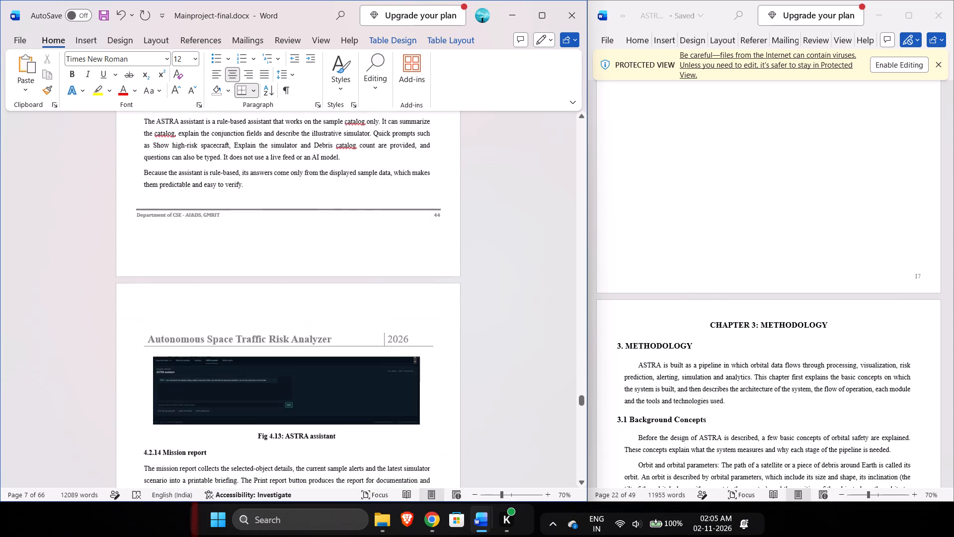
pyautogui.scroll(-7, 473, 246)
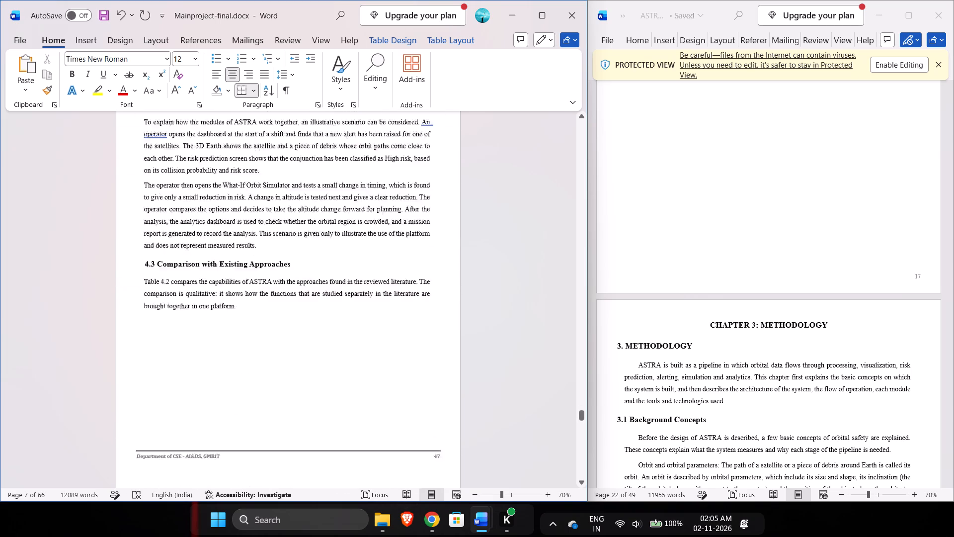
pyautogui.scroll(-2, 473, 246)
pyautogui.scroll(1, 473, 246)
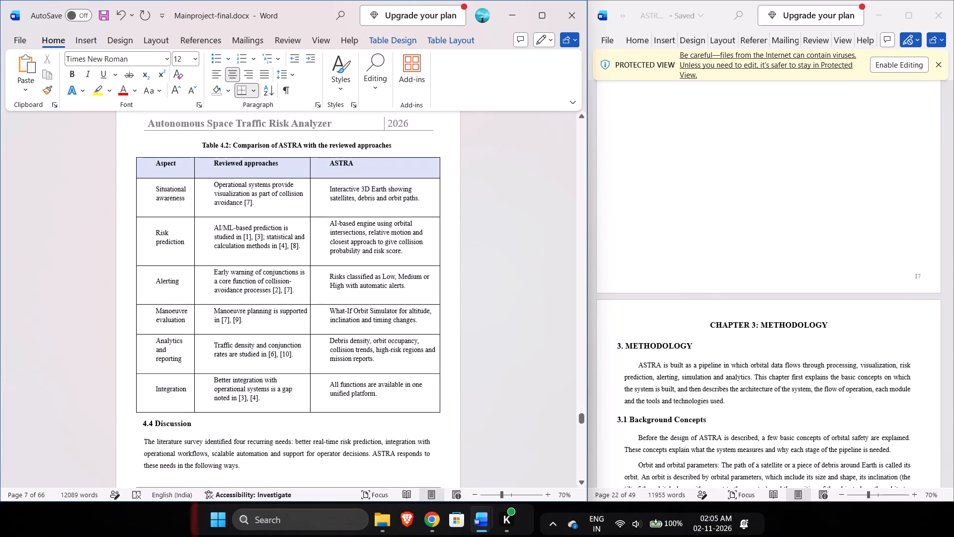
pyautogui.scroll(1, 473, 246)
pyautogui.scroll(-4, 473, 246)
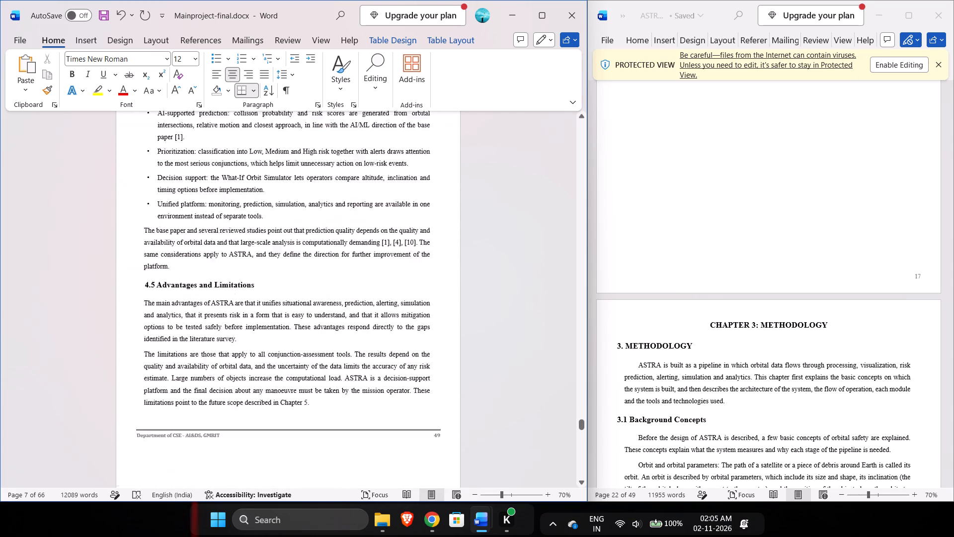
# In the List Of Tables, set the page number of Table 3.1, Tools and technologies used in ASTRA, to 30.
pyautogui.scroll(20, 473, 246)
pyautogui.scroll(20, 473, 246)
pyautogui.scroll(17, 473, 246)
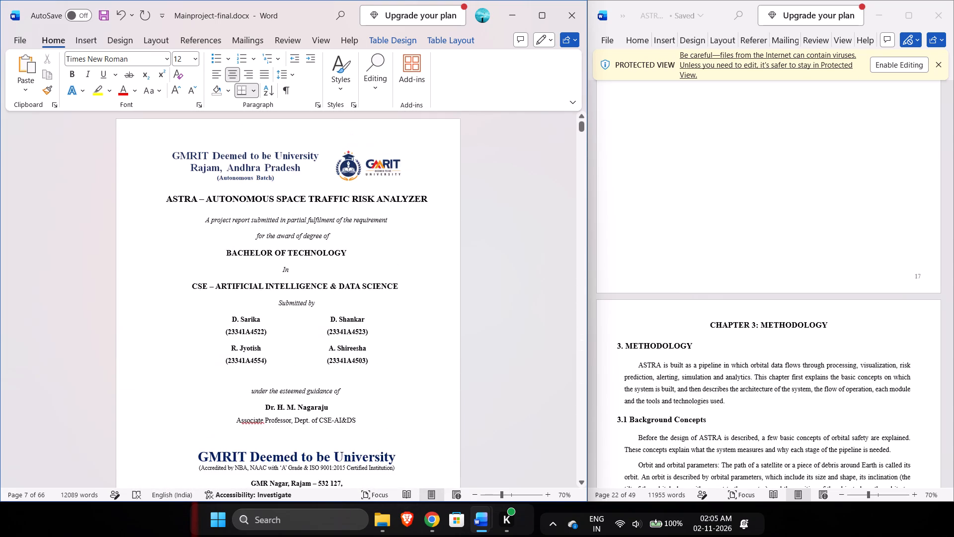
pyautogui.scroll(-14, 473, 246)
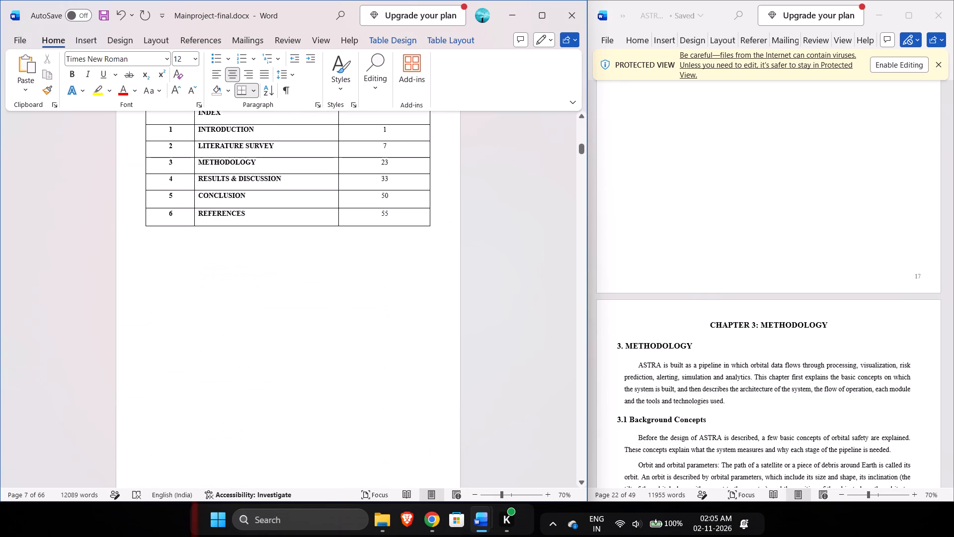
pyautogui.scroll(-5, 473, 246)
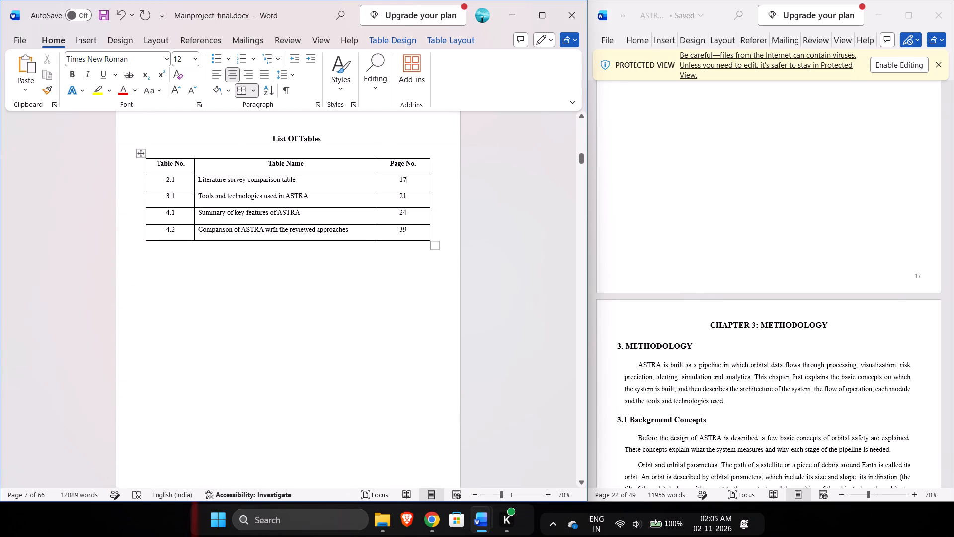
pyautogui.click(418, 193)
pyautogui.press('BackSpace')
pyautogui.press('BackSpace')
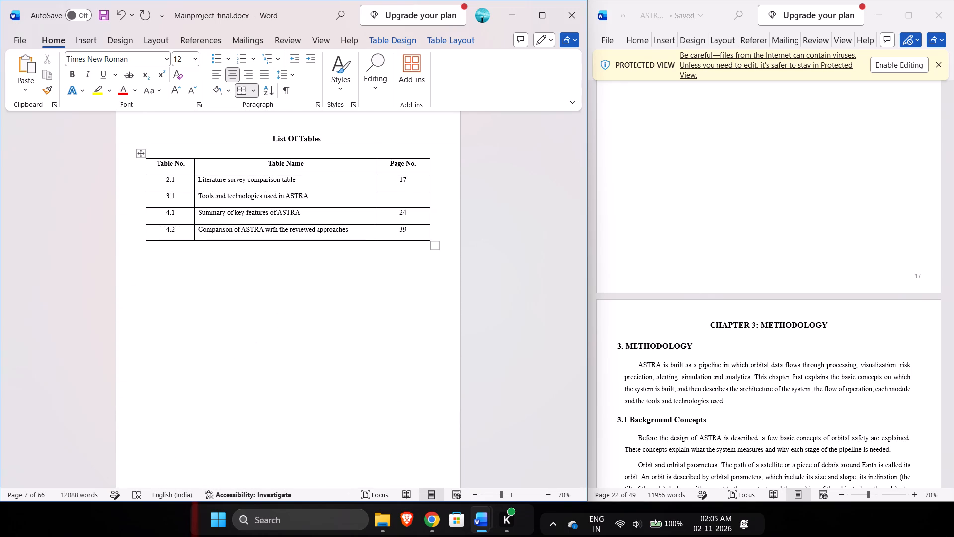
pyautogui.write('30')
# Set the List Of Tables page number of Table 4.1, Summary of key features of ASTRA, to 35.
pyautogui.press('Down')
pyautogui.press('BackSpace')
pyautogui.press('BackSpace')
pyautogui.write('335')
pyautogui.press('BackSpace')
pyautogui.press('BackSpace')
pyautogui.press('5')
# Set the List Of Tables page number of Table 4.2, Comparison of ASTRA with the reviewed approaches, to 48.
pyautogui.press('Down')
pyautogui.press('Down')
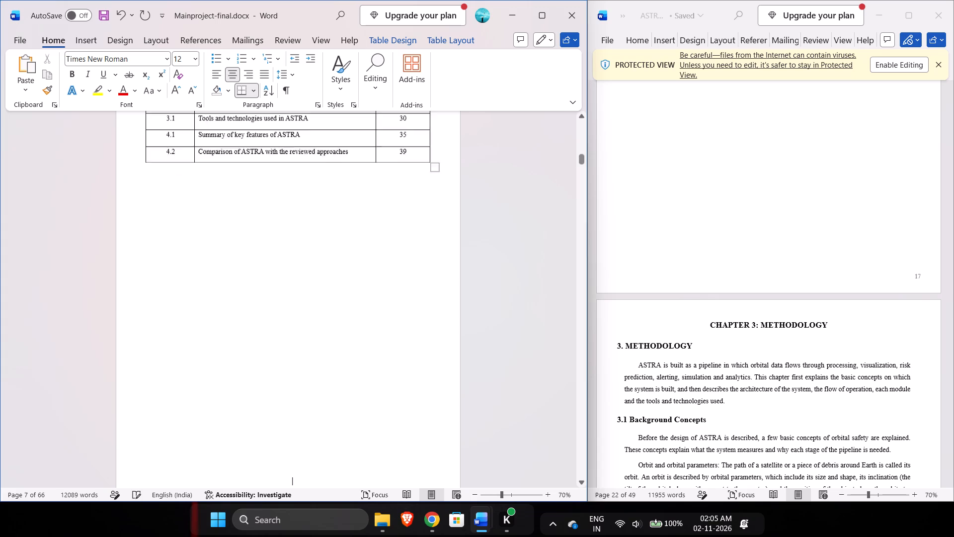
pyautogui.press('Up')
pyautogui.press('Up')
pyautogui.press('Down')
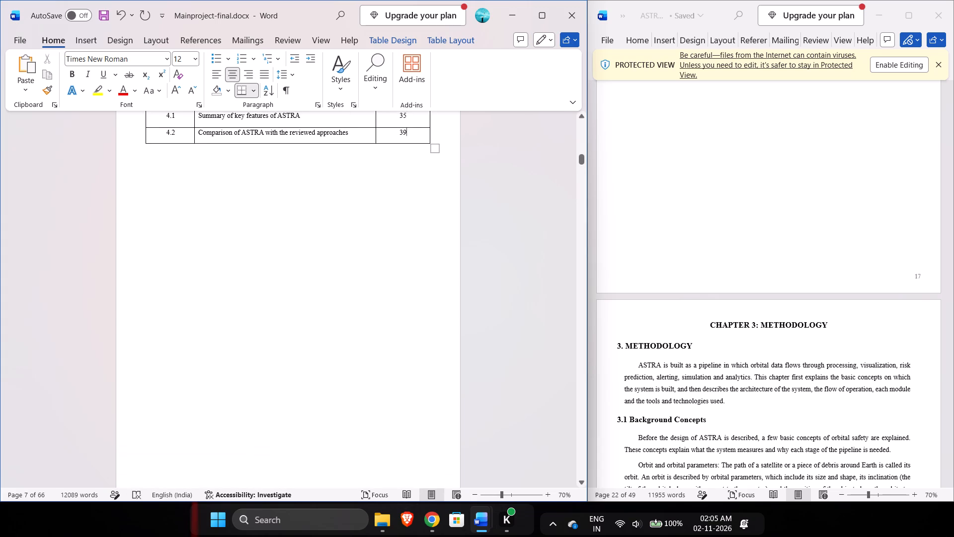
pyautogui.press('BackSpace')
pyautogui.press('BackSpace')
pyautogui.write('48')
pyautogui.click(479, 232)
# Capture a screen snip of the INDEX page showing the whole table of contents with its chapter page numbers.
pyautogui.scroll(1, 479, 232)
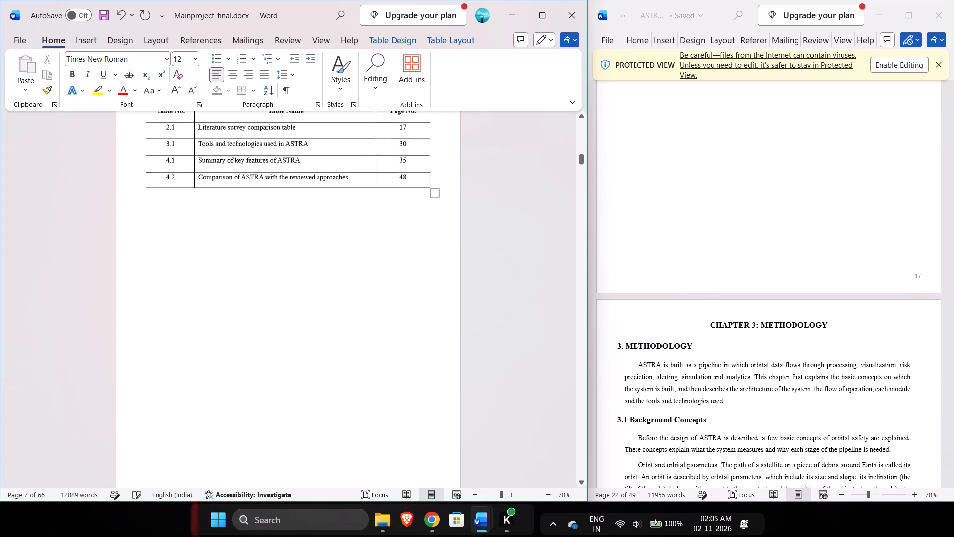
pyautogui.scroll(2, 479, 232)
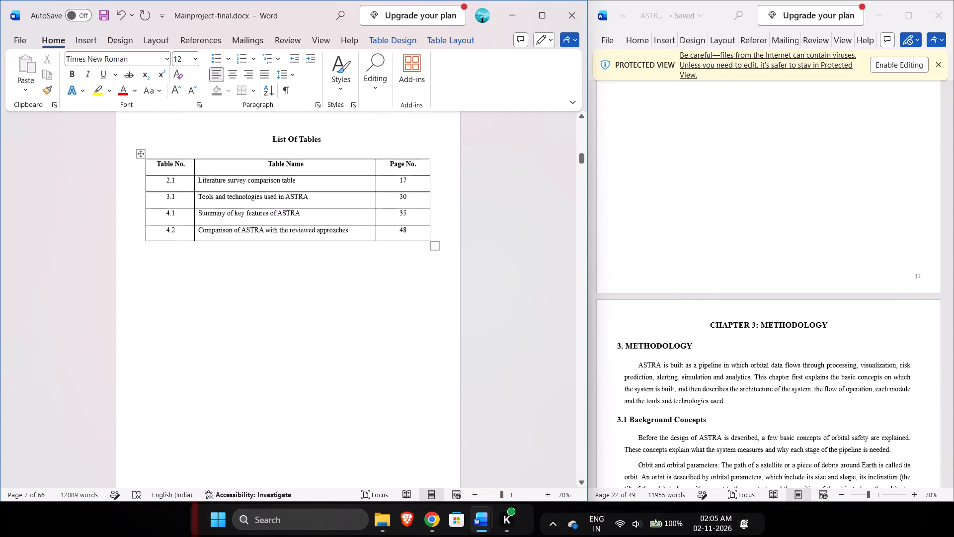
pyautogui.scroll(4, 479, 232)
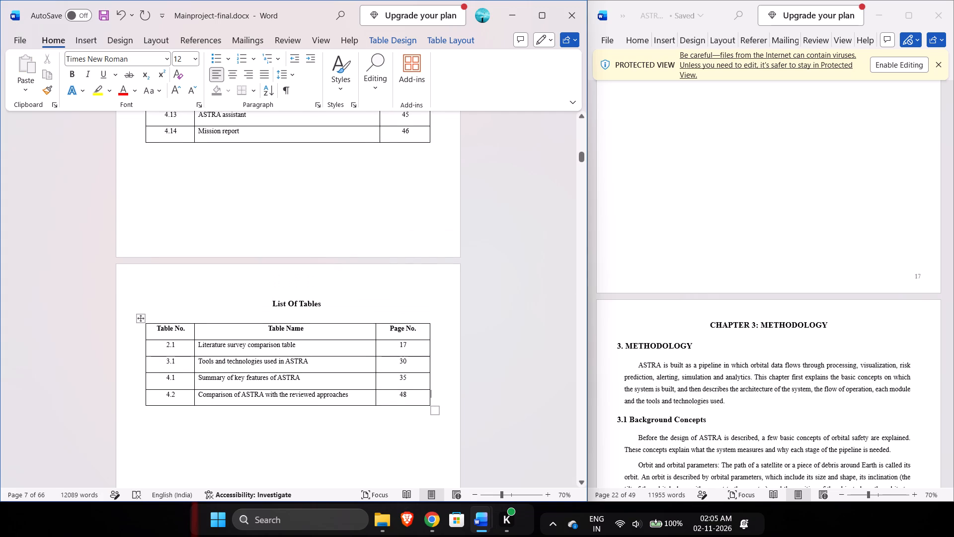
pyautogui.scroll(4, 479, 232)
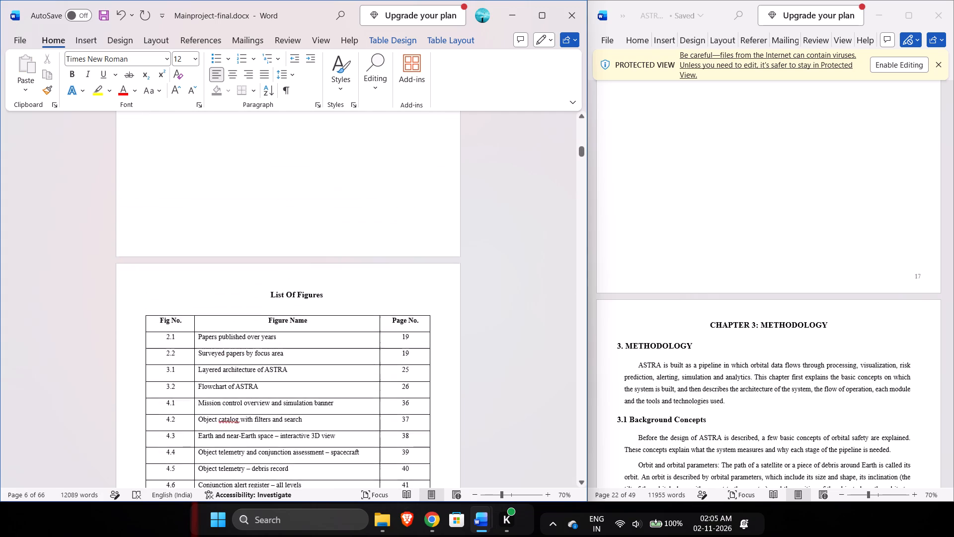
pyautogui.scroll(4, 479, 232)
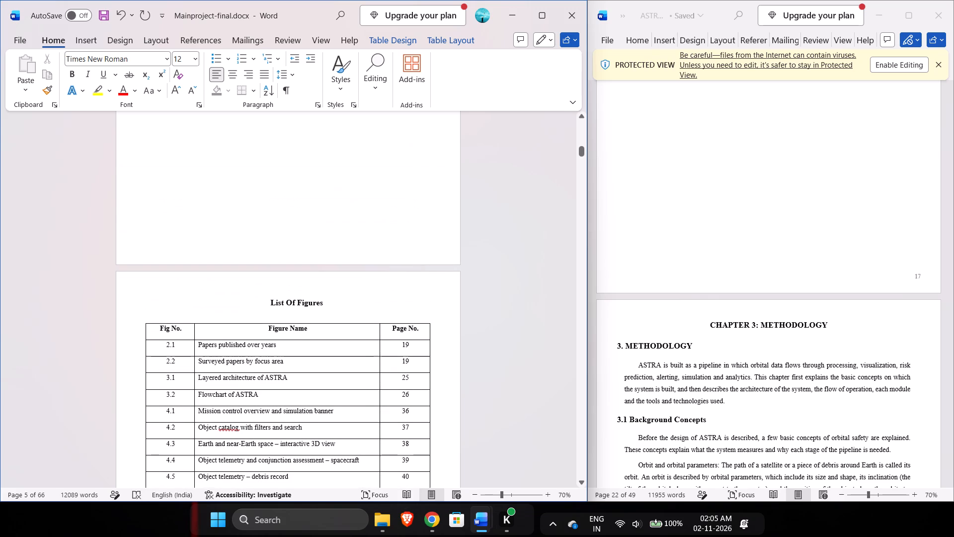
pyautogui.scroll(3, 479, 232)
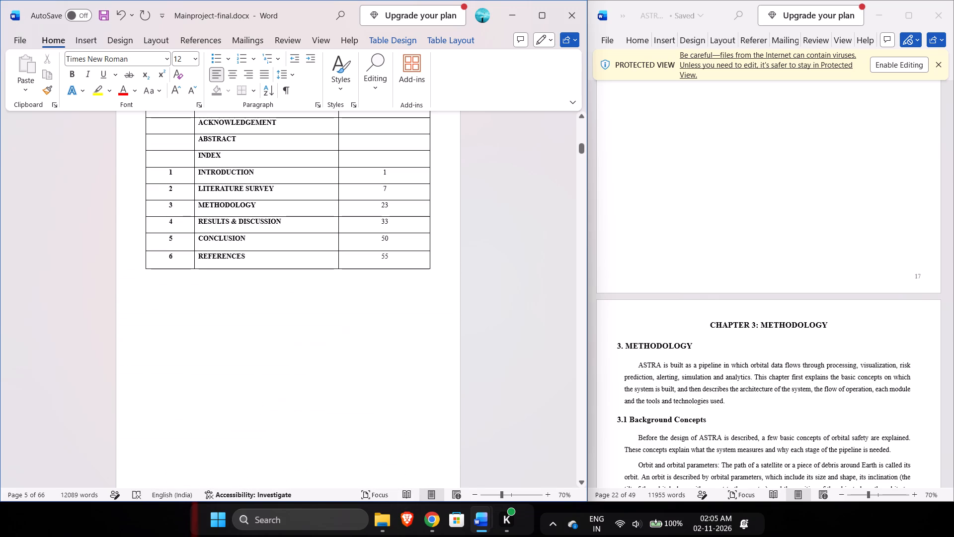
pyautogui.scroll(2, 480, 207)
pyautogui.keyDown('ctrl'); pyautogui.scroll(-1, 480, 207); pyautogui.keyUp('ctrl')
pyautogui.keyDown('ctrl'); pyautogui.scroll(1, 480, 207); pyautogui.keyUp('ctrl')
pyautogui.scroll(1, 480, 207)
pyautogui.keyDown('ctrl'); pyautogui.scroll(-1, 480, 207); pyautogui.keyUp('ctrl')
pyautogui.keyDown('ctrl'); pyautogui.scroll(1, 480, 207); pyautogui.keyUp('ctrl')
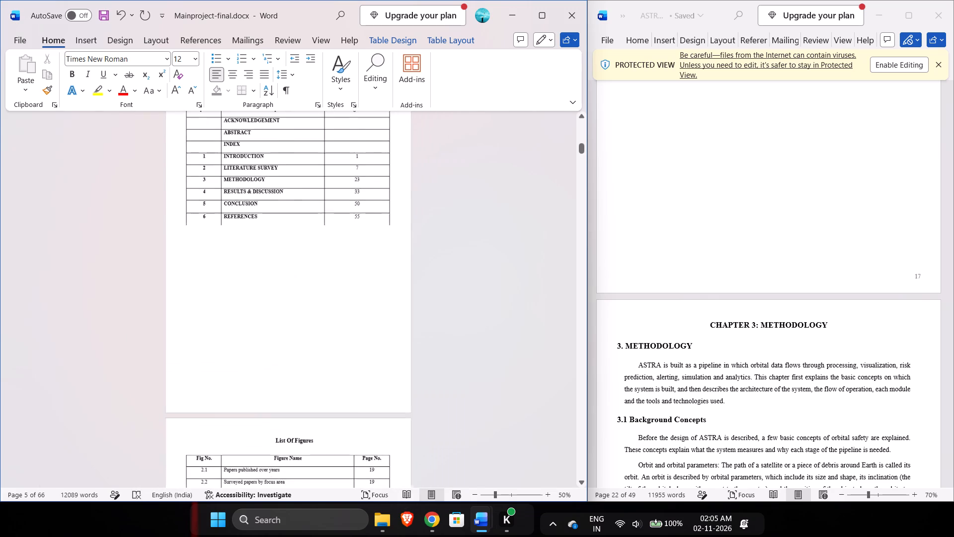
pyautogui.keyDown('ctrl'); pyautogui.scroll(3, 369, 220); pyautogui.keyUp('ctrl')
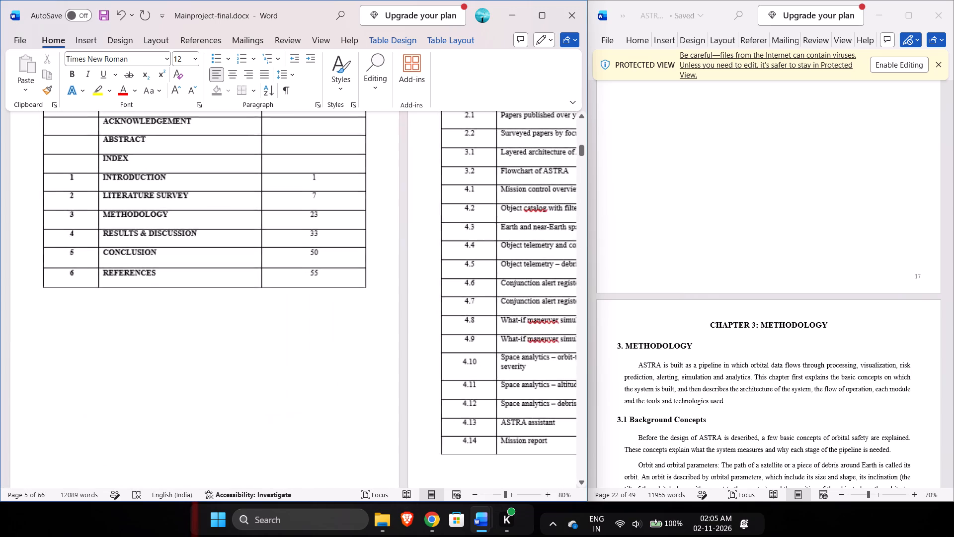
pyautogui.scroll(1, 369, 220)
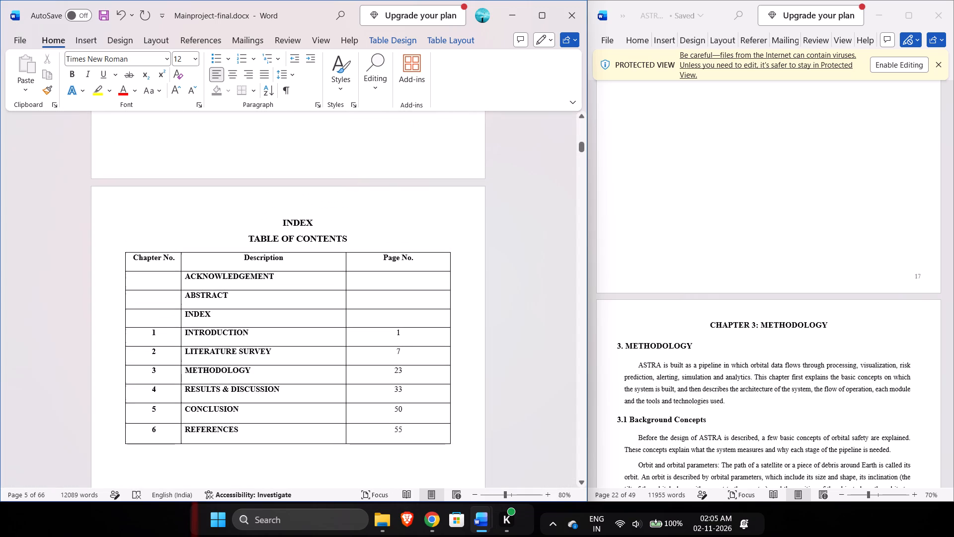
pyautogui.press('Print')
pyautogui.moveTo(79, 208); pyautogui.dragTo(151, 249)
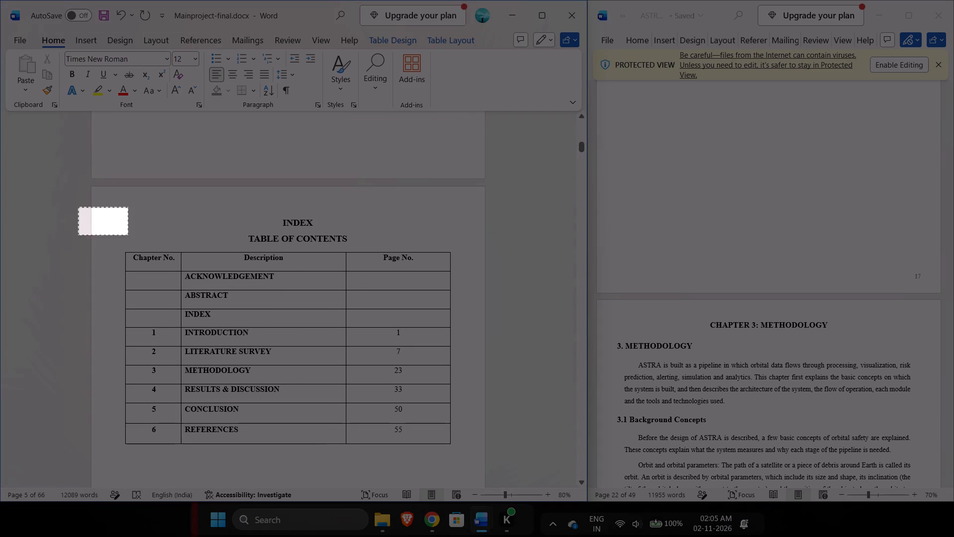
pyautogui.moveTo(151, 249); pyautogui.dragTo(497, 500)
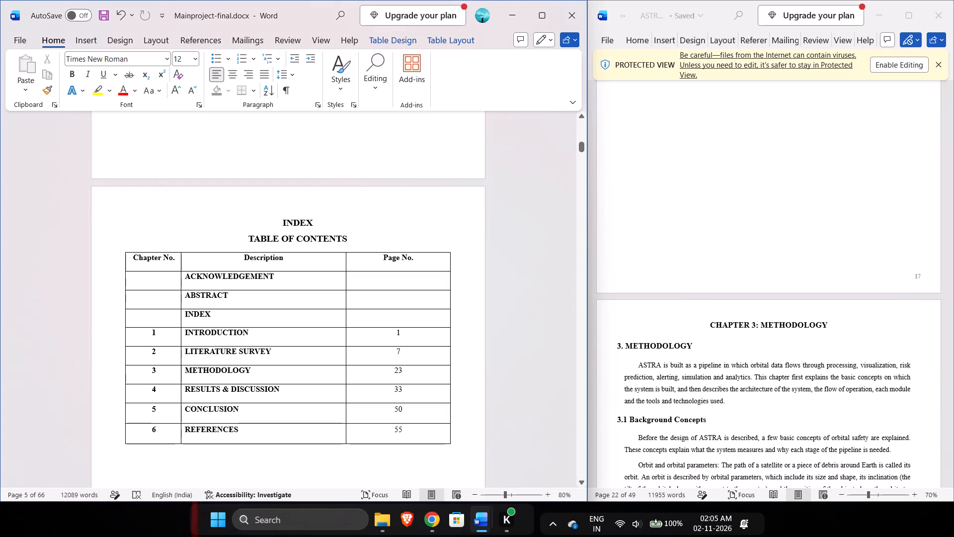
# Capture a screen snip of the List Of Figures page showing the whole table with its page numbers.
pyautogui.scroll(-4, 455, 322)
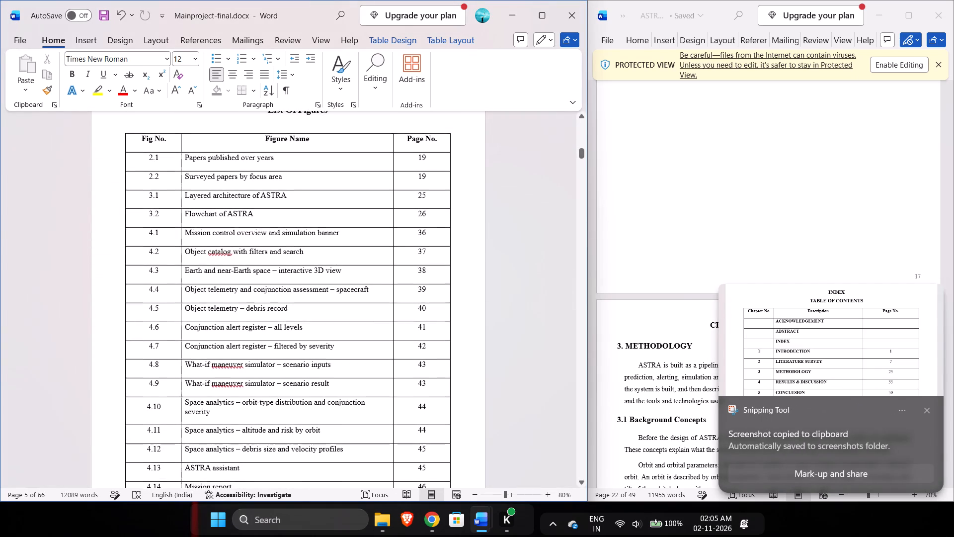
pyautogui.scroll(-1, 455, 322)
pyautogui.keyDown('ctrl'); pyautogui.scroll(-1, 455, 322); pyautogui.keyUp('ctrl')
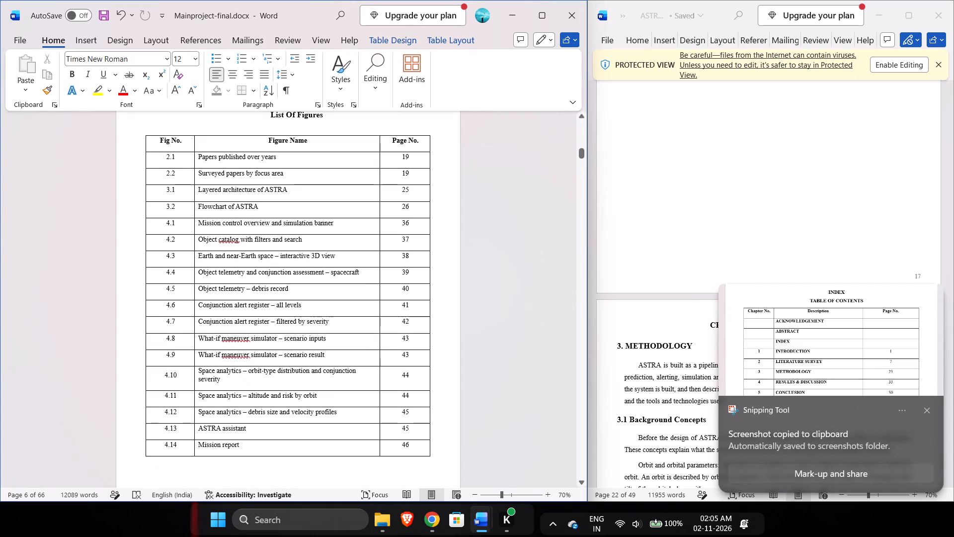
pyautogui.click(455, 322)
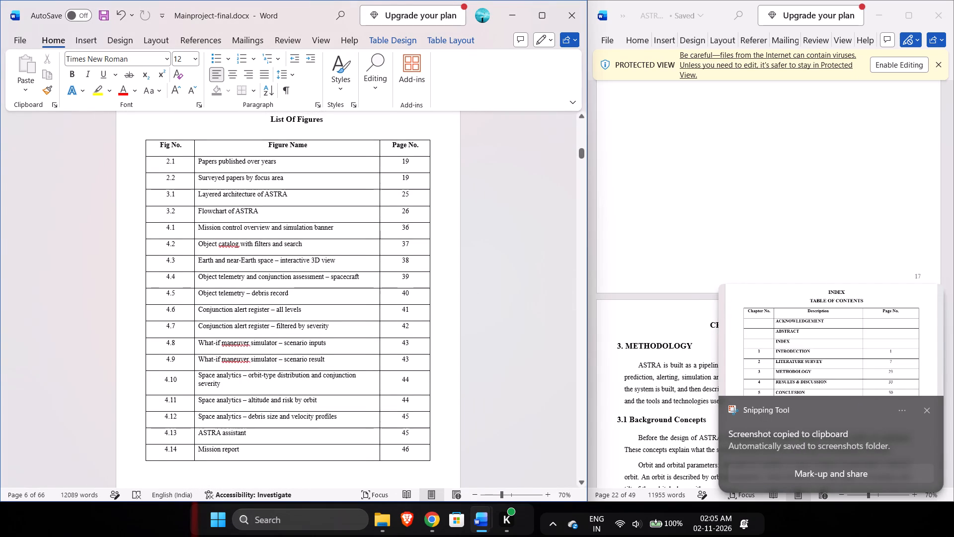
pyautogui.press('Print')
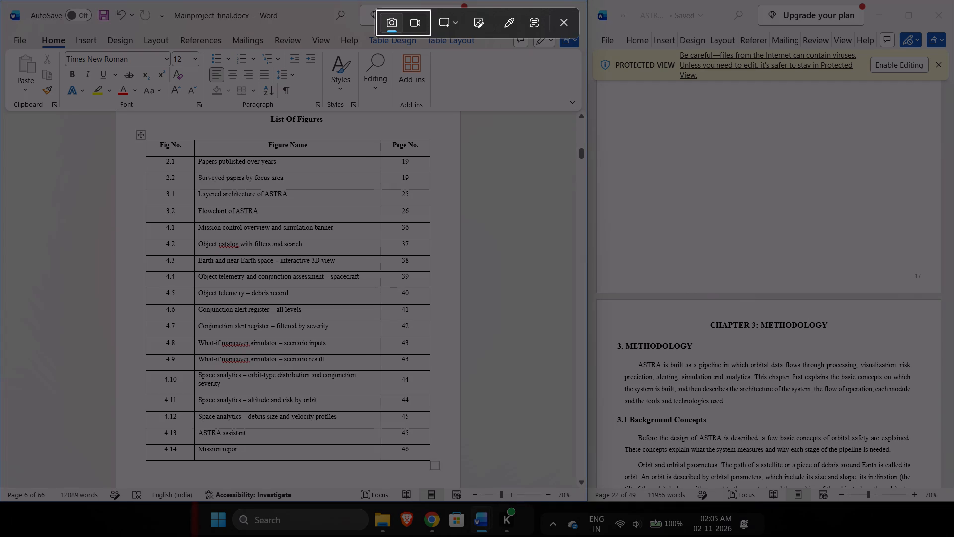
pyautogui.moveTo(116, 110); pyautogui.dragTo(450, 485)
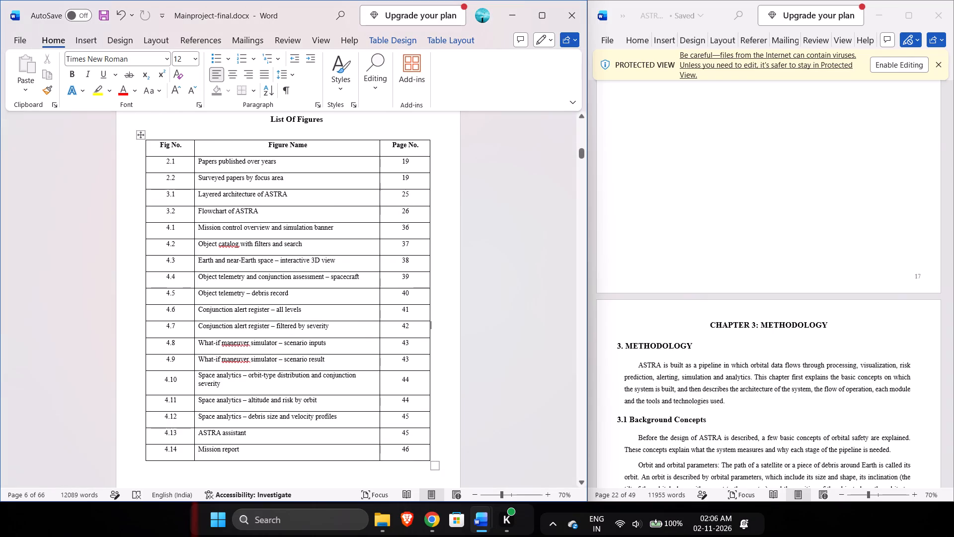
# Capture a screen snip of the List Of Tables page showing the heading and the whole table.
pyautogui.scroll(-3, 443, 378)
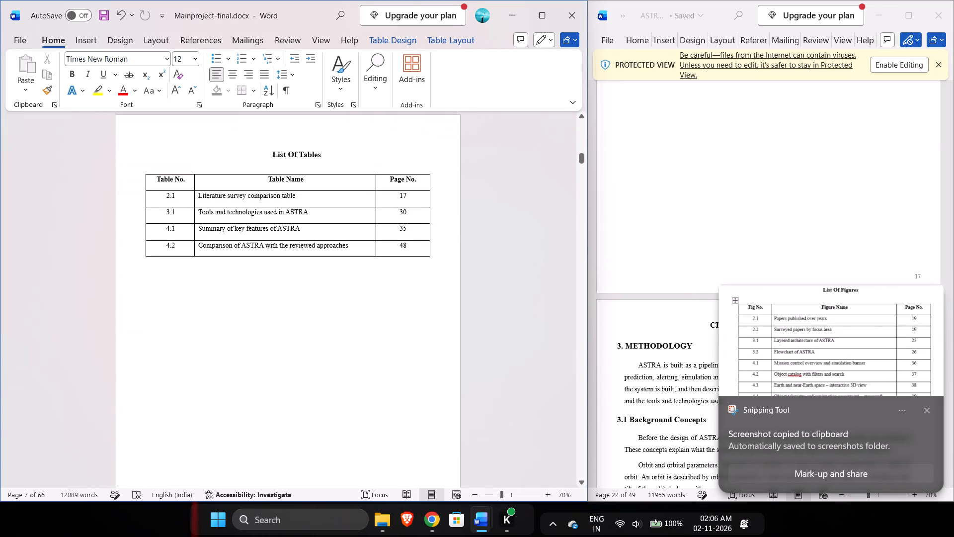
pyautogui.press('Print')
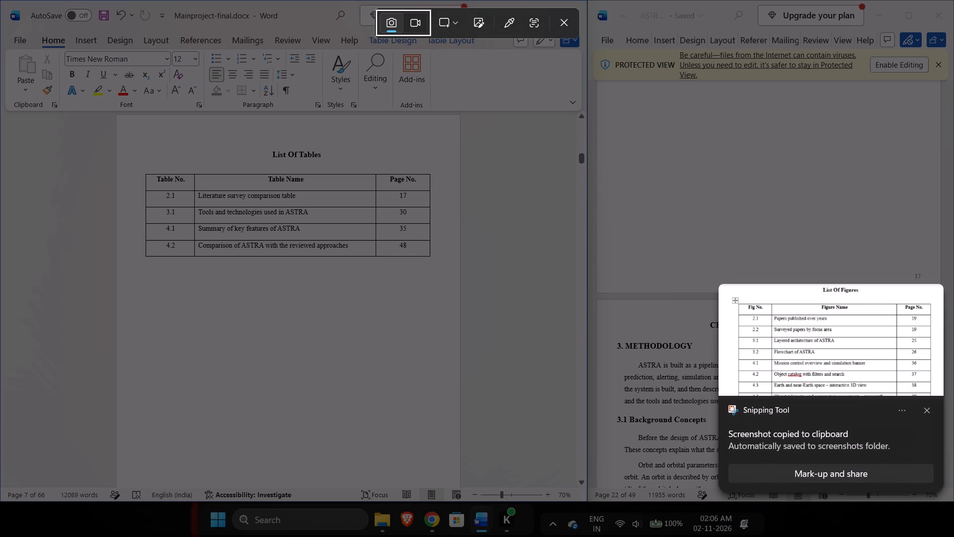
pyautogui.moveTo(108, 148); pyautogui.dragTo(508, 283)
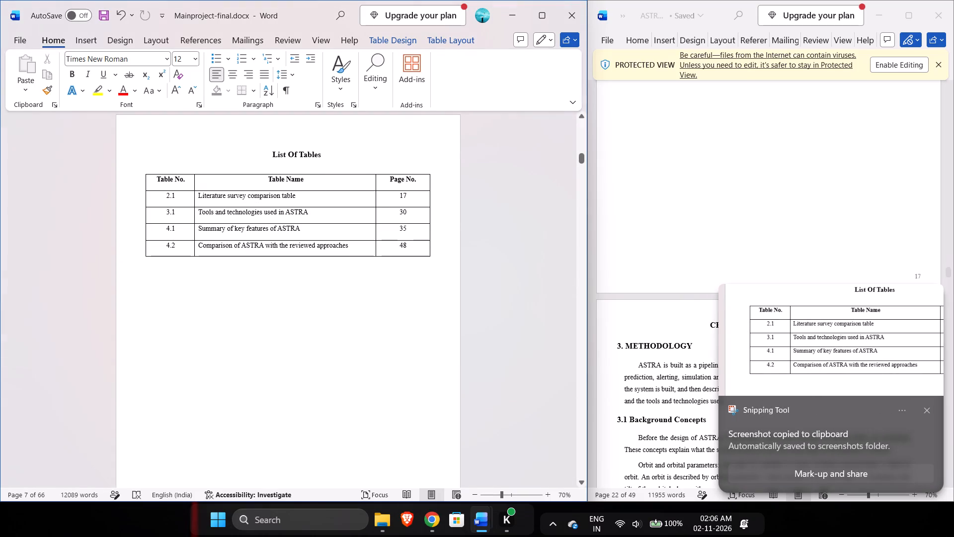
# Open the INDEX snip, Screenshot 2026-11-02 020550.png, from the Screenshots folder inside Pictures.
pyautogui.click(385, 513)
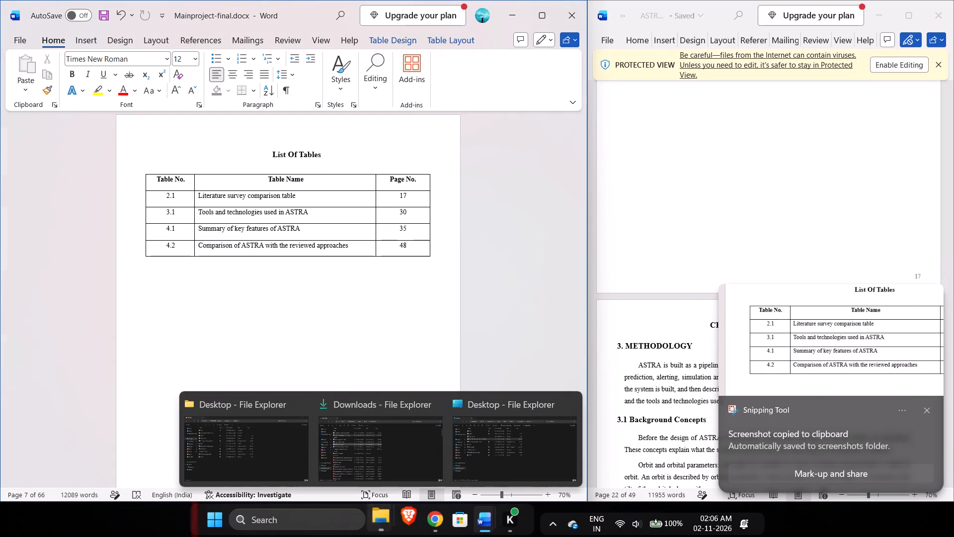
pyautogui.click(224, 423)
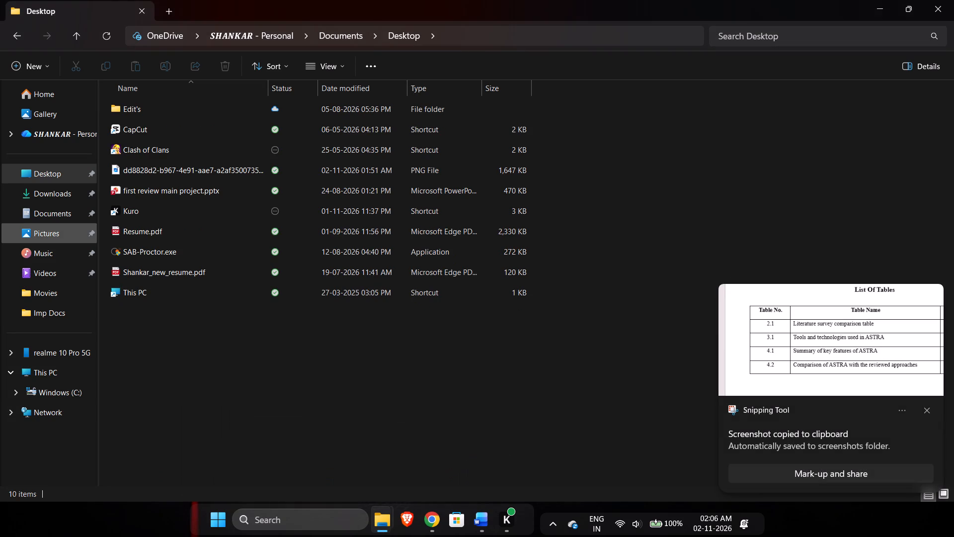
pyautogui.click(74, 228)
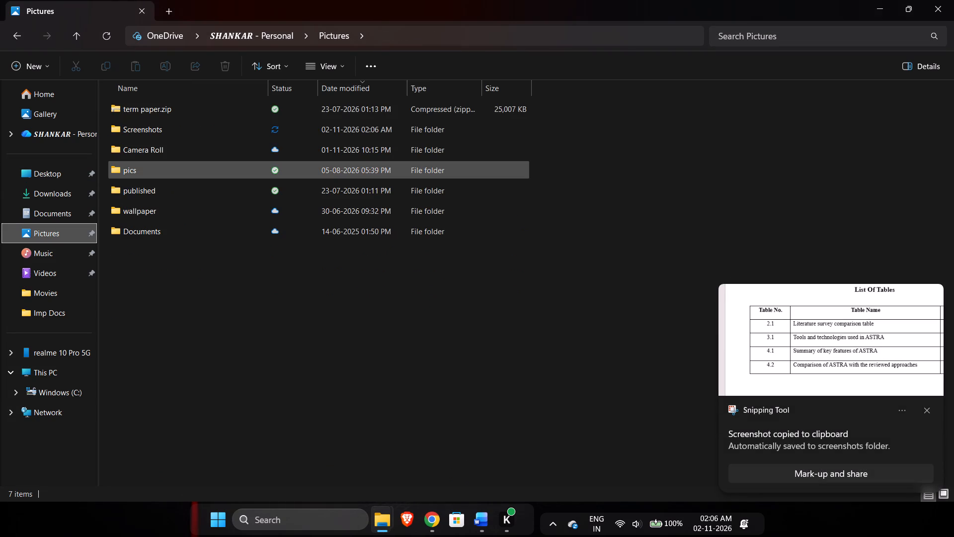
pyautogui.doubleClick(150, 135)
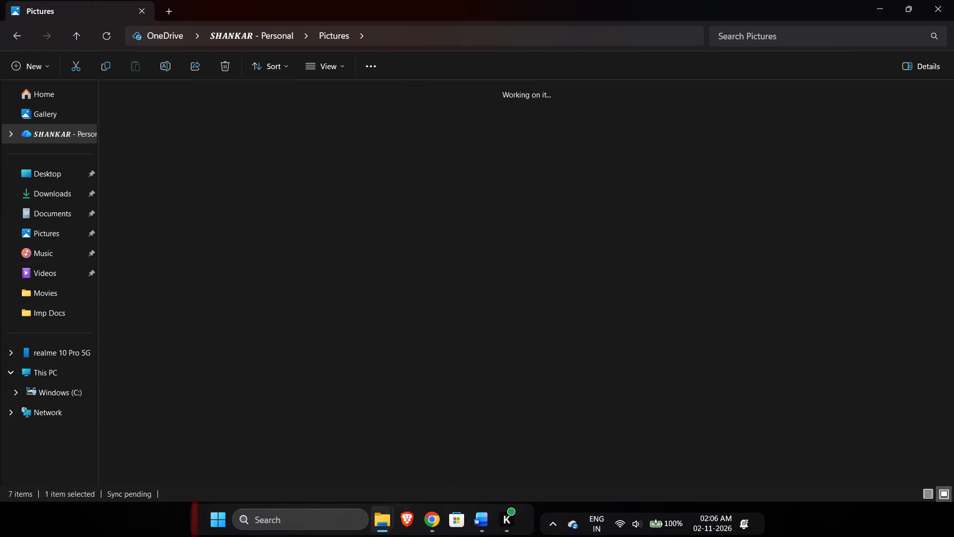
pyautogui.doubleClick(288, 343)
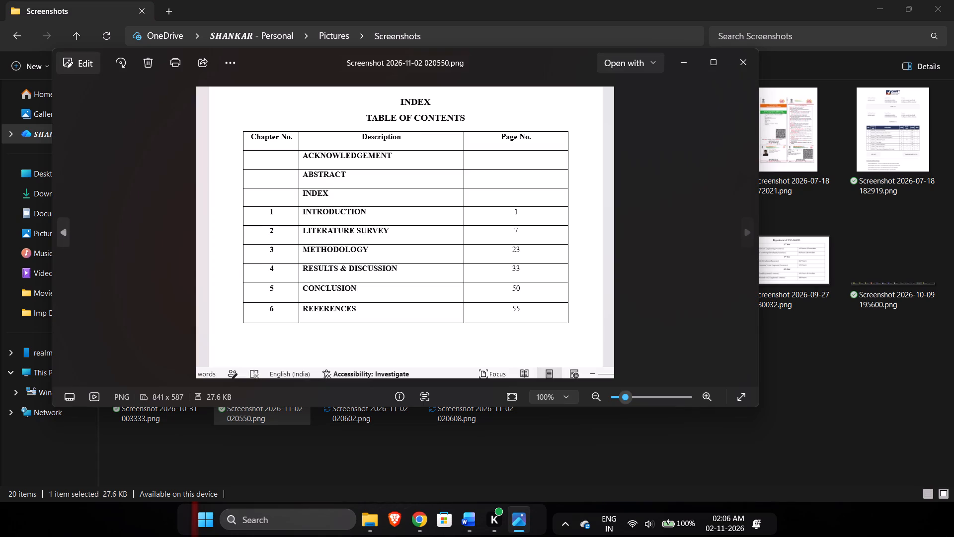
# Place the INDEX screenshot and the Mainproject-final.docx window side by side, each filling half the screen.
pyautogui.moveTo(433, 59); pyautogui.dragTo(437, 22)
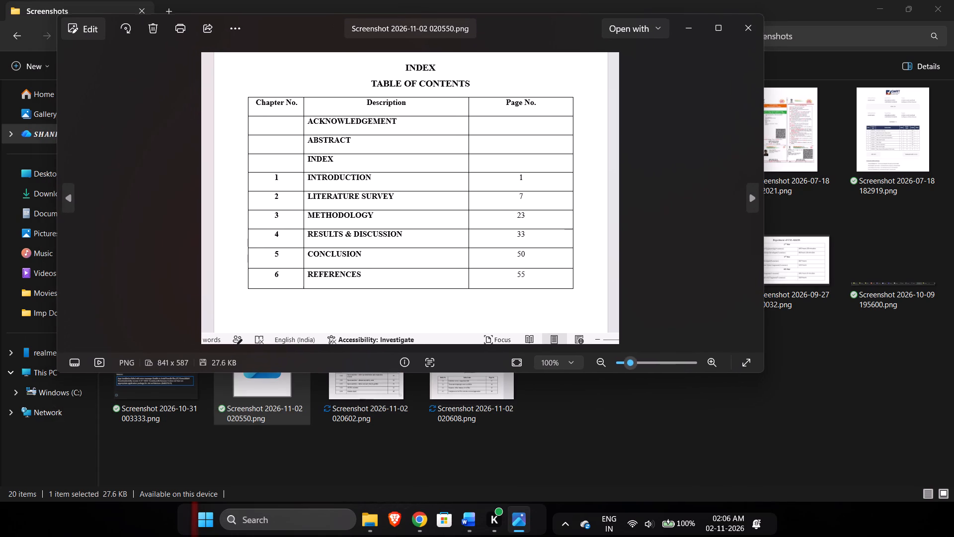
pyautogui.moveTo(437, 22); pyautogui.dragTo(437, 22)
pyautogui.moveTo(483, 25); pyautogui.dragTo(414, 0)
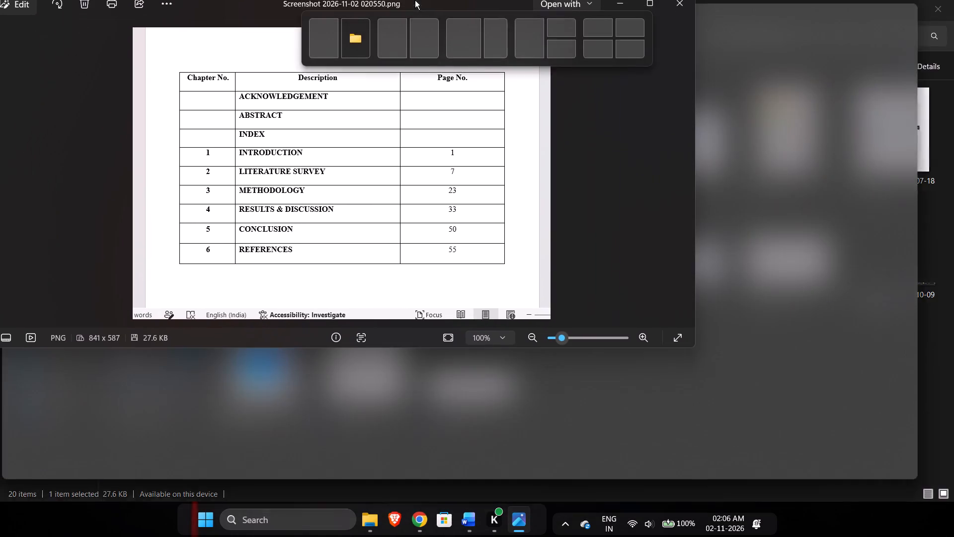
pyautogui.moveTo(414, 0); pyautogui.dragTo(422, 34)
pyautogui.click(270, 143)
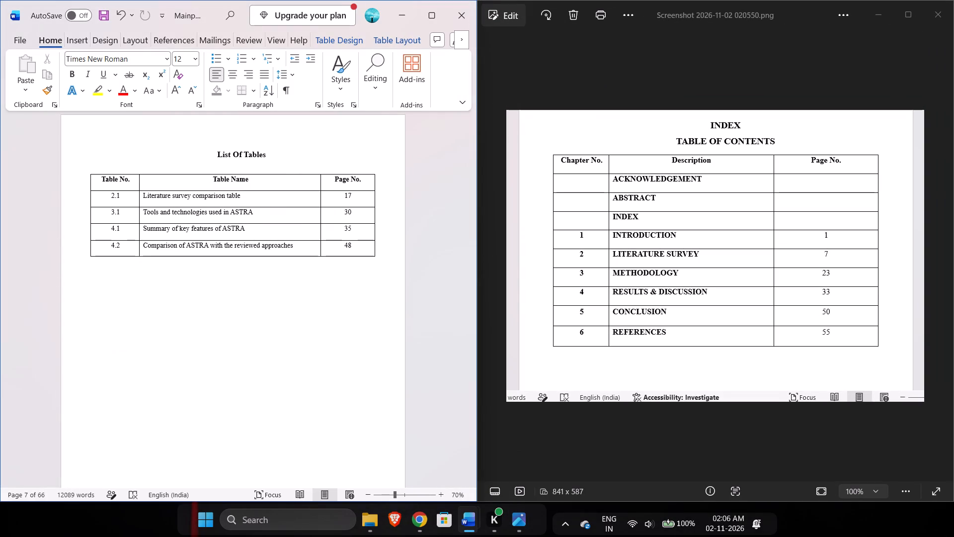
# Check the title-page footer numbers of Chapter 1, Introduction, and Chapter 2, Literature Survey, against the INDEX screenshot.
pyautogui.press('Down')
pyautogui.press('Down')
pyautogui.press('Down')
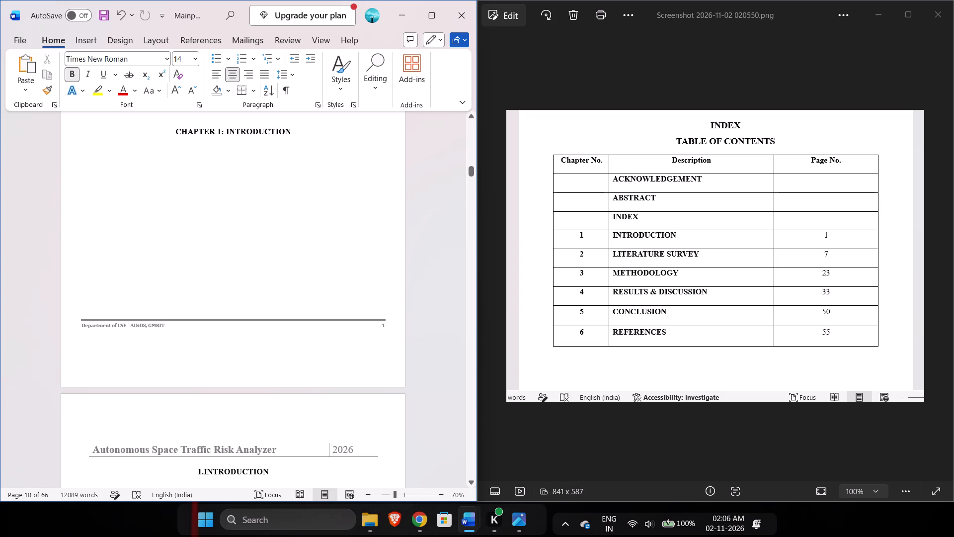
pyautogui.press('Down')
pyautogui.press('Down')
pyautogui.press('Down')
pyautogui.press('Down')
pyautogui.press('Down')
pyautogui.press('Down')
pyautogui.press('Down')
pyautogui.press('Down')
pyautogui.press('Down')
pyautogui.press('Down')
pyautogui.press('Down')
pyautogui.press('Down')
pyautogui.press('Down')
pyautogui.press('Down')
pyautogui.press('Down')
pyautogui.press('Down')
pyautogui.press('Down')
pyautogui.press('Down')
pyautogui.press('Down')
pyautogui.press('Down')
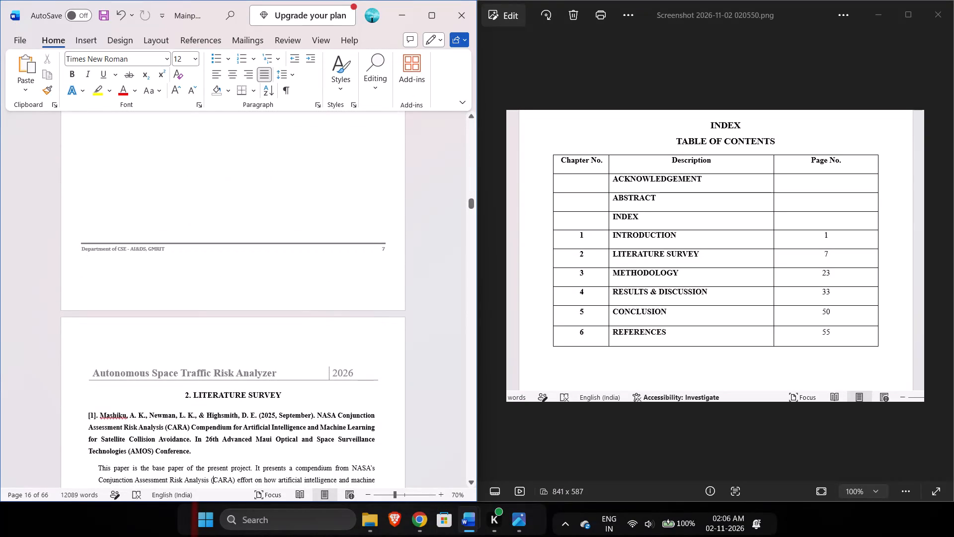
pyautogui.press('Up')
pyautogui.press('Up')
pyautogui.press('Up')
pyautogui.press('Up')
pyautogui.press('Up')
pyautogui.press('Up')
pyautogui.press('Up')
pyautogui.press('Up')
pyautogui.press('Up')
pyautogui.press('Down')
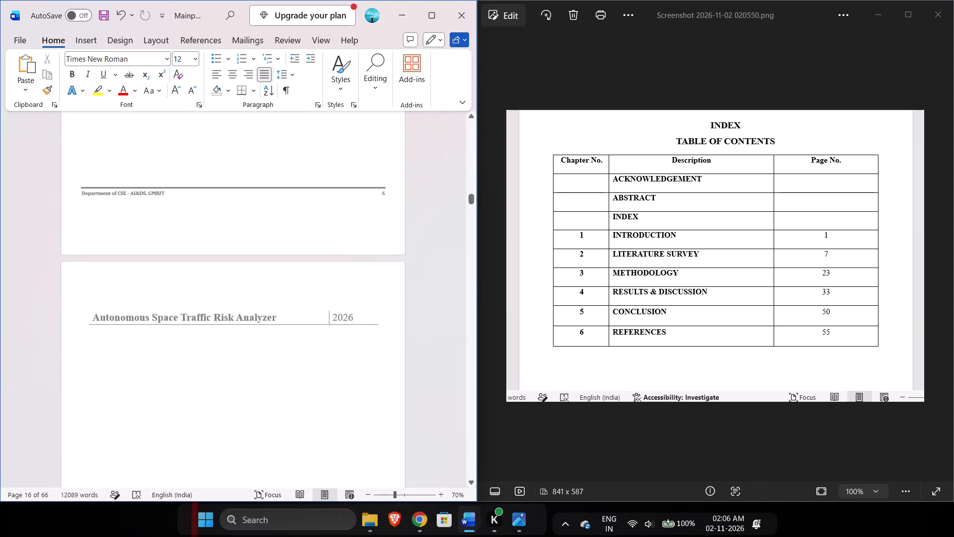
pyautogui.press('Down')
pyautogui.press('Down')
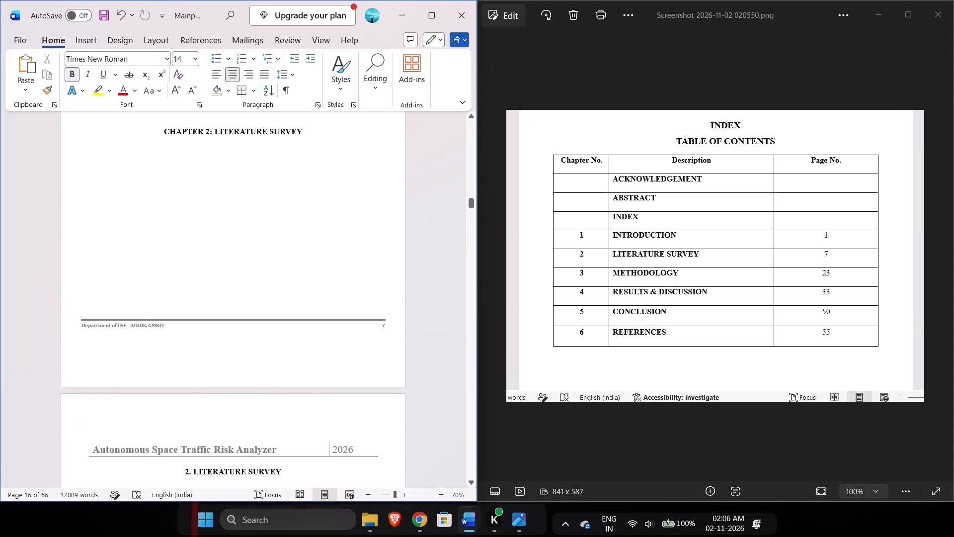
# Check the footer page number of the Chapter 3, Methodology, title page against its entry in the INDEX screenshot.
pyautogui.press('Down')
pyautogui.press('Down')
pyautogui.press('Down')
pyautogui.press('Down')
pyautogui.press('Down')
pyautogui.press('Down')
pyautogui.press('Down')
pyautogui.press('Down')
pyautogui.press('Down')
pyautogui.press('Down')
pyautogui.press('Down')
pyautogui.press('Down')
pyautogui.press('Down')
pyautogui.press('Down')
pyautogui.press('Down')
pyautogui.press('Down')
pyautogui.press('Down')
pyautogui.press('Down')
pyautogui.press('Down')
pyautogui.press('Down')
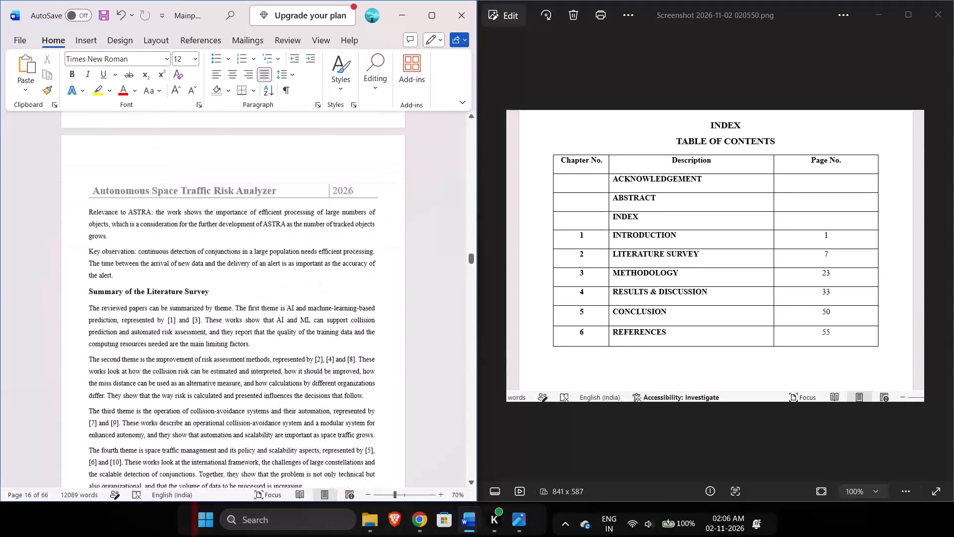
pyautogui.press('Down')
pyautogui.press('Down')
pyautogui.press('Down')
pyautogui.press('Down')
pyautogui.press('Down')
pyautogui.press('Down')
pyautogui.press('Down')
pyautogui.press('Down')
pyautogui.press('Down')
pyautogui.press('Down')
pyautogui.press('Down')
pyautogui.press('Down')
pyautogui.press('Down')
pyautogui.press('Down')
pyautogui.press('Down')
pyautogui.press('Down')
pyautogui.press('Down')
pyautogui.press('Down')
pyautogui.press('Down')
pyautogui.press('Down')
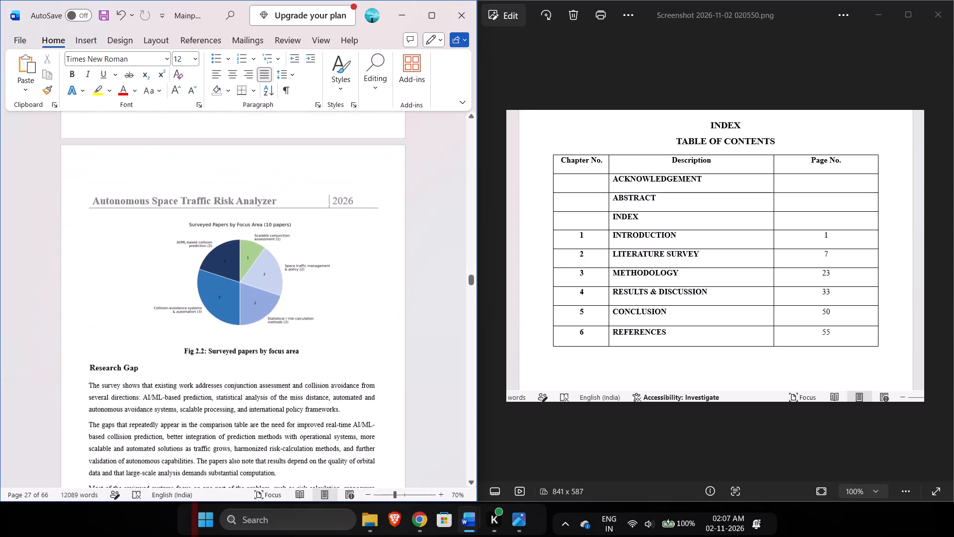
pyautogui.press('Up')
pyautogui.press('Up')
pyautogui.press('Up')
pyautogui.press('Up')
pyautogui.press('Up')
pyautogui.press('Up')
pyautogui.press('Up')
pyautogui.press('Up')
pyautogui.press('Up')
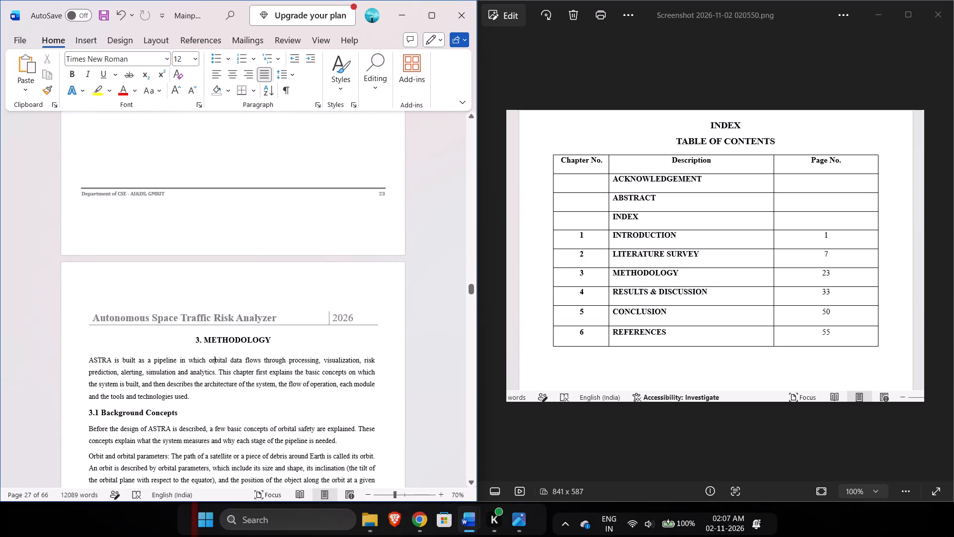
pyautogui.press('Up')
pyautogui.press('Up')
pyautogui.press('Up')
pyautogui.press('Up')
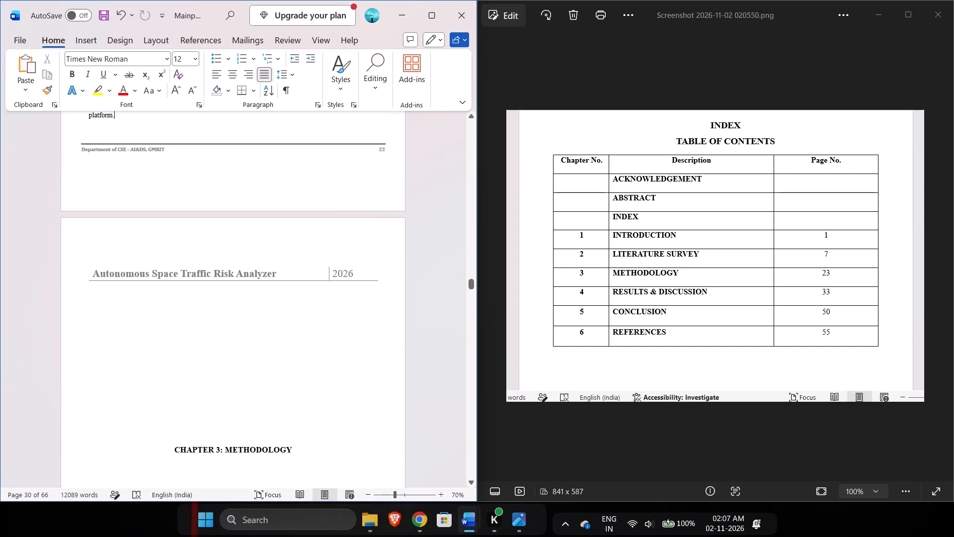
pyautogui.click(453, 208)
pyautogui.press('Down')
pyautogui.press('Down')
pyautogui.press('Down')
pyautogui.press('Down')
pyautogui.press('Down')
pyautogui.press('Down')
pyautogui.press('Down')
pyautogui.press('Down')
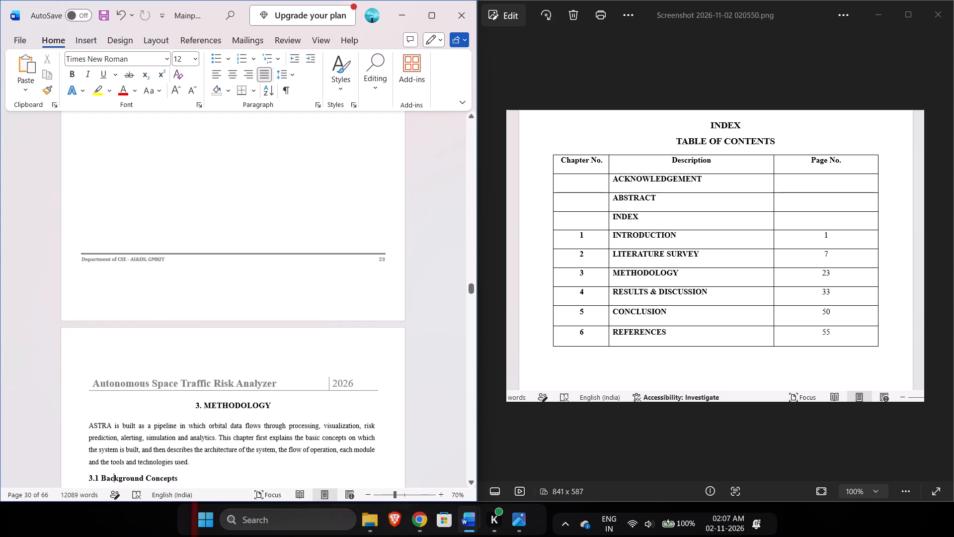
# Check the footer page number of the Chapter 4, Results & Discussion, title page against its entry in the INDEX screenshot.
pyautogui.press('Down')
pyautogui.press('Down')
pyautogui.press('Down')
pyautogui.press('Down')
pyautogui.press('Down')
pyautogui.press('Down')
pyautogui.press('Down')
pyautogui.press('Down')
pyautogui.press('Down')
pyautogui.press('Down')
pyautogui.press('Down')
pyautogui.press('Down')
pyautogui.press('Down')
pyautogui.press('Down')
pyautogui.press('Down')
pyautogui.press('Down')
pyautogui.press('Down')
pyautogui.press('Down')
pyautogui.press('Down')
pyautogui.press('Down')
pyautogui.press('Down')
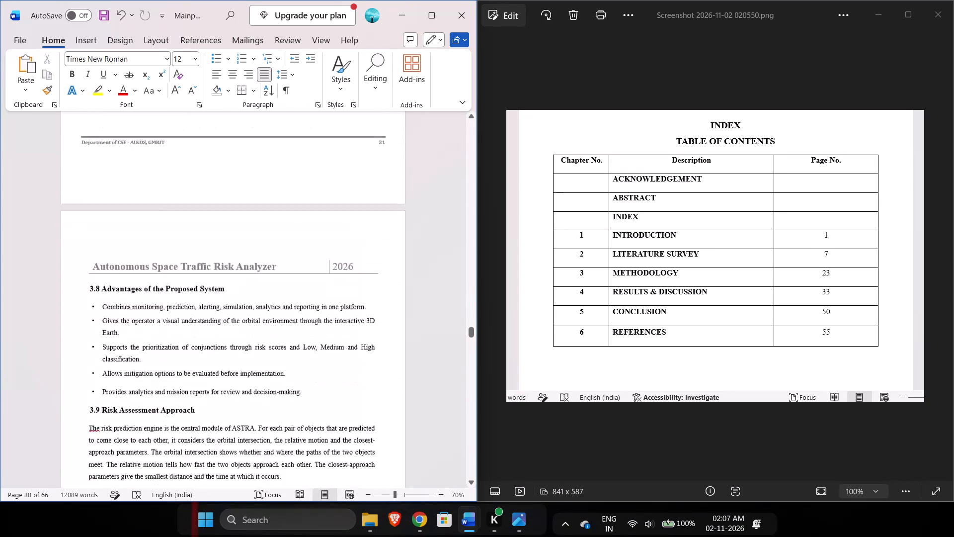
pyautogui.press('Down')
pyautogui.press('Down')
pyautogui.press('Down')
pyautogui.press('Down')
pyautogui.press('Down')
pyautogui.press('Down')
pyautogui.press('Down')
pyautogui.press('Down')
pyautogui.press('Down')
pyautogui.press('Down')
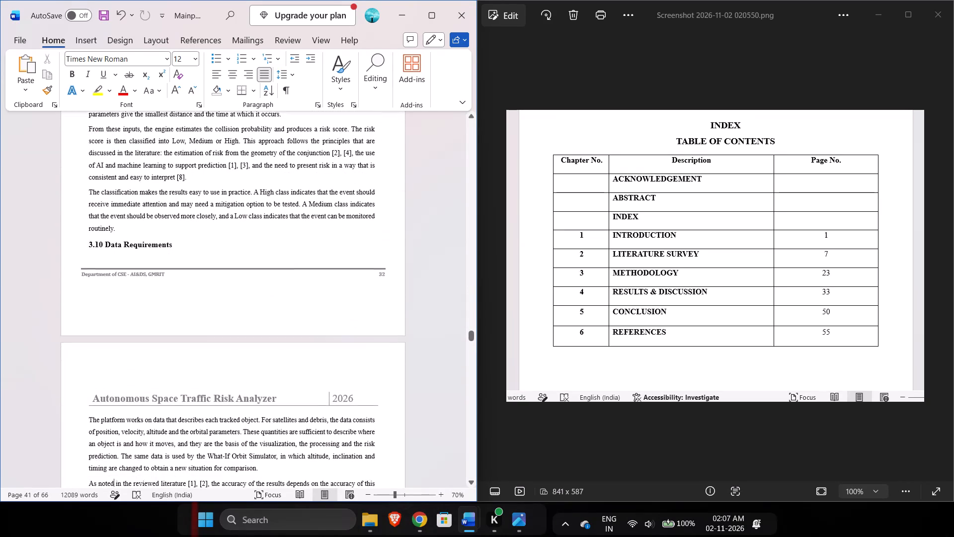
pyautogui.press('Down')
pyautogui.press('Down')
pyautogui.press('Down')
pyautogui.press('Down')
pyautogui.press('Down')
pyautogui.press('Down')
pyautogui.press('Down')
pyautogui.press('Down')
pyautogui.press('Down')
pyautogui.press('Down')
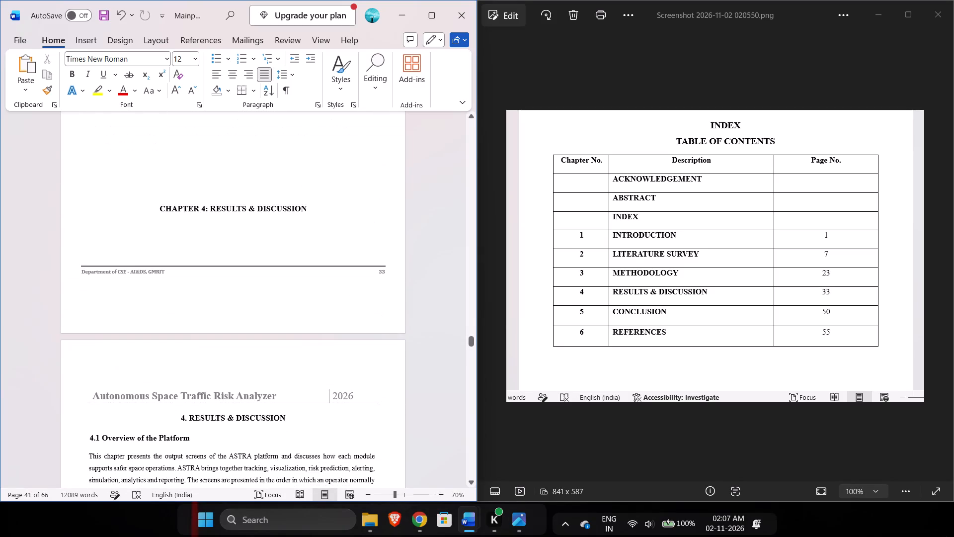
pyautogui.press('Up')
pyautogui.press('Down')
pyautogui.press('Up')
# Insert three blank lines above the CHAPTER 4: RESULTS & DISCUSSION heading to push it onto a page of its own.
pyautogui.scroll(2, 293, 248)
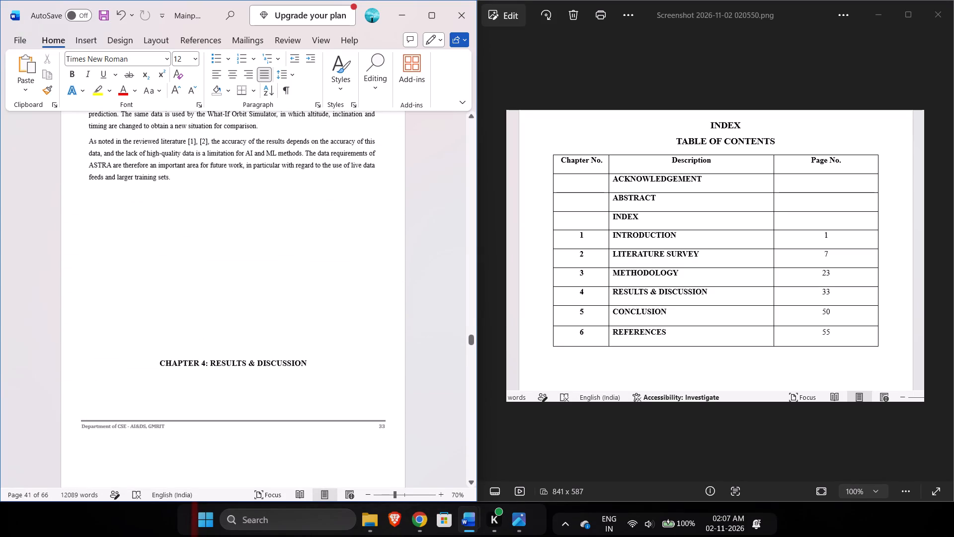
pyautogui.click(207, 236)
pyautogui.press('Return')
pyautogui.press('Return')
pyautogui.press('Return')
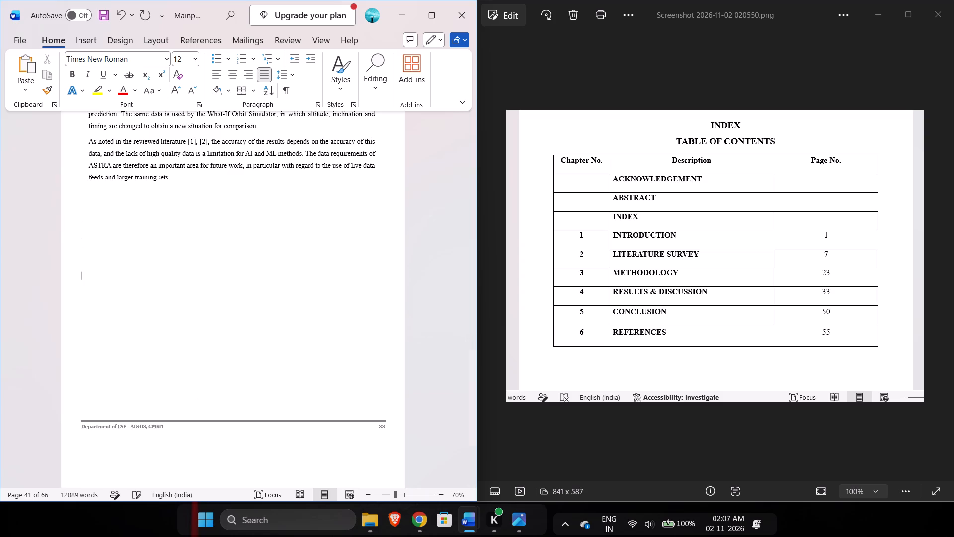
# Add eleven blank lines above the CHAPTER 4: RESULTS & DISCUSSION heading to lower it toward the middle of its page.
pyautogui.scroll(-3, 207, 236)
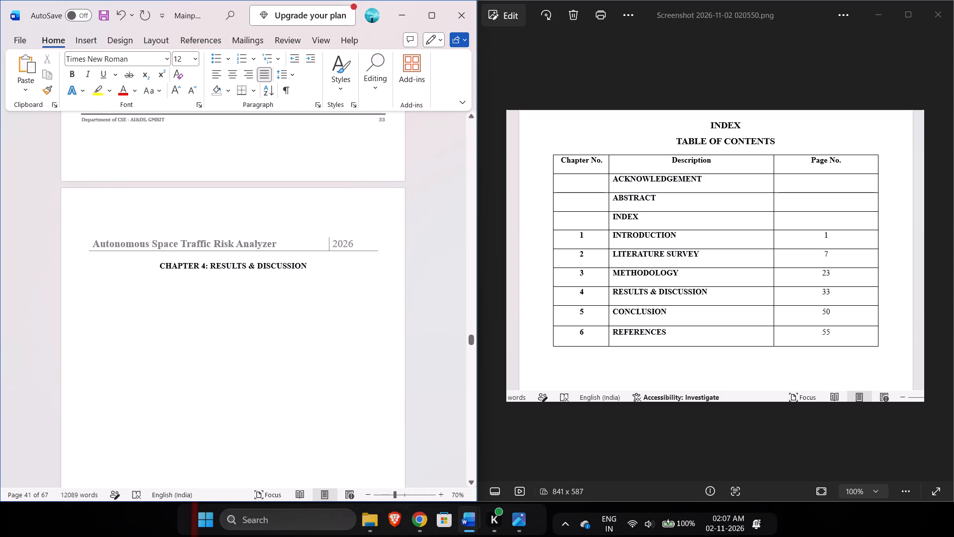
pyautogui.click(156, 265)
pyautogui.press('Return')
pyautogui.press('Return')
pyautogui.press('Return')
pyautogui.press('Return')
pyautogui.press('Return')
pyautogui.press('Return')
pyautogui.press('Return')
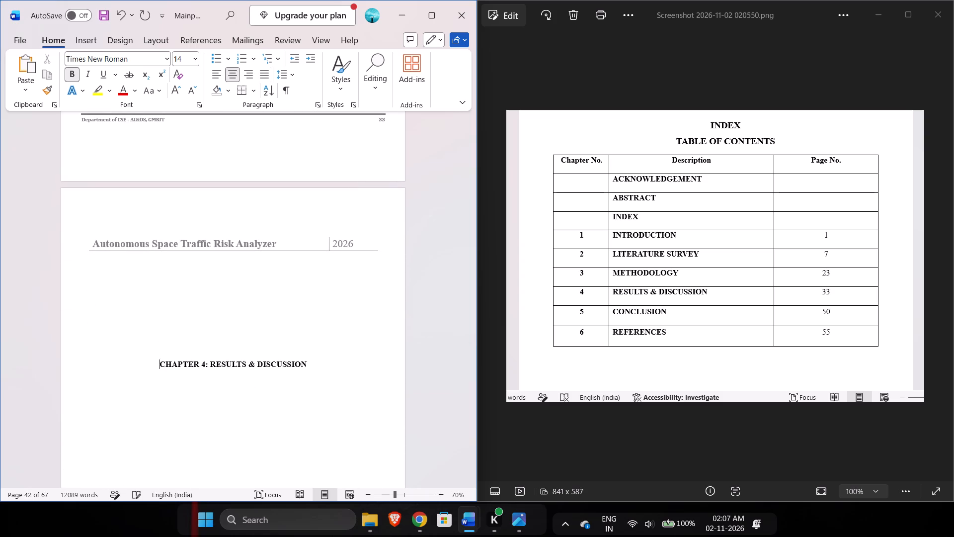
pyautogui.press('Return')
pyautogui.press('Return')
pyautogui.press('Return')
pyautogui.press('Return')
# Check the layout and footer number of the Chapter 4 title page and the pages directly before and after it.
pyautogui.scroll(-1, 156, 265)
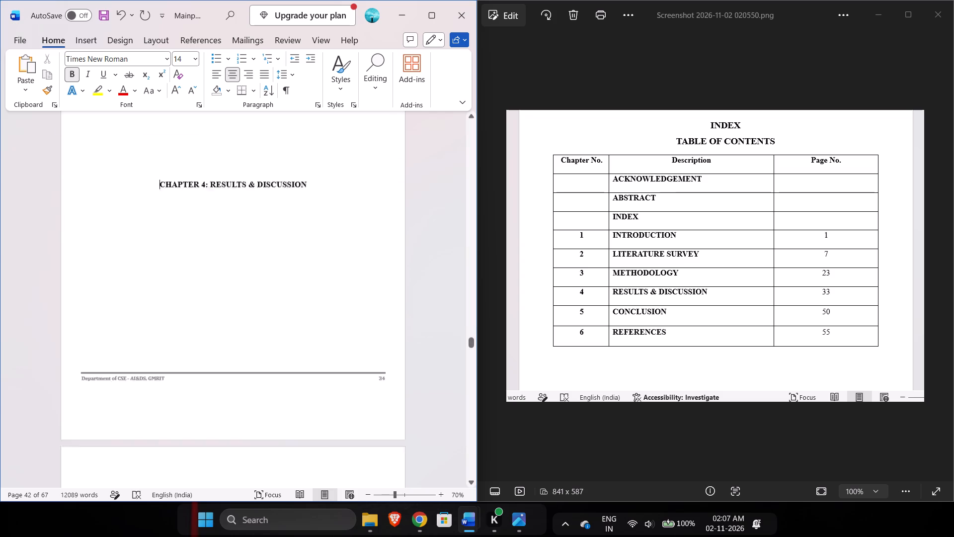
pyautogui.scroll(-3, 156, 265)
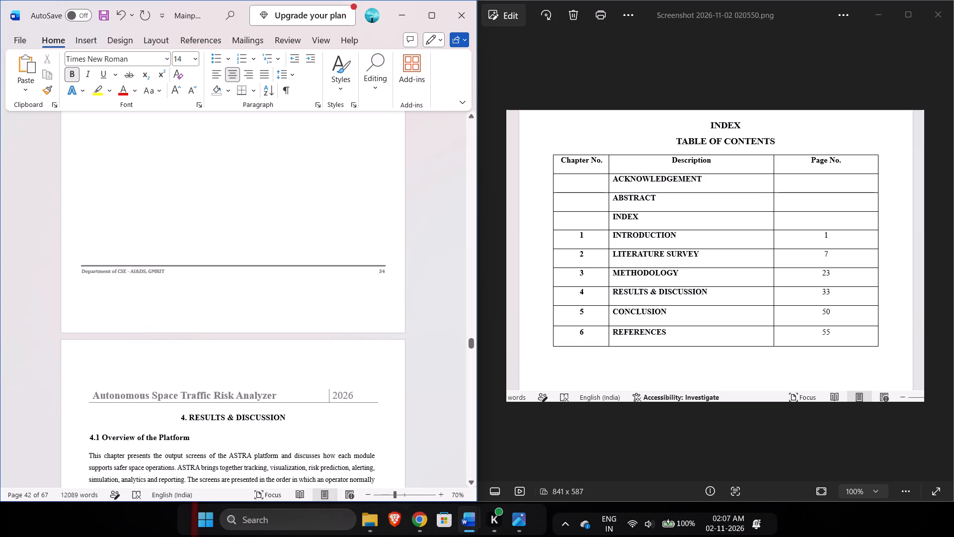
pyautogui.scroll(6, 420, 274)
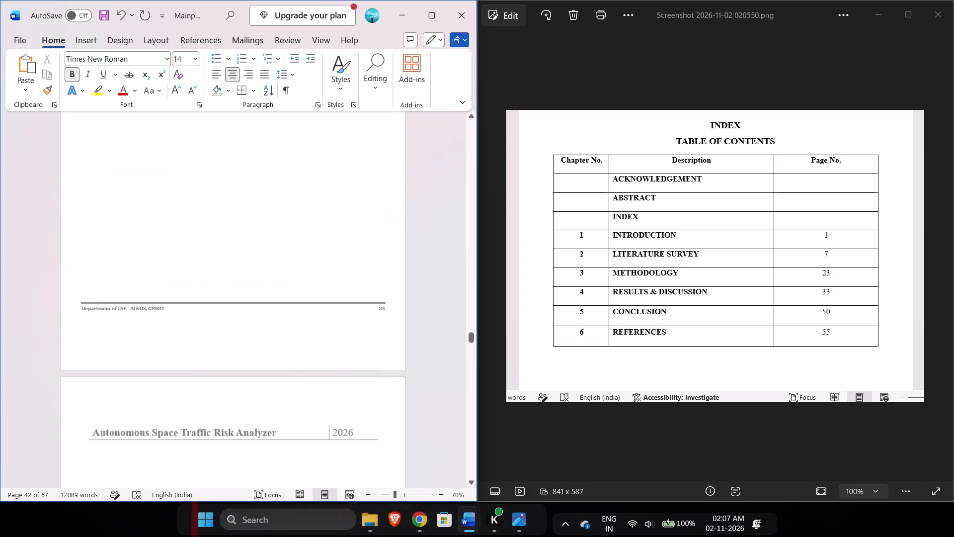
pyautogui.scroll(1, 420, 274)
pyautogui.scroll(-2, 420, 274)
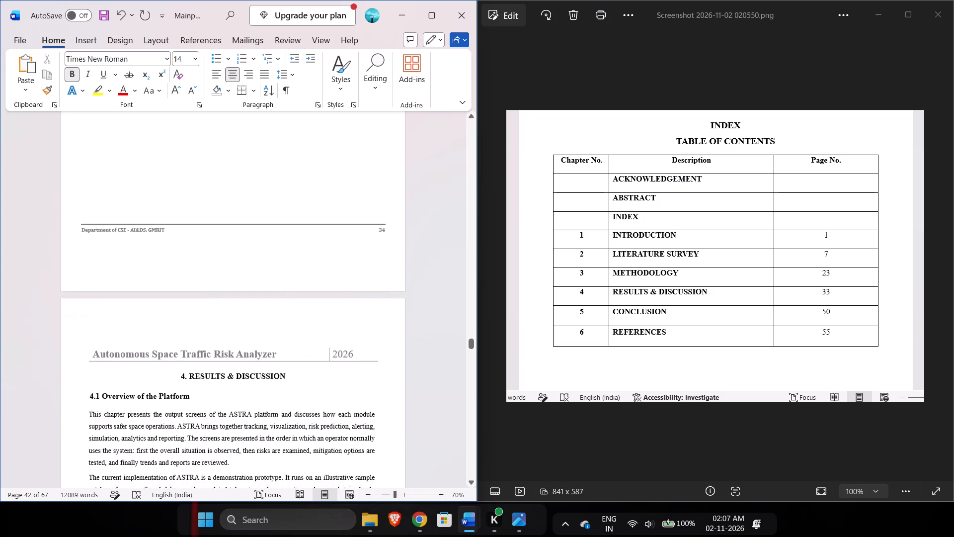
# Go through the Chapter 4 pages to the Chapter 5, Conclusion, title page and compare its page number with the INDEX screenshot.
pyautogui.scroll(-2, 420, 274)
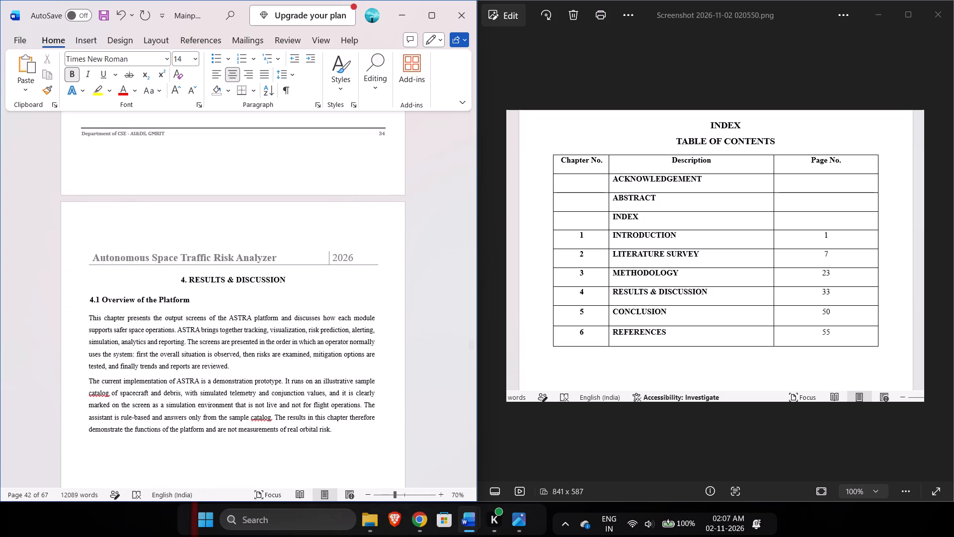
pyautogui.scroll(-18, 437, 263)
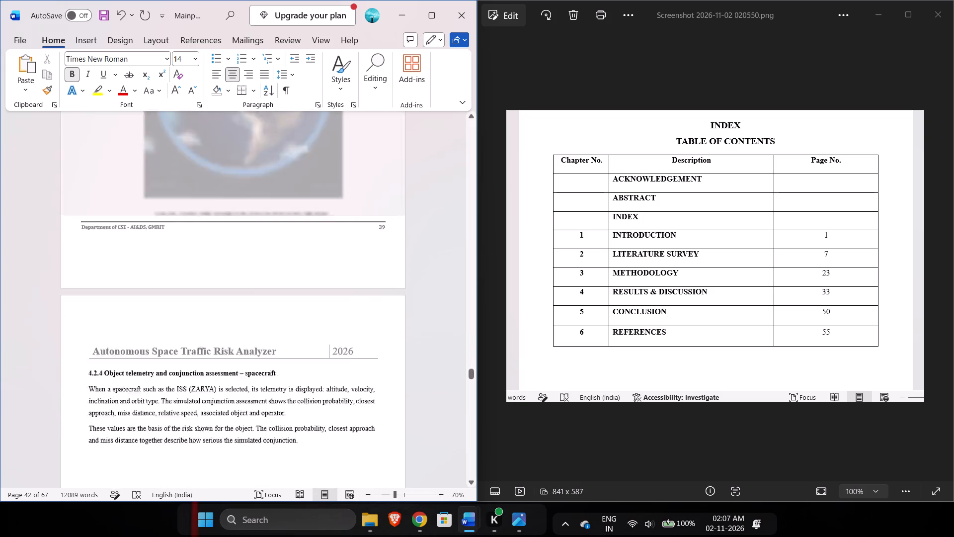
pyautogui.scroll(-10, 437, 263)
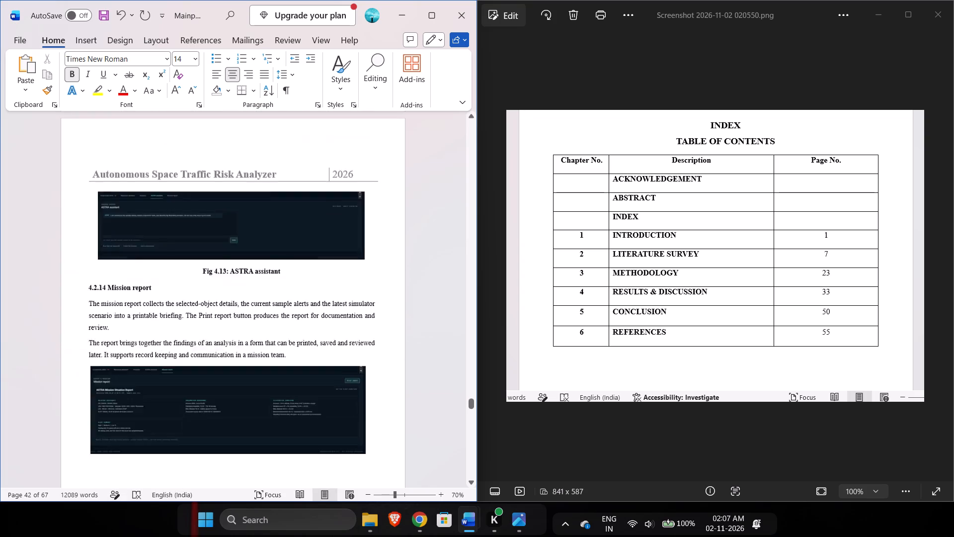
pyautogui.scroll(-8, 437, 263)
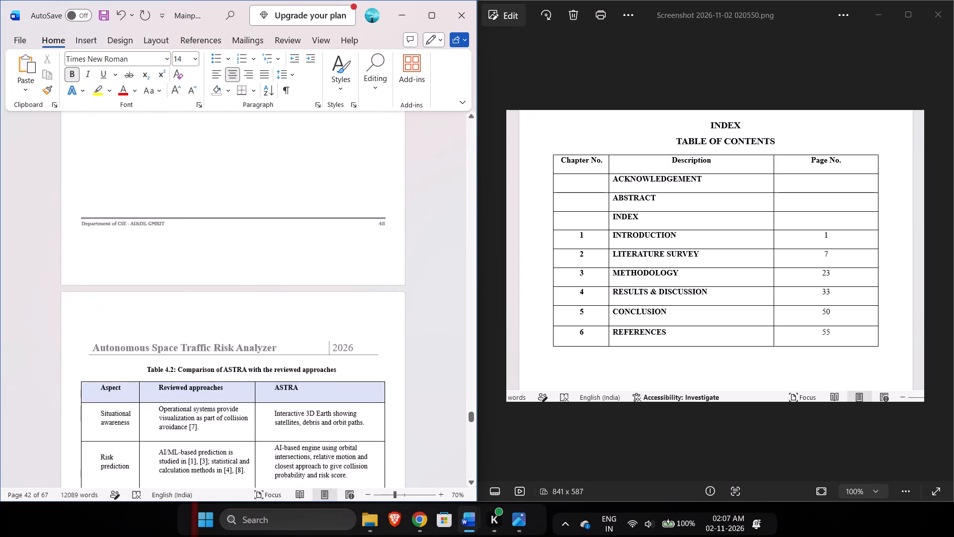
pyautogui.scroll(-10, 437, 263)
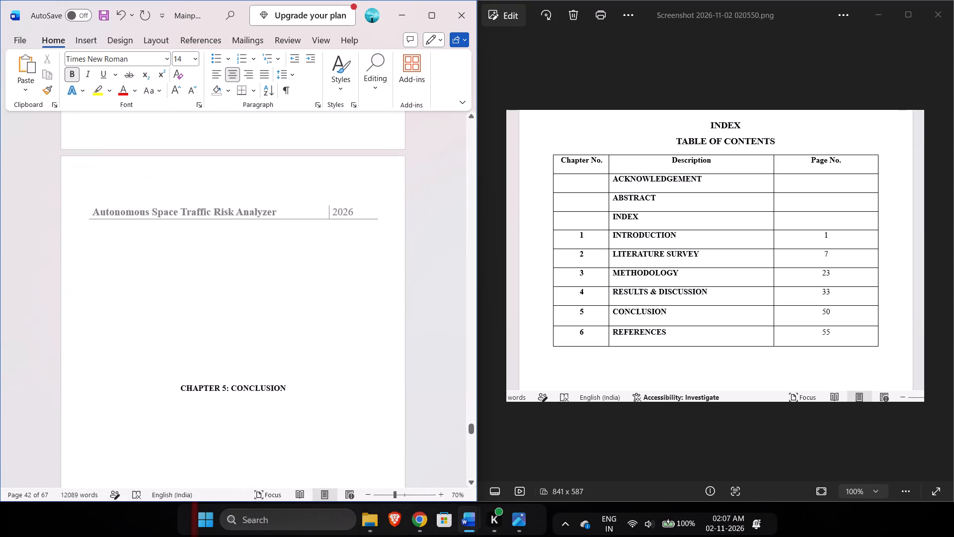
pyautogui.scroll(-5, 437, 263)
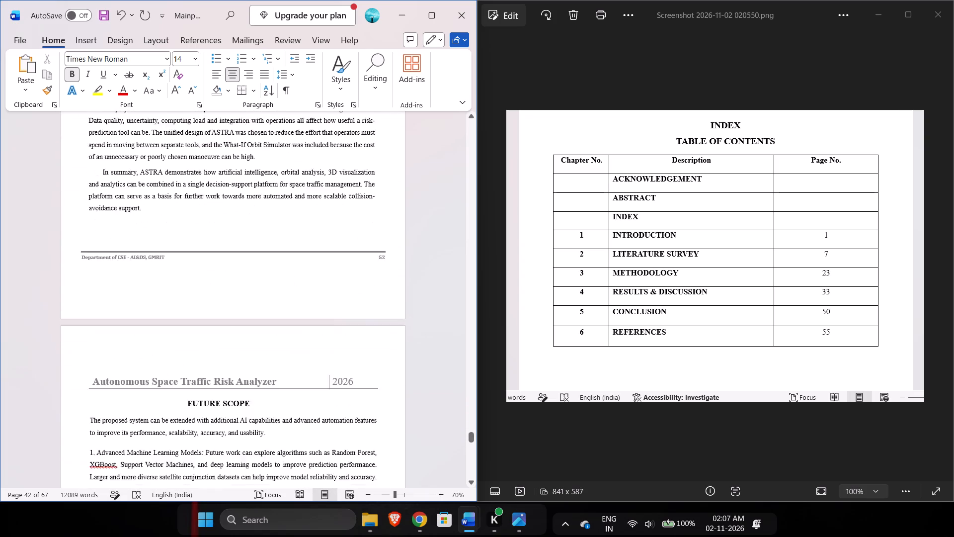
# Check the Chapter 6, References, title-page footer number against the INDEX screenshot and review the Conclusion pages before it.
pyautogui.scroll(-8, 437, 263)
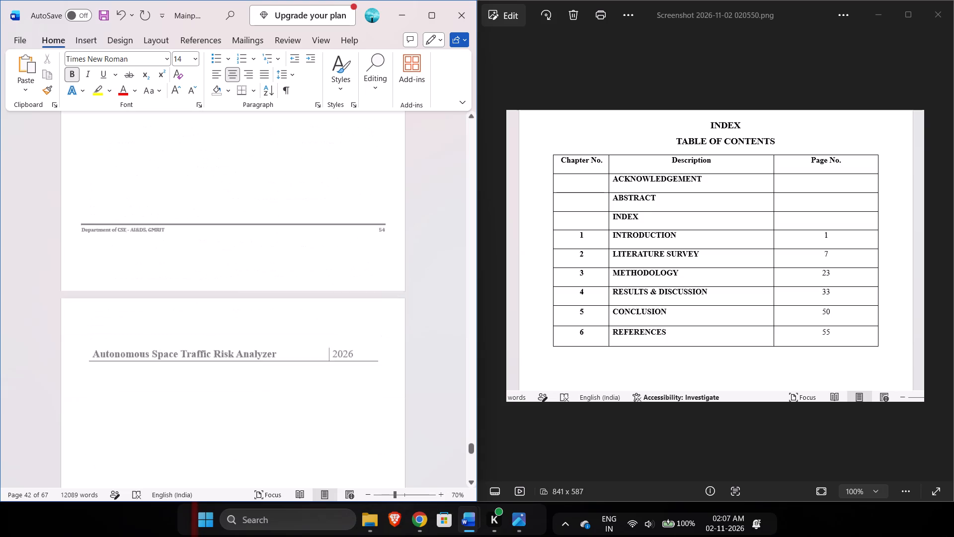
pyautogui.scroll(-3, 437, 263)
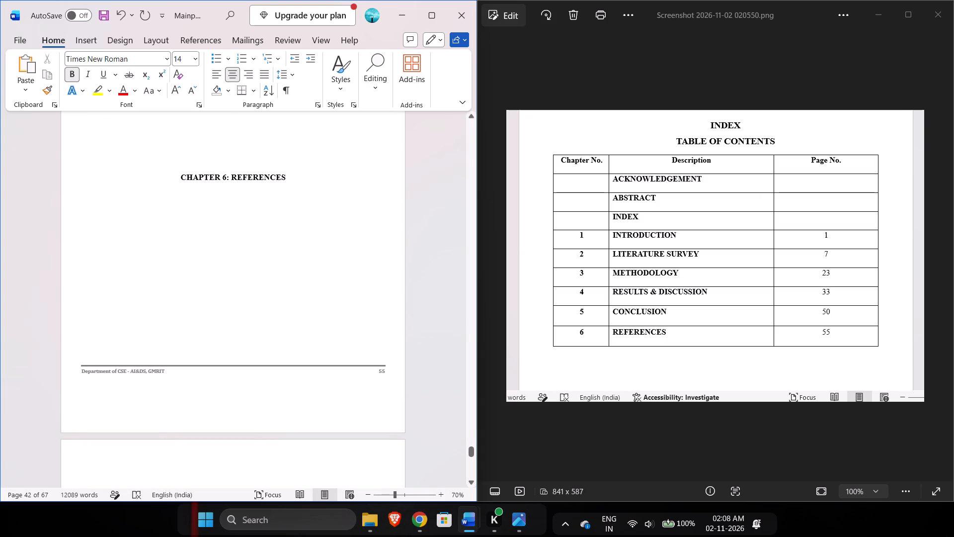
pyautogui.scroll(8, 437, 263)
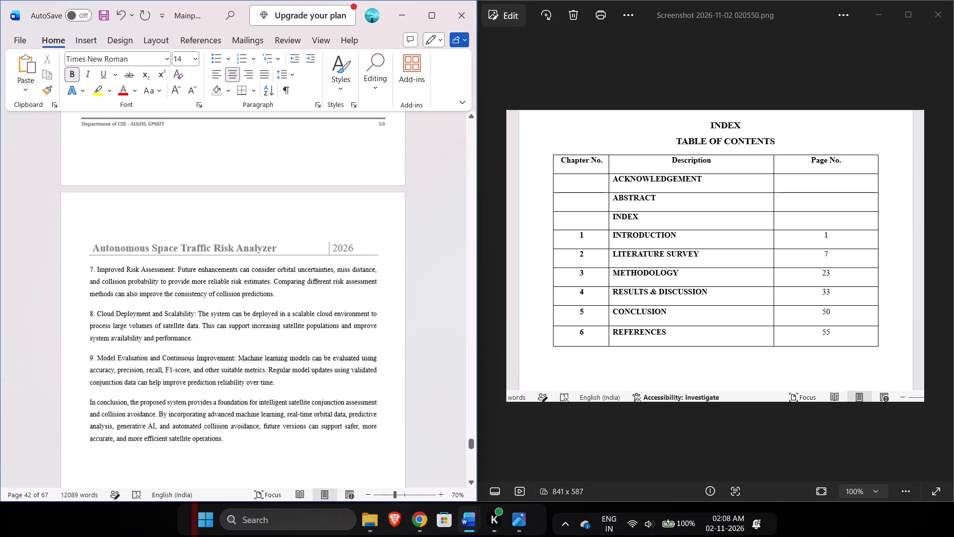
pyautogui.scroll(7, 437, 263)
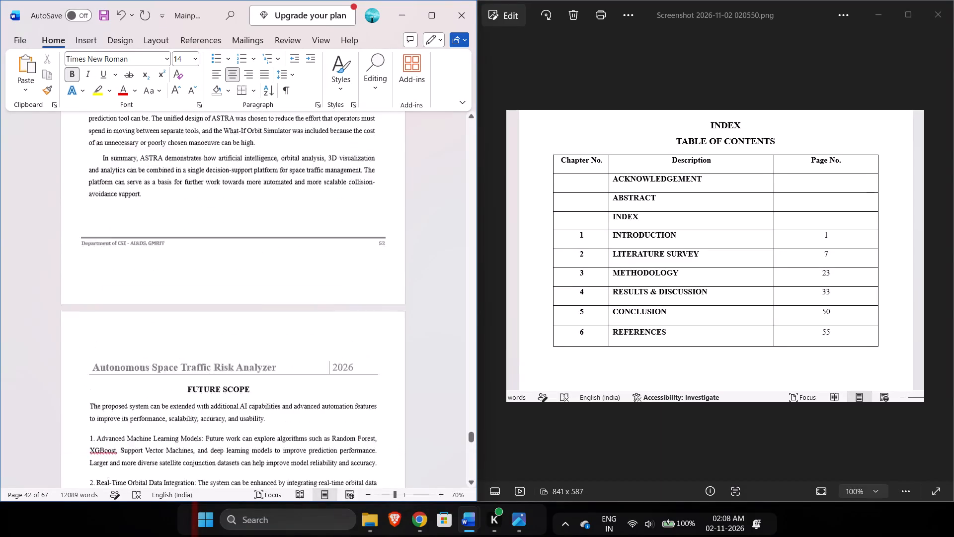
pyautogui.scroll(3, 437, 263)
pyautogui.scroll(-2, 437, 263)
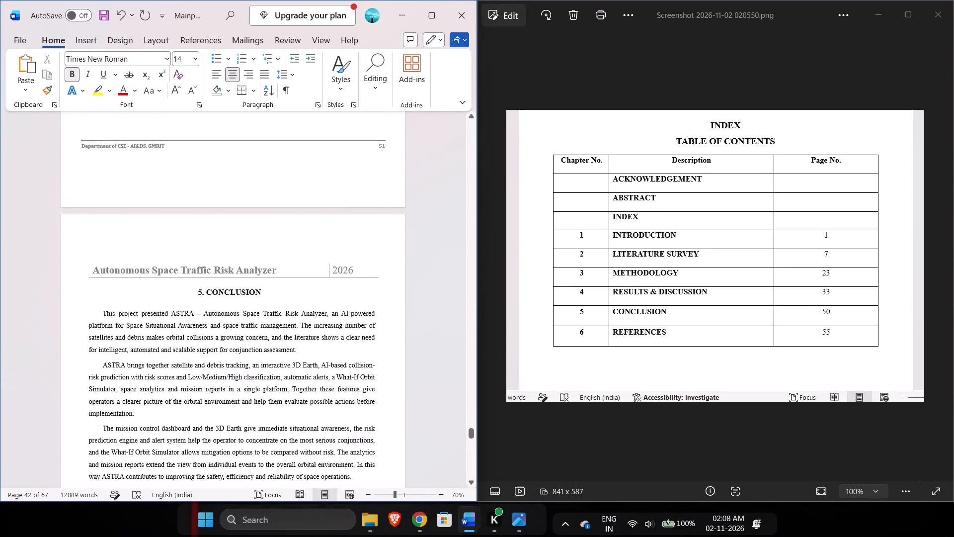
pyautogui.scroll(-7, 437, 263)
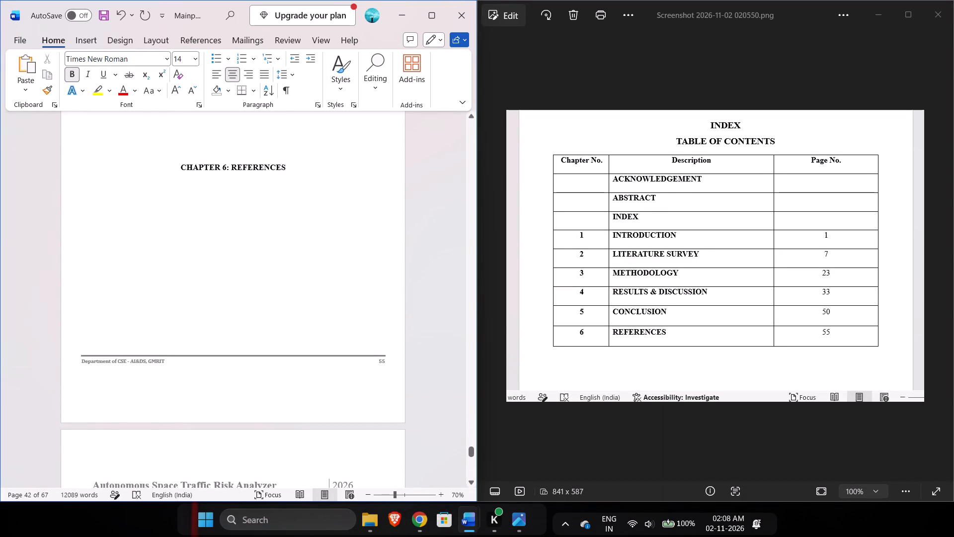
# In the document's INDEX table, set the page number of Results & Discussion to 34.
pyautogui.scroll(20, 437, 263)
pyautogui.scroll(20, 437, 263)
pyautogui.scroll(17, 437, 263)
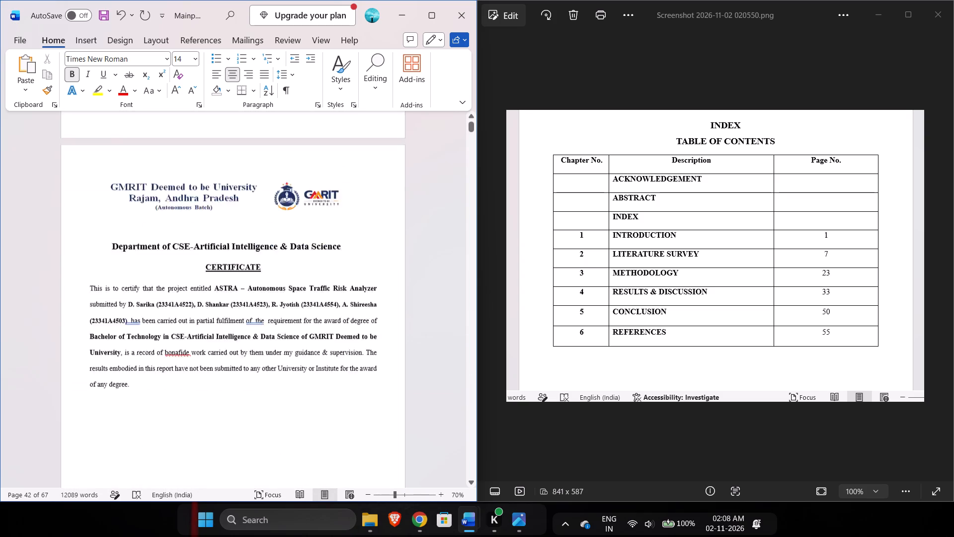
pyautogui.scroll(3, 437, 263)
pyautogui.scroll(6, 409, 291)
pyautogui.scroll(-8, 333, 332)
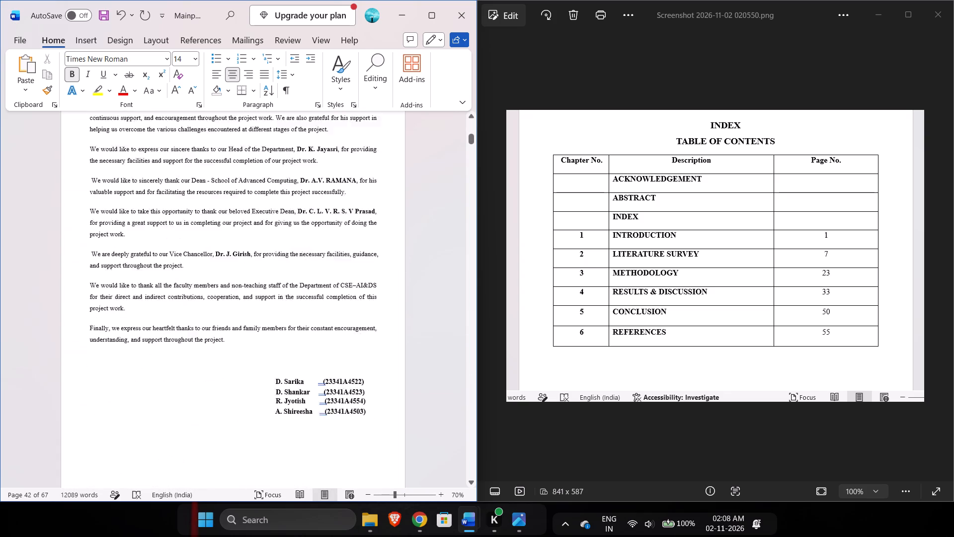
pyautogui.scroll(-7, 333, 332)
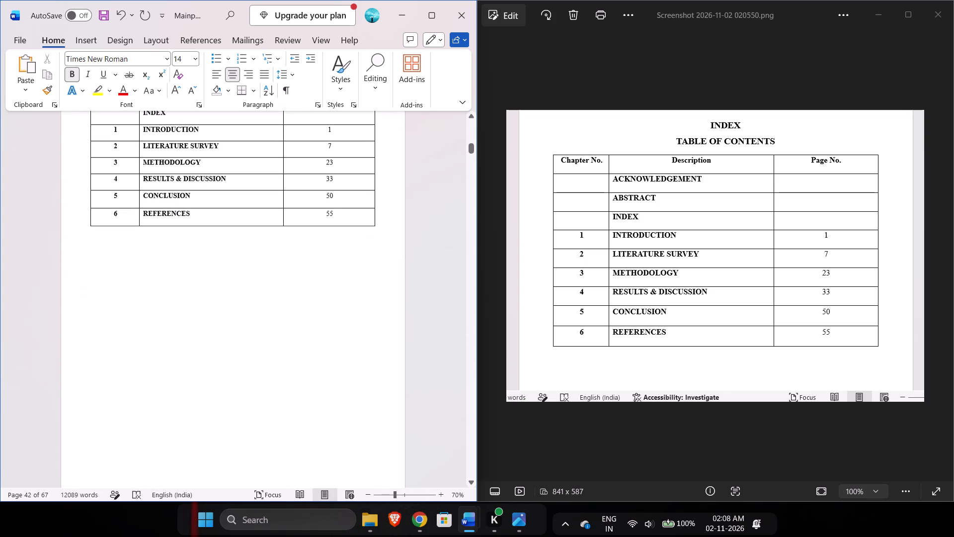
pyautogui.scroll(5, 333, 332)
pyautogui.scroll(-1, 333, 332)
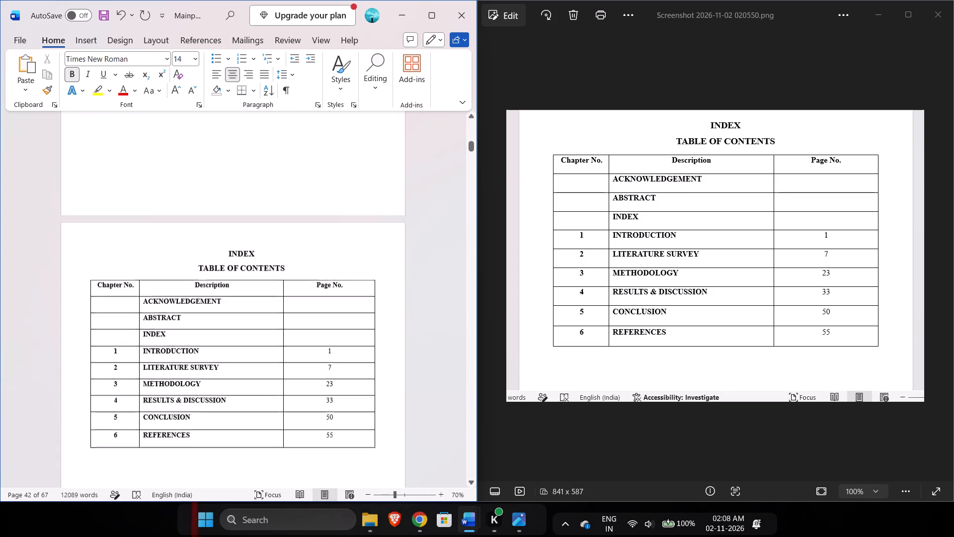
pyautogui.scroll(-1, 333, 332)
pyautogui.click(335, 370)
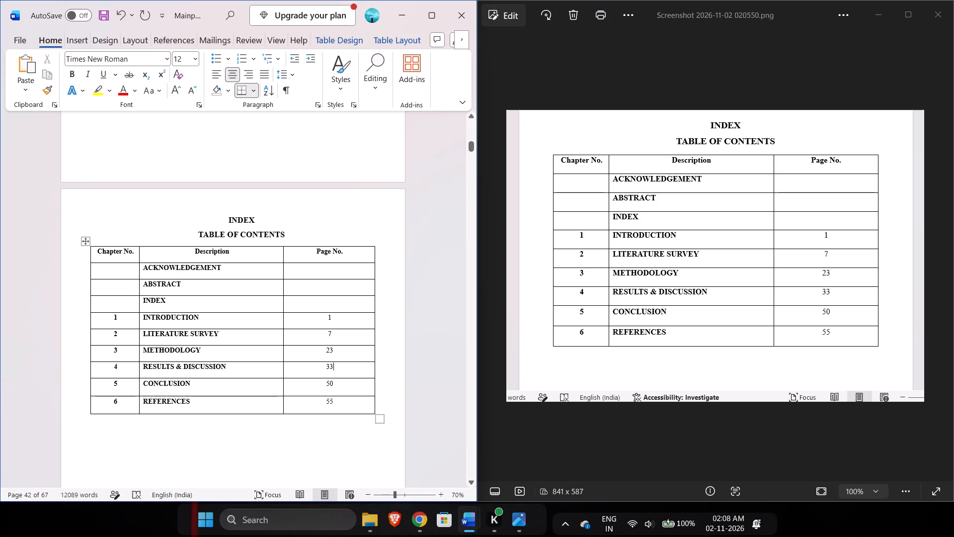
pyautogui.press('BackSpace')
pyautogui.press('4')
# Set the page number of Conclusion to 51 in the INDEX table.
pyautogui.press('Down')
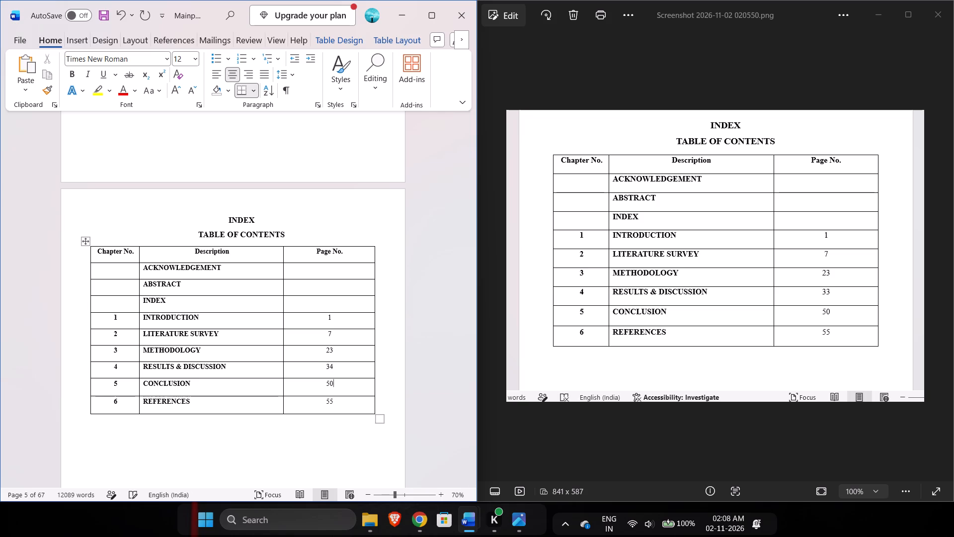
pyautogui.press('BackSpace')
pyautogui.press('1')
pyautogui.click(423, 369)
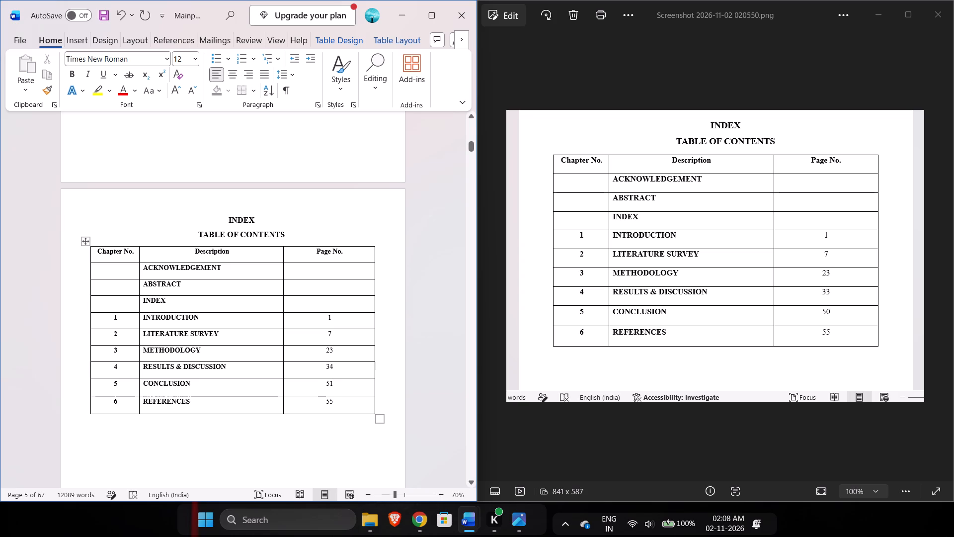
# Recheck the footer page numbers of the Chapter 1, Introduction, and Chapter 2, Literature Survey, title pages against the INDEX screenshot.
pyautogui.scroll(-11, 423, 369)
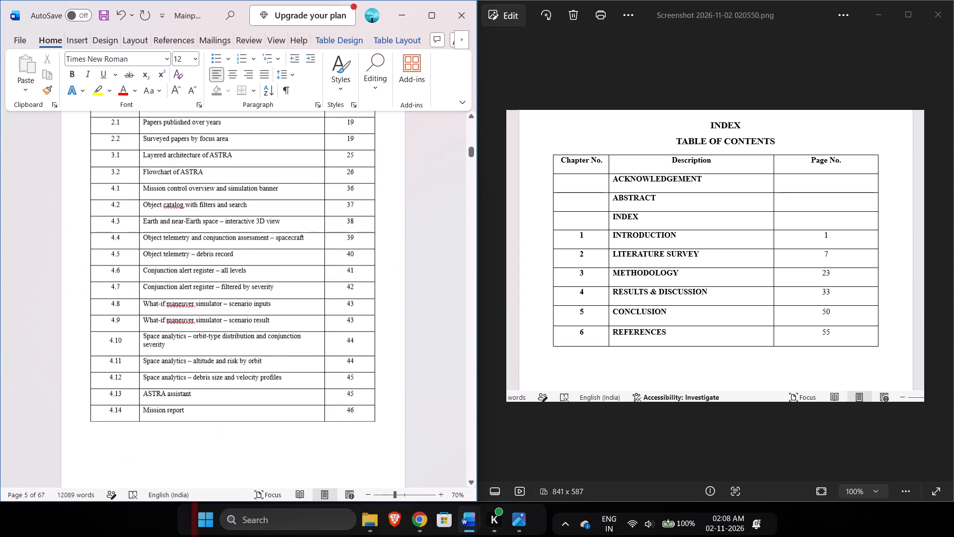
pyautogui.scroll(-7, 423, 369)
pyautogui.scroll(5, 423, 369)
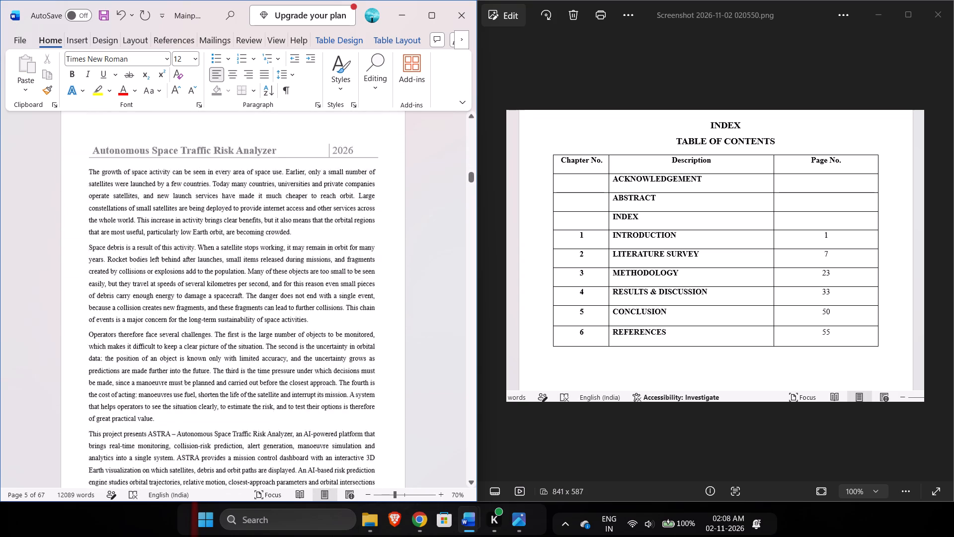
pyautogui.scroll(2, 423, 369)
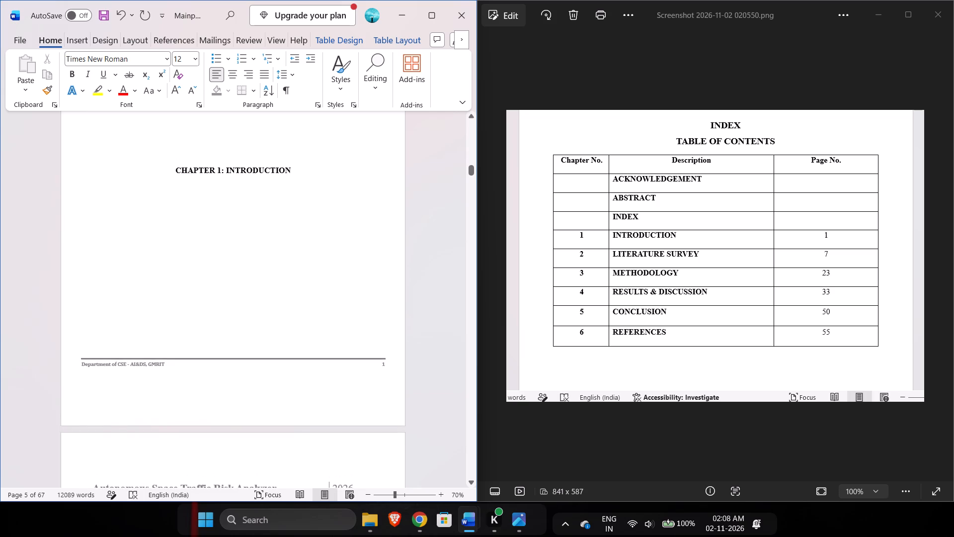
pyautogui.scroll(-10, 423, 369)
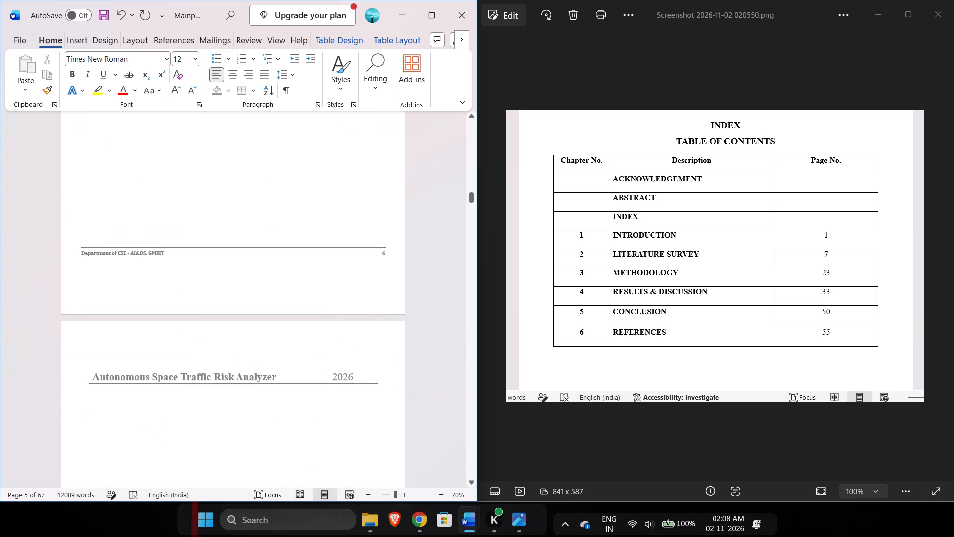
pyautogui.scroll(-4, 423, 369)
pyautogui.scroll(1, 423, 369)
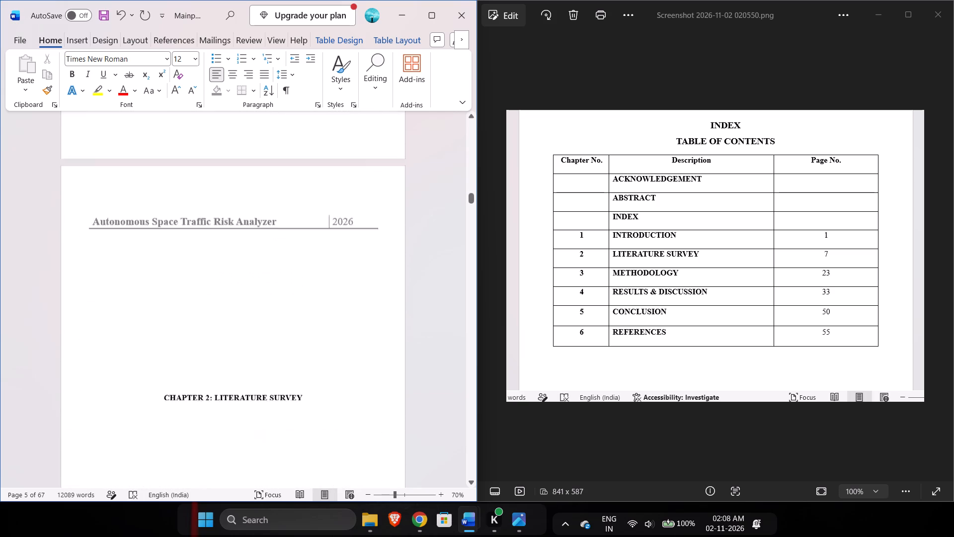
pyautogui.scroll(1, 423, 369)
pyautogui.scroll(-3, 423, 369)
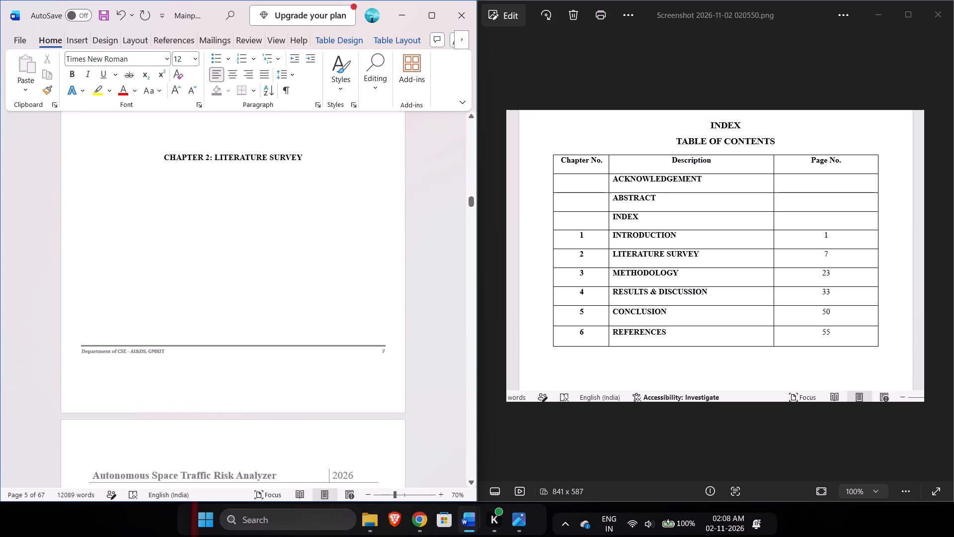
# Recheck the footer page numbers of the Chapter 3, Methodology, and Chapter 4, Results & Discussion, title pages against the INDEX screenshot.
pyautogui.scroll(-20, 423, 369)
pyautogui.scroll(-3, 423, 369)
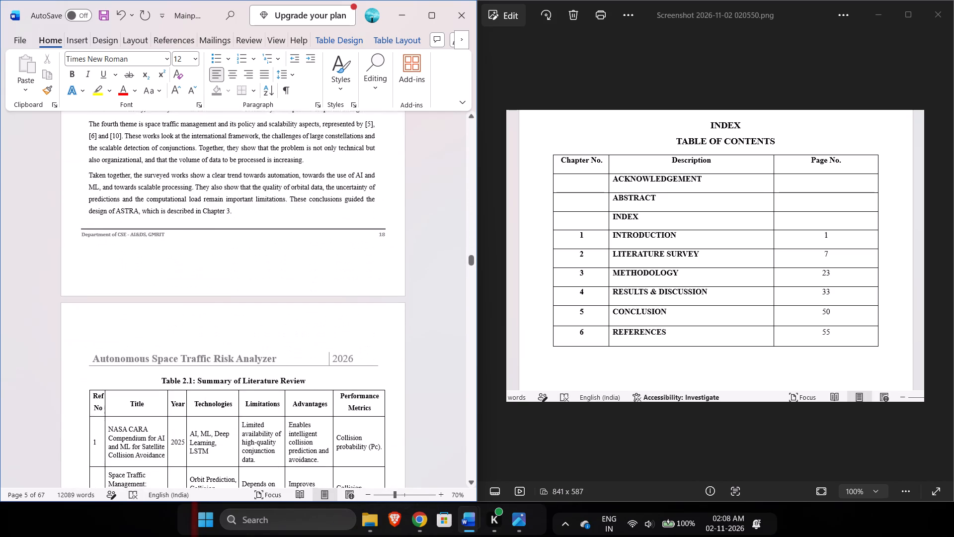
pyautogui.scroll(-15, 423, 369)
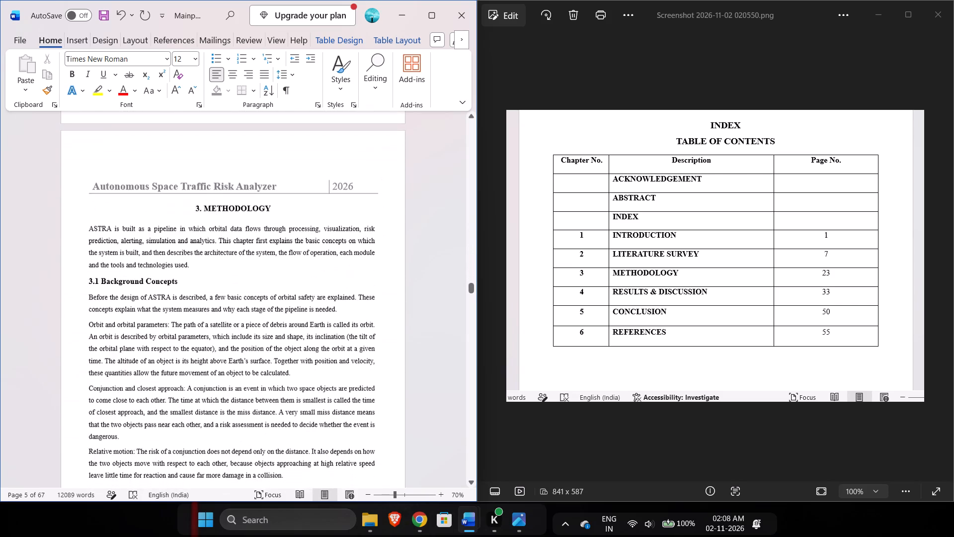
pyautogui.scroll(3, 423, 369)
pyautogui.scroll(-1, 423, 369)
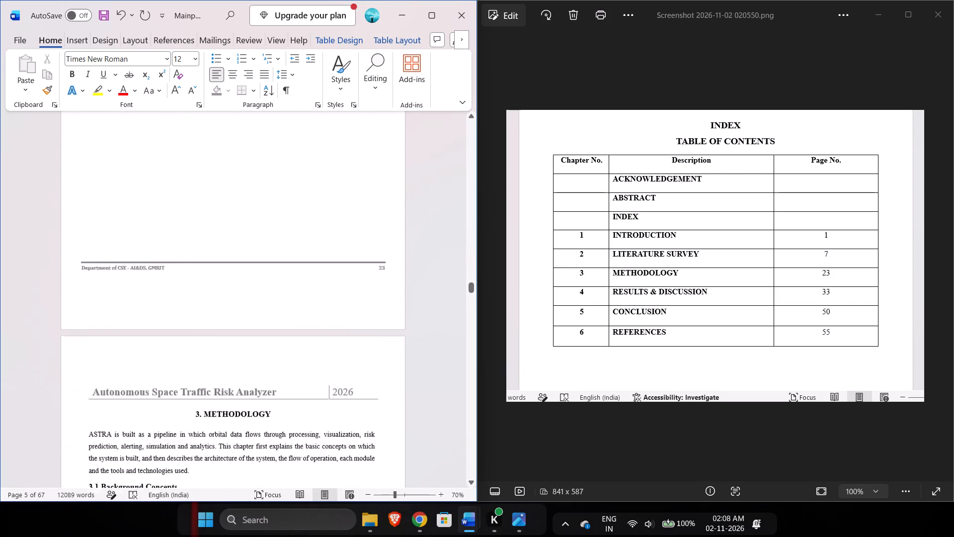
pyautogui.scroll(-17, 423, 369)
pyautogui.scroll(1, 423, 369)
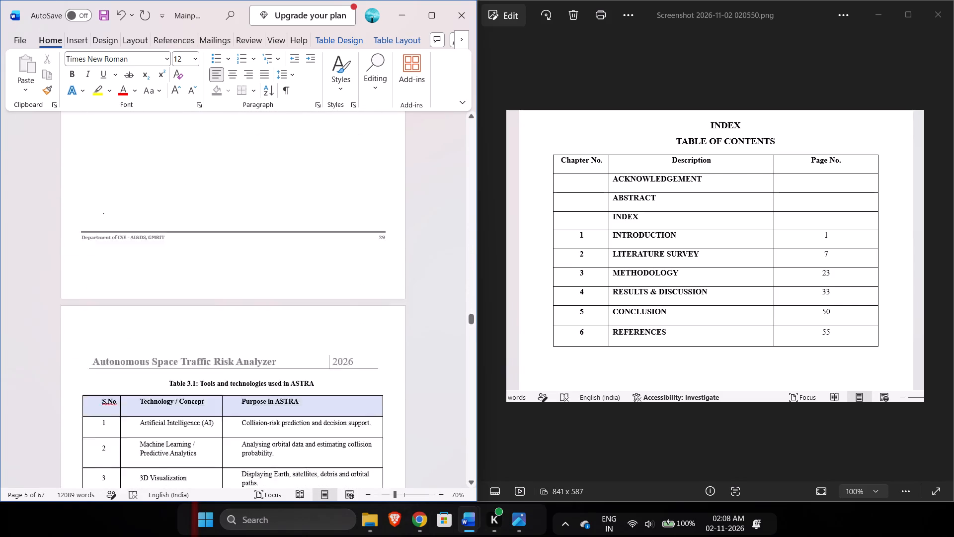
pyautogui.scroll(2, 423, 369)
pyautogui.scroll(-4, 423, 369)
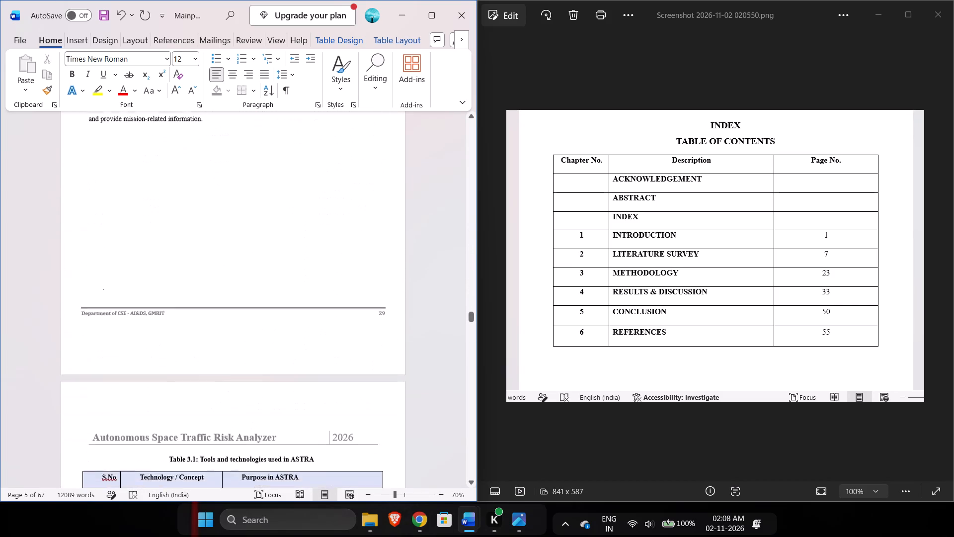
pyautogui.scroll(-7, 423, 369)
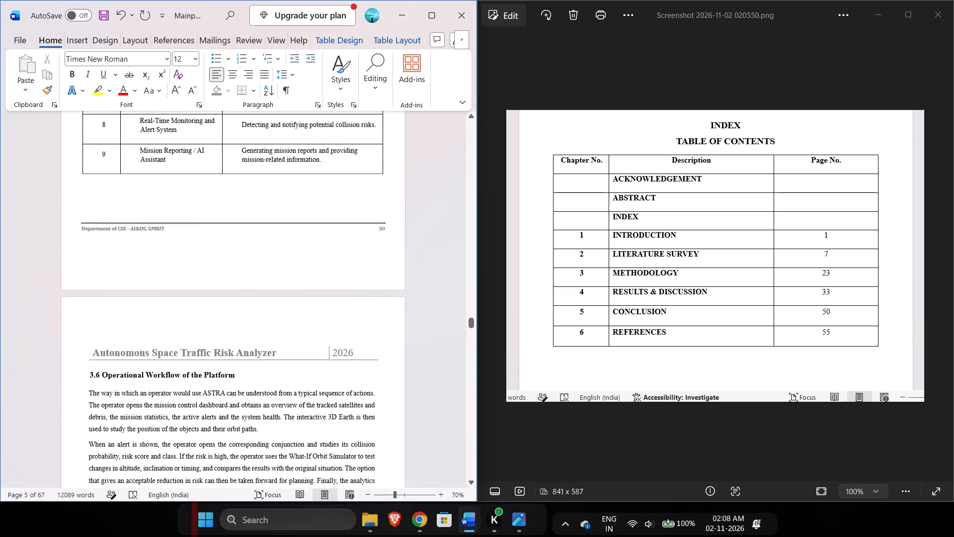
pyautogui.scroll(-7, 423, 369)
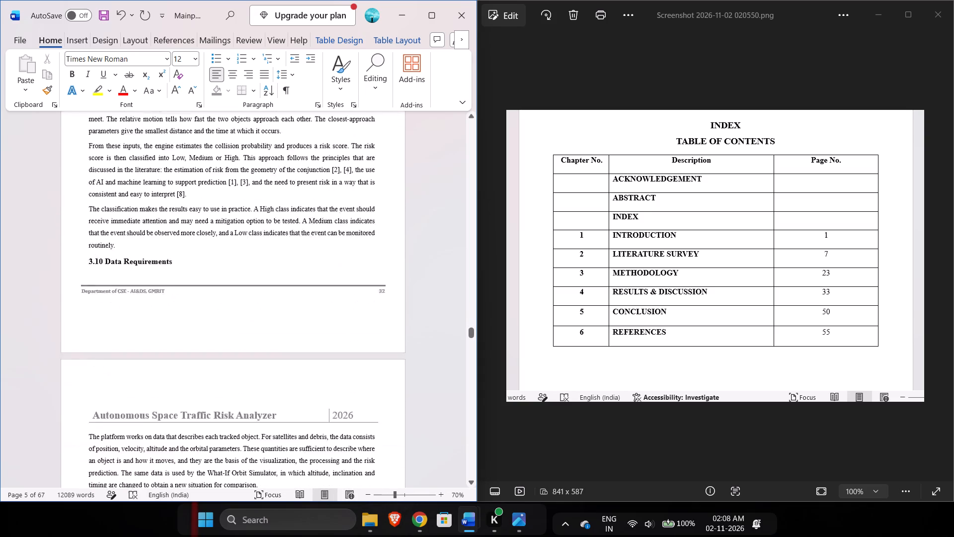
pyautogui.scroll(-3, 423, 369)
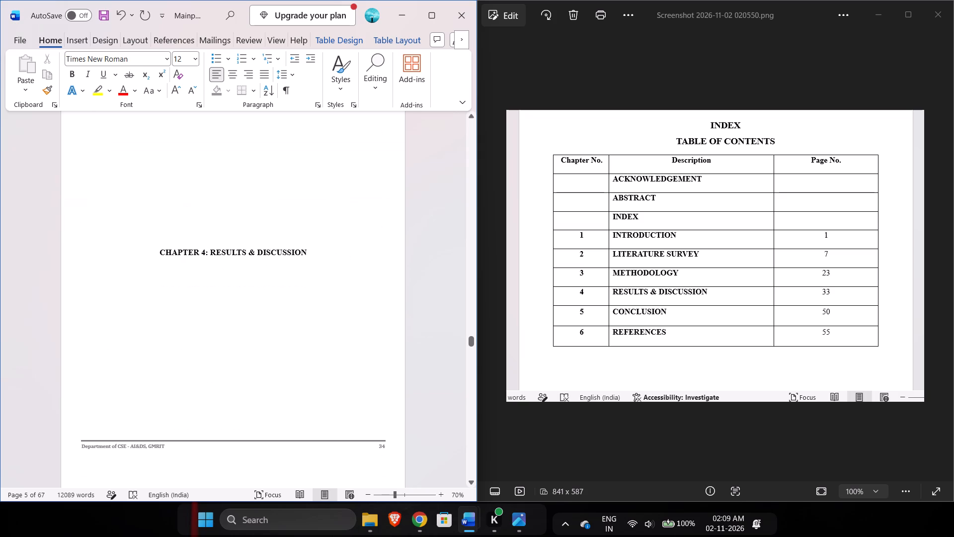
# Recheck the footer page numbers of the Chapter 5, Conclusion, title page and the References pages, and return to the document's cover page.
pyautogui.scroll(-7, 423, 369)
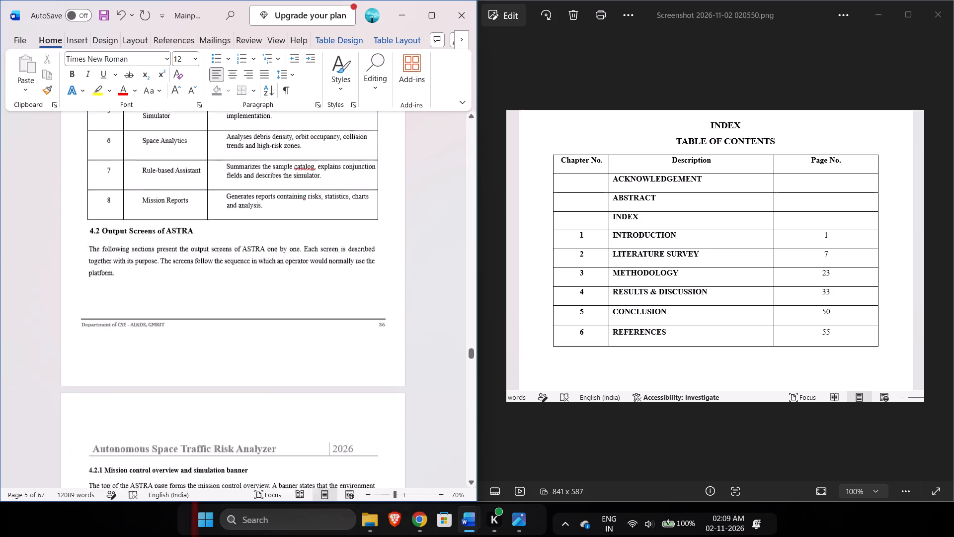
pyautogui.scroll(-18, 423, 369)
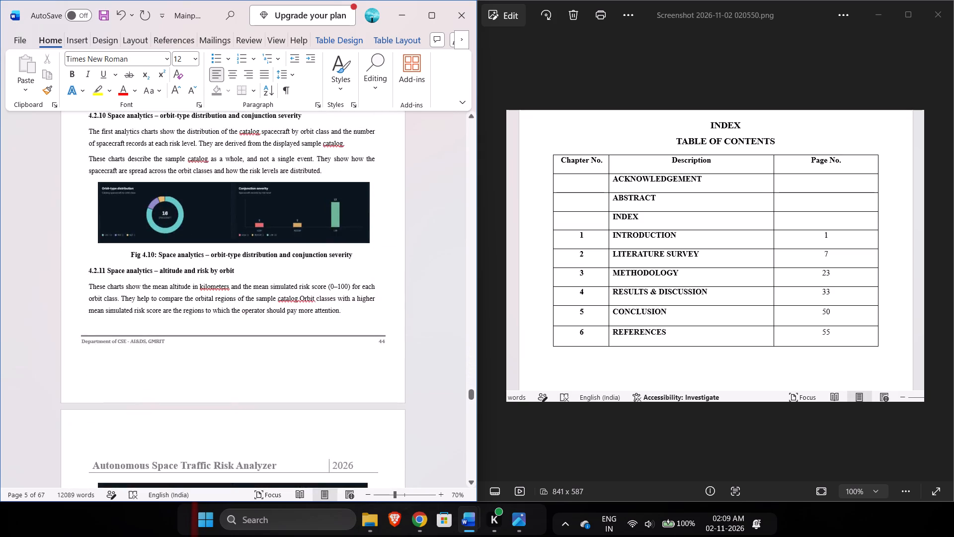
pyautogui.scroll(-15, 423, 369)
pyautogui.scroll(-14, 423, 369)
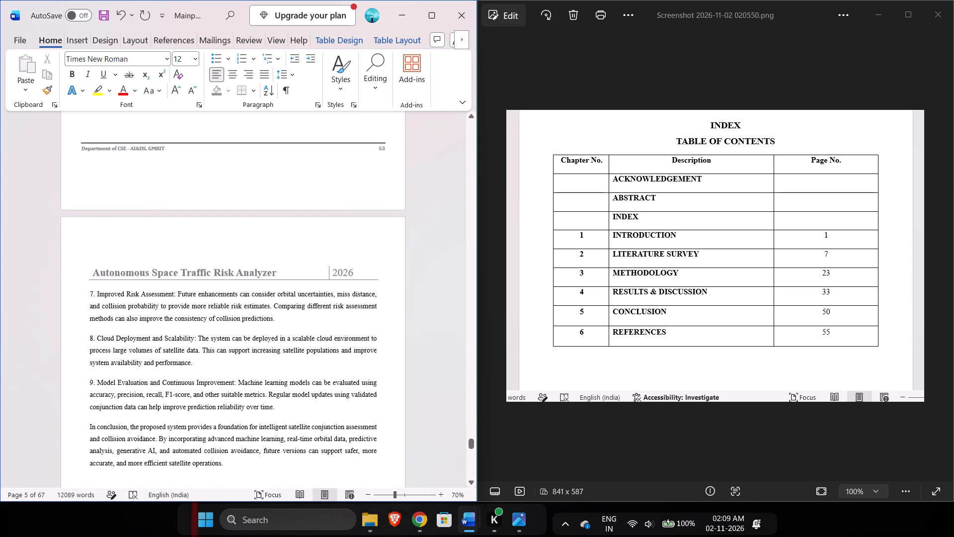
pyautogui.scroll(9, 423, 369)
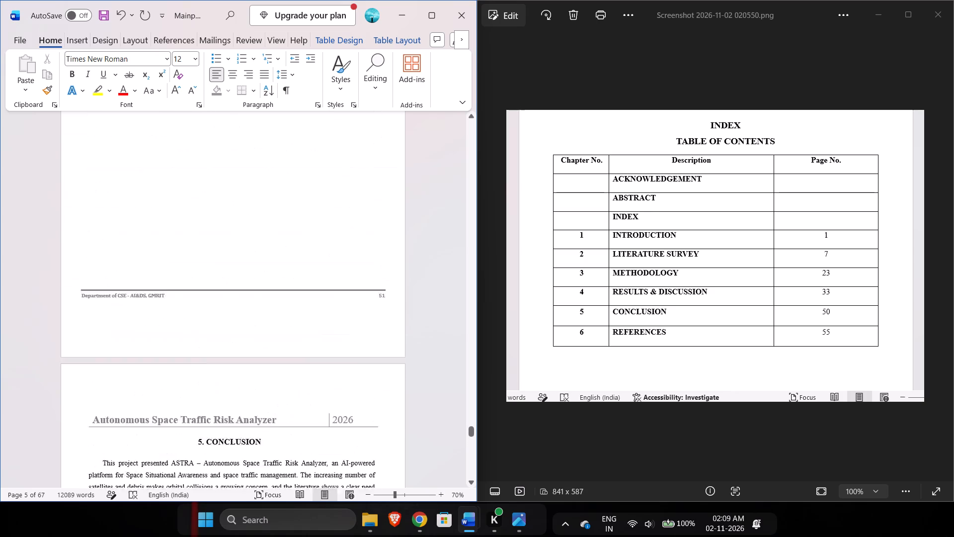
pyautogui.scroll(3, 423, 369)
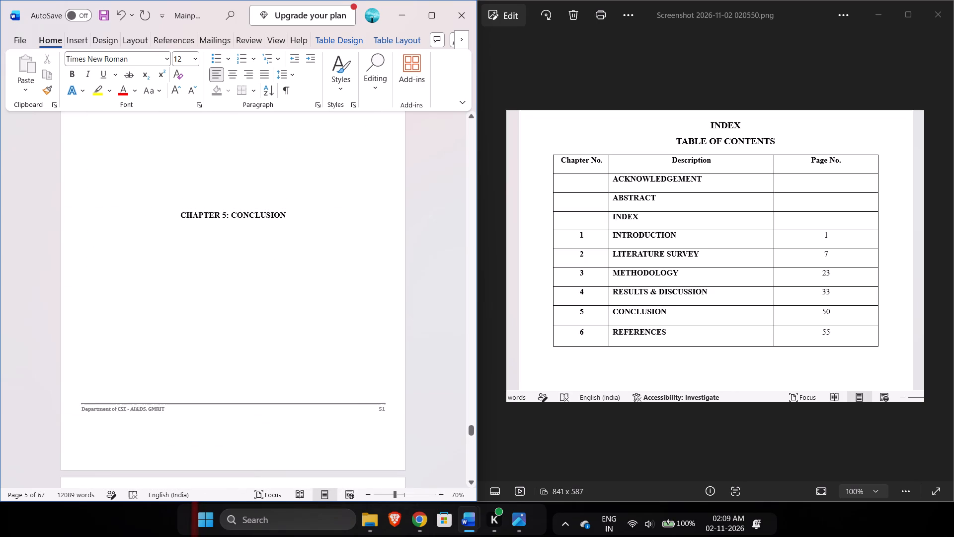
pyautogui.scroll(-13, 423, 369)
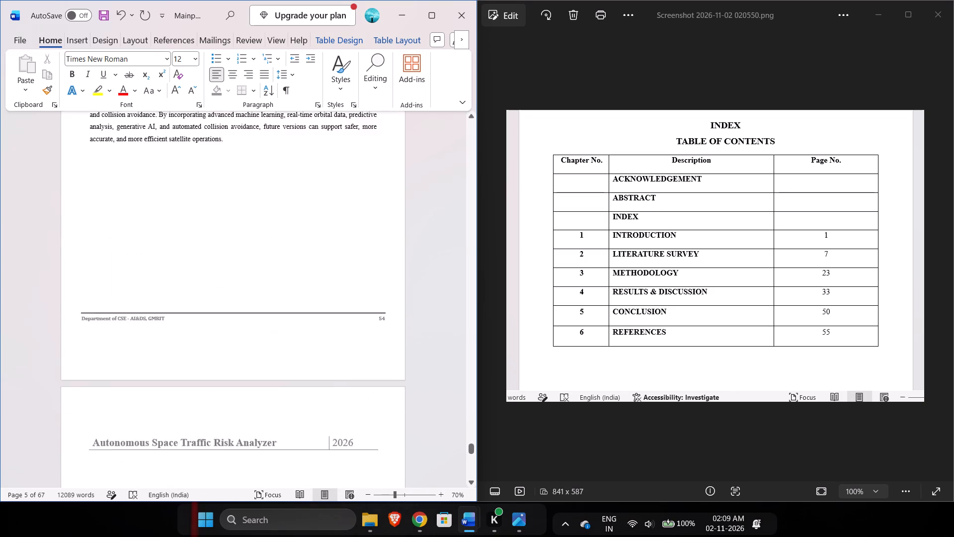
pyautogui.scroll(-1, 423, 369)
pyautogui.scroll(-5, 458, 270)
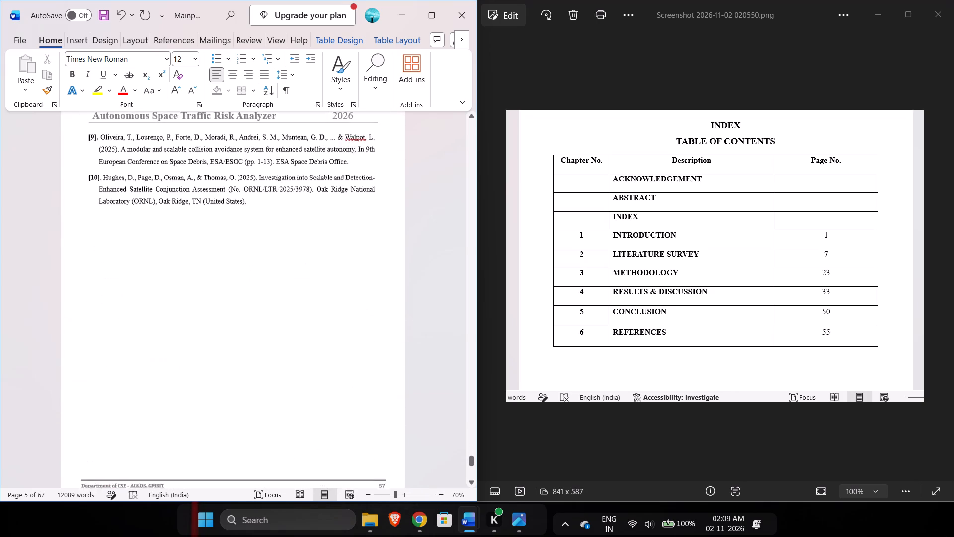
pyautogui.scroll(-7, 458, 270)
pyautogui.scroll(20, 458, 270)
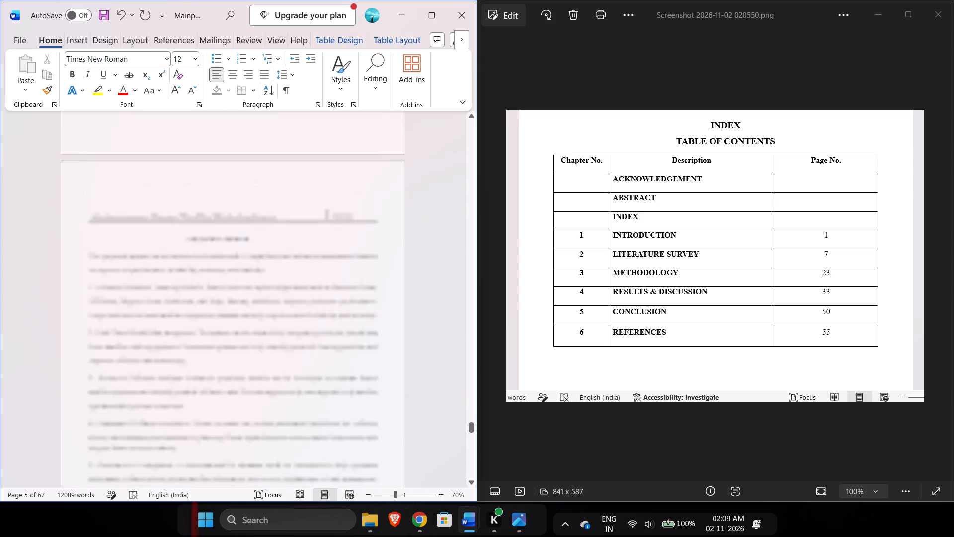
pyautogui.scroll(20, 458, 270)
pyautogui.scroll(20, 458, 270)
pyautogui.scroll(14, 458, 270)
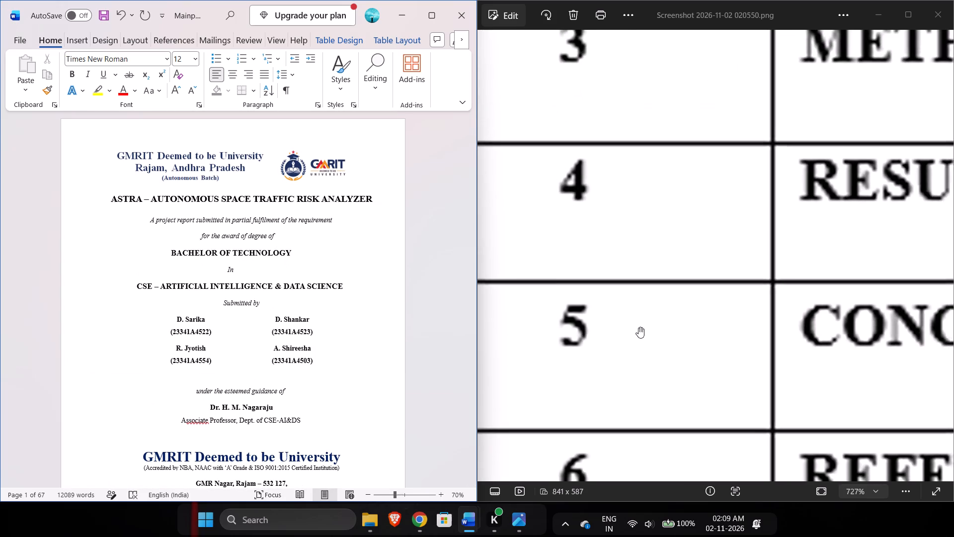
# Switch to Photos and bring up the List Of Figures screenshot beside the document in place of the INDEX screenshot.
pyautogui.keyDown('ctrl'); pyautogui.scroll(-17, 638, 327); pyautogui.keyUp('ctrl')
pyautogui.hscroll(-2, 638, 327)
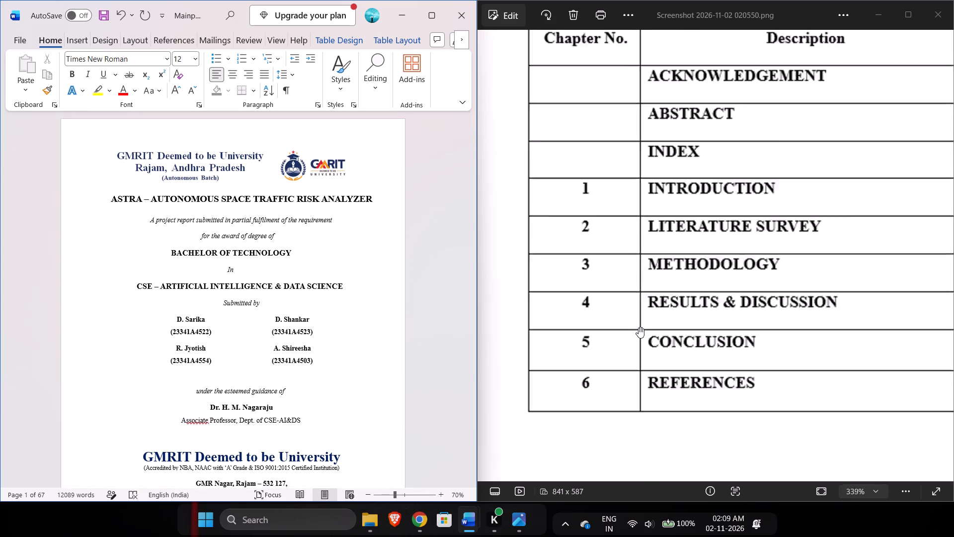
pyautogui.hscroll(-3, 638, 327)
pyautogui.keyDown('ctrl'); pyautogui.scroll(-13, 638, 327); pyautogui.keyUp('ctrl')
pyautogui.doubleClick(638, 327)
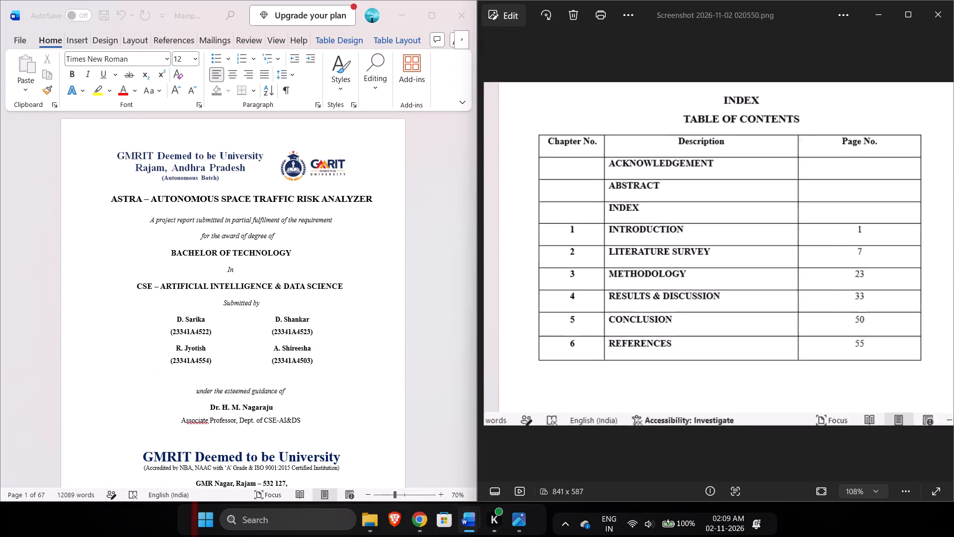
pyautogui.press('Left')
pyautogui.press('Right')
pyautogui.press('Right')
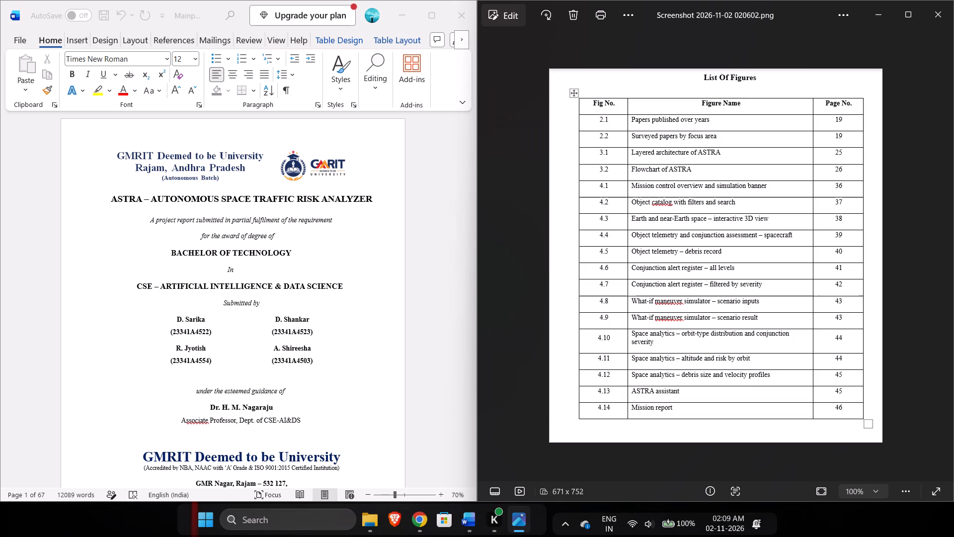
pyautogui.click(544, 251)
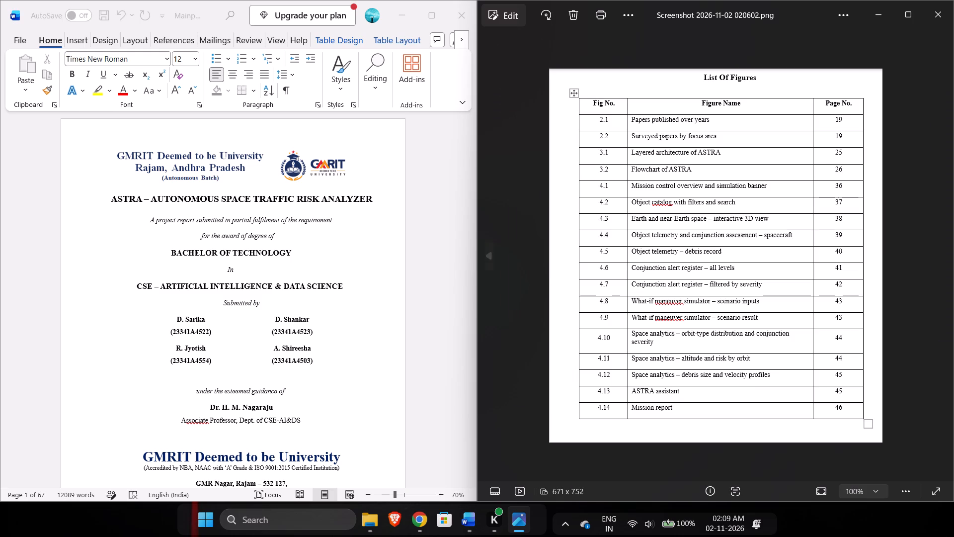
# Check the Chapter 2 figure pages, Fig 2.1 and Fig 2.2, against the page numbers in the List Of Figures screenshot.
pyautogui.scroll(-10, 320, 81)
pyautogui.scroll(-16, 291, 374)
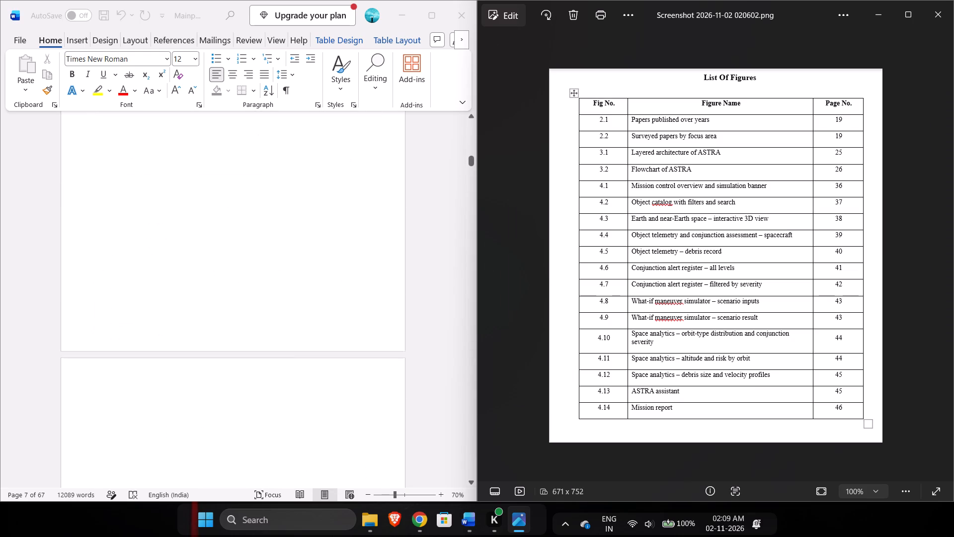
pyautogui.scroll(-12, 291, 374)
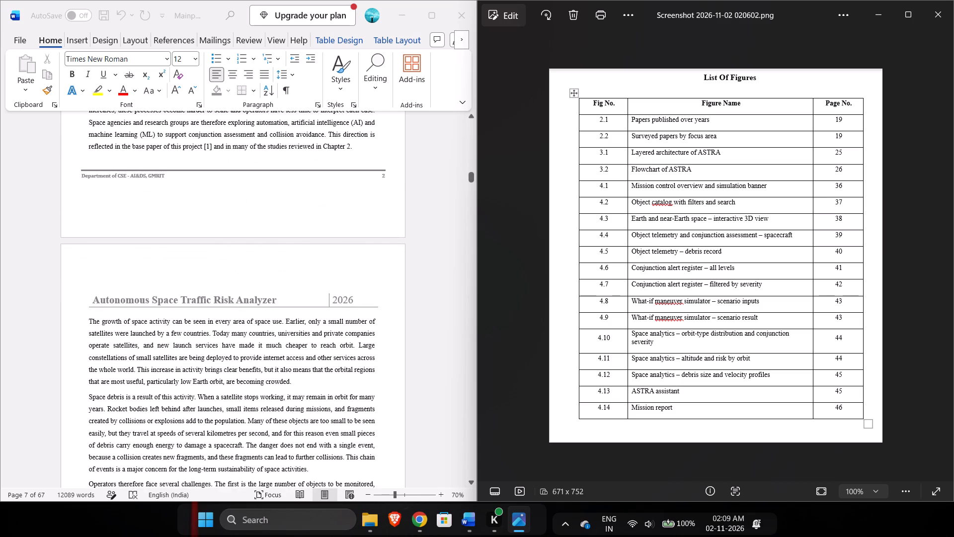
pyautogui.scroll(-13, 291, 374)
pyautogui.scroll(-20, 291, 374)
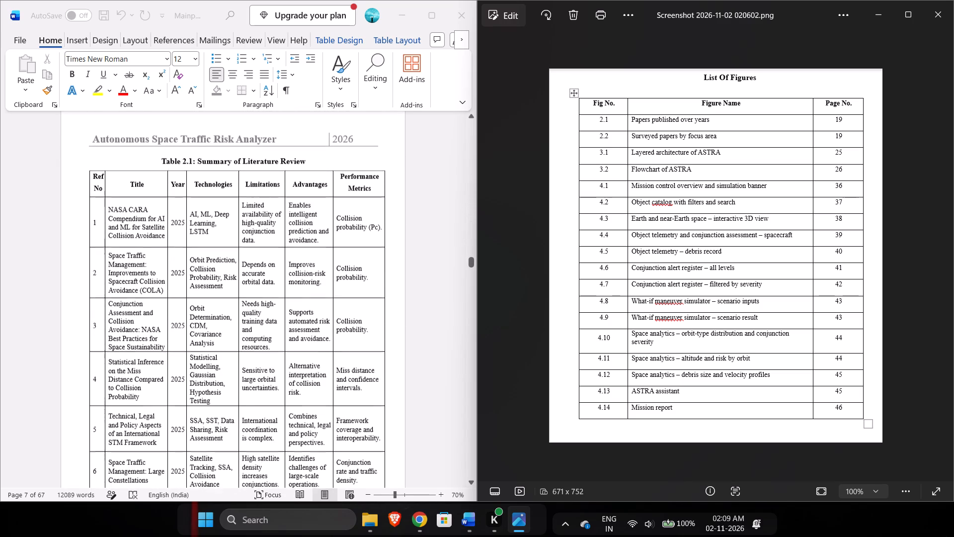
pyautogui.scroll(-1, 291, 374)
pyautogui.scroll(1, 291, 374)
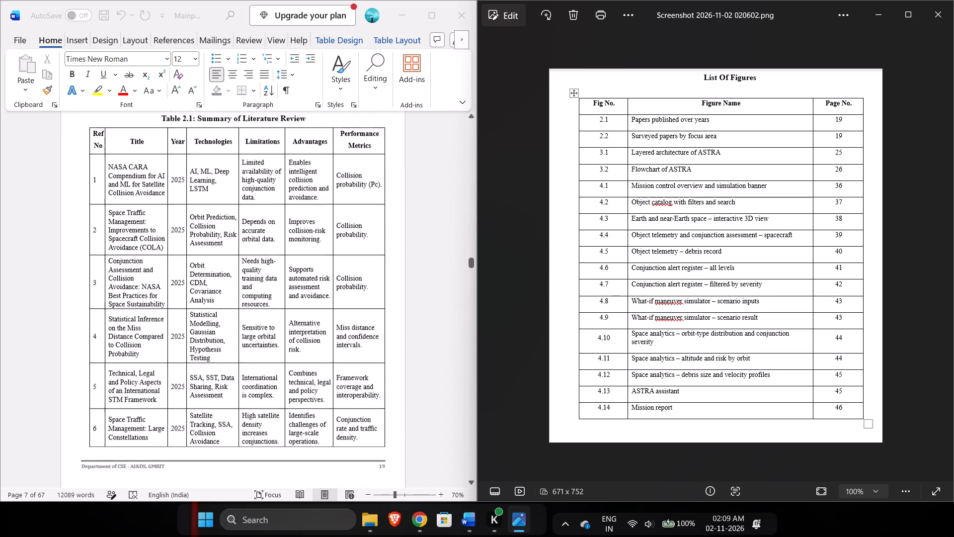
pyautogui.scroll(1, 291, 374)
pyautogui.scroll(-11, 291, 374)
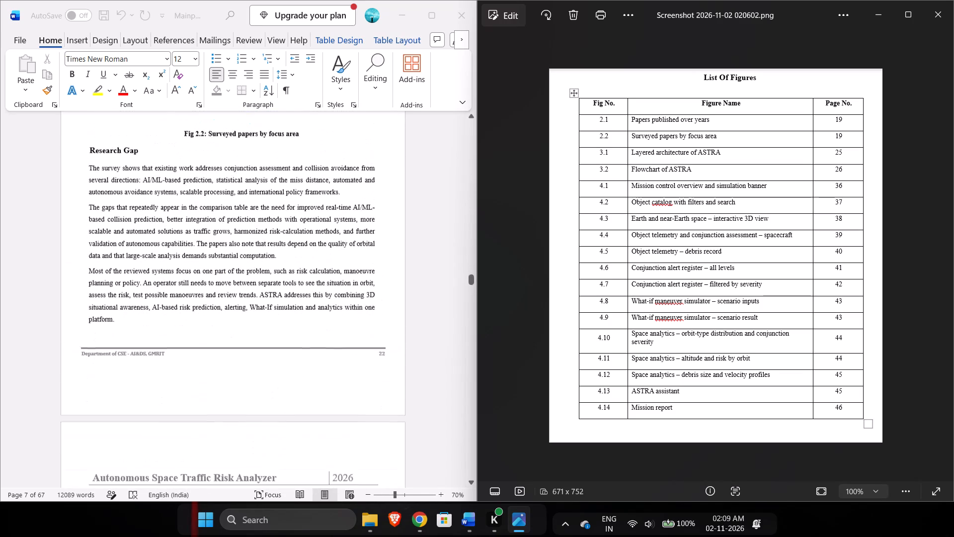
# Check the footer page numbers of Fig 3.1, Layered architecture, and Fig 3.2, Flowchart of ASTRA, against the List Of Figures screenshot.
pyautogui.scroll(-5, 291, 374)
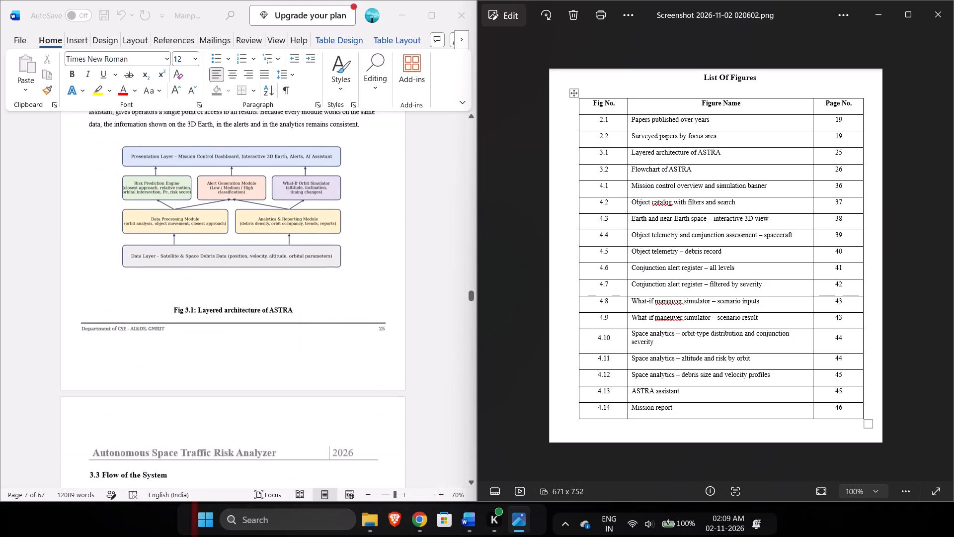
pyautogui.scroll(-1, 291, 374)
pyautogui.scroll(1, 291, 374)
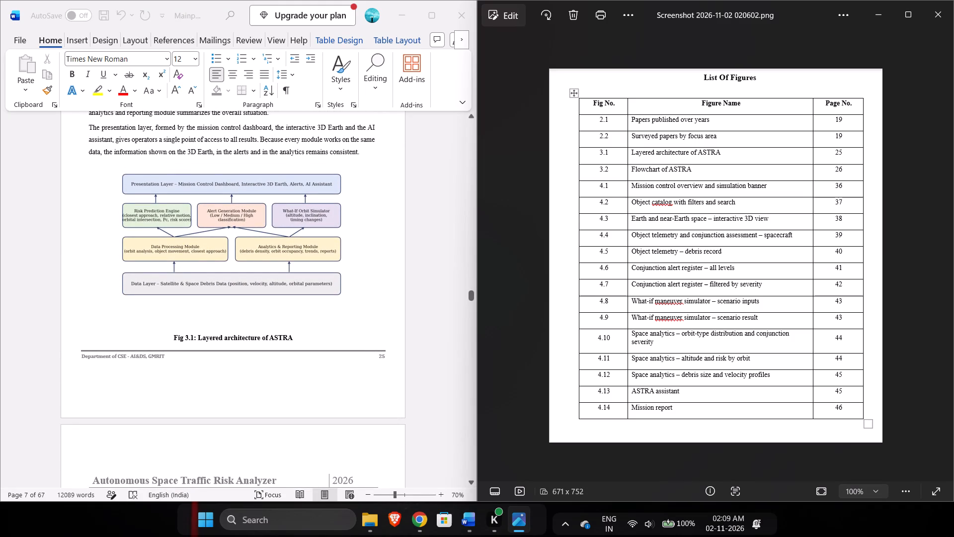
pyautogui.scroll(-3, 291, 374)
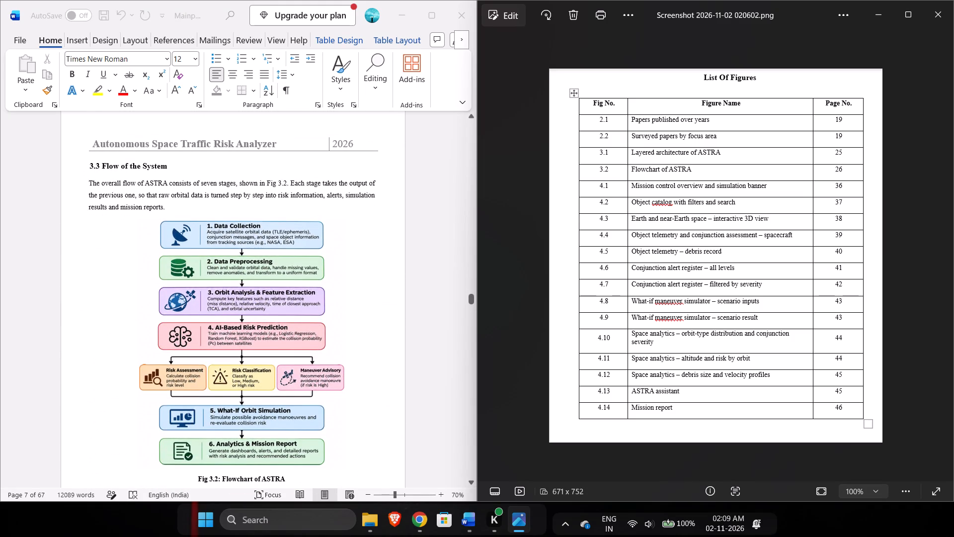
pyautogui.scroll(-3, 291, 374)
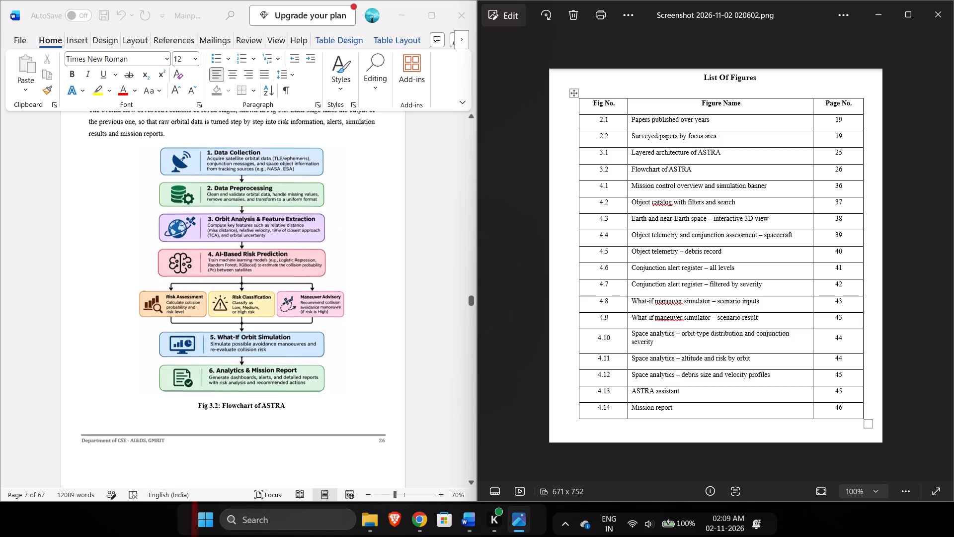
# Check the footer page numbers of Fig 4.1 through Fig 4.5 in Chapter 4 against the List Of Figures screenshot.
pyautogui.scroll(-13, 291, 374)
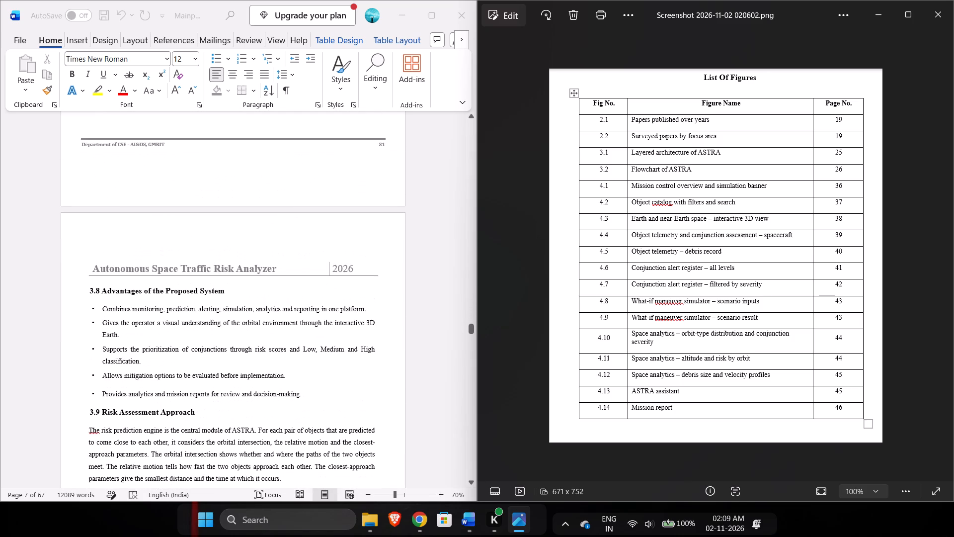
pyautogui.scroll(-7, 291, 374)
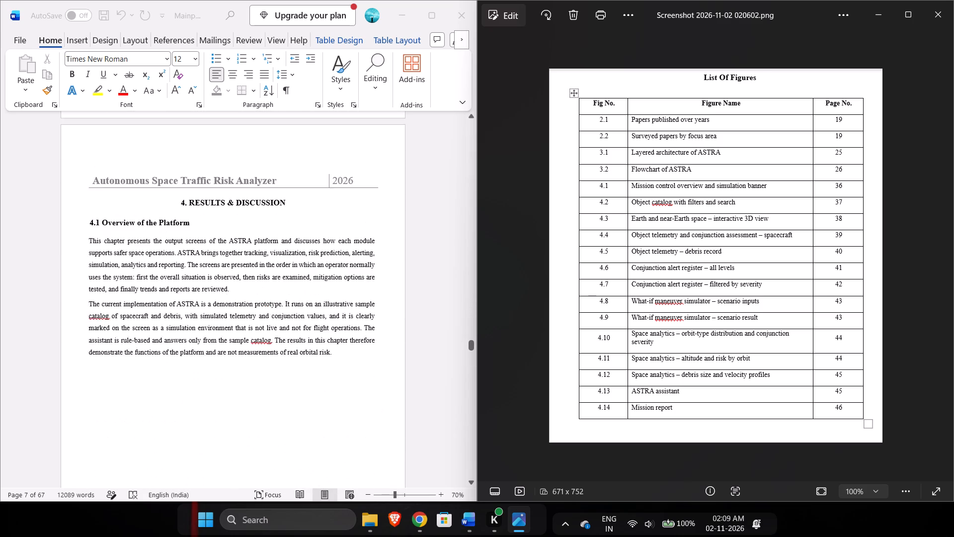
pyautogui.scroll(-1, 291, 374)
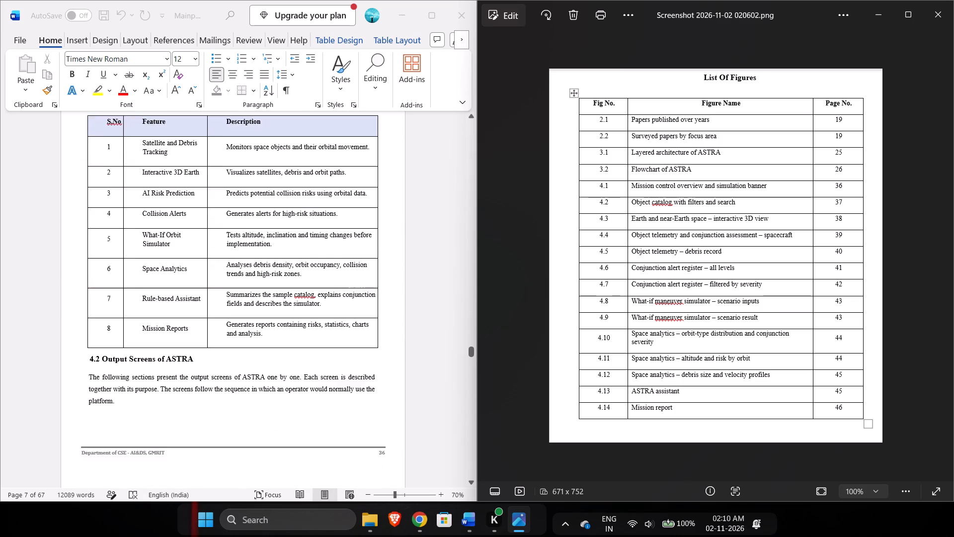
pyautogui.scroll(-5, 291, 374)
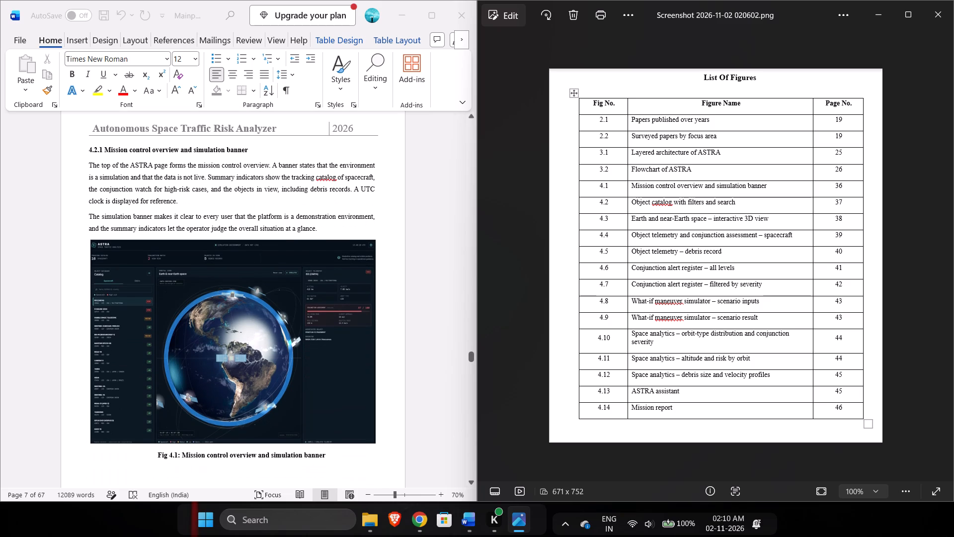
pyautogui.scroll(-2, 348, 442)
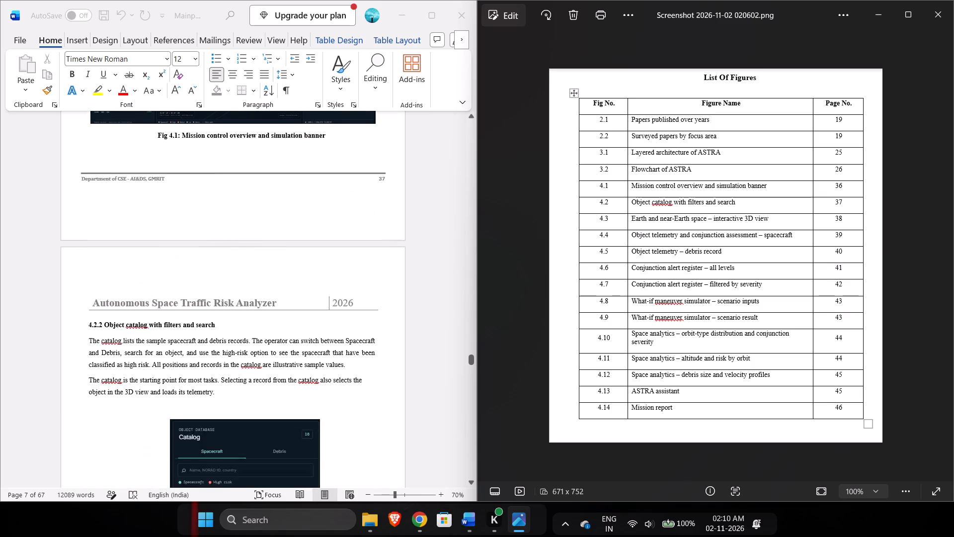
pyautogui.scroll(-8, 348, 442)
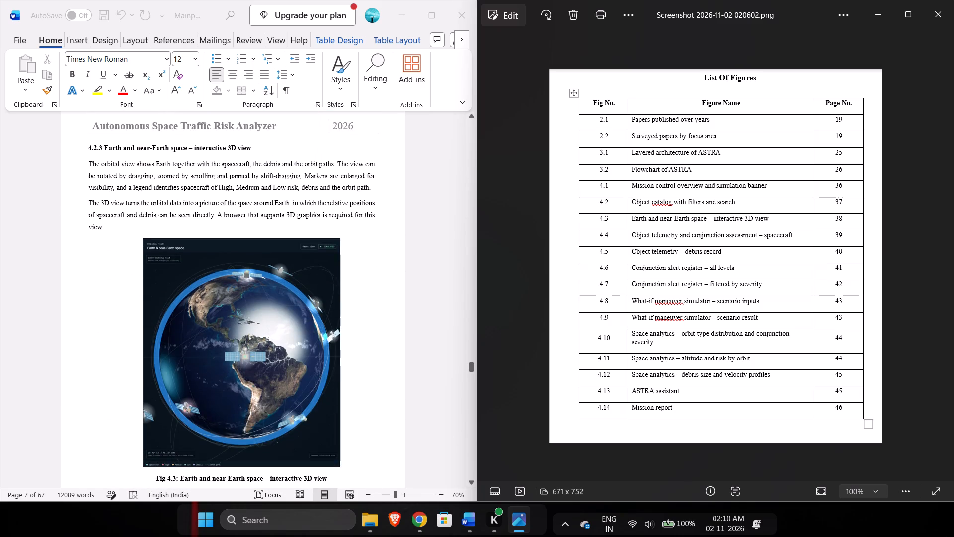
pyautogui.scroll(-7, 348, 442)
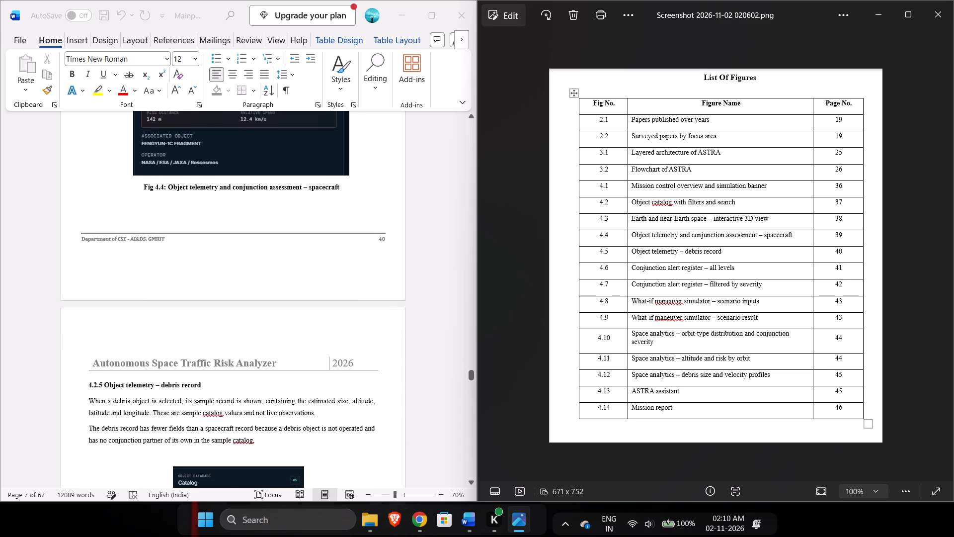
# Check the footer page numbers of Fig 4.6 through Fig 4.10 against the List Of Figures screenshot.
pyautogui.scroll(-7, 348, 442)
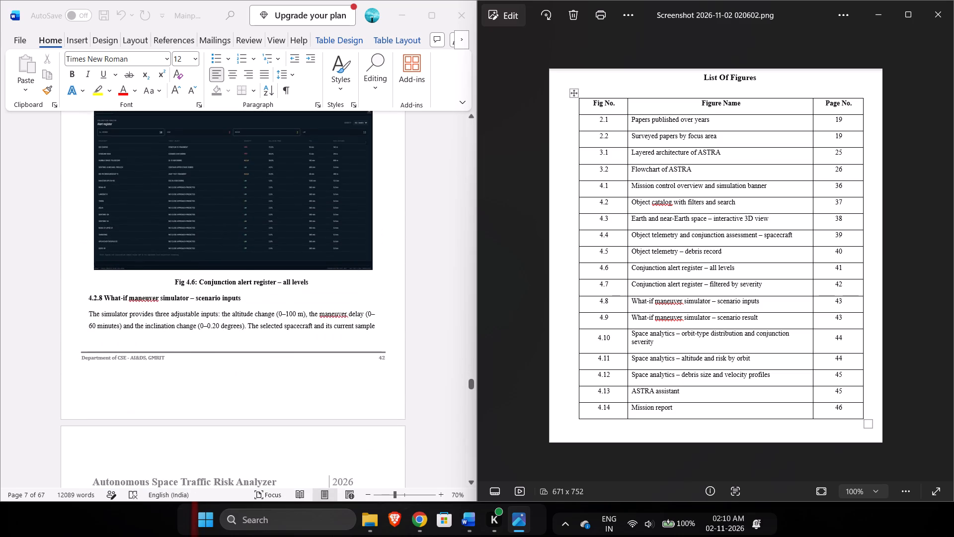
pyautogui.scroll(-4, 348, 442)
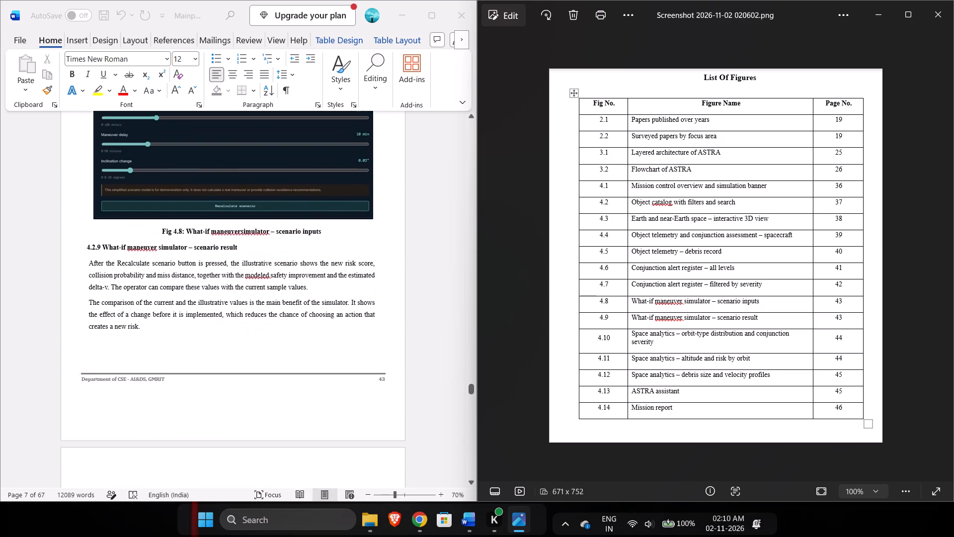
pyautogui.scroll(-3, 348, 442)
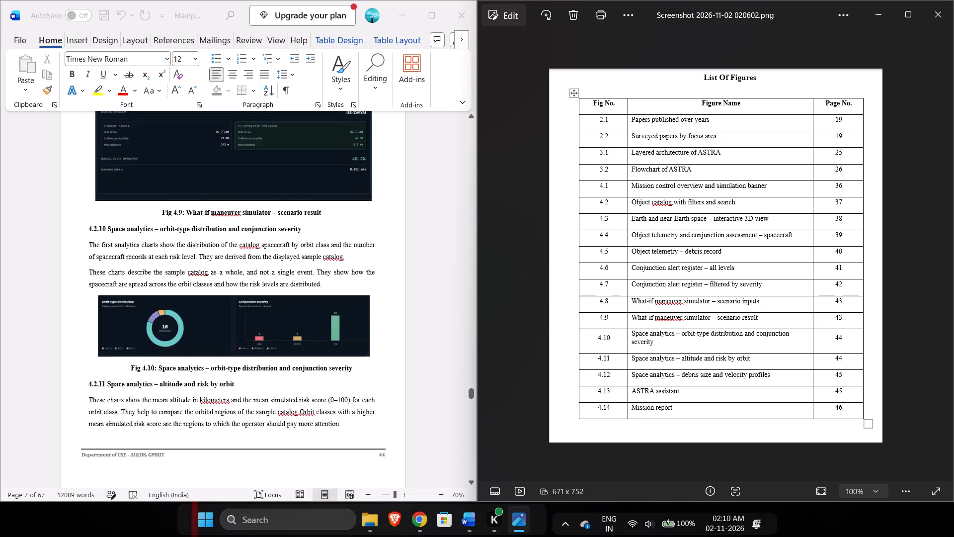
pyautogui.scroll(-1, 348, 442)
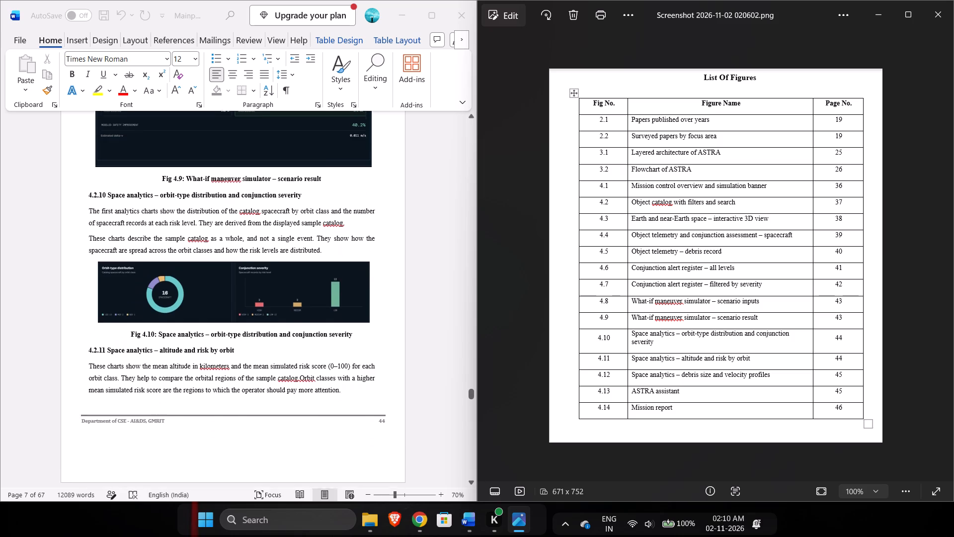
# Check the footer page numbers of Fig 4.11 through Fig 4.14, Mission report, against the List Of Figures screenshot.
pyautogui.scroll(-5, 348, 442)
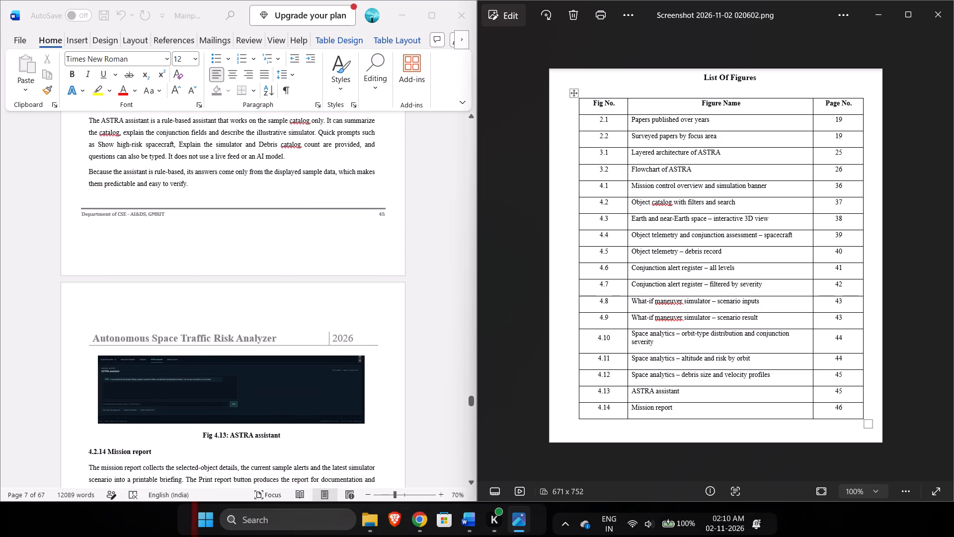
pyautogui.scroll(-2, 348, 442)
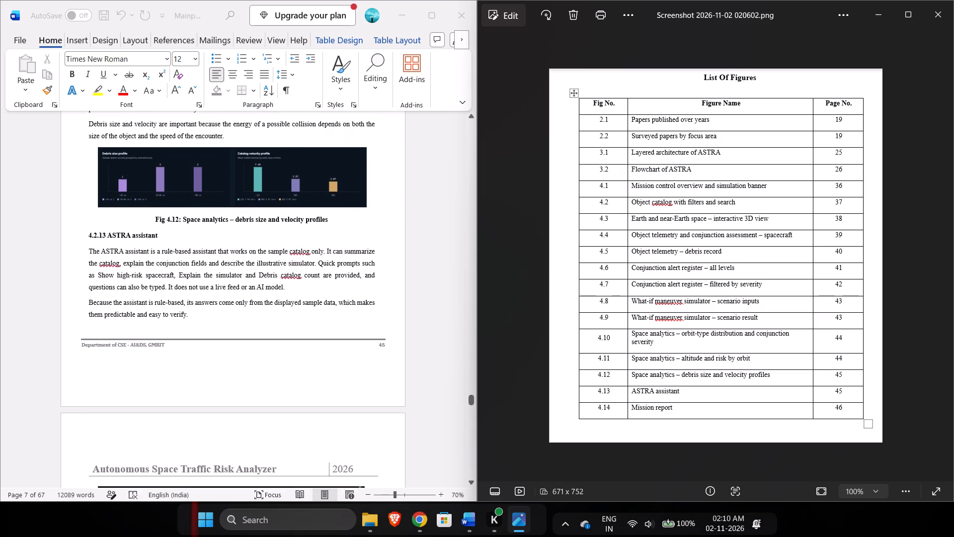
pyautogui.scroll(-3, 348, 442)
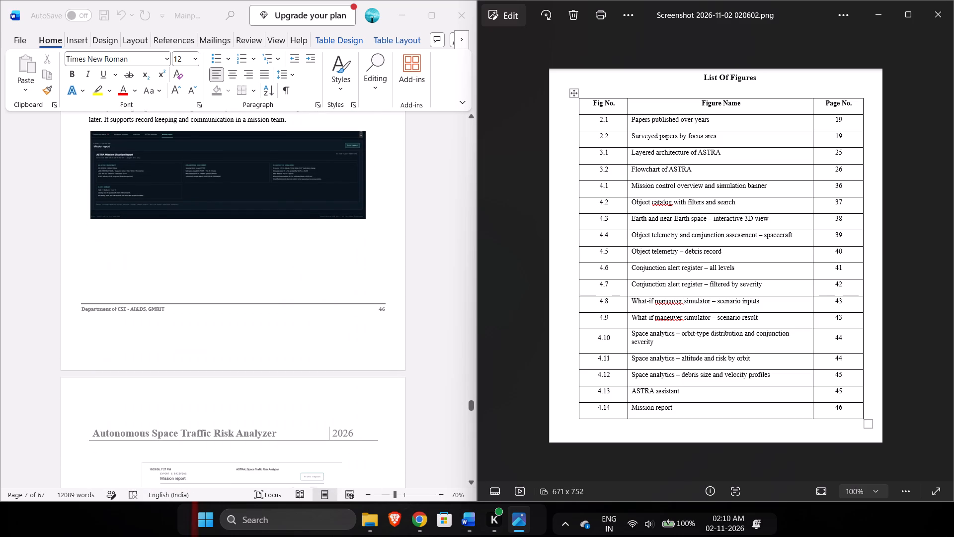
pyautogui.scroll(-3, 348, 442)
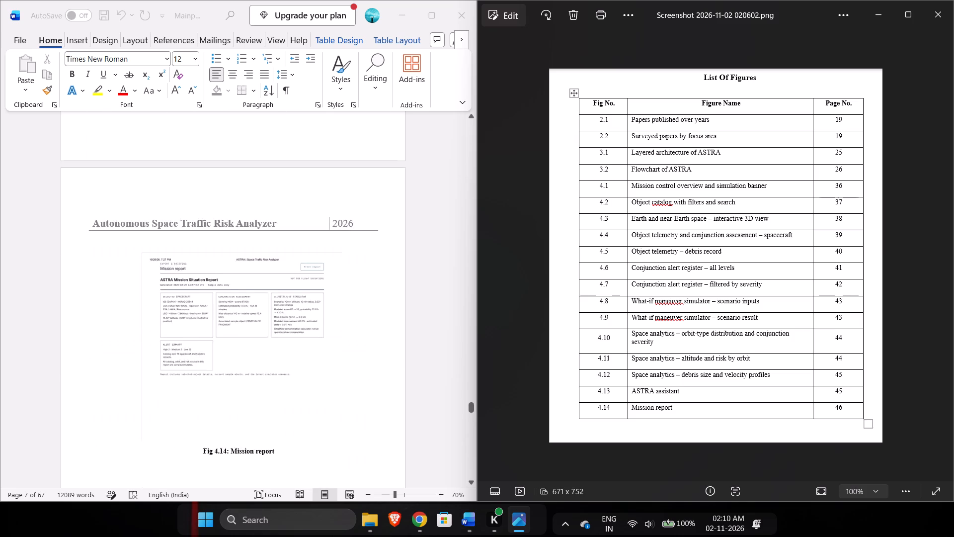
pyautogui.scroll(-4, 348, 442)
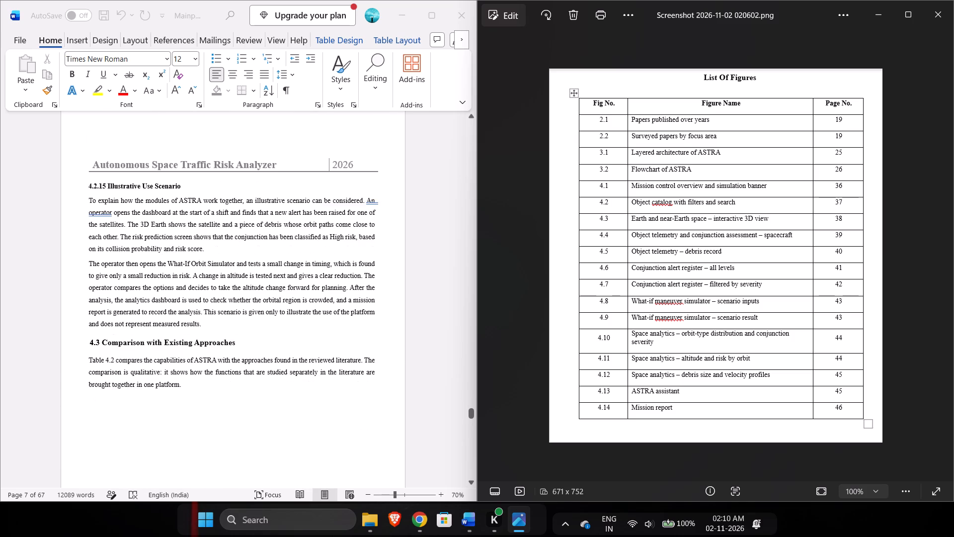
pyautogui.scroll(-2, 348, 442)
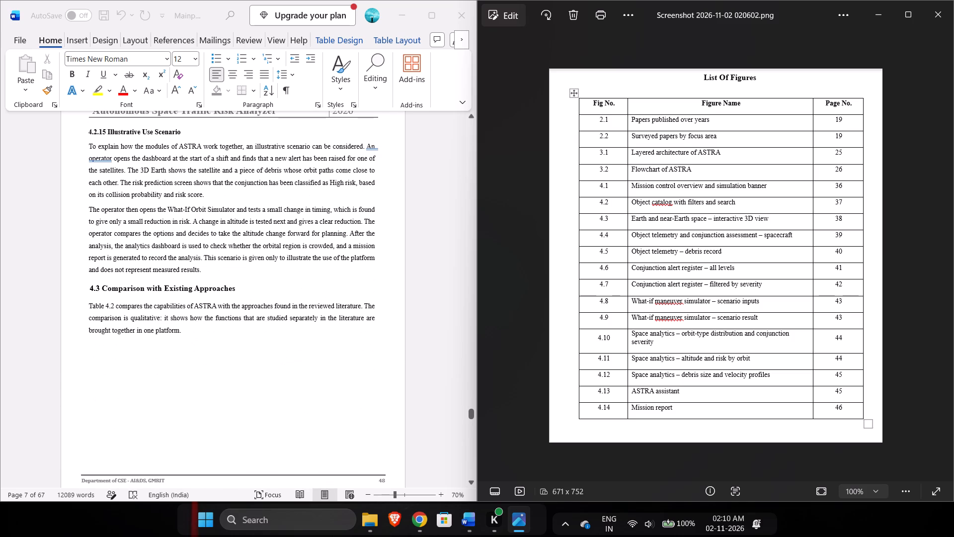
pyautogui.scroll(-1, 366, 416)
# Compare the document's List Of Figures table with the footer page number of Fig 4.1, Mission control overview and simulation banner.
pyautogui.scroll(20, 366, 416)
pyautogui.scroll(4, 366, 416)
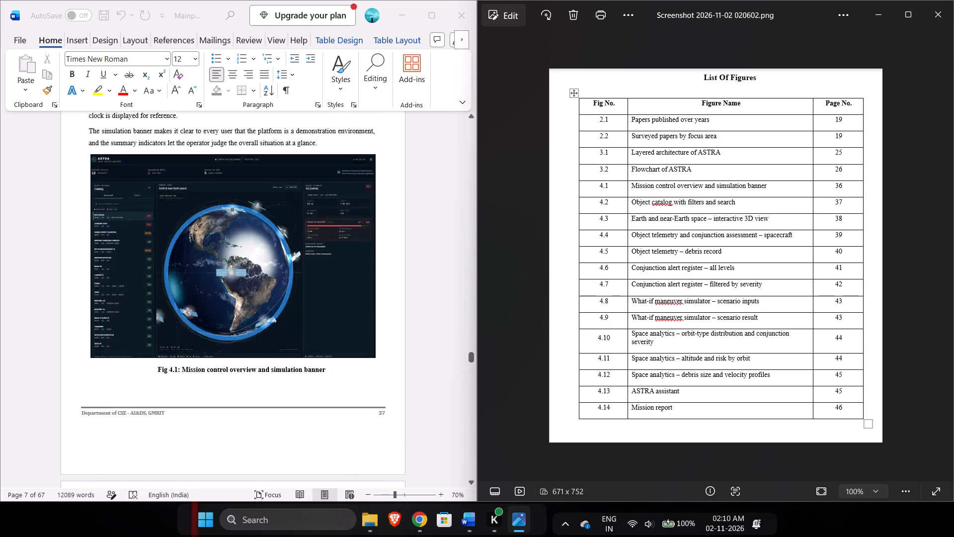
pyautogui.scroll(20, 366, 416)
pyautogui.scroll(20, 366, 416)
pyautogui.scroll(9, 366, 416)
pyautogui.scroll(-3, 366, 416)
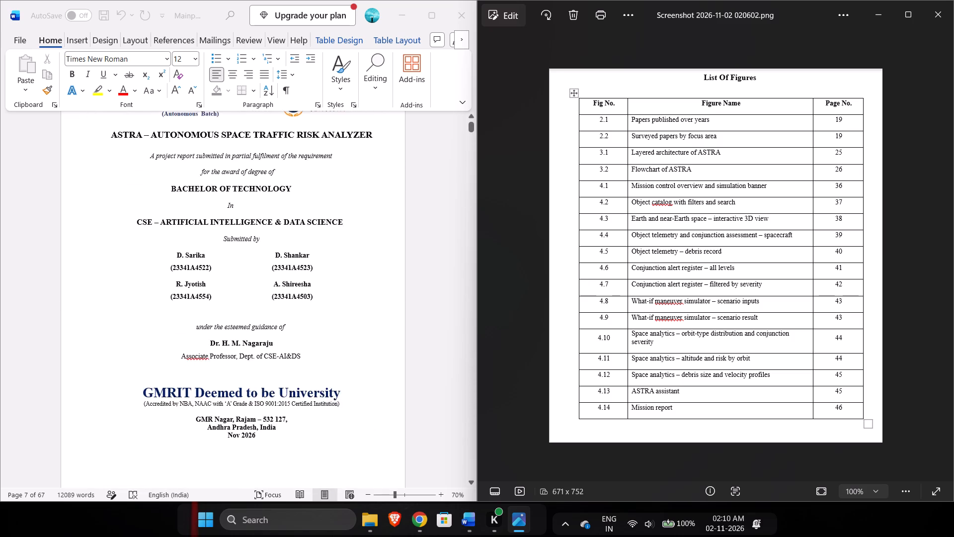
pyautogui.scroll(-7, 366, 416)
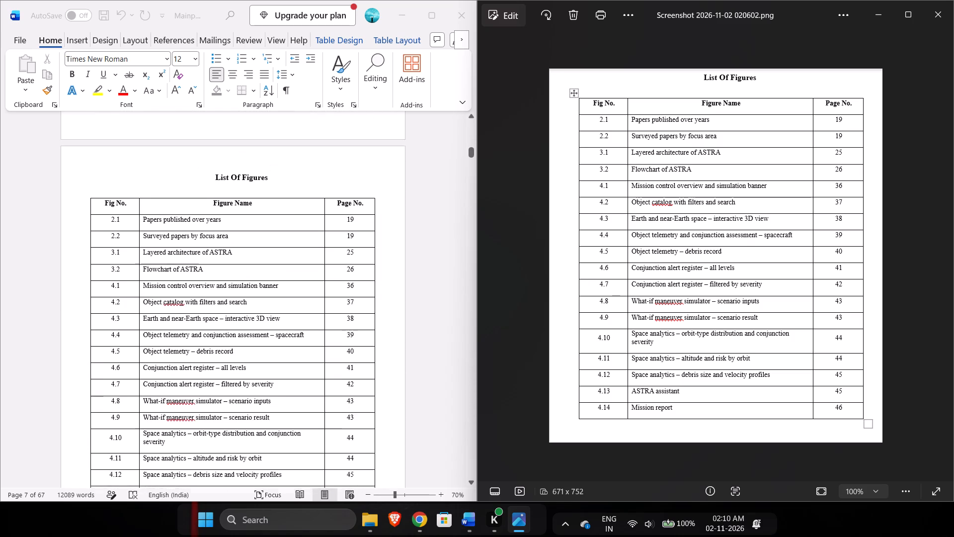
pyautogui.scroll(-4, 366, 416)
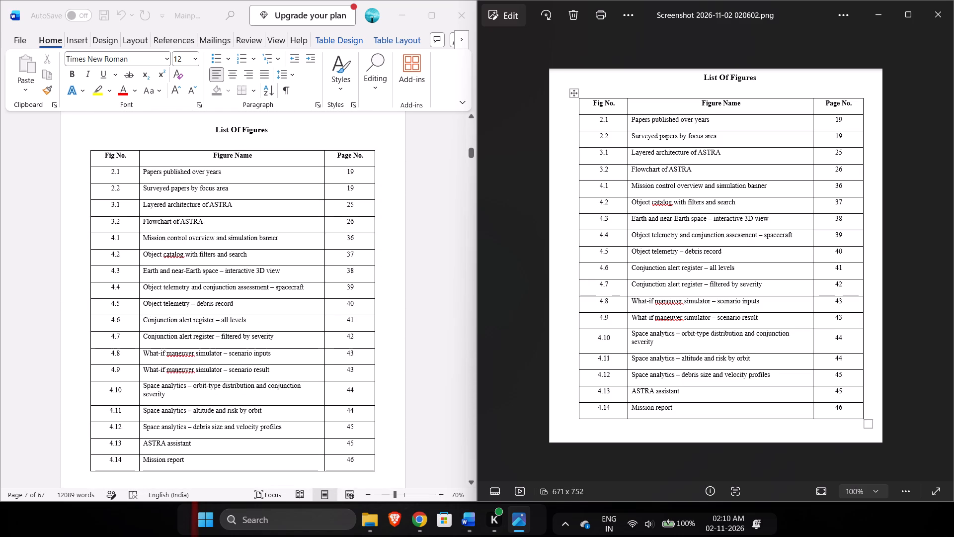
pyautogui.scroll(-12, 357, 242)
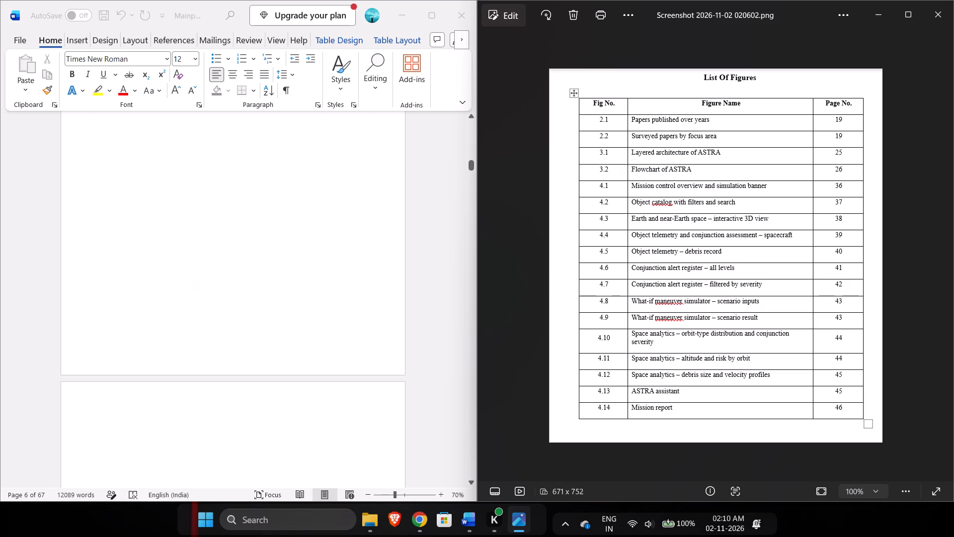
pyautogui.scroll(-15, 357, 242)
pyautogui.scroll(-16, 357, 242)
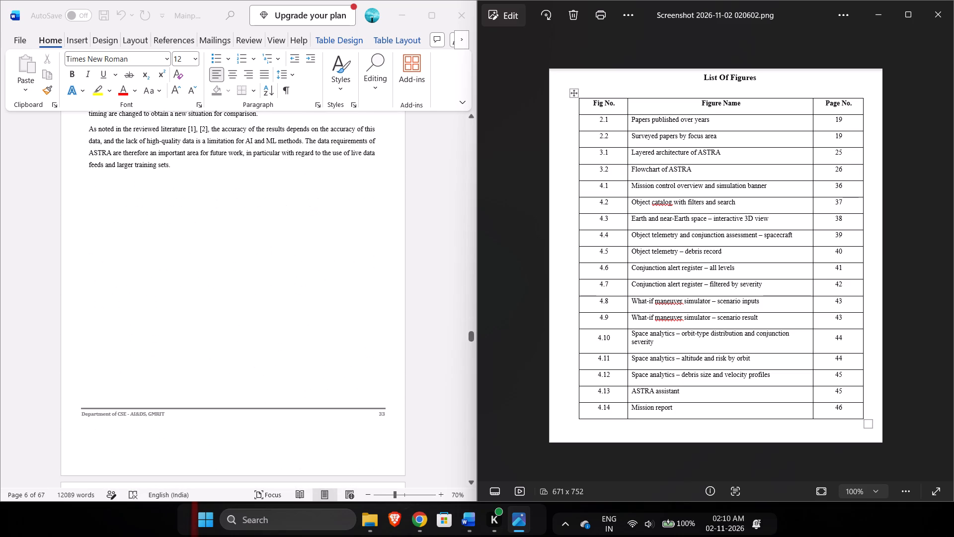
pyautogui.scroll(-8, 357, 242)
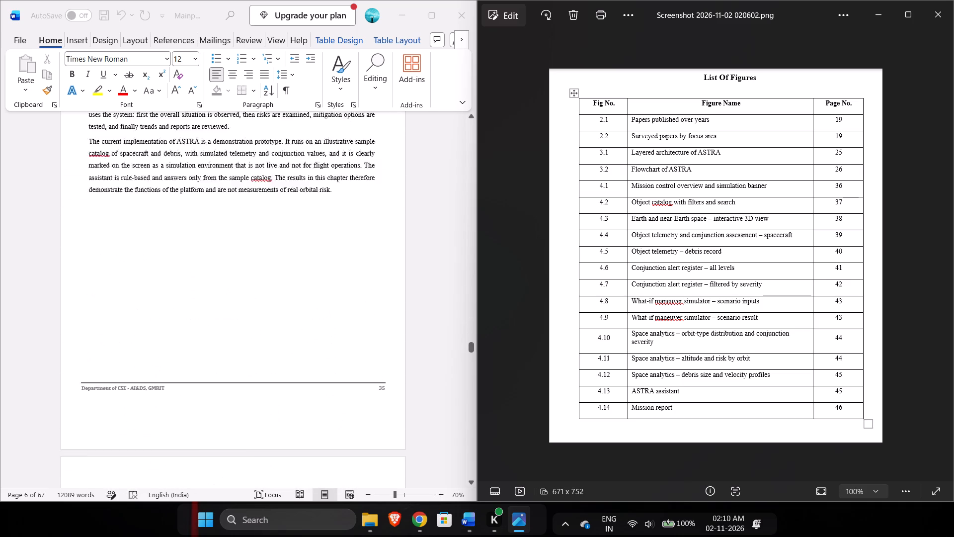
pyautogui.scroll(-3, 357, 242)
pyautogui.scroll(3, 357, 242)
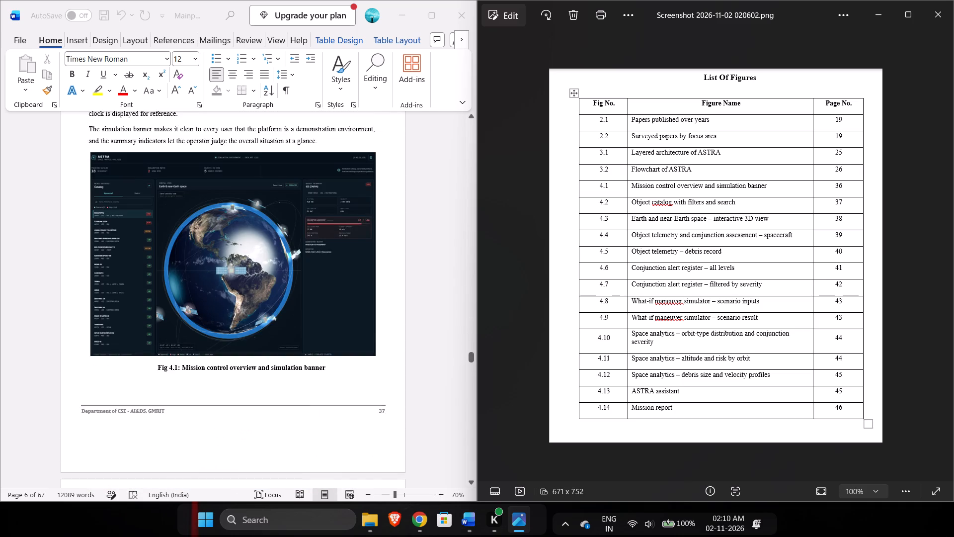
# In the document's List Of Figures table, set the page numbers of Fig 4.1, 4.2 and 4.3 to 37, 38 and 39.
pyautogui.scroll(20, 357, 242)
pyautogui.scroll(20, 357, 242)
pyautogui.scroll(19, 357, 242)
pyautogui.scroll(-9, 357, 242)
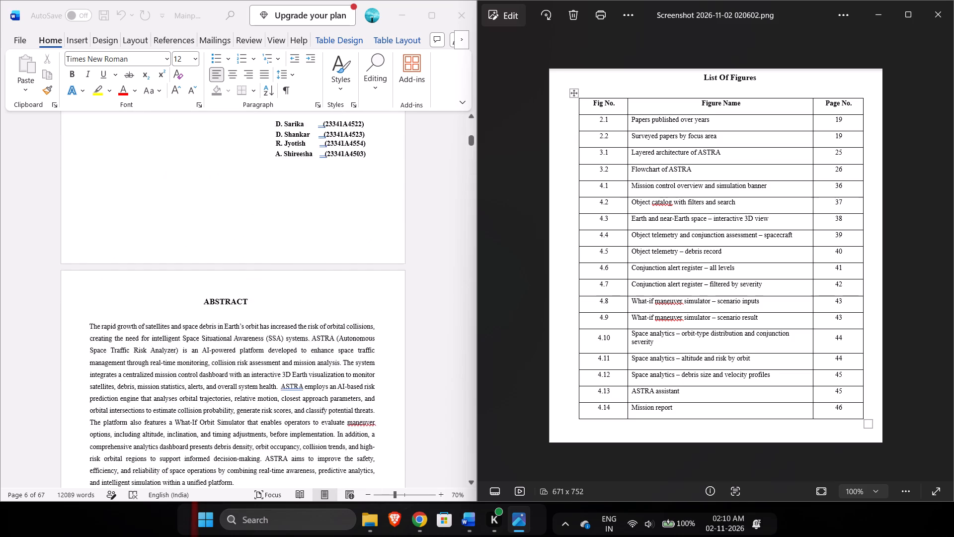
pyautogui.scroll(-2, 357, 242)
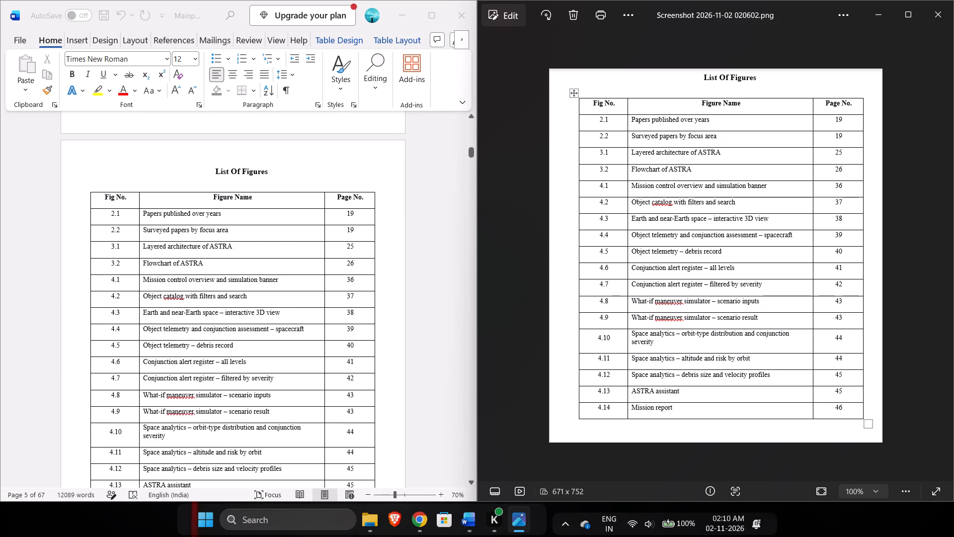
pyautogui.click(360, 277)
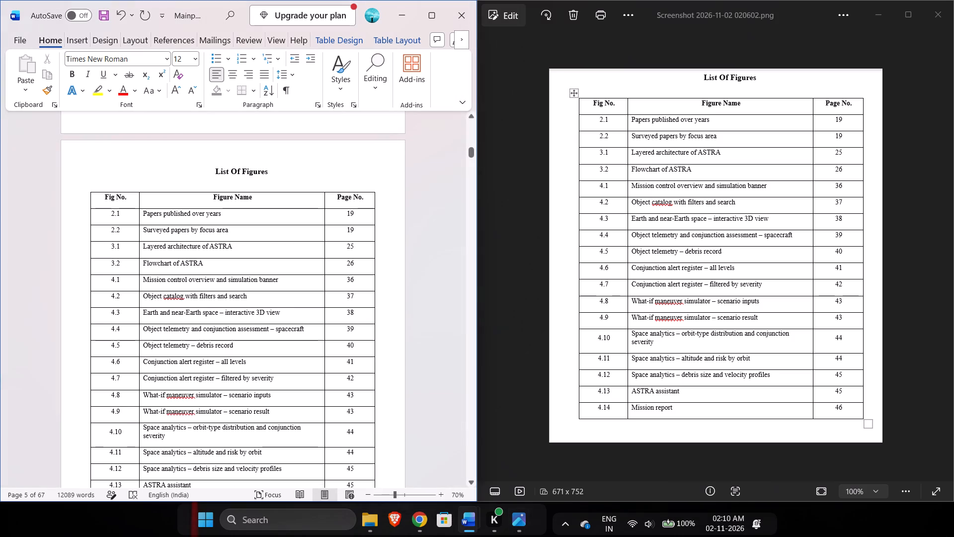
pyautogui.click(360, 277)
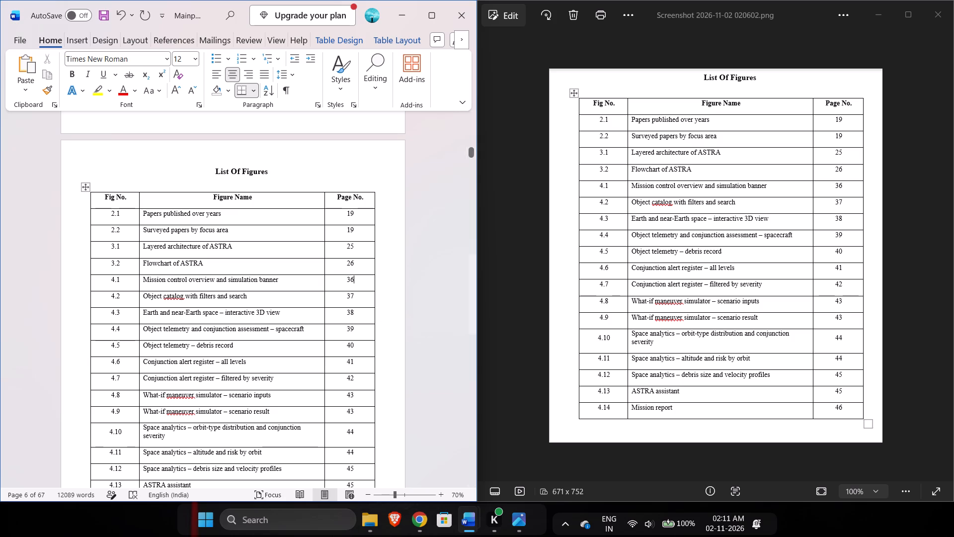
pyautogui.press('BackSpace')
pyautogui.press('7')
pyautogui.press('Down')
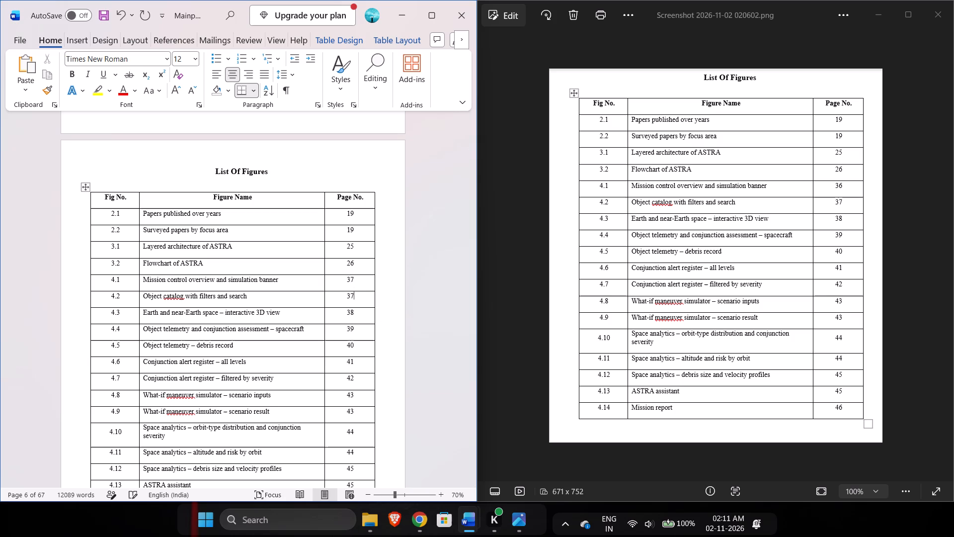
pyautogui.press('BackSpace')
pyautogui.press('8')
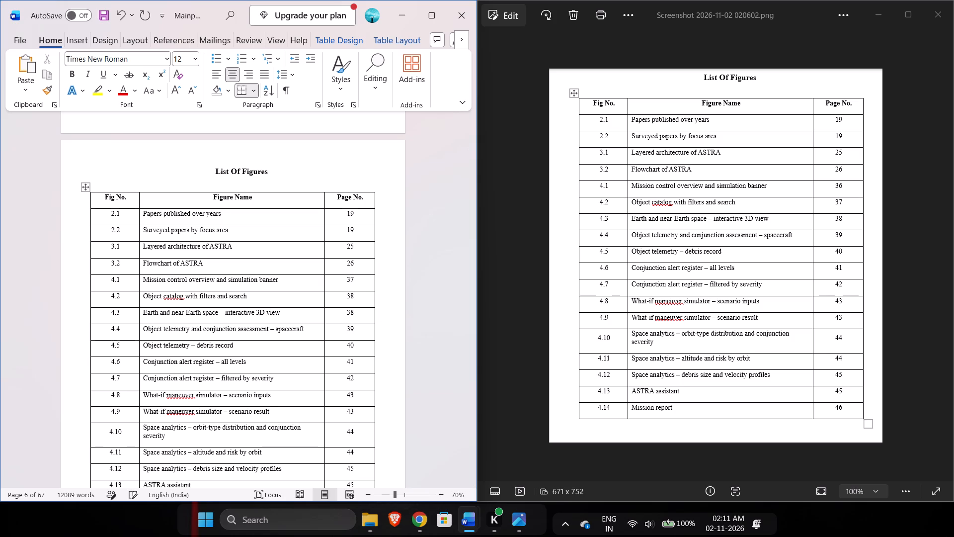
pyautogui.press('Down')
pyautogui.press('BackSpace')
pyautogui.press('9')
# Set the List Of Figures page numbers of Fig 4.4 to 40 and Fig 4.5 to 41.
pyautogui.press('Down')
pyautogui.press('BackSpace')
pyautogui.press('BackSpace')
pyautogui.write('40')
pyautogui.press('Down')
pyautogui.press('BackSpace')
pyautogui.press('1')
# Set the List Of Figures page numbers of Fig 4.6 to 42 and Fig 4.7 to 43.
pyautogui.press('Down')
pyautogui.press('BackSpace')
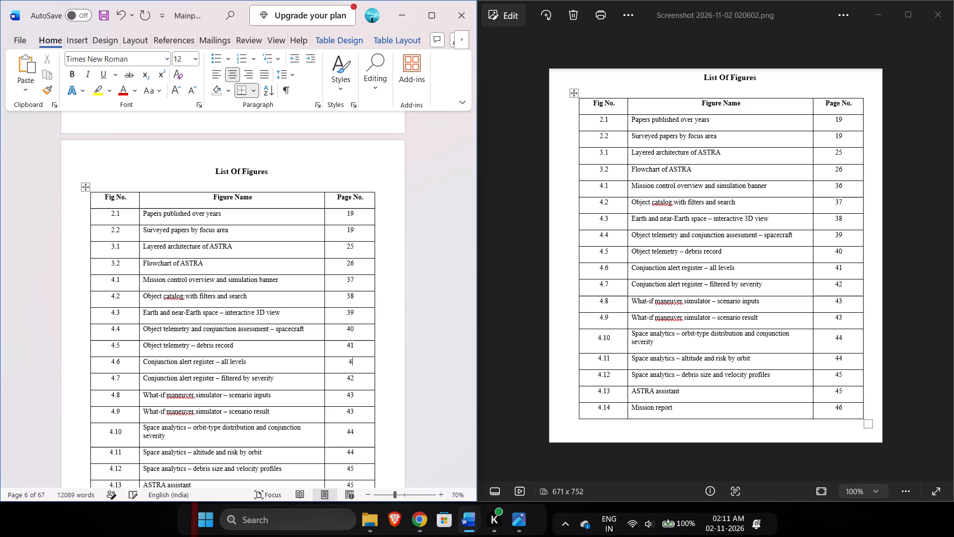
pyautogui.press('2')
pyautogui.press('Down')
pyautogui.press('BackSpace')
pyautogui.press('3')
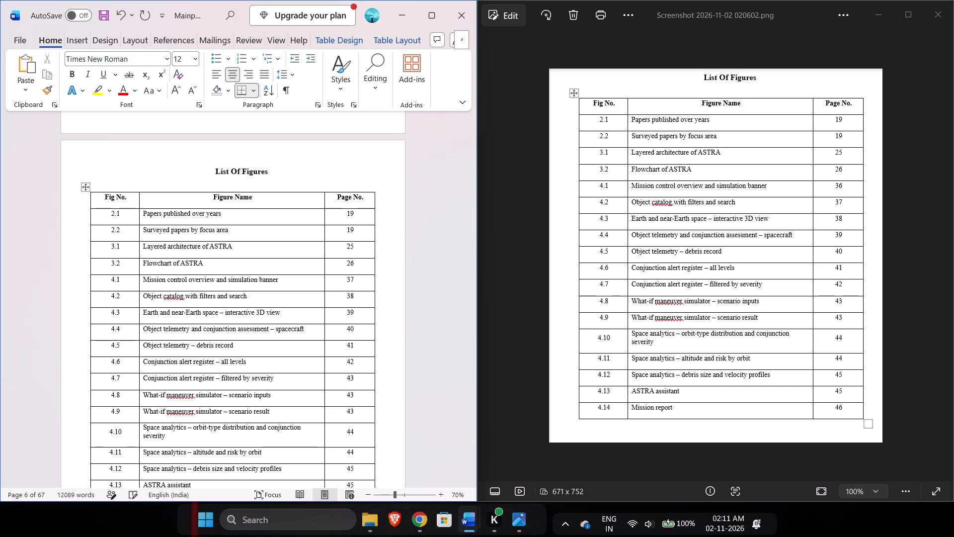
pyautogui.press('BackSpace')
pyautogui.press('3')
# Set the List Of Figures page numbers of Fig 4.8 and 4.9 to 44, and of Fig 4.10 and 4.11 to 45.
pyautogui.press('Down')
pyautogui.press('BackSpace')
pyautogui.press('4')
pyautogui.press('Down')
pyautogui.press('BackSpace')
pyautogui.press('4')
pyautogui.press('Down')
pyautogui.press('BackSpace')
pyautogui.press('5')
pyautogui.press('Down')
pyautogui.press('BackSpace')
pyautogui.press('5')
# Set the List Of Figures page numbers of Fig 4.12 and 4.13 to 46, and of Fig 4.14, Mission report, to 47.
pyautogui.press('Down')
pyautogui.press('BackSpace')
pyautogui.press('6')
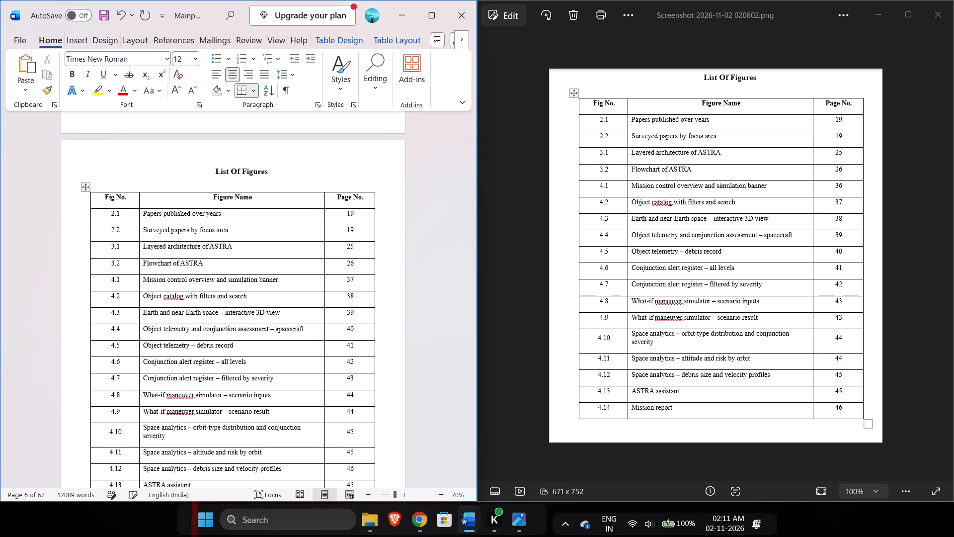
pyautogui.press('Down')
pyautogui.press('BackSpace')
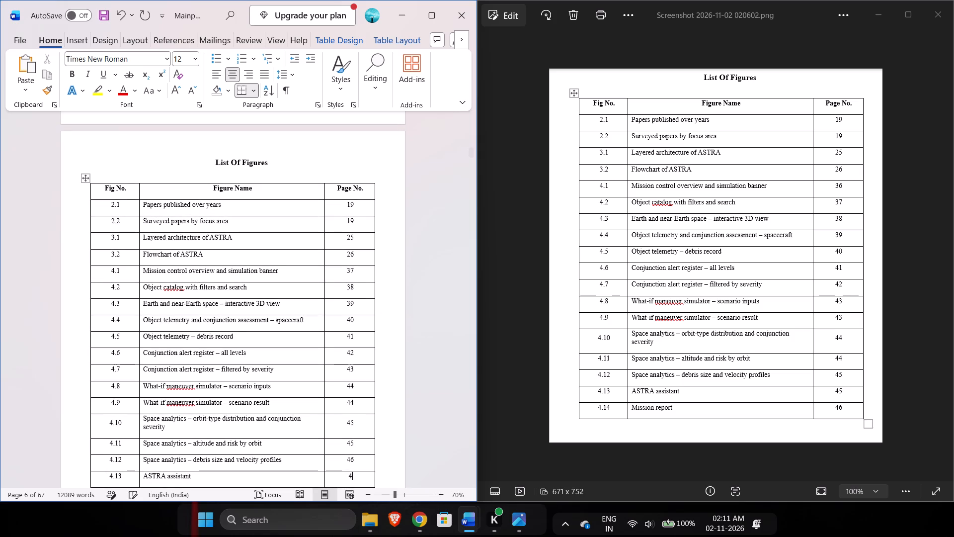
pyautogui.press('6')
pyautogui.press('BackSpace')
pyautogui.press('6')
pyautogui.press('Down')
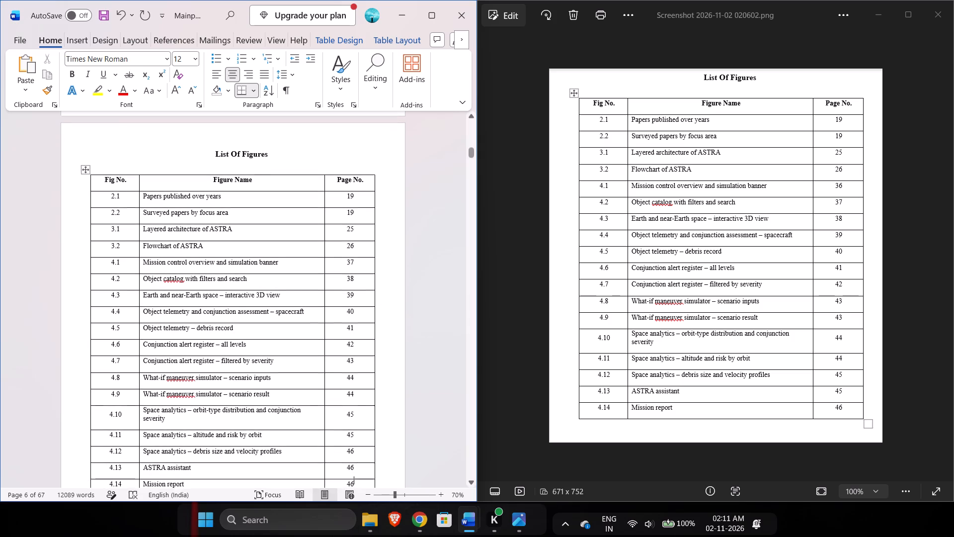
pyautogui.press('Down')
pyautogui.press('Up')
pyautogui.press('BackSpace')
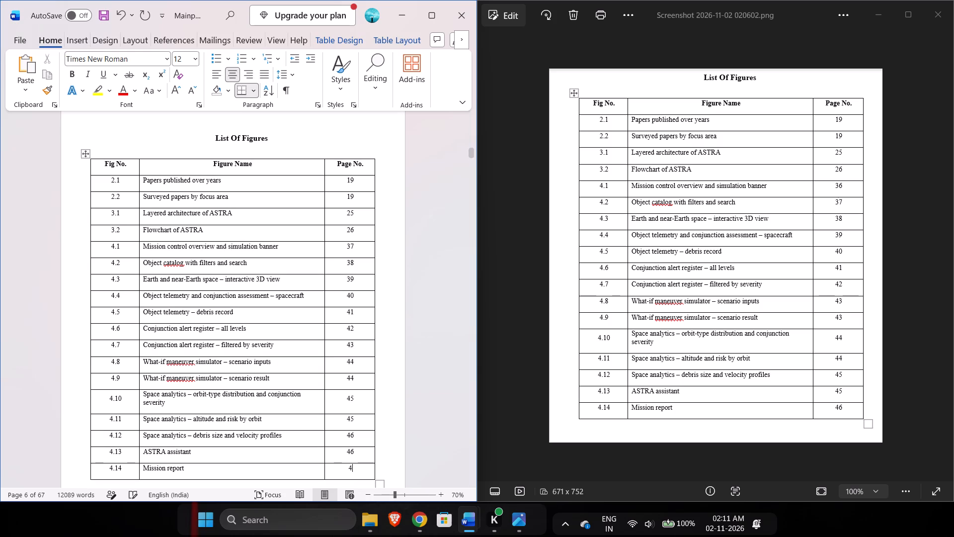
pyautogui.press('7')
# Switch to Photos and show the List Of Tables screenshot, Screenshot 2026-11-02 020608.png, beside the document.
pyautogui.scroll(-1, 491, 305)
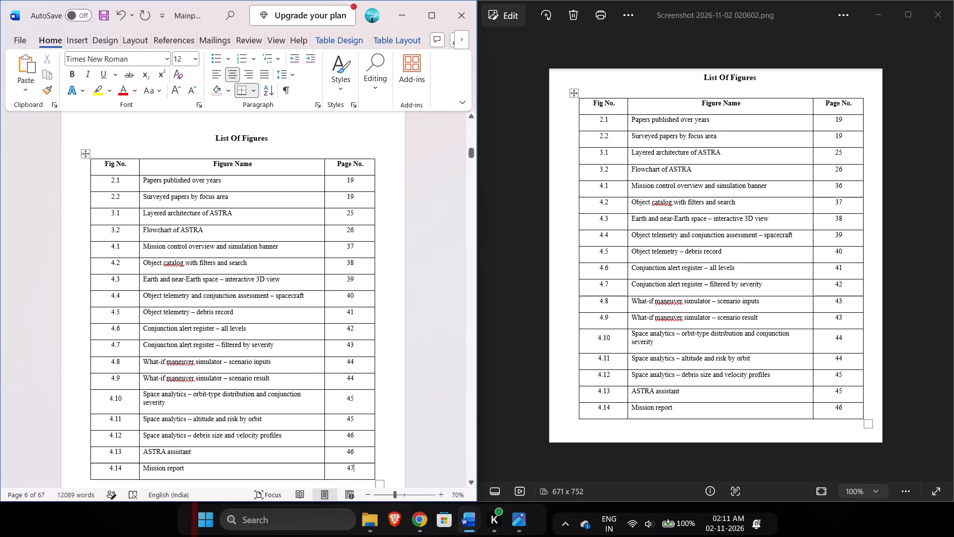
pyautogui.hscroll(-1, 675, 339)
pyautogui.keyDown('ctrl'); pyautogui.scroll(-4, 675, 339); pyautogui.keyUp('ctrl')
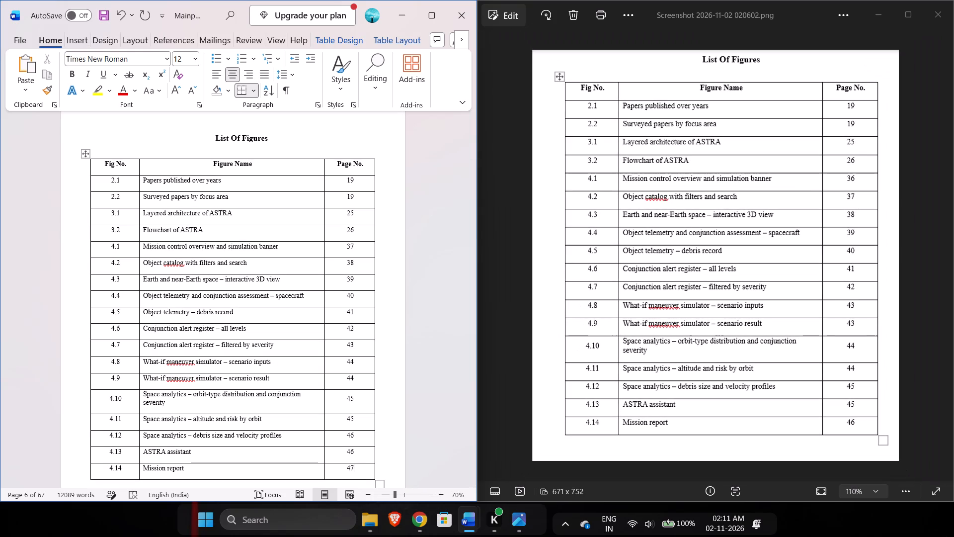
pyautogui.press('Right')
pyautogui.press('Right')
pyautogui.press('Down')
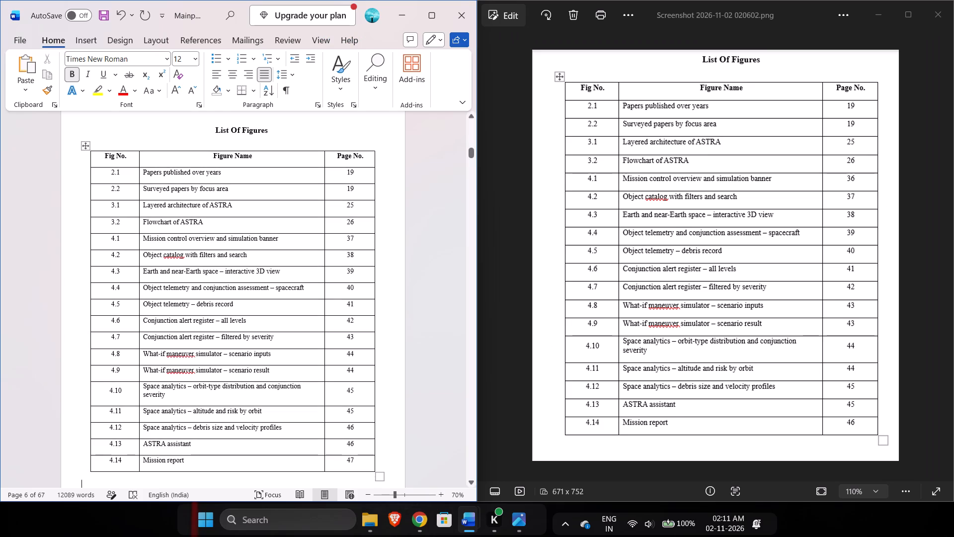
pyautogui.click(675, 339)
pyautogui.press('Right')
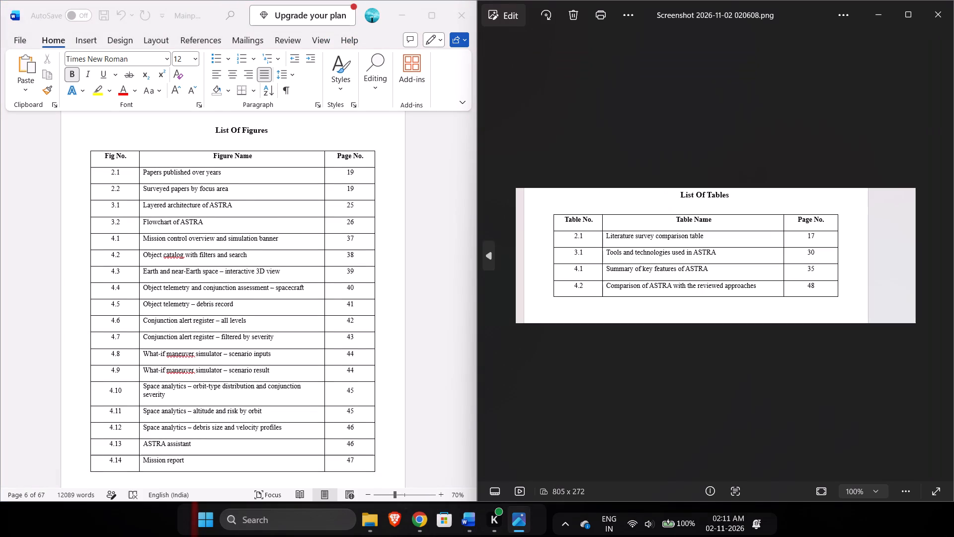
# Check the footer page number of Table 2.1, Summary of Literature Review, against the List Of Tables screenshot.
pyautogui.scroll(-20, 413, 274)
pyautogui.scroll(-12, 413, 274)
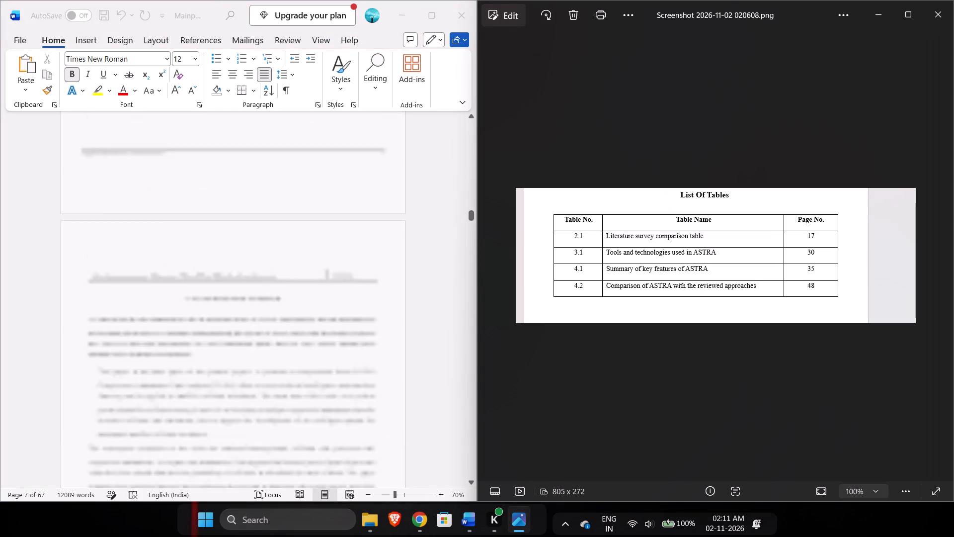
pyautogui.scroll(-14, 413, 274)
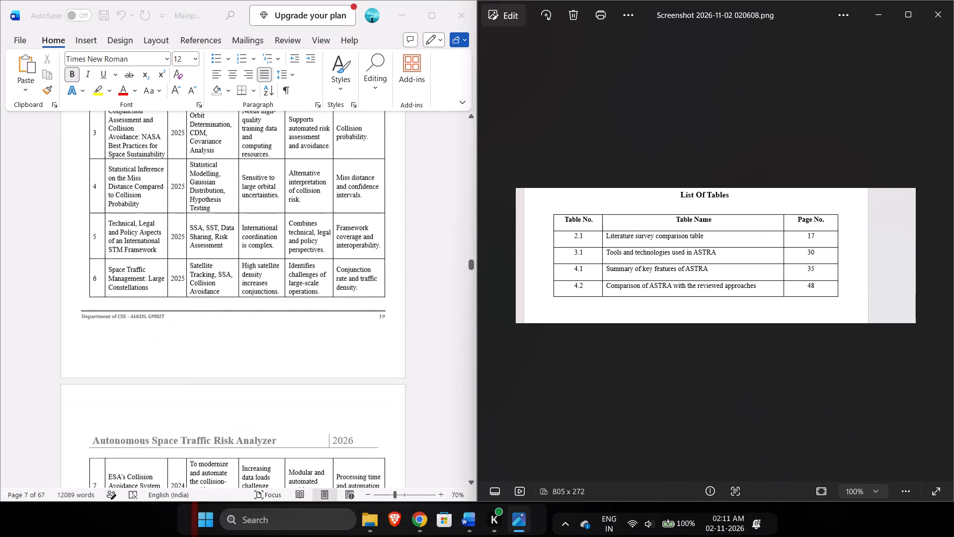
pyautogui.scroll(9, 413, 274)
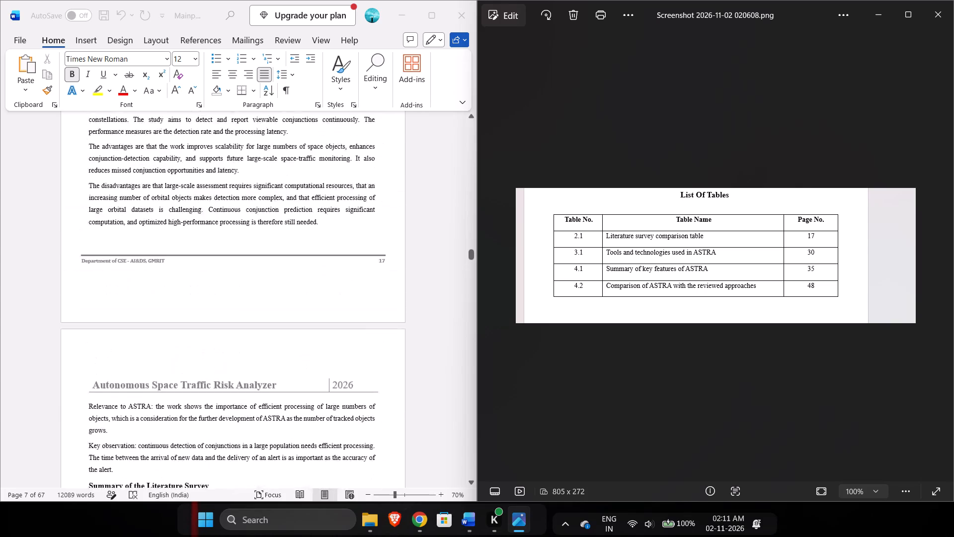
pyautogui.scroll(3, 413, 274)
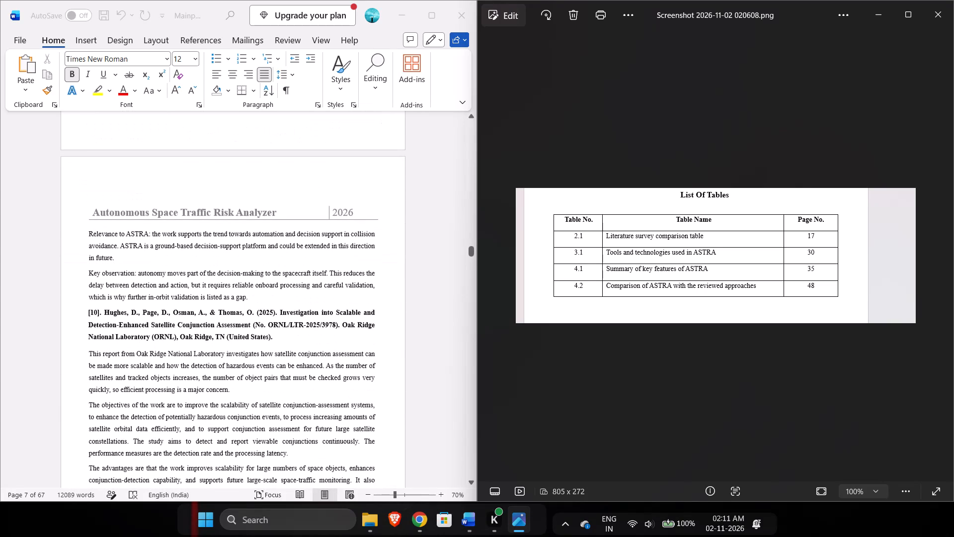
pyautogui.scroll(-2, 413, 274)
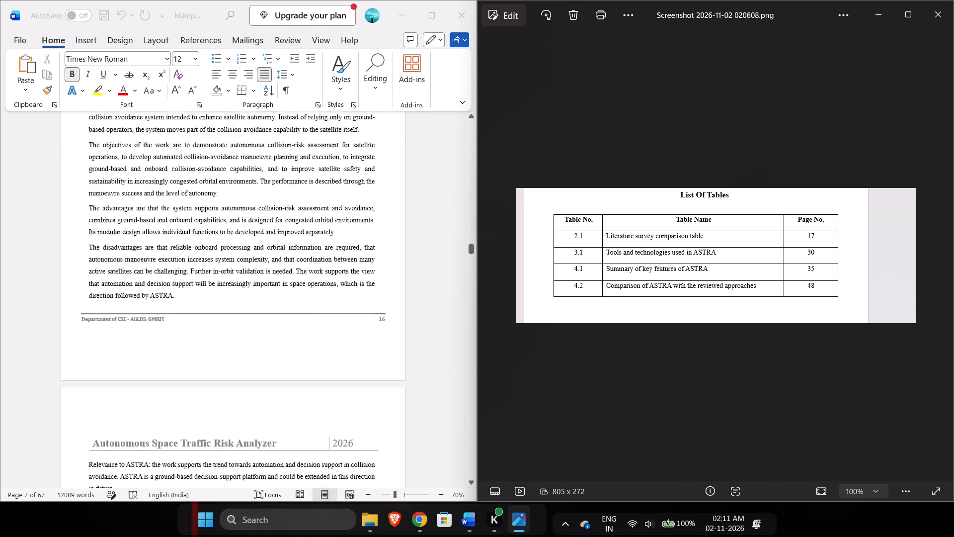
pyautogui.scroll(-4, 413, 274)
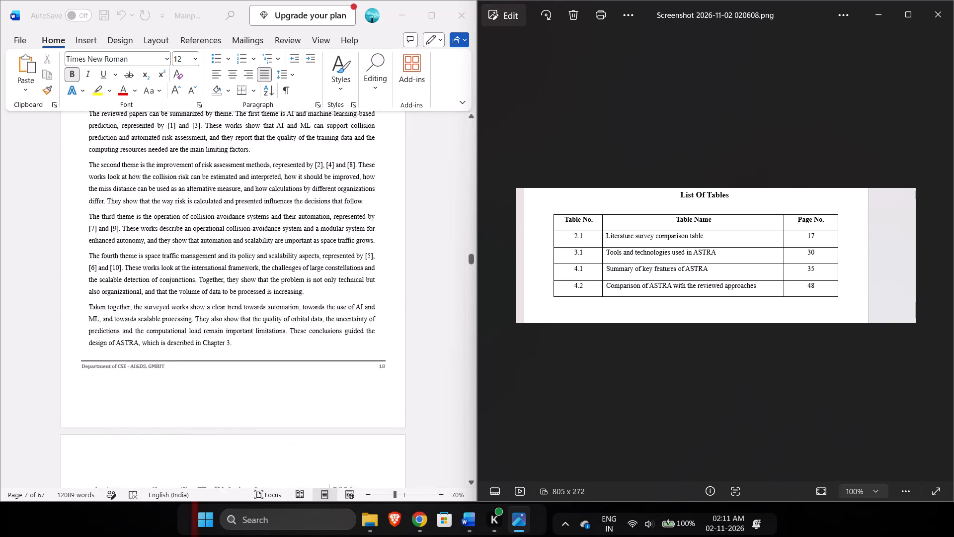
pyautogui.scroll(-3, 413, 274)
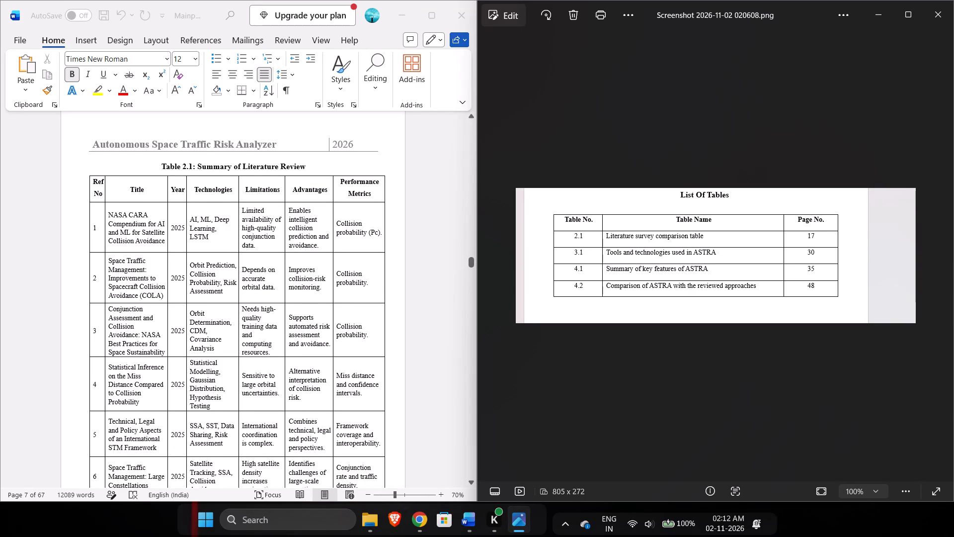
pyautogui.scroll(-3, 381, 244)
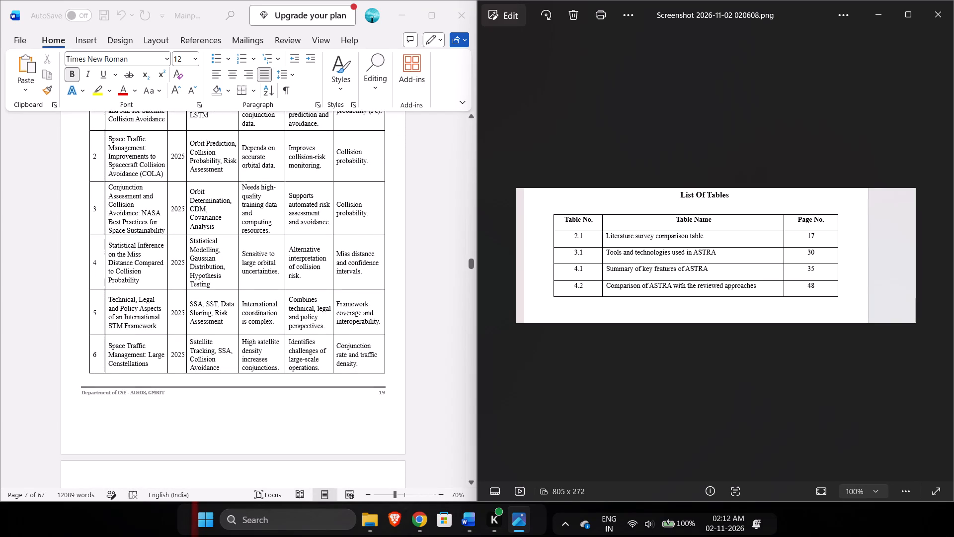
# Check the footer page number of Table 3.1, Tools and technologies used in ASTRA, against the List Of Tables screenshot.
pyautogui.scroll(-3, 381, 244)
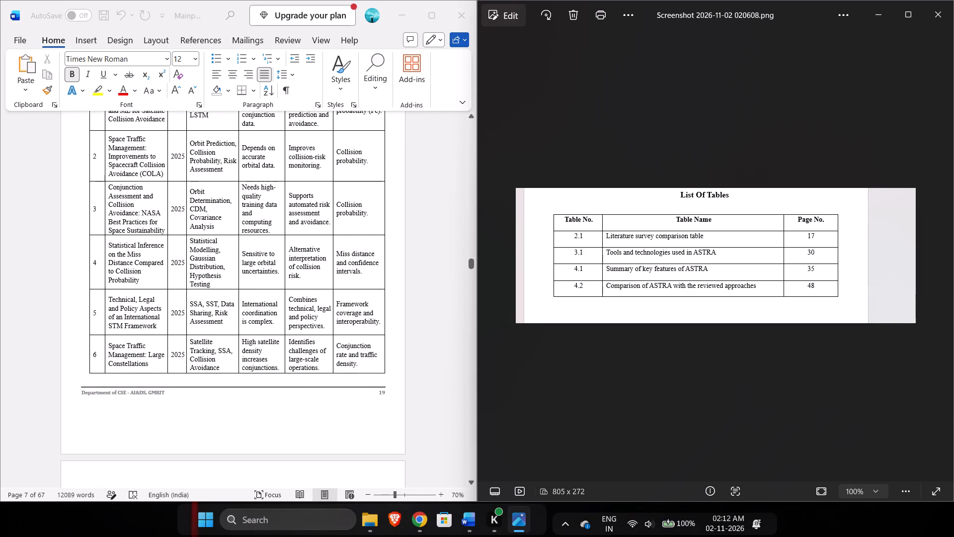
pyautogui.scroll(-6, 381, 244)
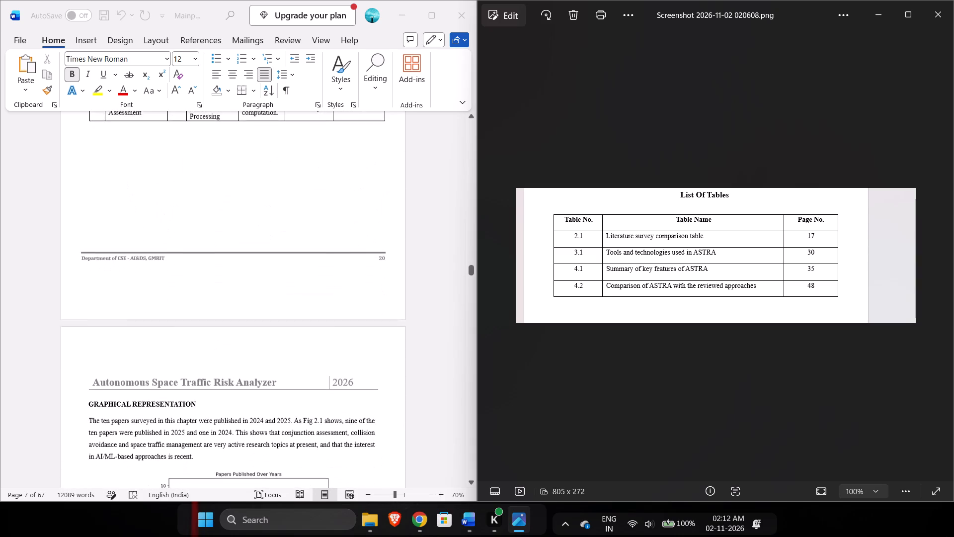
pyautogui.scroll(-7, 381, 244)
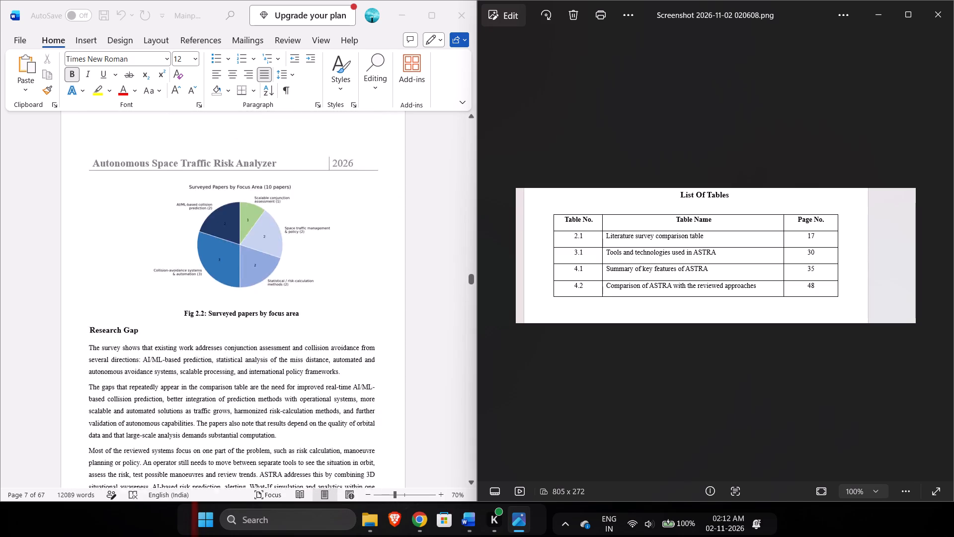
pyautogui.scroll(-9, 381, 244)
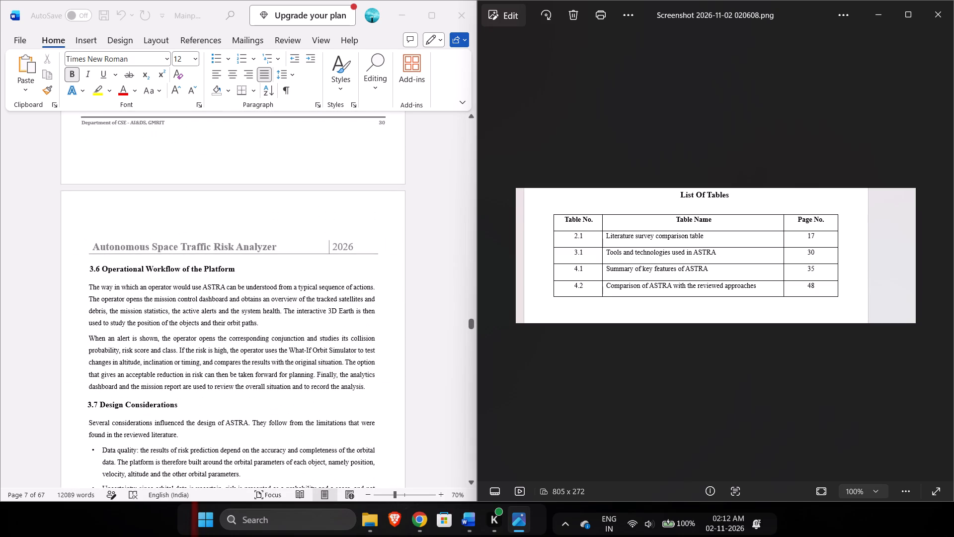
pyautogui.scroll(6, 381, 244)
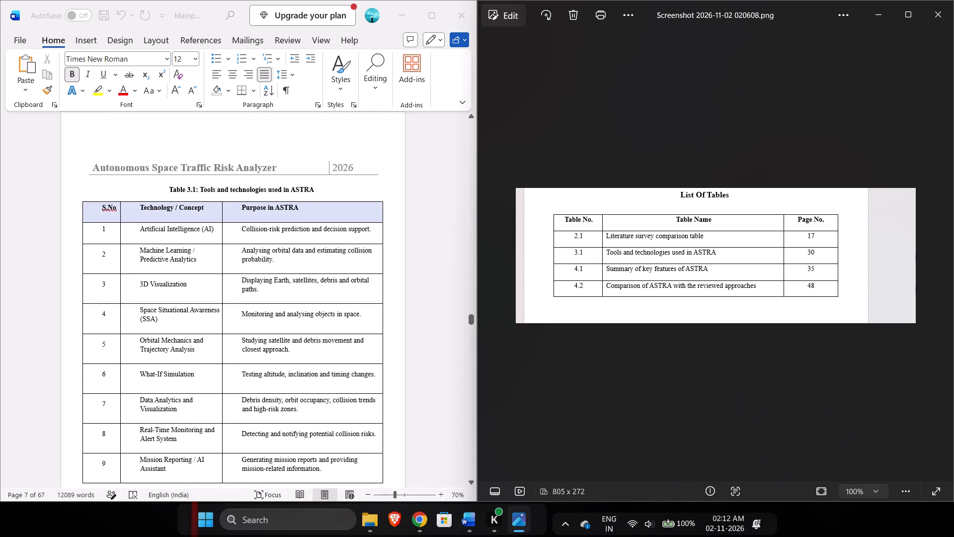
pyautogui.scroll(-2, 381, 244)
# Check the footer page number of Table 4.1, Summary of key features of ASTRA, against the List Of Tables screenshot.
pyautogui.scroll(-11, 381, 244)
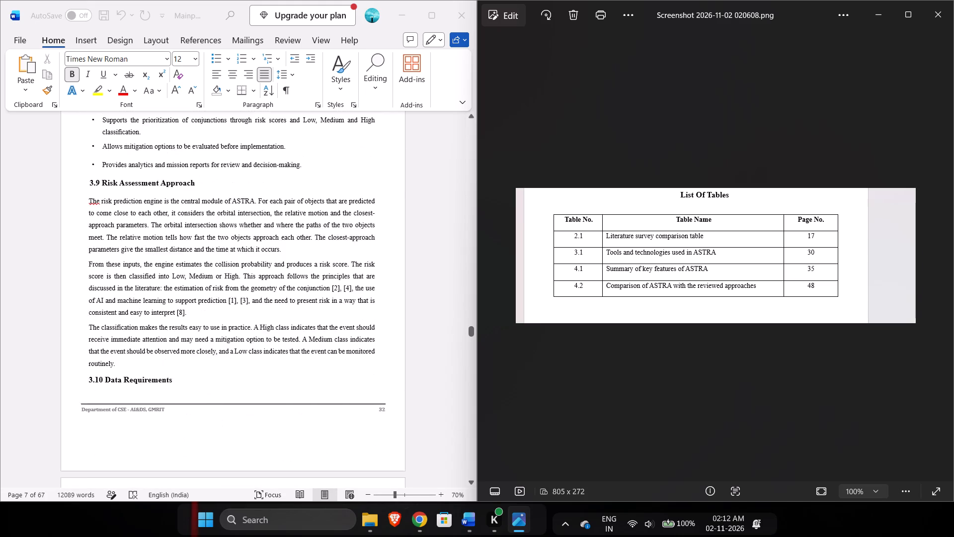
pyautogui.scroll(-7, 381, 244)
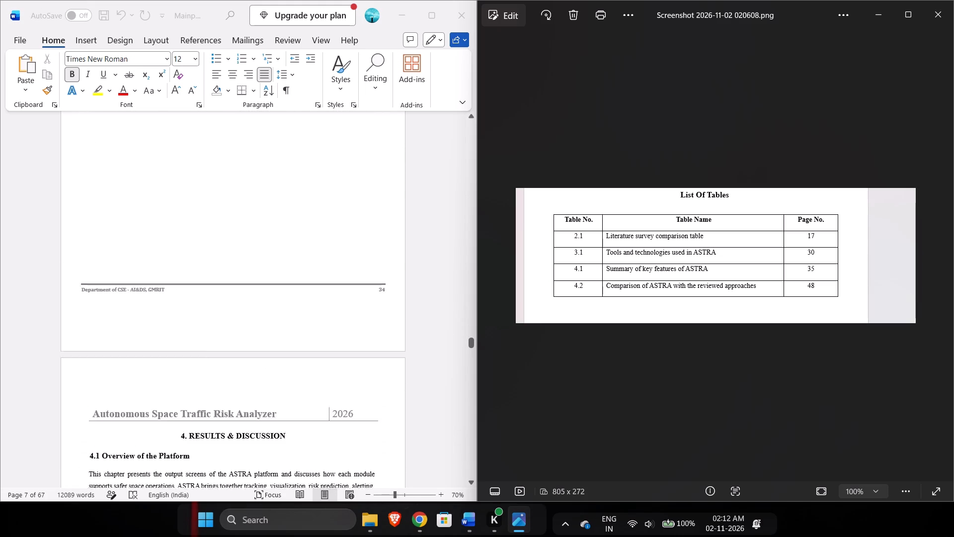
pyautogui.scroll(-6, 381, 244)
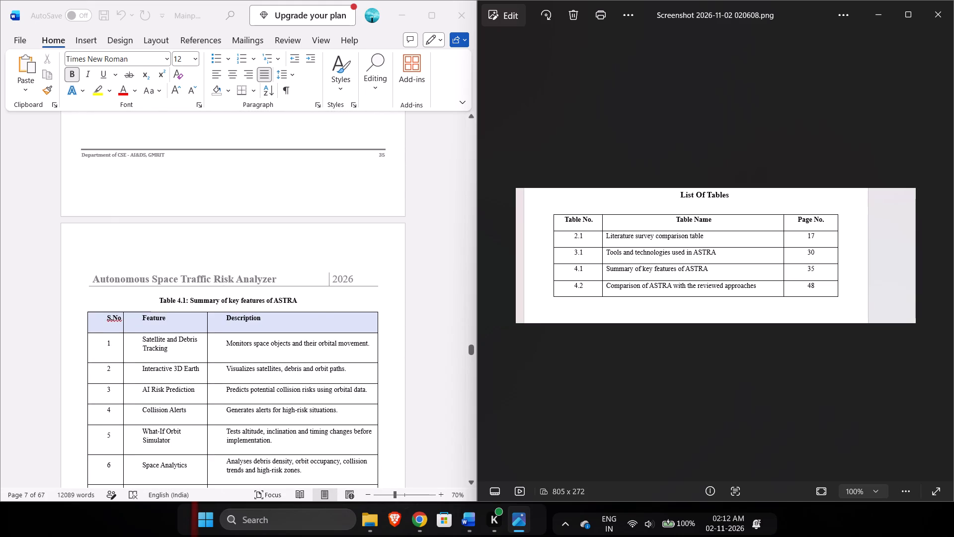
pyautogui.scroll(-6, 381, 244)
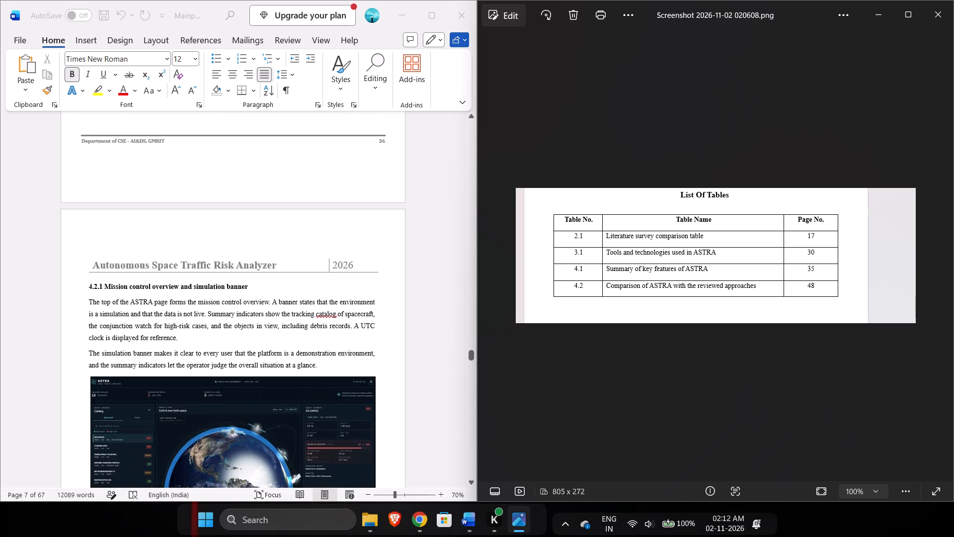
# Check the footer page number of Table 4.2, Comparison of ASTRA with the reviewed approaches, against the List Of Tables screenshot.
pyautogui.scroll(-10, 381, 244)
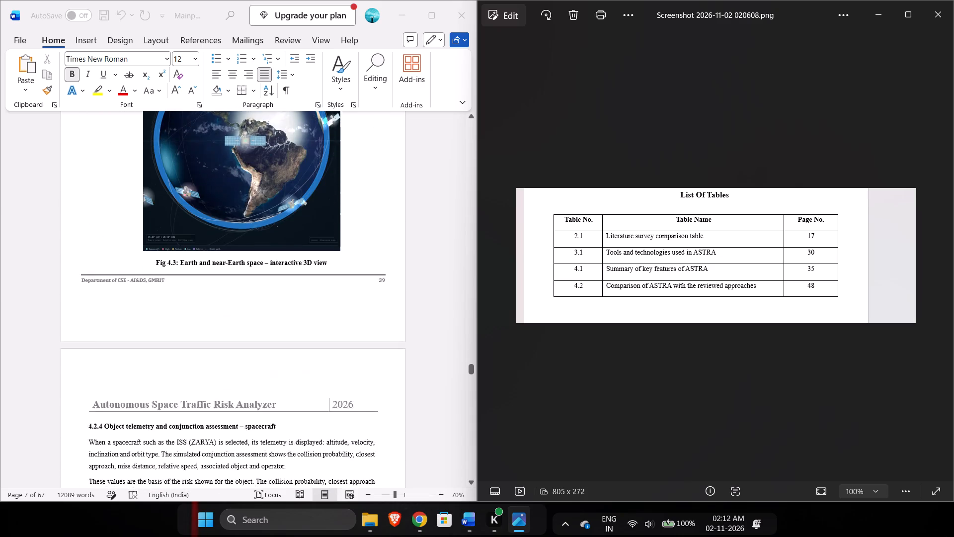
pyautogui.scroll(-13, 381, 244)
pyautogui.scroll(1, 381, 244)
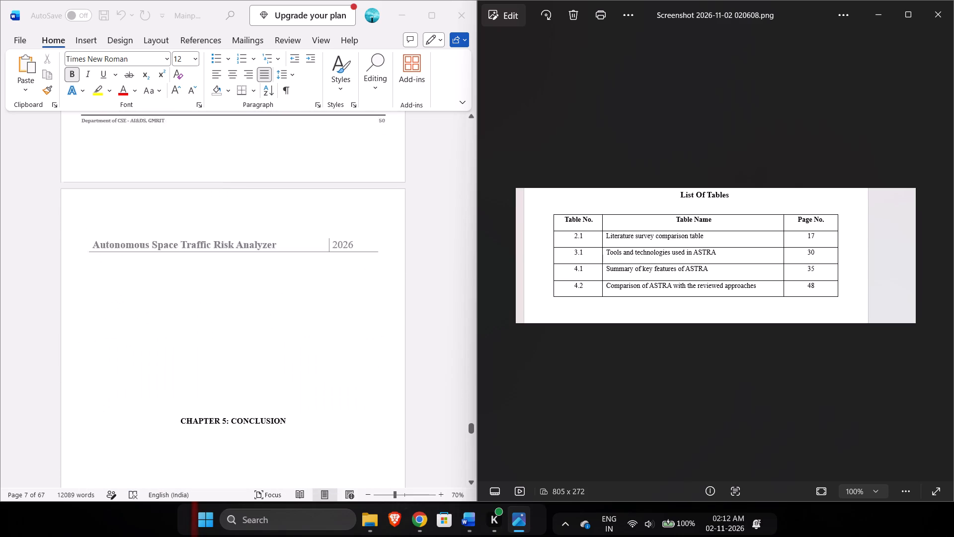
pyautogui.scroll(1, 381, 244)
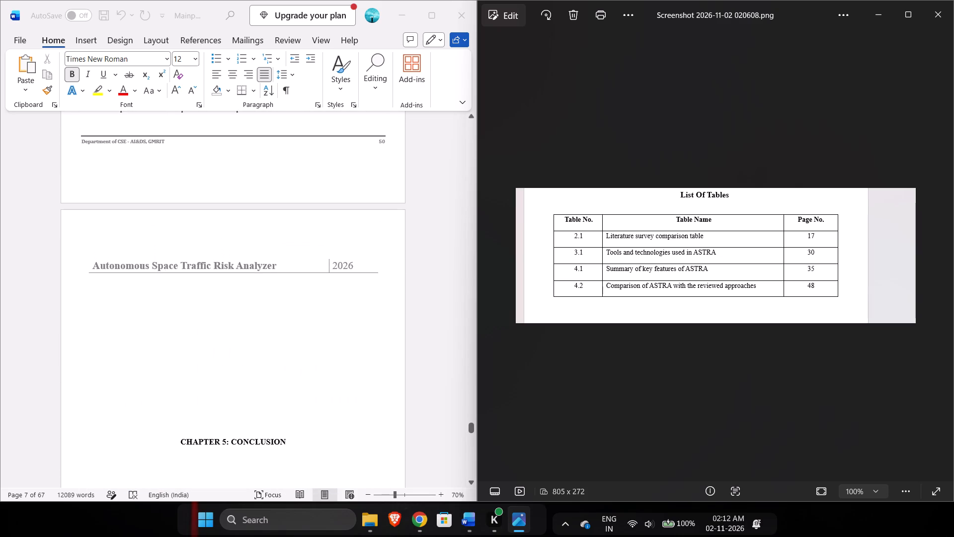
pyautogui.scroll(8, 381, 244)
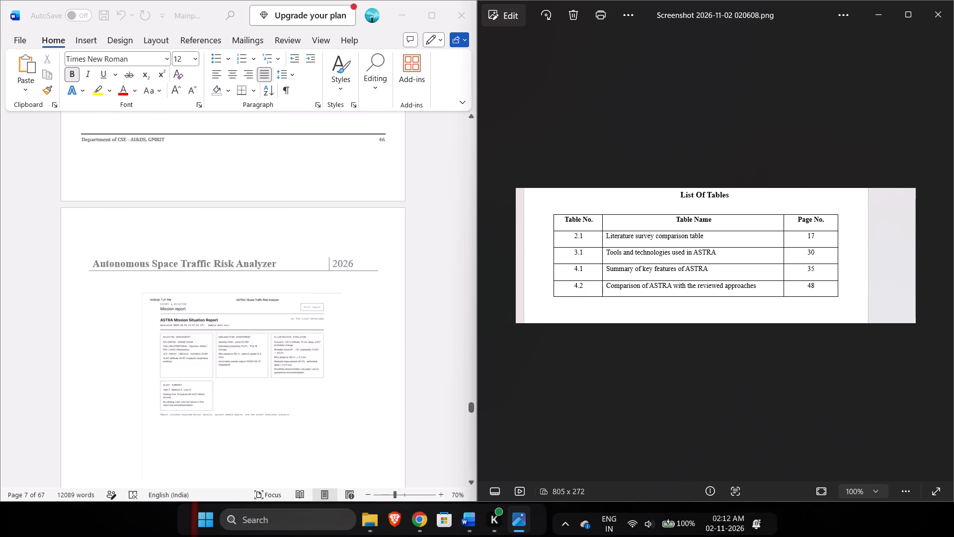
# In the document's List Of Tables, set the page number of Table 2.1, Literature survey comparison table, to 19.
pyautogui.scroll(20, 381, 244)
pyautogui.scroll(20, 381, 244)
pyautogui.scroll(13, 381, 244)
pyautogui.scroll(-8, 381, 244)
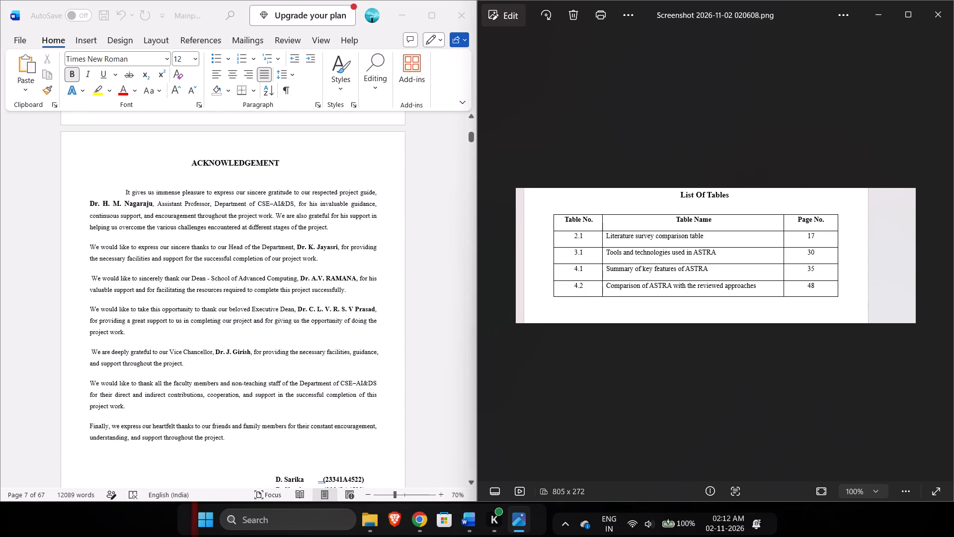
pyautogui.scroll(-7, 381, 244)
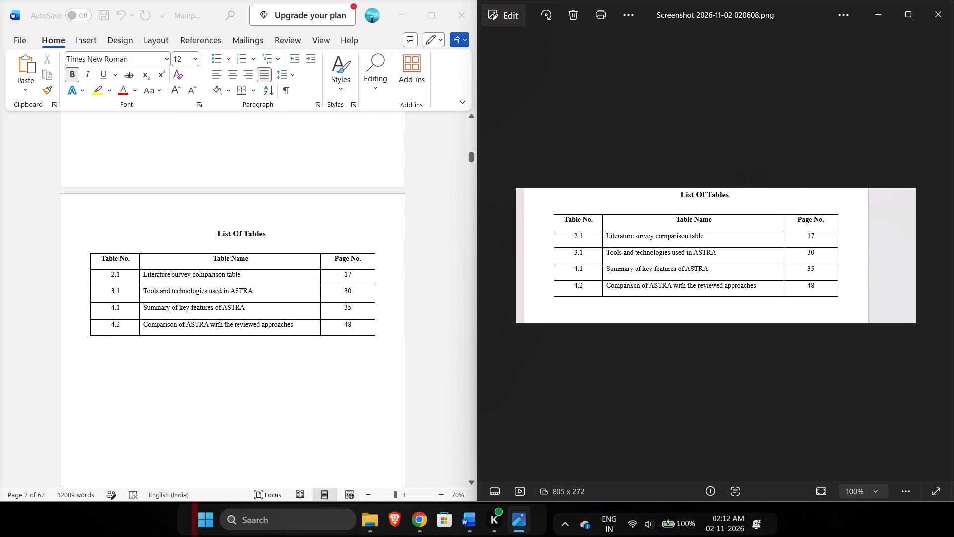
pyautogui.click(355, 277)
pyautogui.click(355, 277)
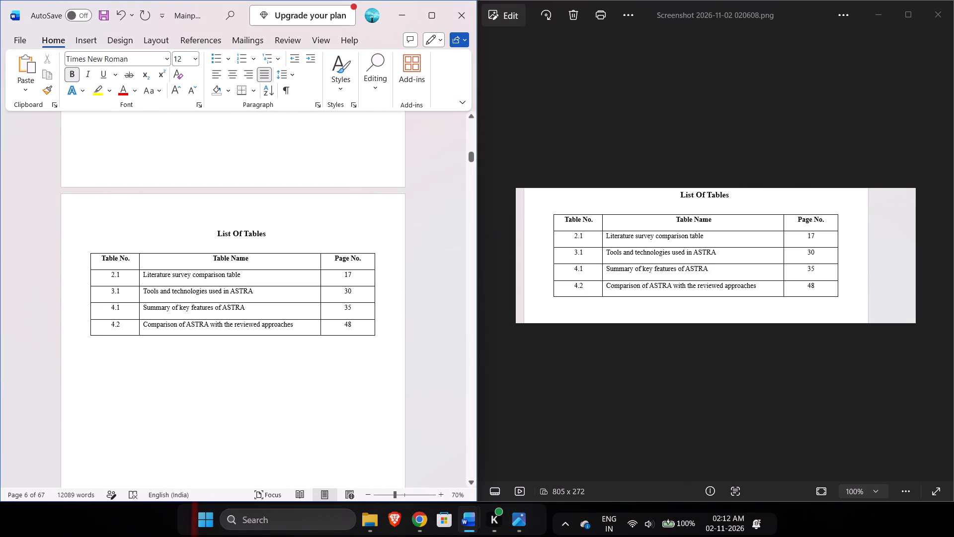
pyautogui.press('BackSpace')
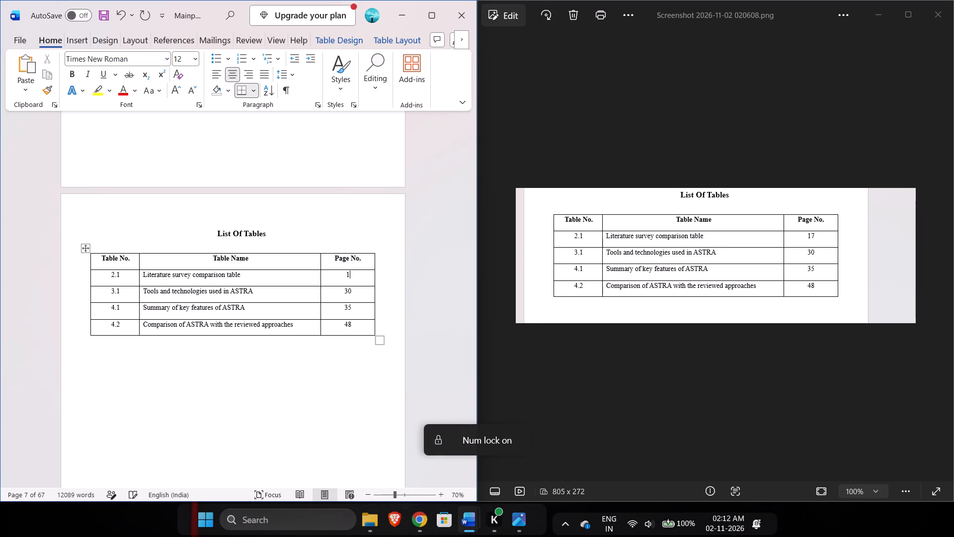
pyautogui.press('9')
# In the List Of Tables, set the page number of Table 4.1 to 36 and that of Table 4.2 to 49.
pyautogui.press('Down')
pyautogui.press('Down')
pyautogui.press('BackSpace')
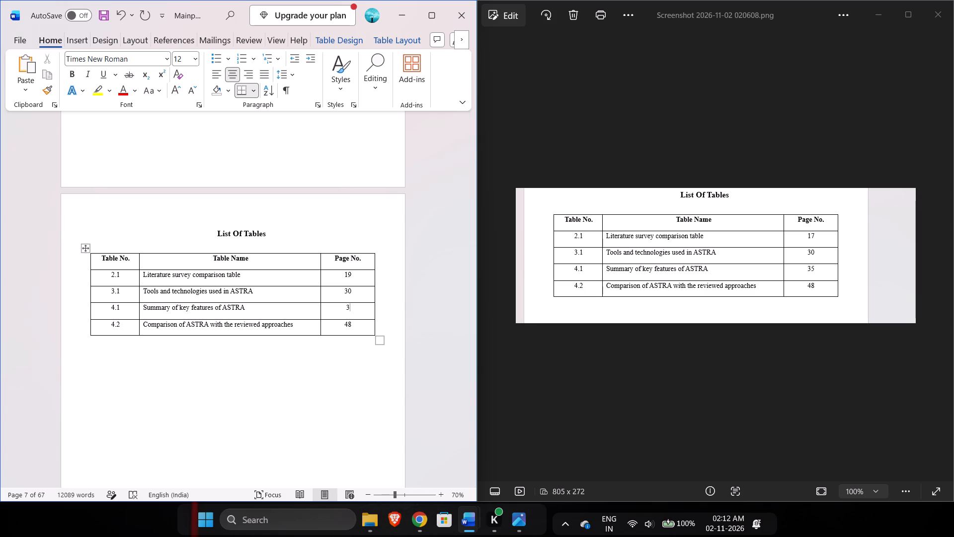
pyautogui.press('6')
pyautogui.press('Down')
pyautogui.press('Down')
pyautogui.press('Up')
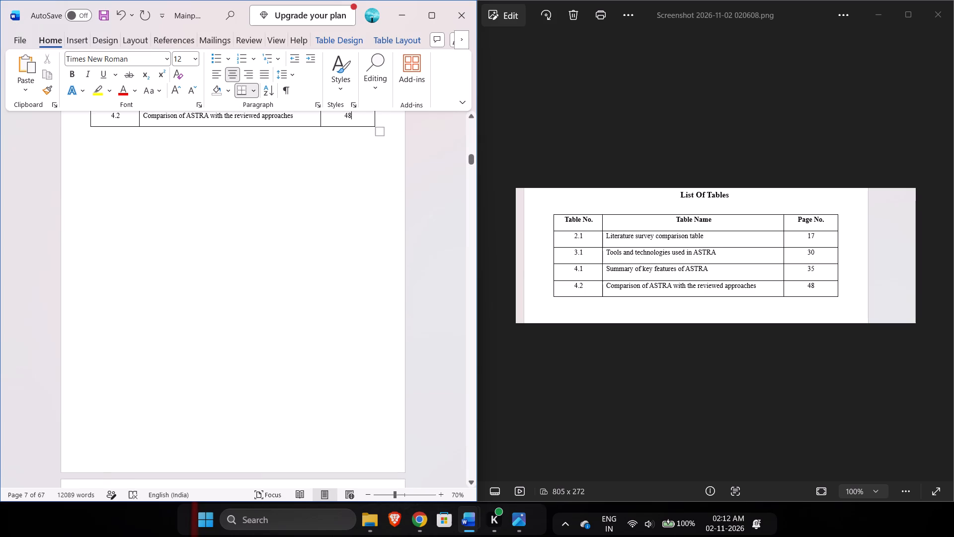
pyautogui.press('BackSpace')
pyautogui.press('9')
# Review the page numbers in the document's List Of Figures and INDEX table of contents.
pyautogui.scroll(2, 339, 263)
pyautogui.keyDown('ctrl'); pyautogui.scroll(-1, 339, 263); pyautogui.keyUp('ctrl')
pyautogui.keyDown('ctrl'); pyautogui.scroll(2, 339, 263); pyautogui.keyUp('ctrl')
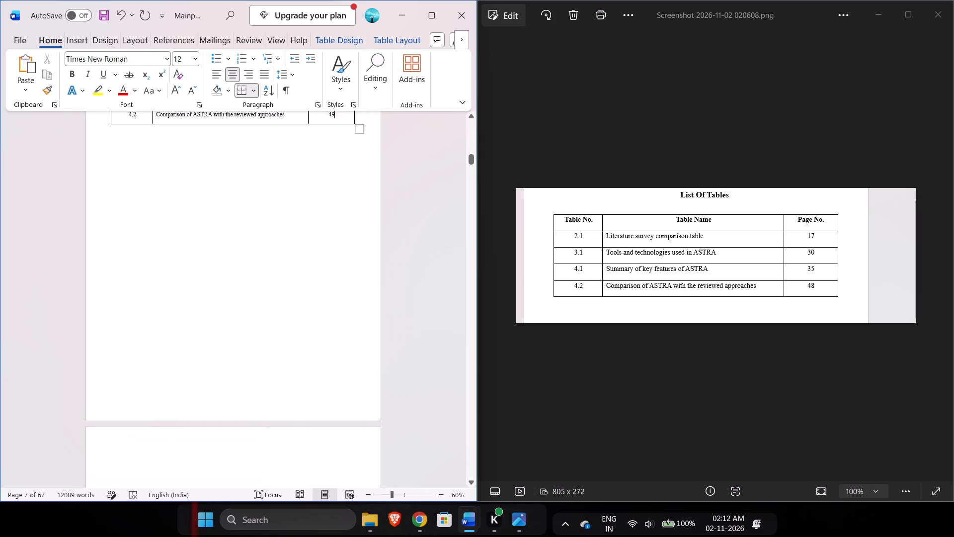
pyautogui.scroll(6, 413, 250)
pyautogui.click(413, 250)
pyautogui.scroll(3, 413, 250)
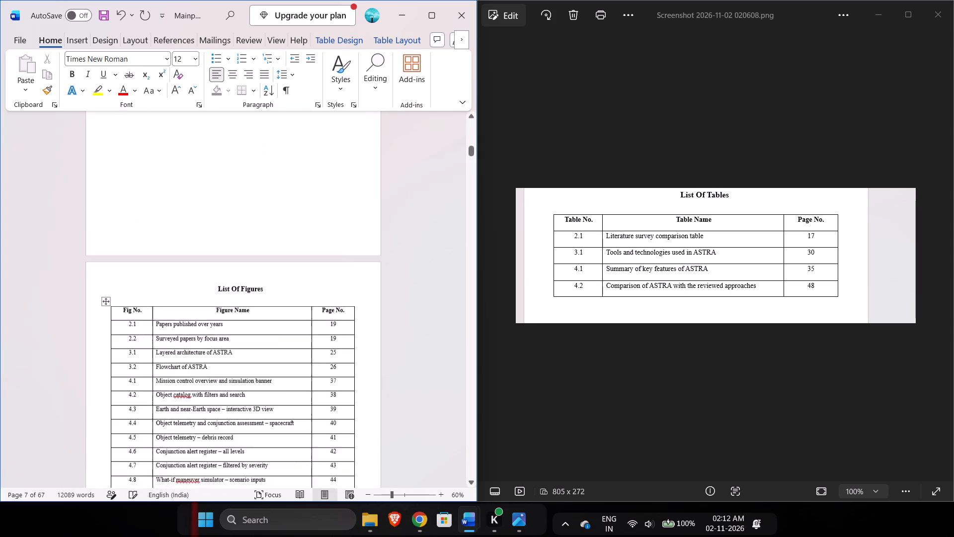
pyautogui.scroll(4, 413, 250)
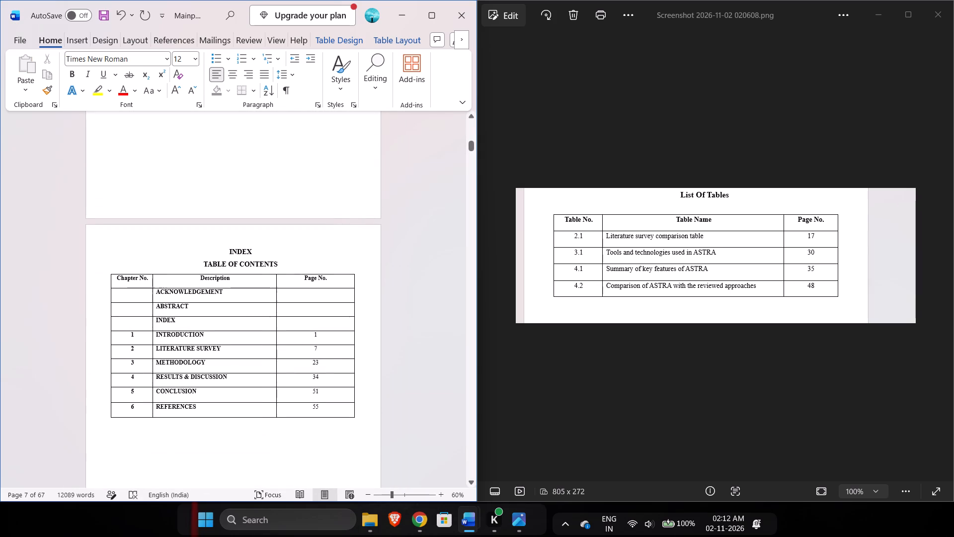
# Switch to Photos and delete the List Of Tables and List Of Figures screenshots used for the comparison.
pyautogui.click(662, 79)
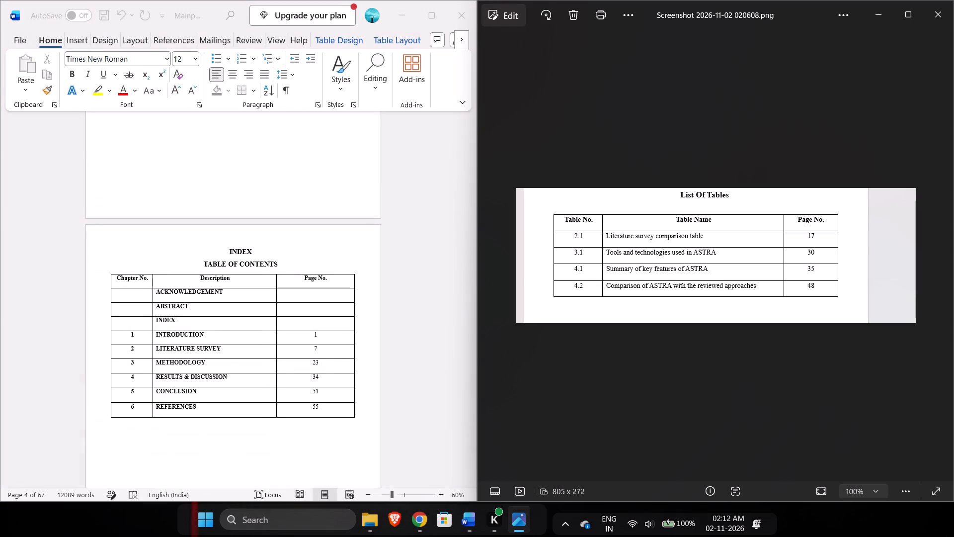
pyautogui.click(572, 4)
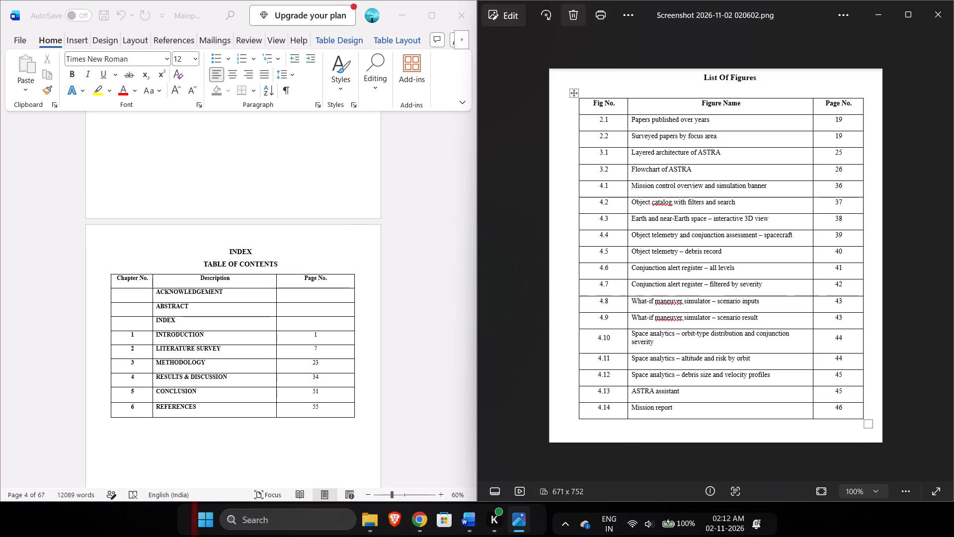
pyautogui.click(572, 7)
pyautogui.click(572, 7)
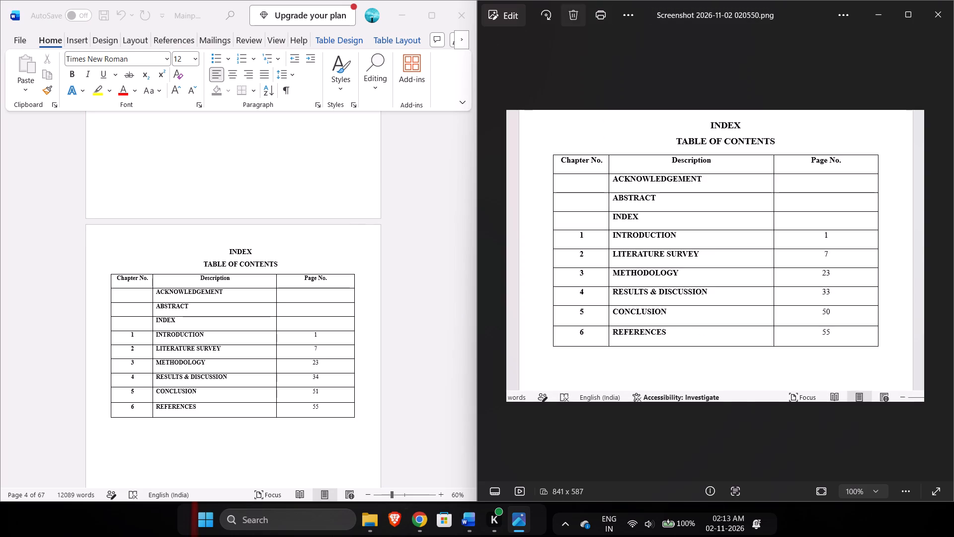
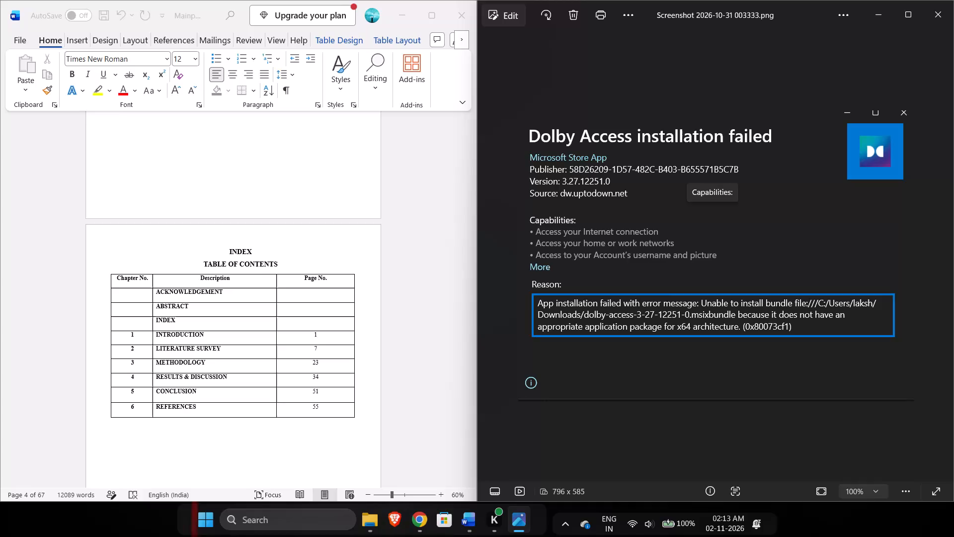
# Capture a screenshot of the document's INDEX table of contents page.
pyautogui.press('Print')
pyautogui.moveTo(85, 227); pyautogui.dragTo(412, 473)
pyautogui.moveTo(412, 473); pyautogui.dragTo(406, 437)
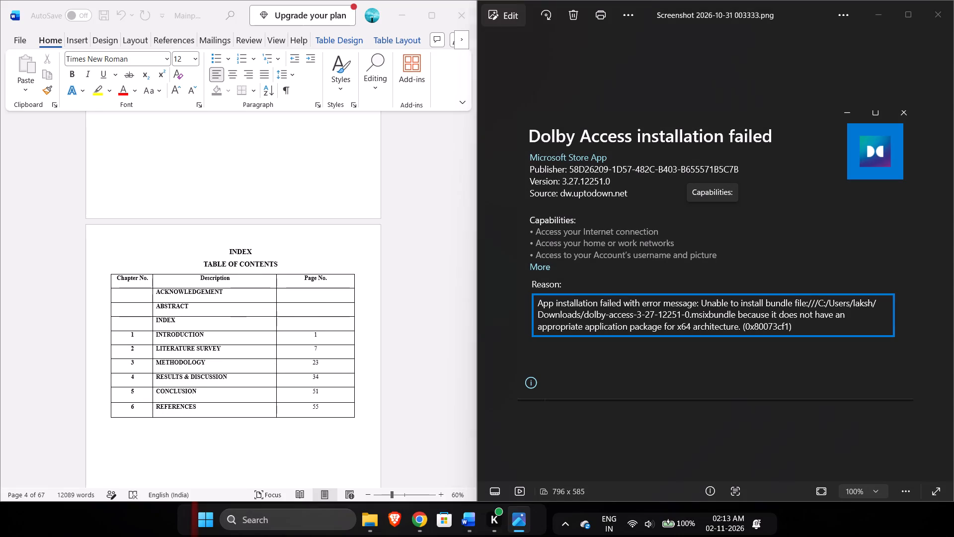
pyautogui.moveTo(406, 437); pyautogui.dragTo(390, 353)
# Capture a screenshot of the complete List Of Figures table in the document.
pyautogui.scroll(-4, 390, 353)
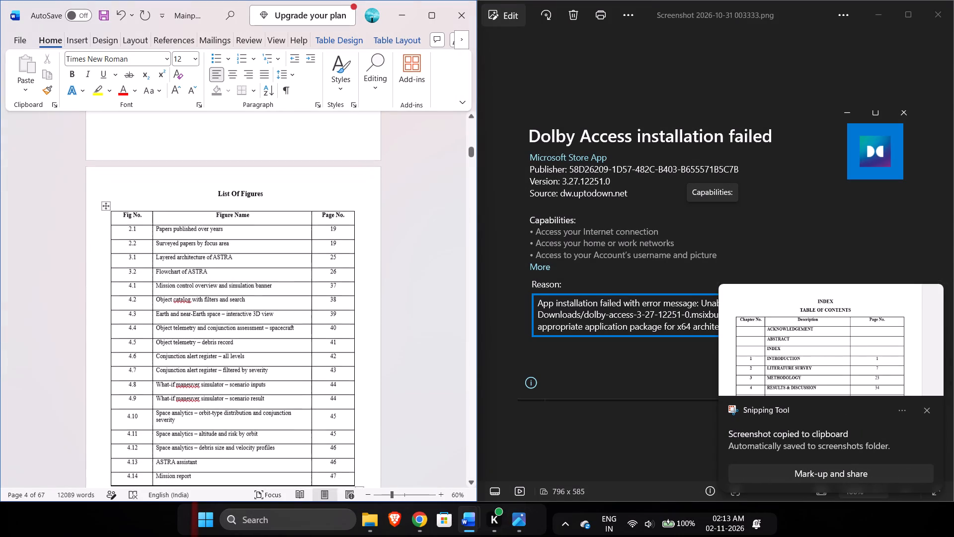
pyautogui.scroll(-2, 390, 353)
pyautogui.scroll(6, 390, 353)
pyautogui.scroll(-1, 390, 353)
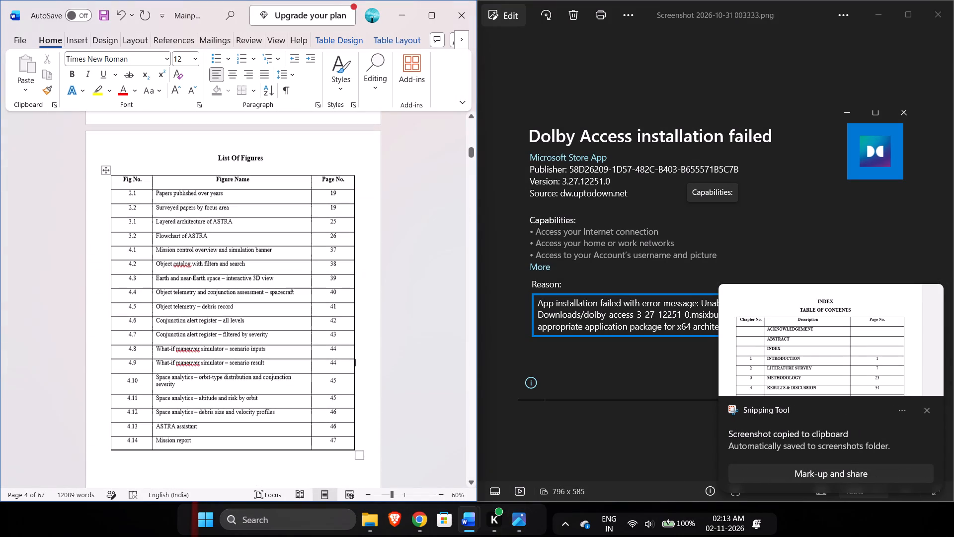
pyautogui.press('Print')
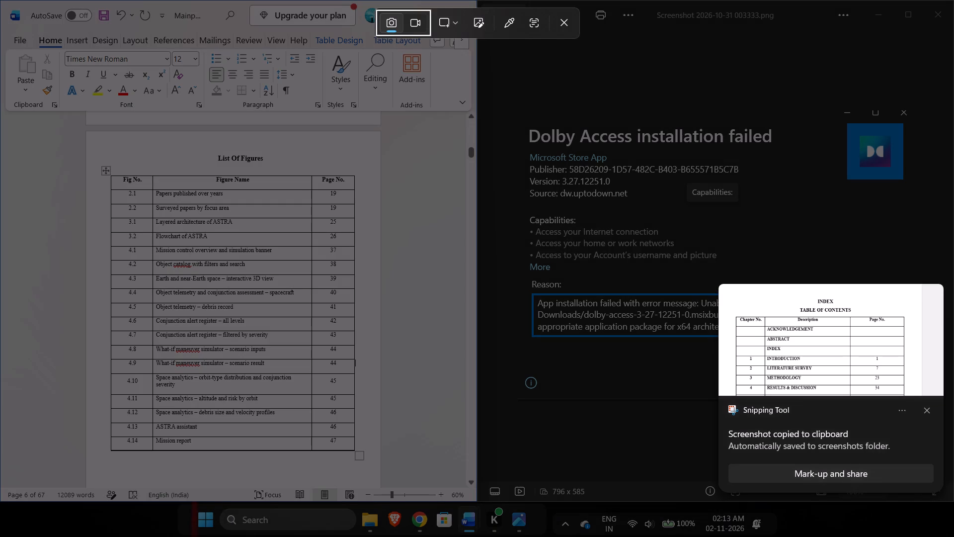
pyautogui.moveTo(76, 140); pyautogui.dragTo(439, 460)
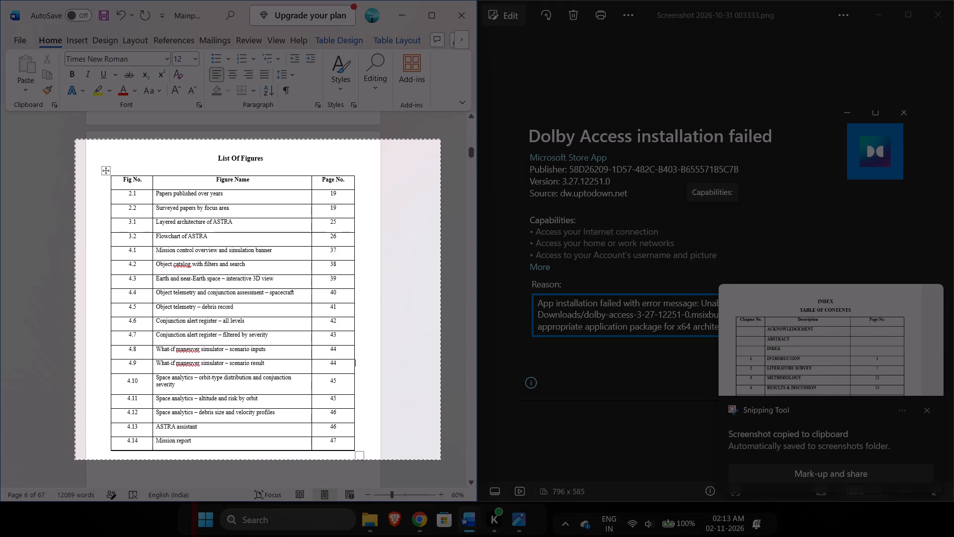
pyautogui.moveTo(439, 460); pyautogui.dragTo(433, 464)
# Capture a screenshot of the List Of Tables in the document.
pyautogui.scroll(-4, 433, 464)
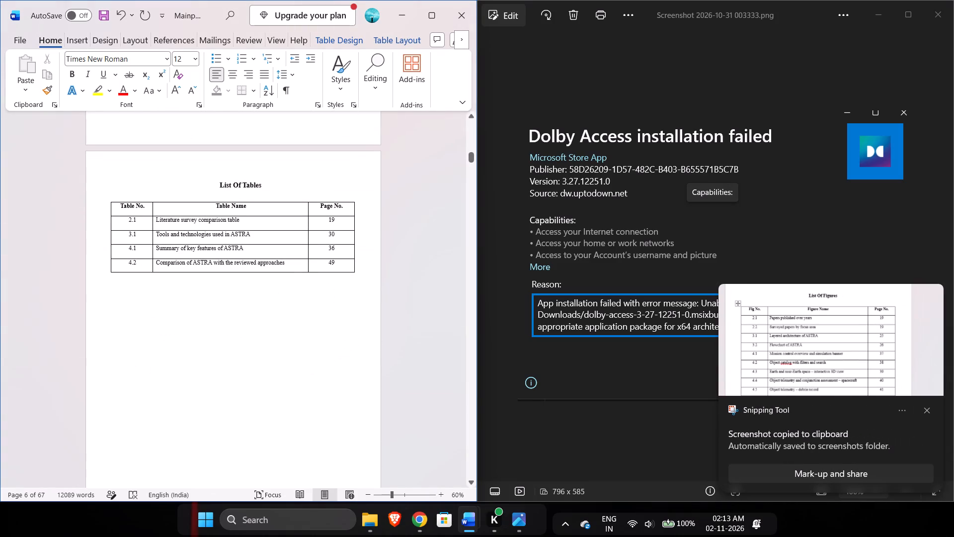
pyautogui.press('Print')
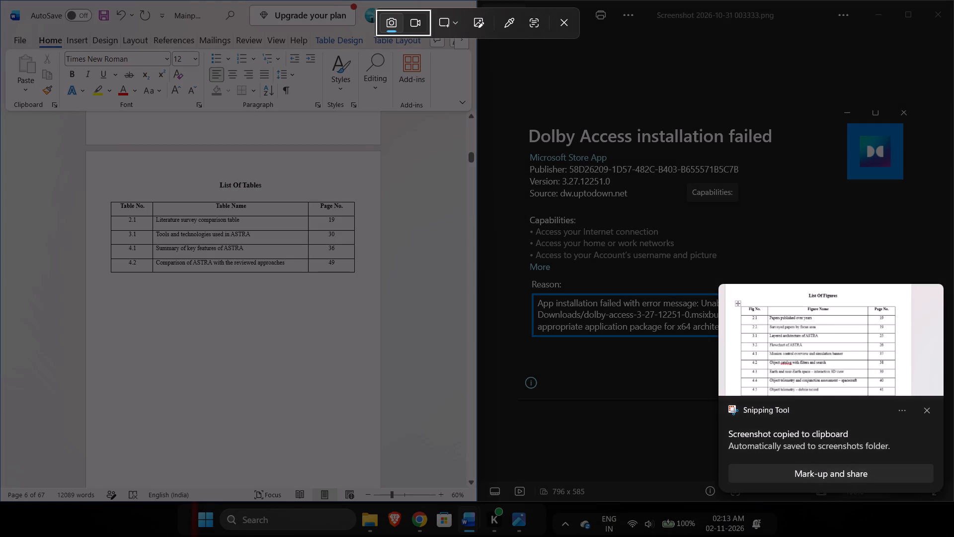
pyautogui.moveTo(88, 165); pyautogui.dragTo(381, 309)
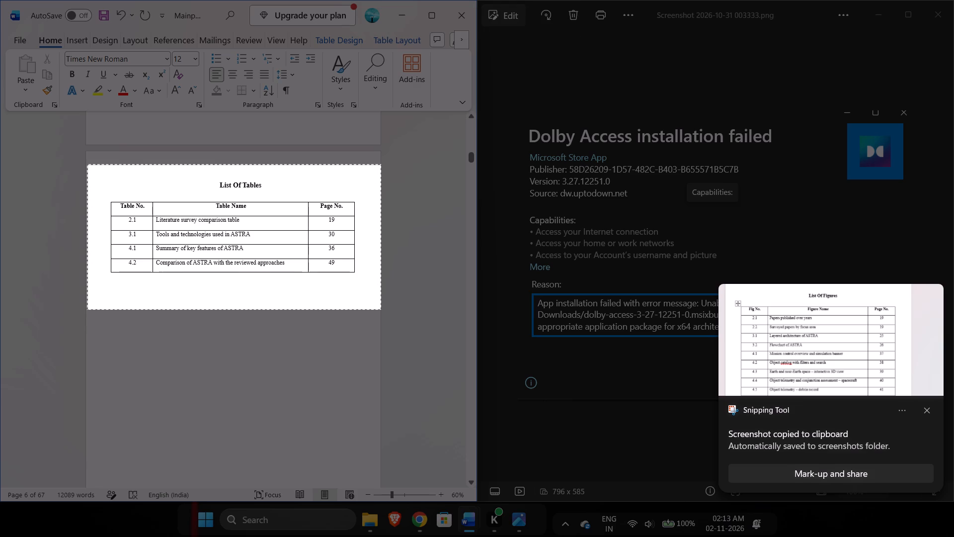
pyautogui.moveTo(381, 309); pyautogui.dragTo(380, 309)
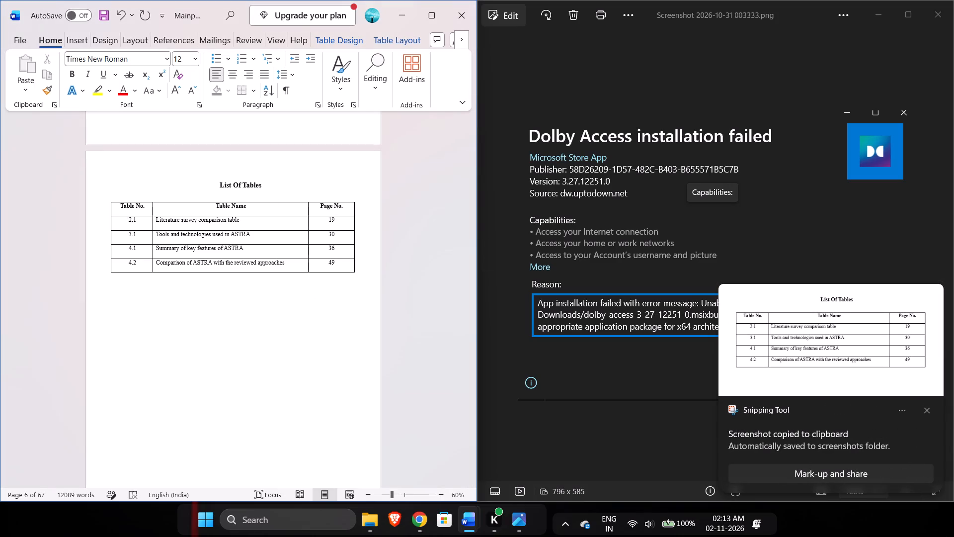
# Switch to Photos and display the newly captured INDEX screenshot beside the document.
pyautogui.click(699, 205)
pyautogui.press('0')
pyautogui.press('0')
pyautogui.press('0')
pyautogui.press('0')
pyautogui.press('0')
pyautogui.press('Right')
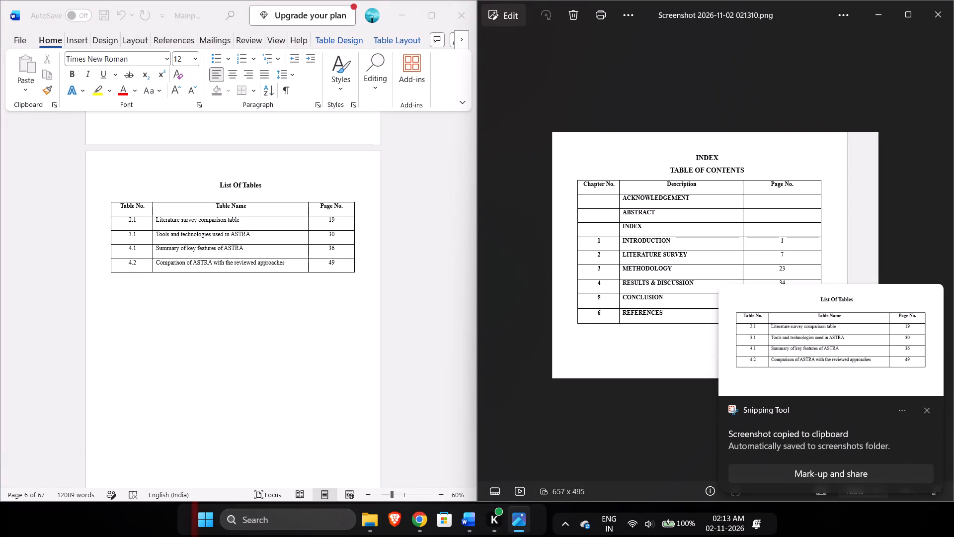
# Check the INDEX page numbers of Introduction, Literature Survey and Methodology against the title pages of Chapters 1 to 3.
pyautogui.scroll(-2, 383, 262)
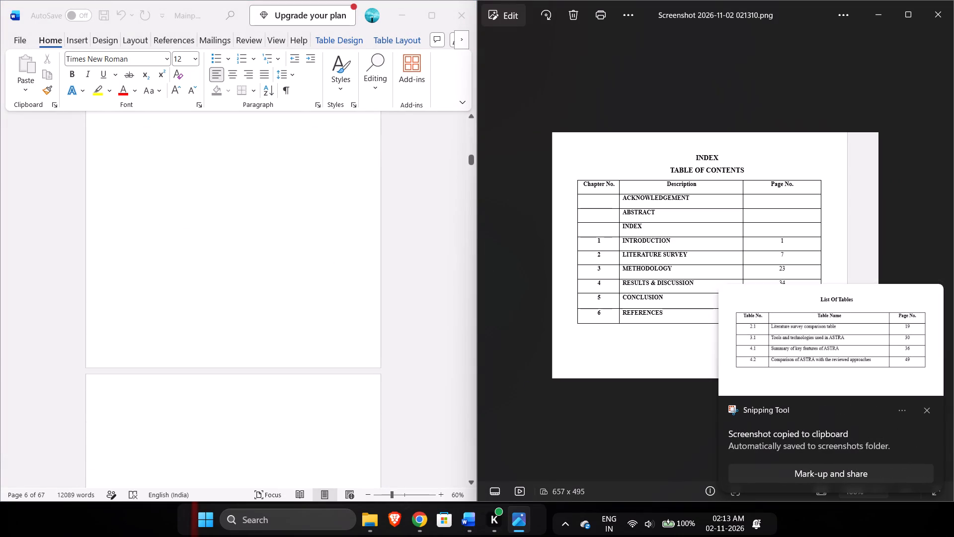
pyautogui.scroll(-1, 383, 262)
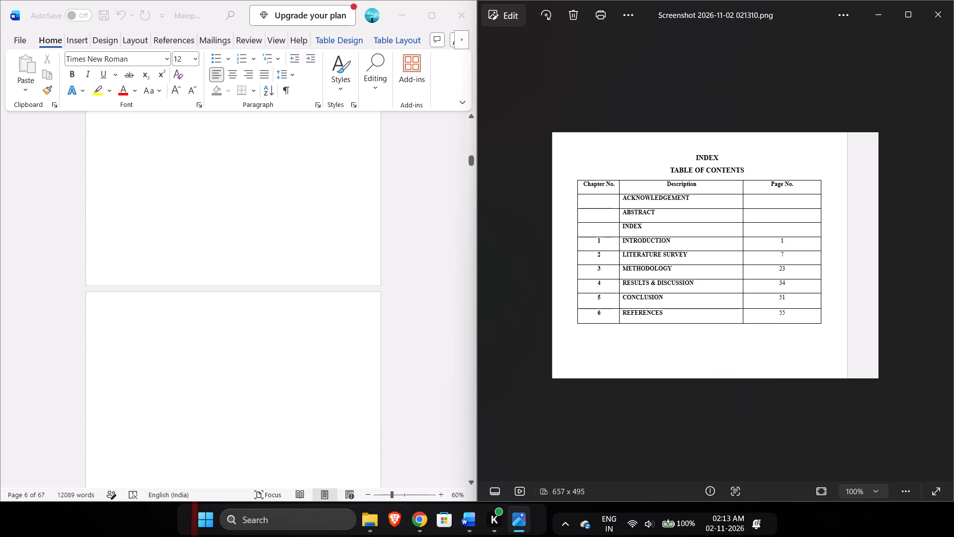
pyautogui.scroll(-2, 383, 262)
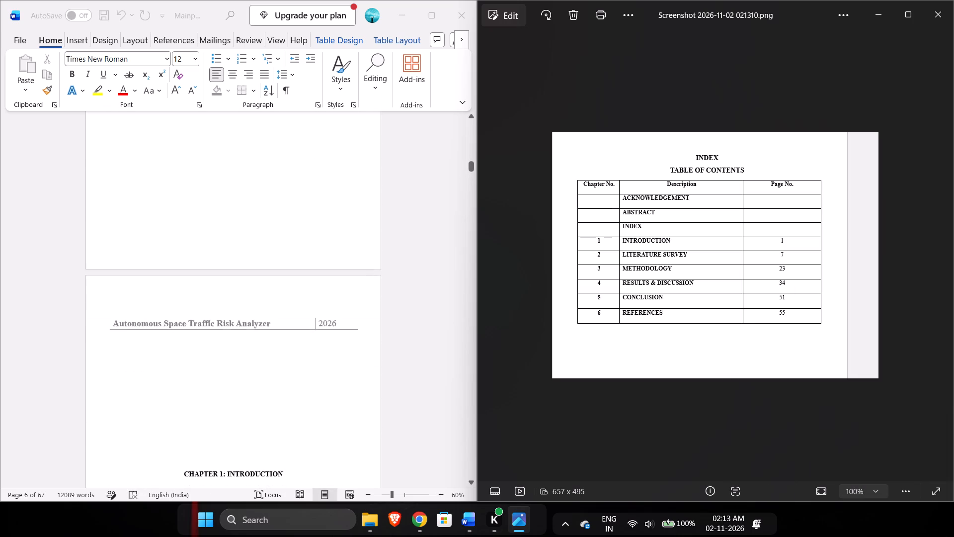
pyautogui.scroll(-3, 383, 262)
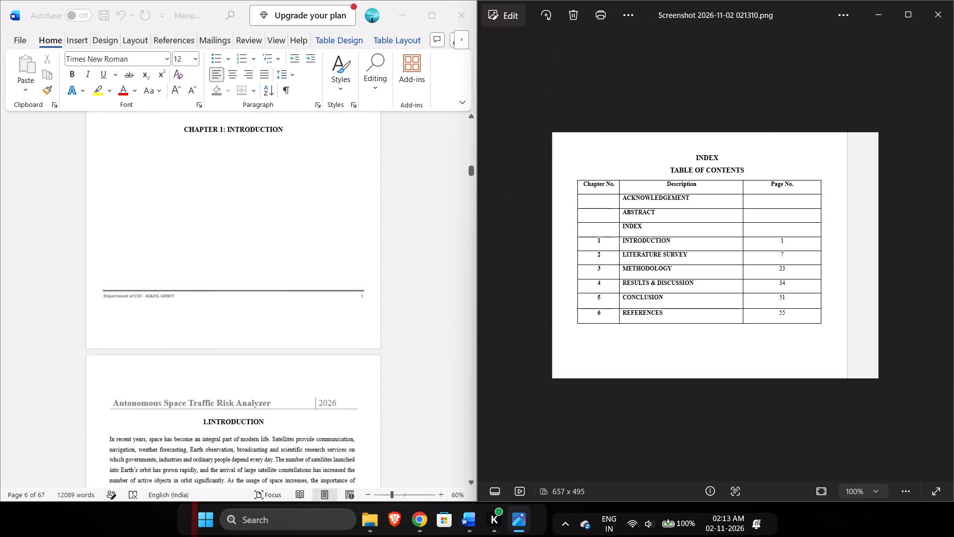
pyautogui.scroll(-13, 383, 262)
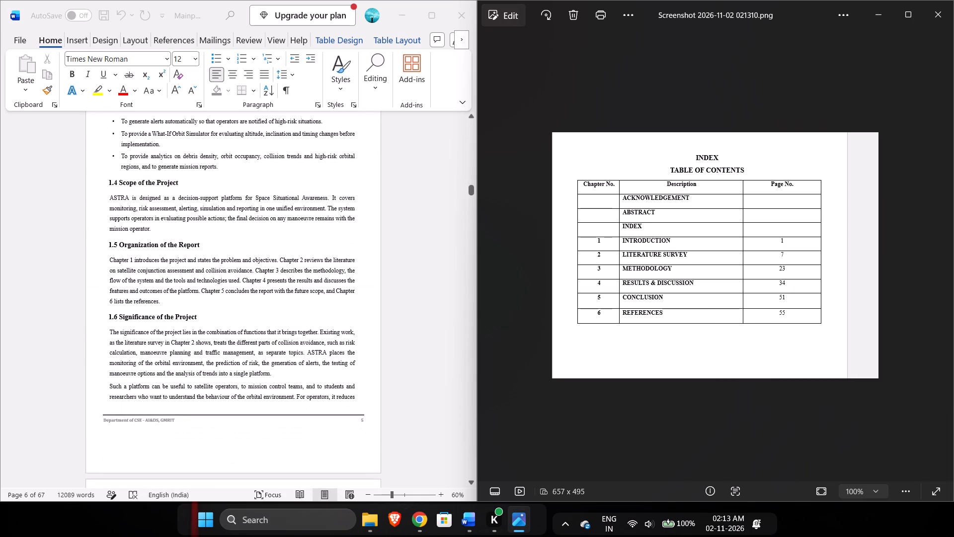
pyautogui.scroll(-1, 383, 262)
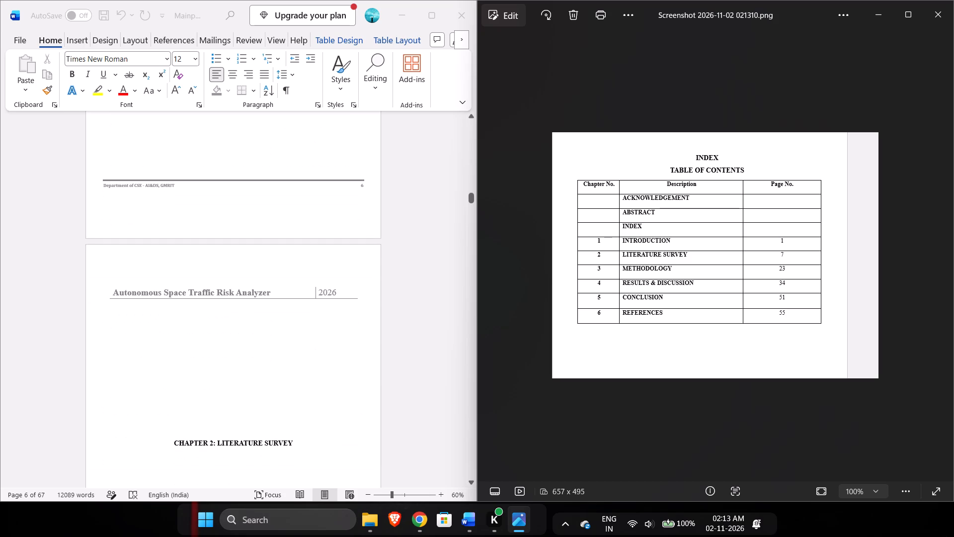
pyautogui.scroll(-2, 383, 262)
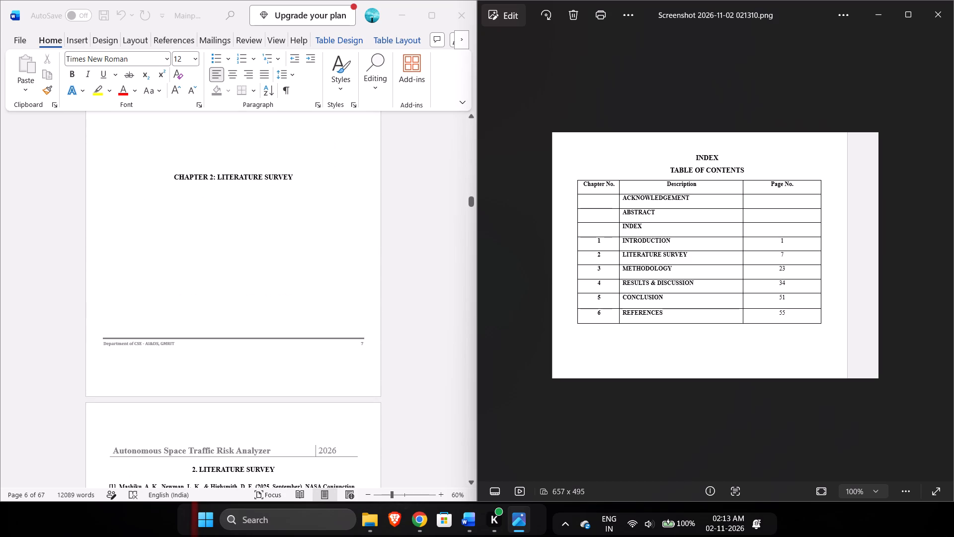
pyautogui.scroll(-12, 383, 262)
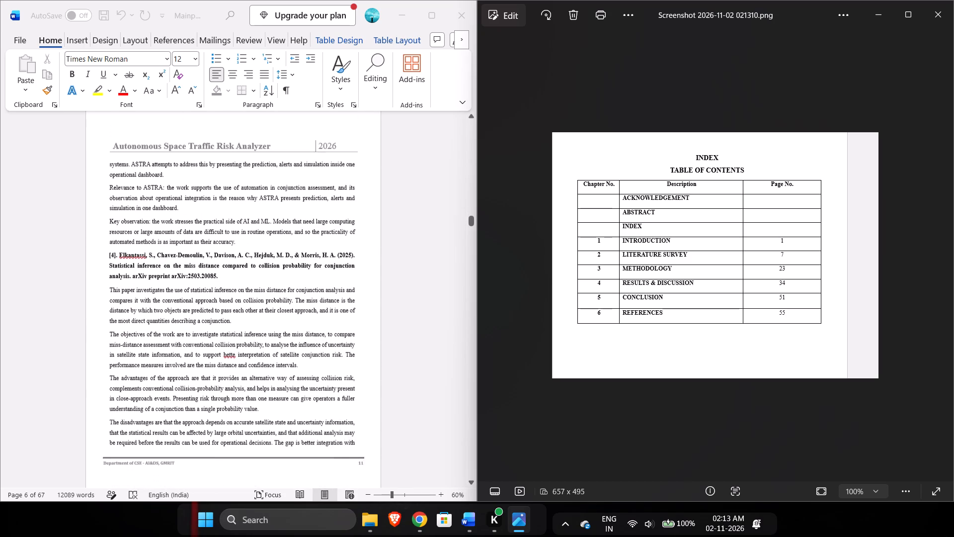
pyautogui.scroll(-13, 383, 262)
pyautogui.scroll(-11, 383, 262)
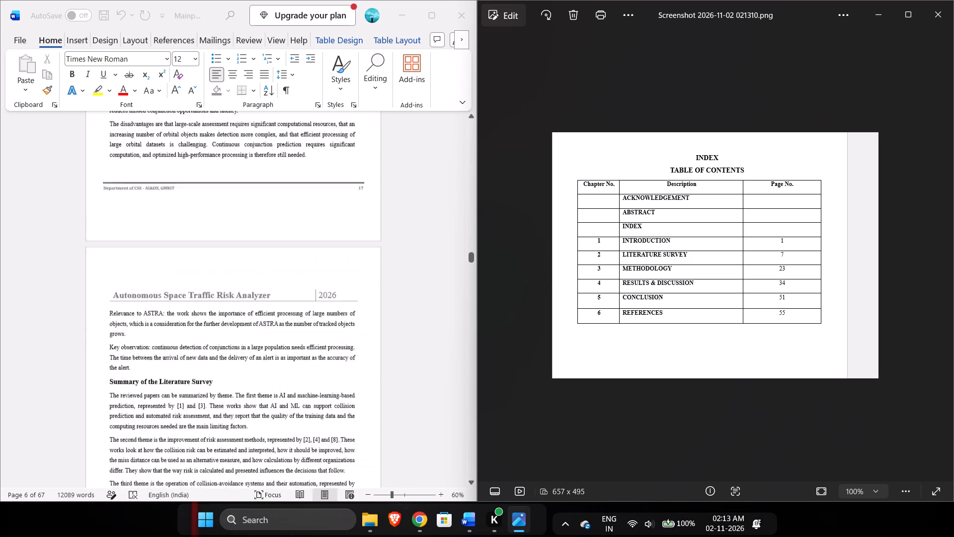
pyautogui.scroll(-13, 383, 262)
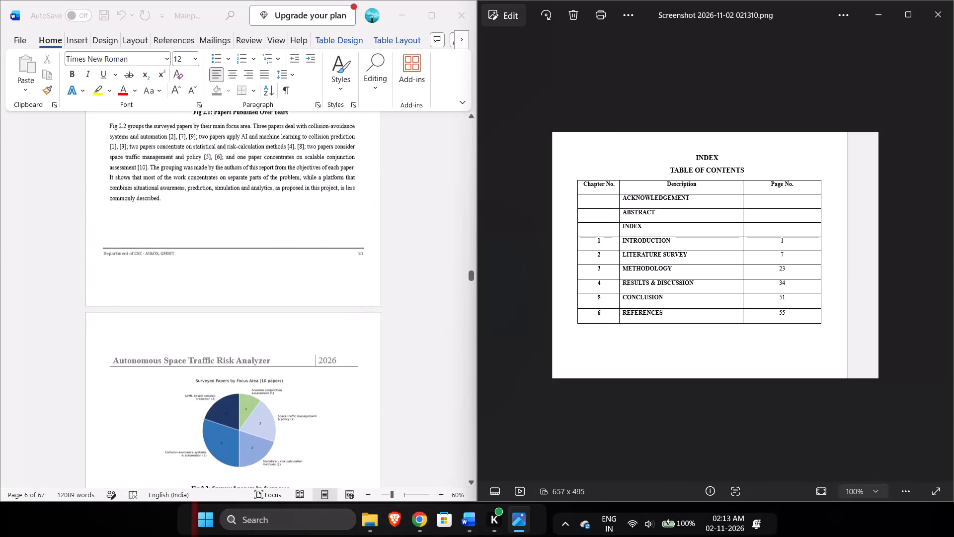
pyautogui.scroll(-6, 383, 262)
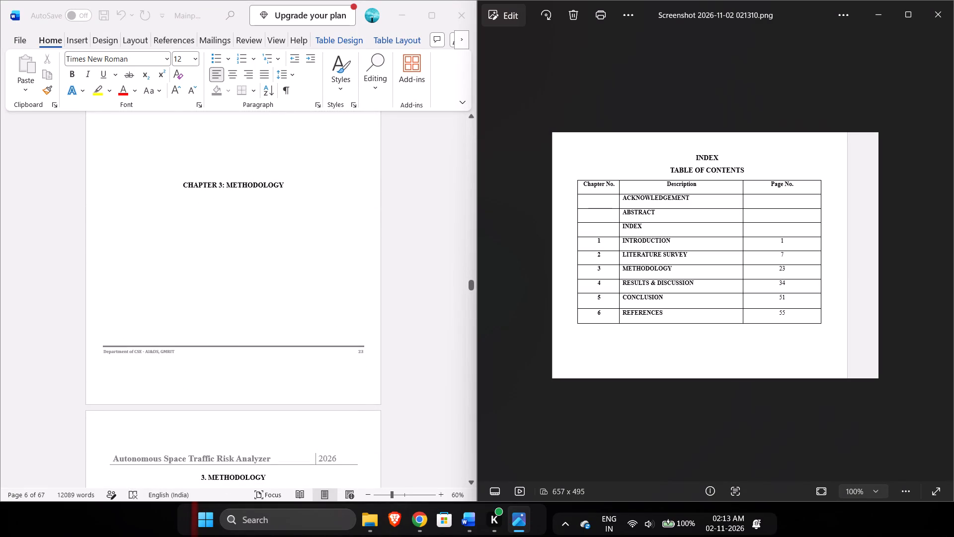
# Check the INDEX page numbers of Results & Discussion, Conclusion and References against the title pages of Chapters 4 to 6.
pyautogui.scroll(-11, 383, 262)
pyautogui.scroll(-16, 383, 262)
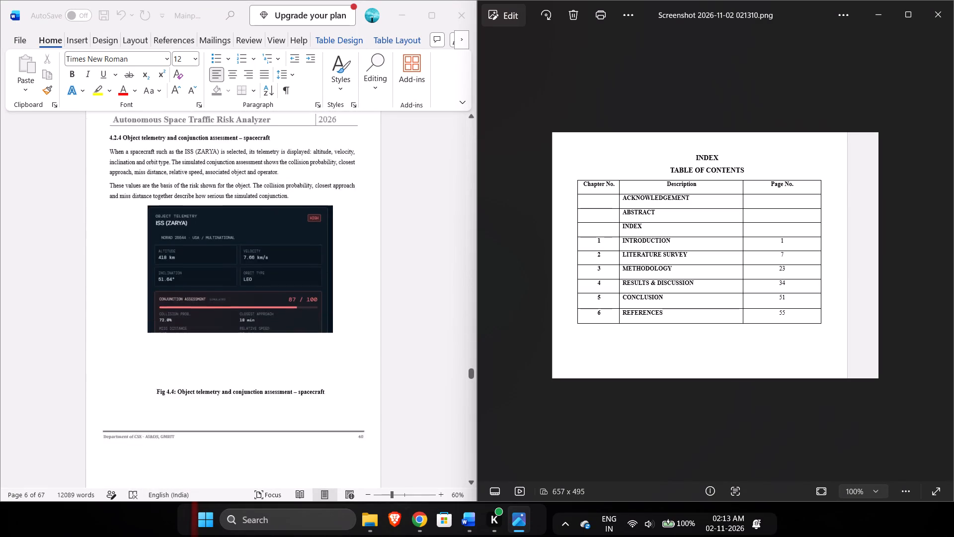
pyautogui.scroll(15, 383, 262)
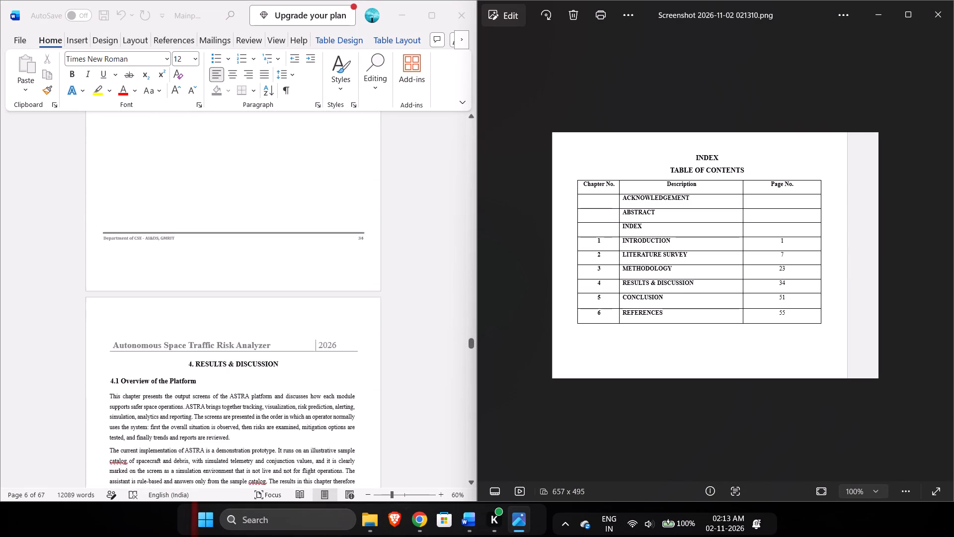
pyautogui.scroll(2, 383, 262)
pyautogui.scroll(-9, 383, 262)
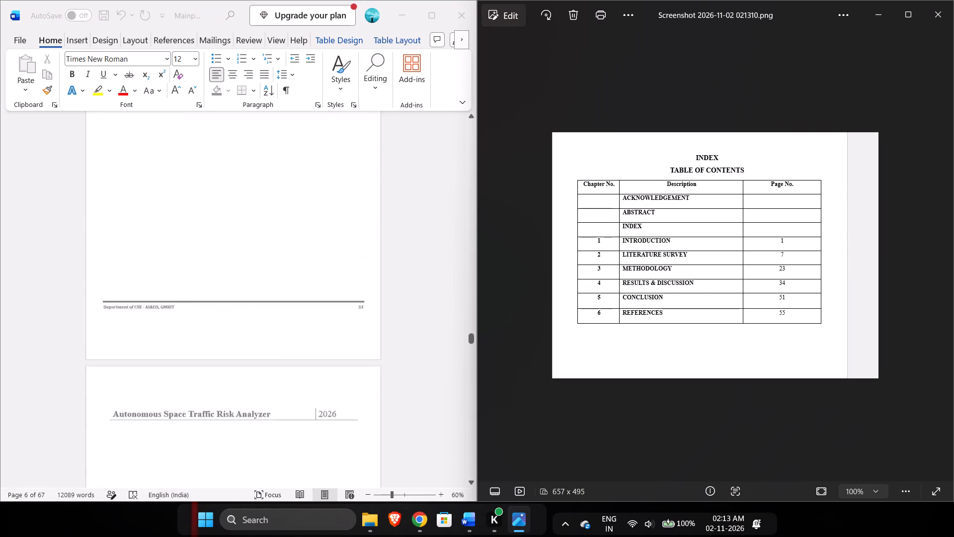
pyautogui.scroll(-2, 383, 262)
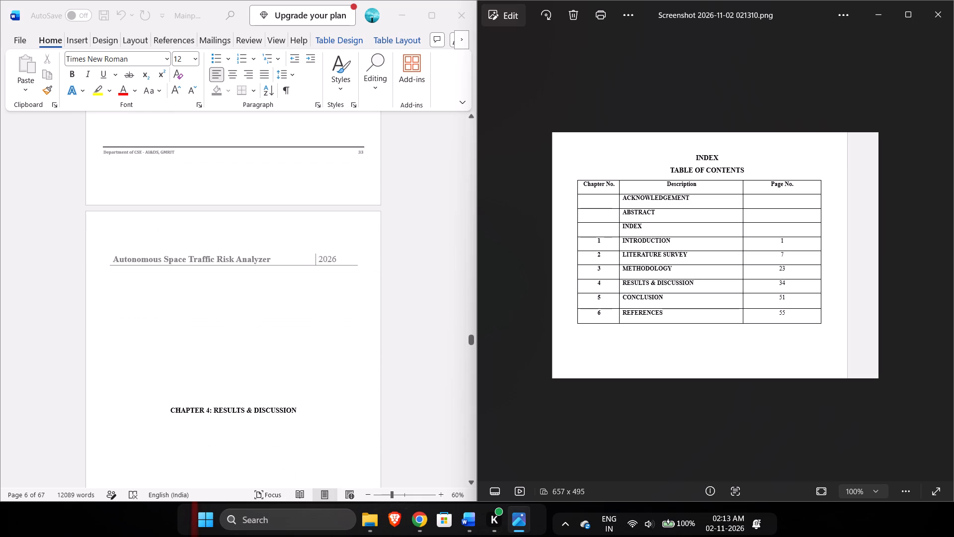
pyautogui.scroll(-19, 383, 262)
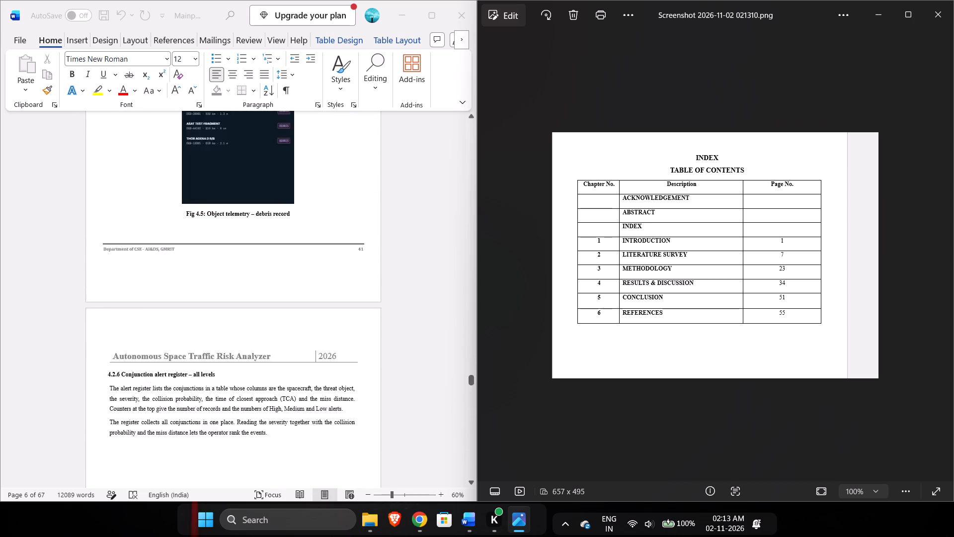
pyautogui.scroll(-17, 383, 262)
pyautogui.scroll(-9, 383, 262)
pyautogui.scroll(2, 383, 262)
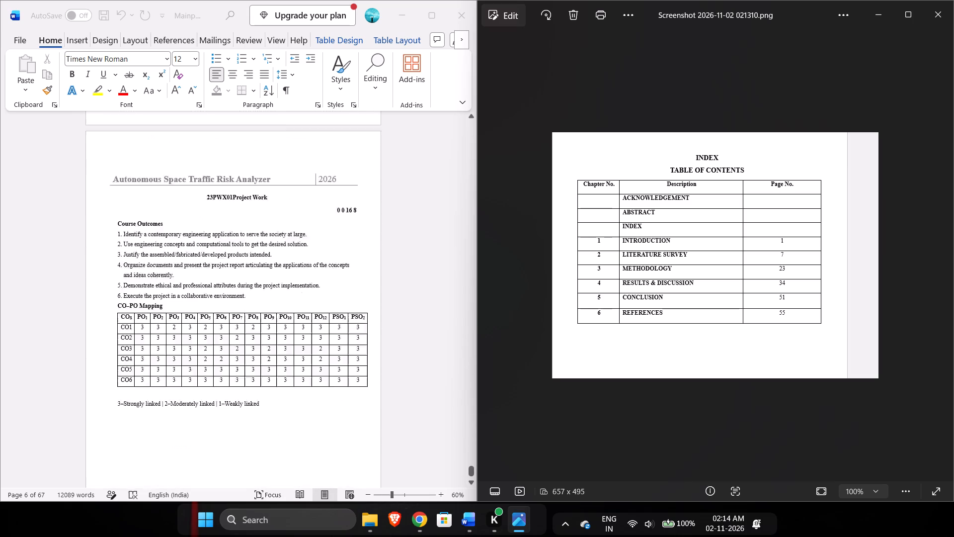
pyautogui.scroll(14, 383, 262)
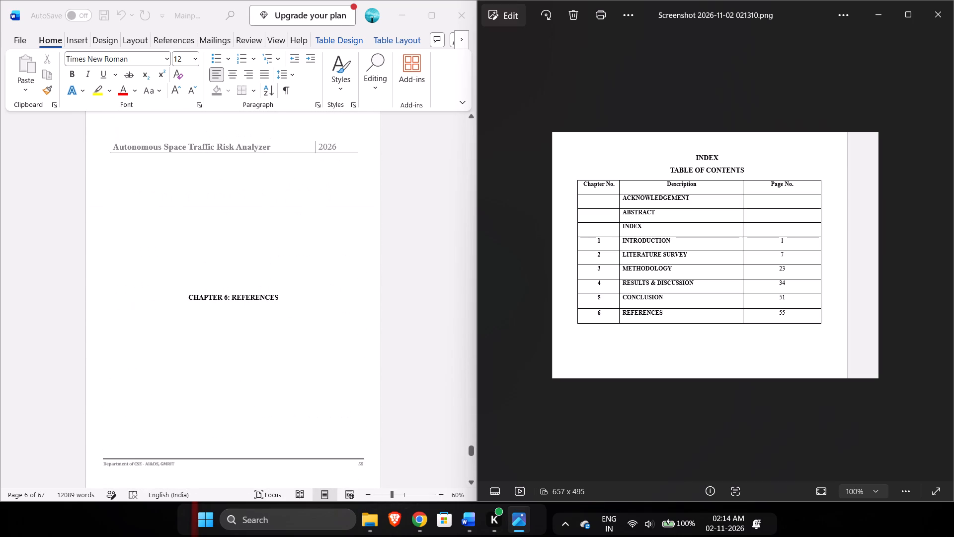
pyautogui.scroll(8, 383, 262)
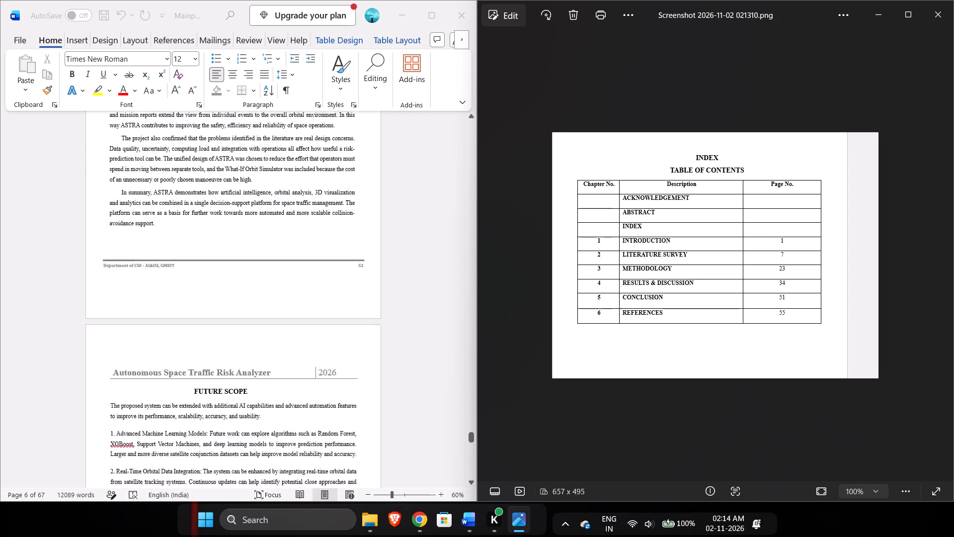
pyautogui.scroll(8, 383, 262)
pyautogui.scroll(-4, 383, 262)
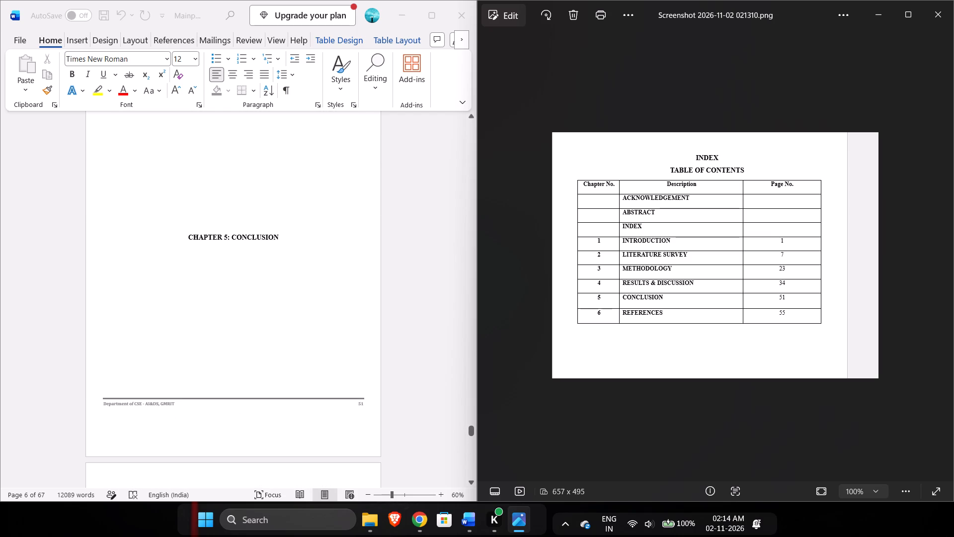
# Display the List Of Figures screenshot beside the document.
pyautogui.press('Right')
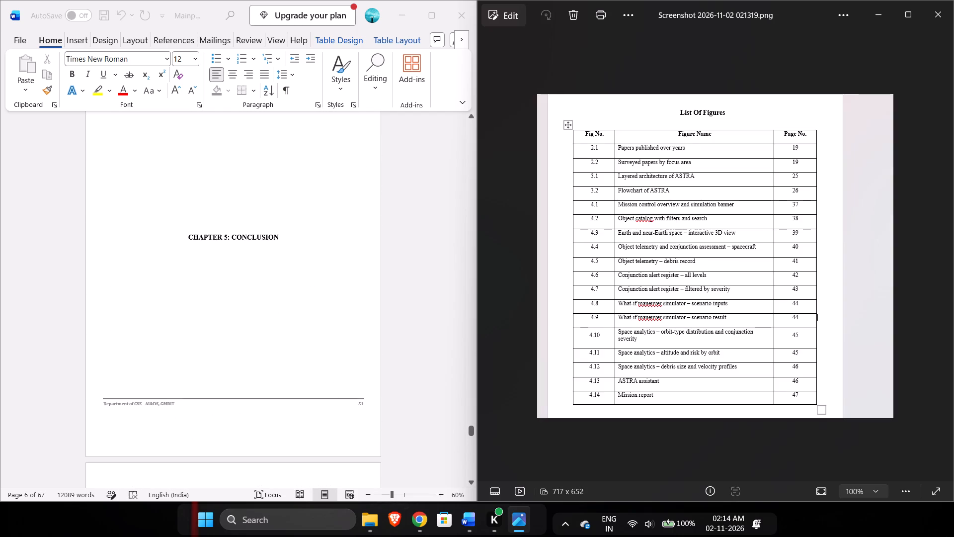
# Locate Fig 4.14 (Mission report) in the document and check its page number against the List Of Figures.
pyautogui.scroll(20, 254, 338)
pyautogui.scroll(13, 254, 338)
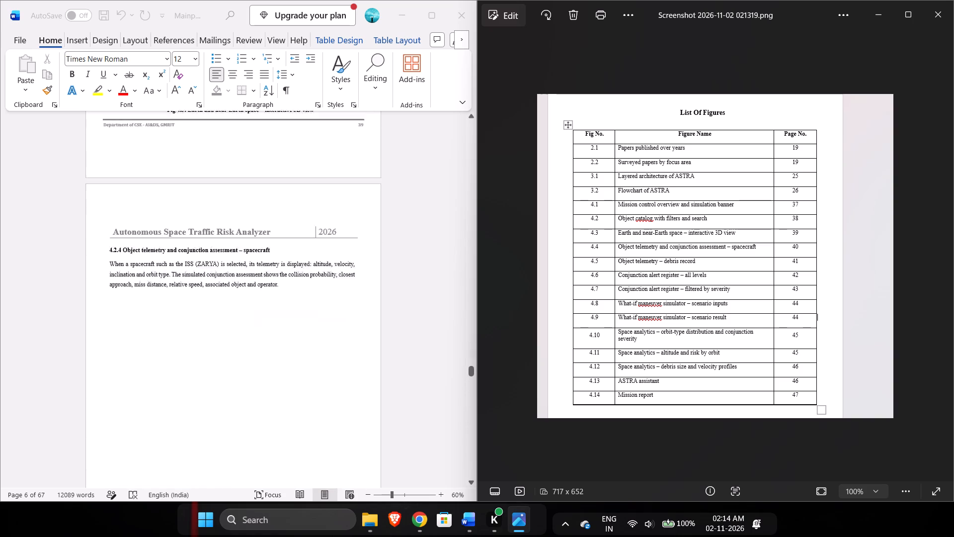
pyautogui.scroll(2, 254, 338)
pyautogui.scroll(-20, 254, 338)
pyautogui.scroll(-20, 254, 338)
pyautogui.scroll(-1, 254, 338)
pyautogui.scroll(3, 254, 338)
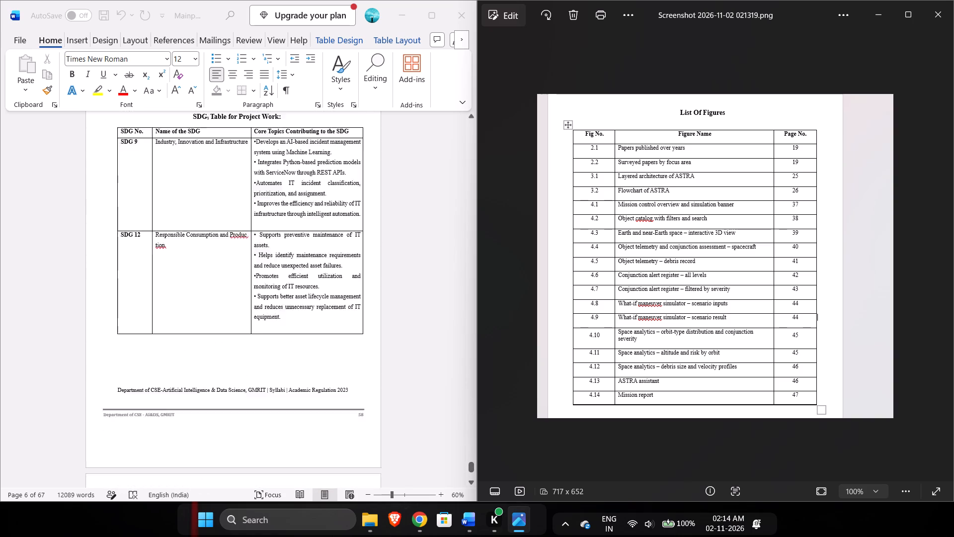
pyautogui.scroll(20, 254, 338)
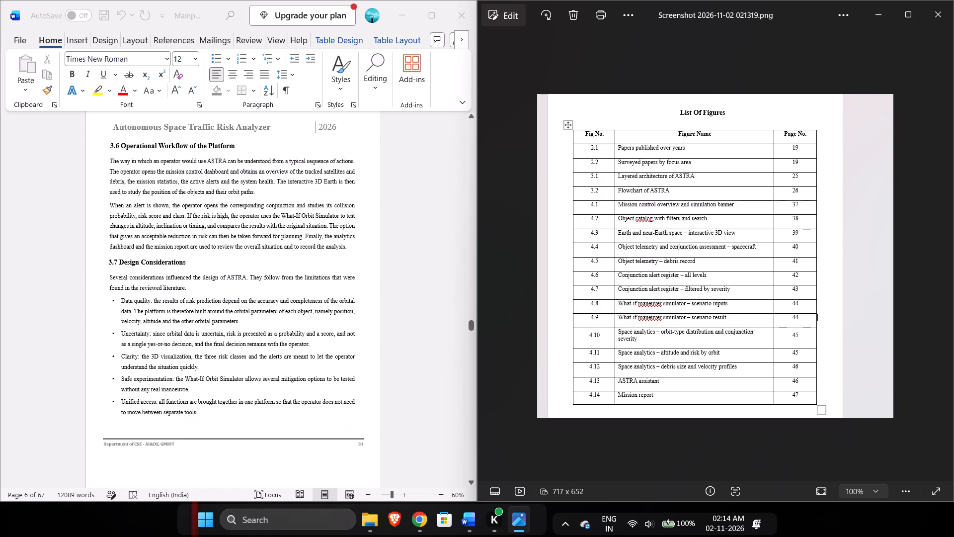
pyautogui.scroll(-19, 254, 338)
pyautogui.scroll(-3, 254, 338)
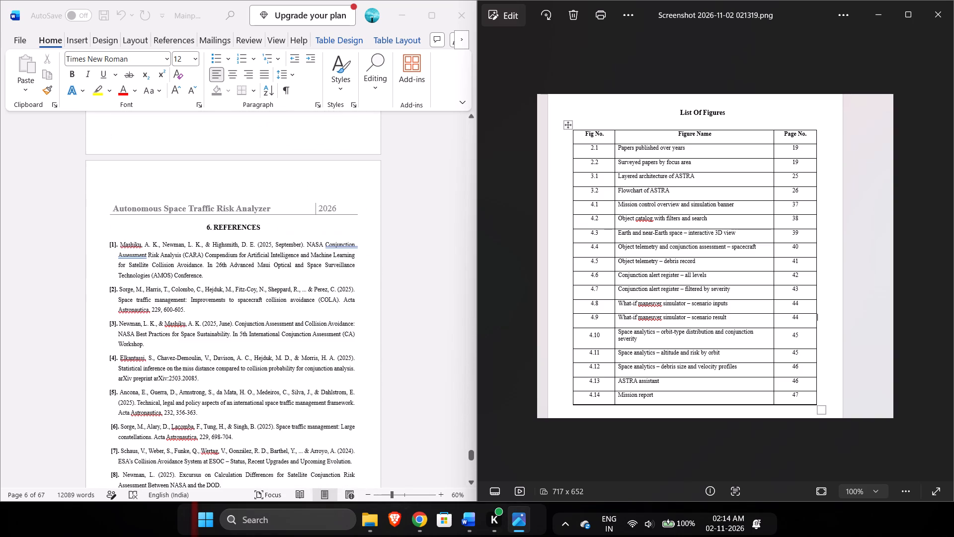
pyautogui.scroll(8, 254, 338)
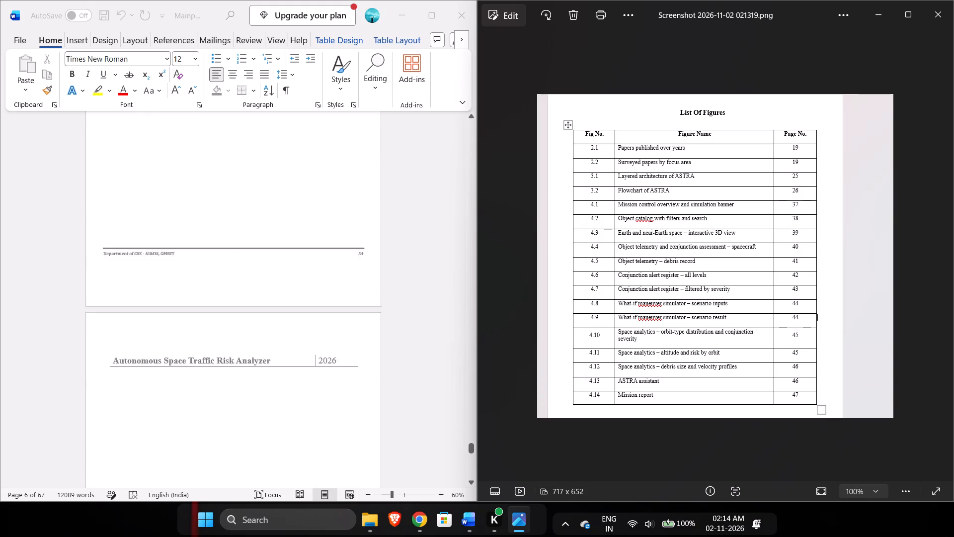
pyautogui.scroll(14, 254, 338)
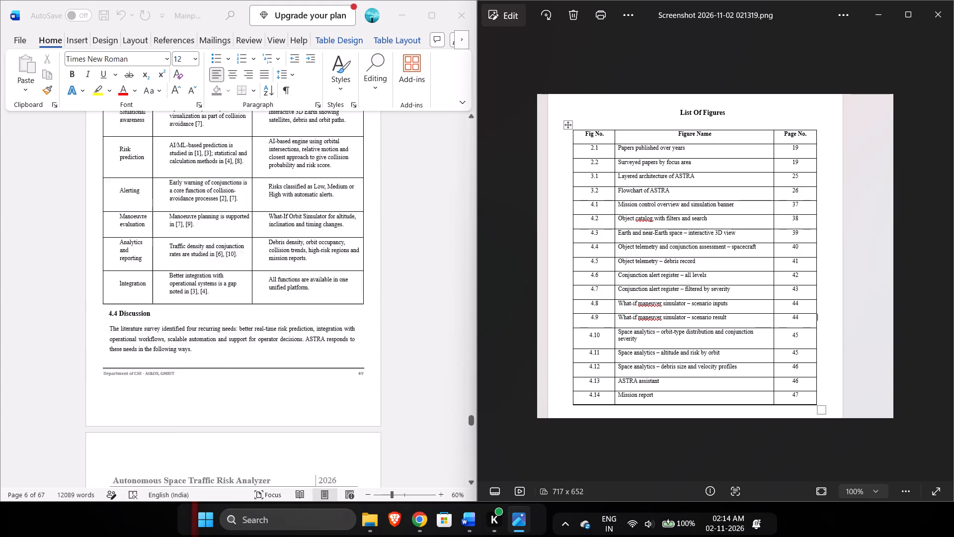
pyautogui.scroll(6, 254, 338)
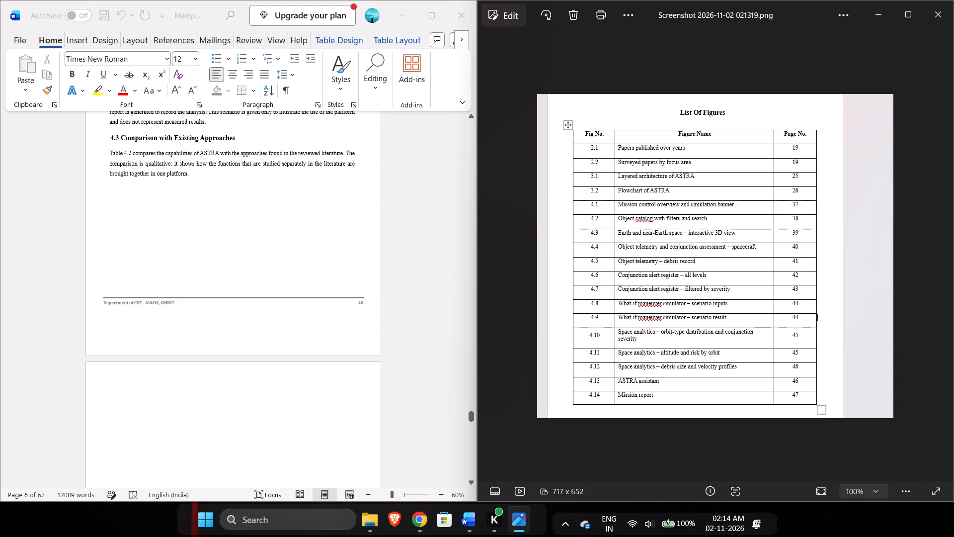
pyautogui.scroll(1, 254, 338)
pyautogui.scroll(-2, 254, 338)
pyautogui.scroll(1, 254, 338)
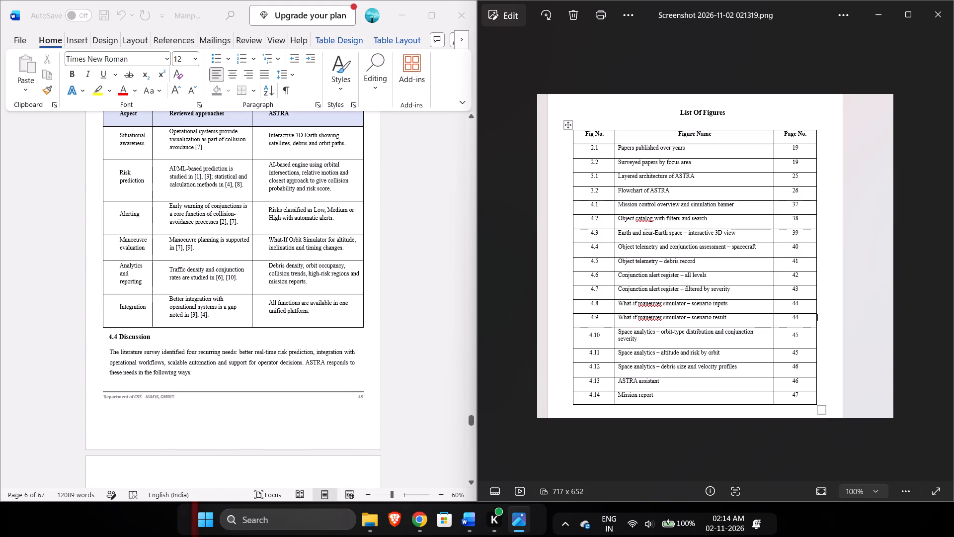
pyautogui.scroll(5, 254, 338)
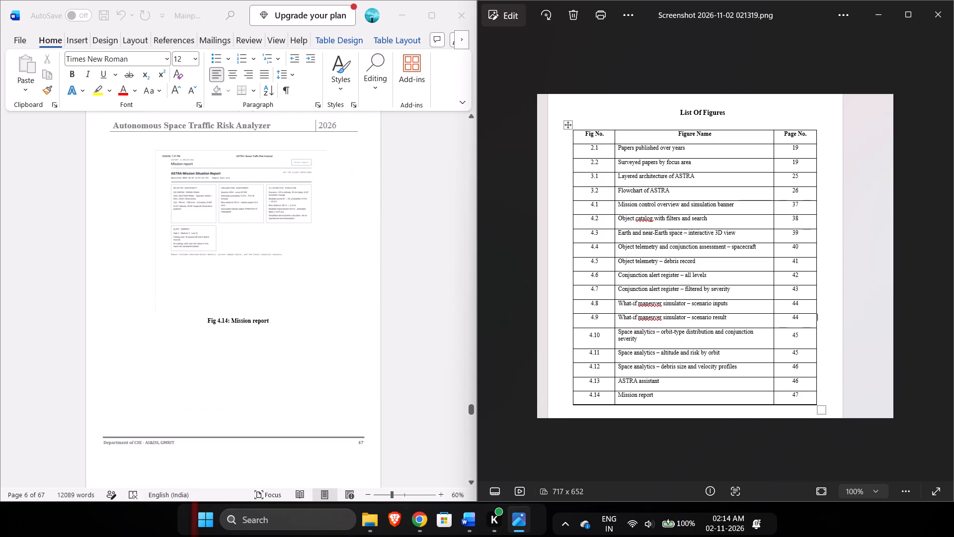
pyautogui.scroll(2, 254, 338)
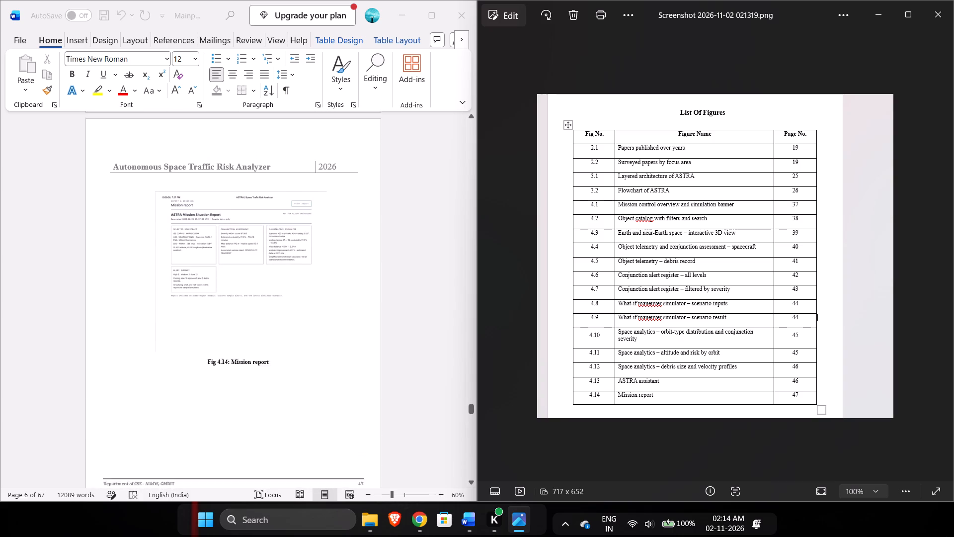
# Check the List Of Figures page numbers of Figs 4.8 to 4.13 against the pages holding those figures.
pyautogui.scroll(6, 254, 338)
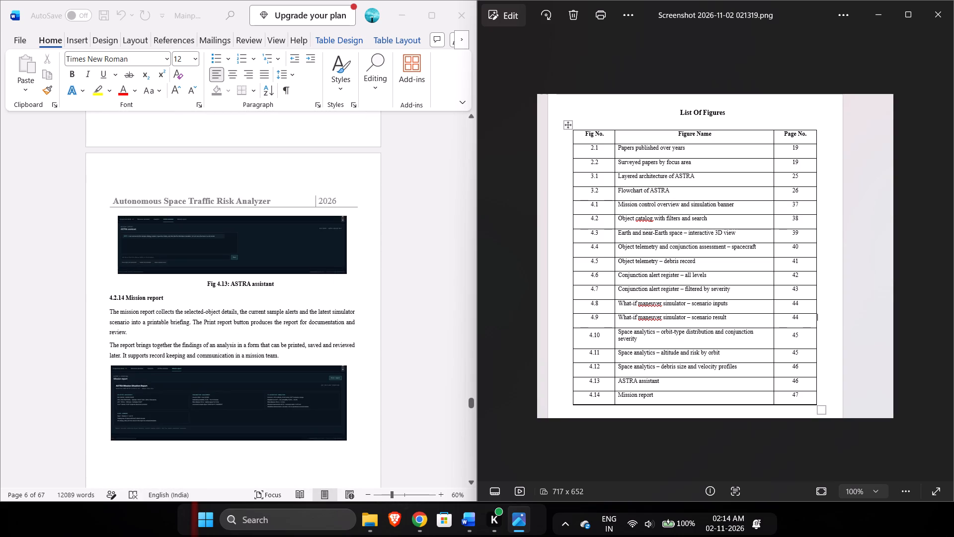
pyautogui.scroll(8, 254, 338)
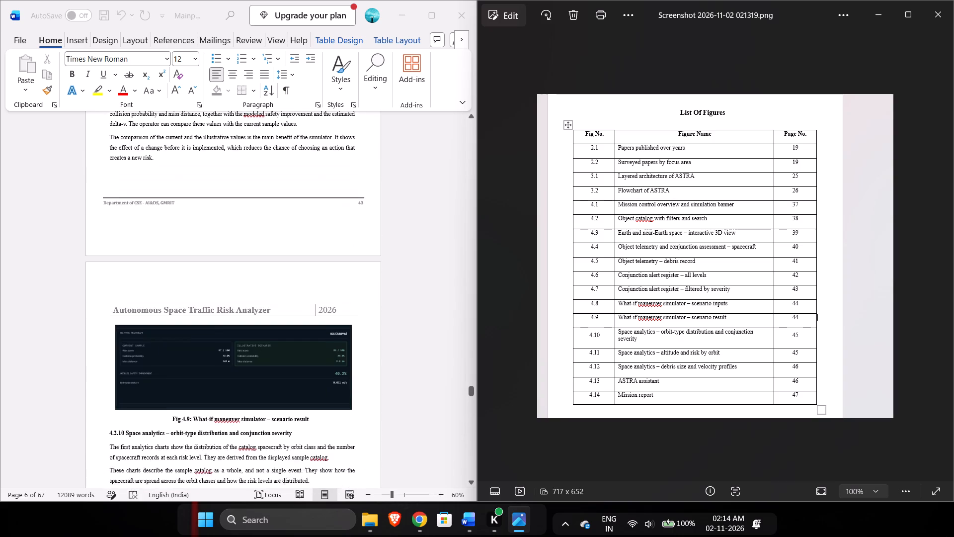
pyautogui.scroll(3, 254, 338)
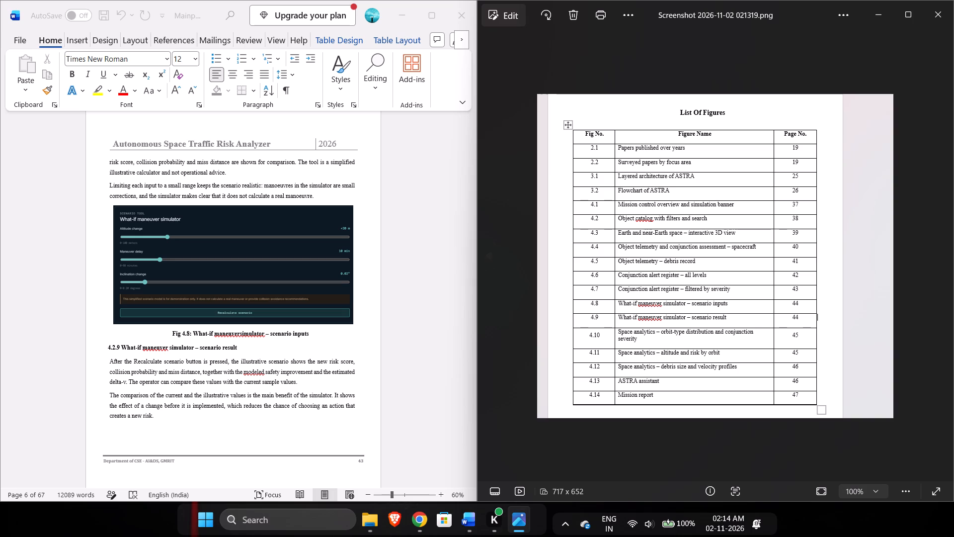
pyautogui.scroll(-4, 413, 281)
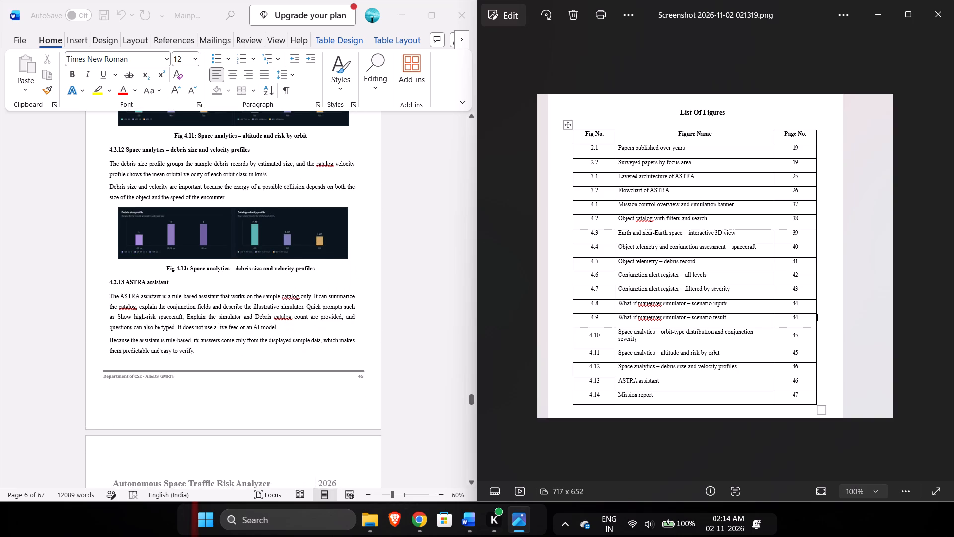
pyautogui.scroll(-7, 413, 281)
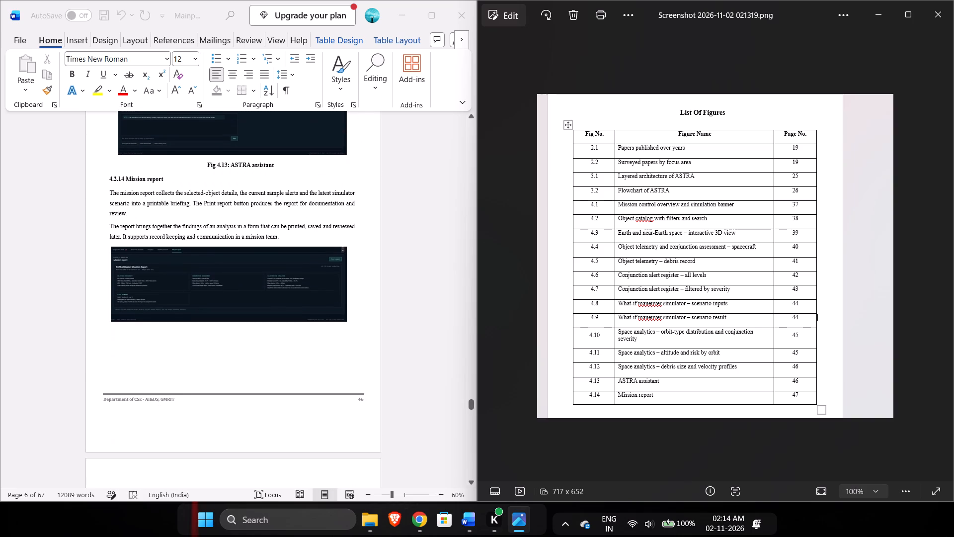
pyautogui.scroll(-1, 413, 281)
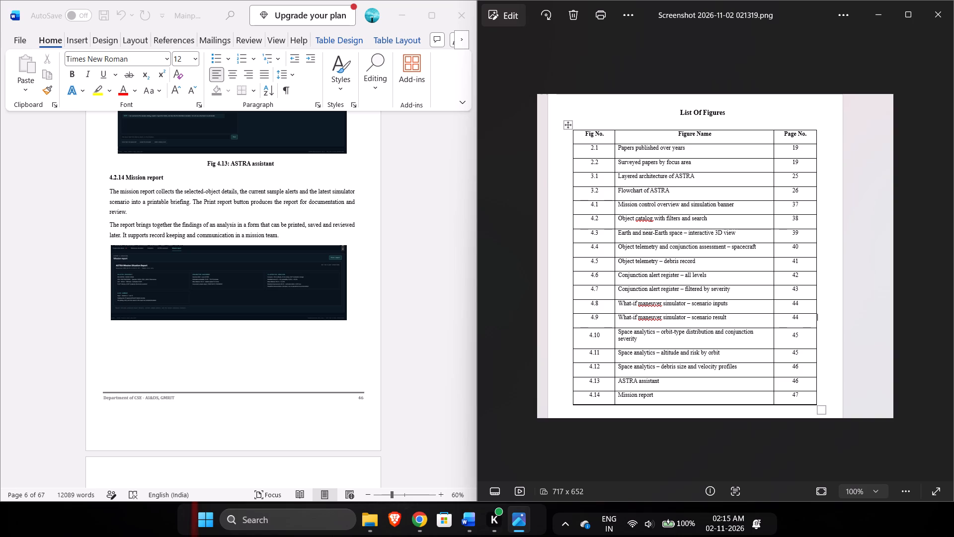
# From the Chapter 4 title page onward, check the listed page numbers of Figs 4.1 and 4.2 against their actual pages.
pyautogui.scroll(16, 452, 203)
pyautogui.scroll(-1, 452, 203)
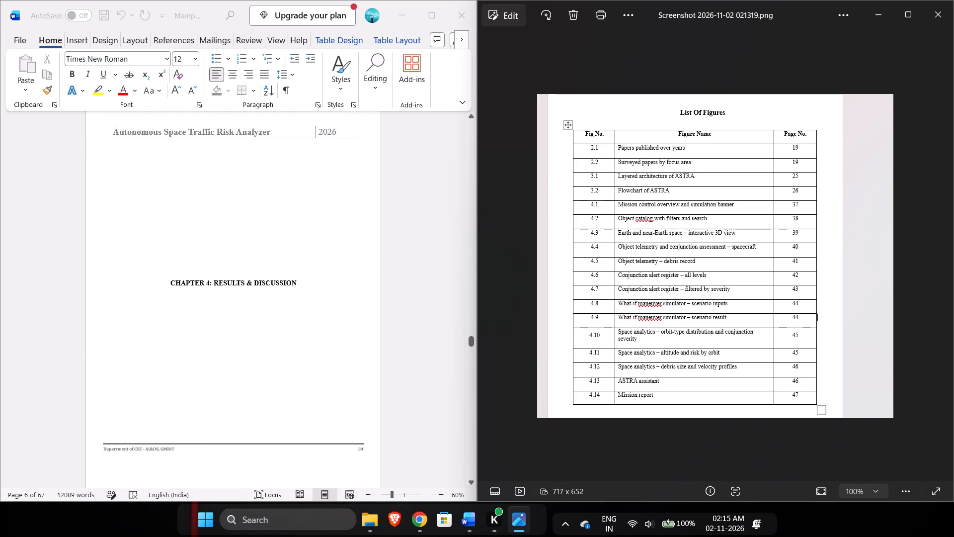
pyautogui.scroll(-8, 452, 203)
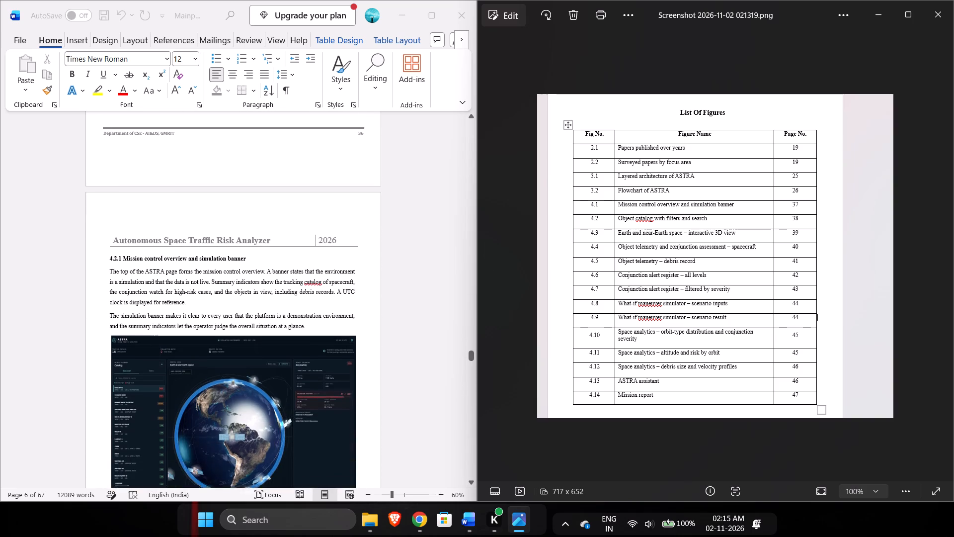
pyautogui.scroll(-5, 452, 203)
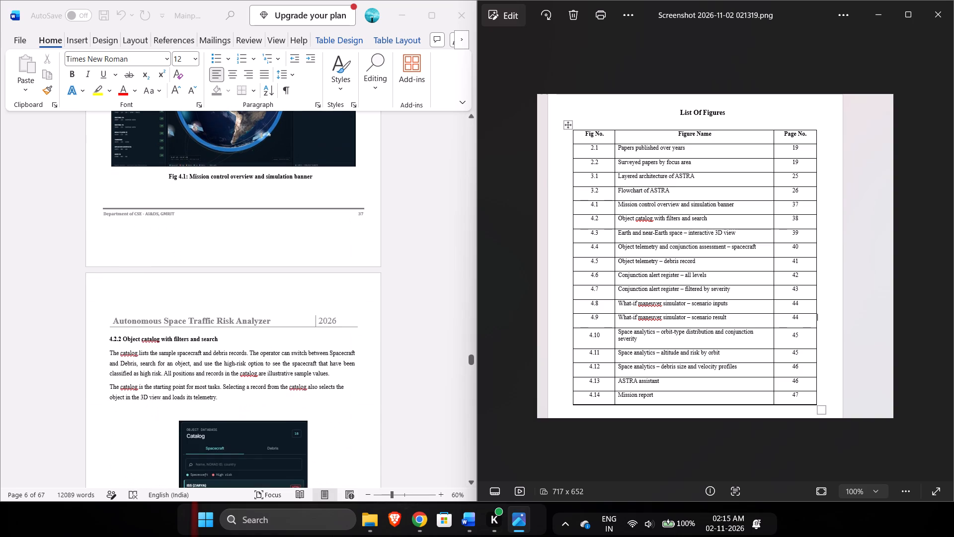
pyautogui.scroll(-5, 452, 203)
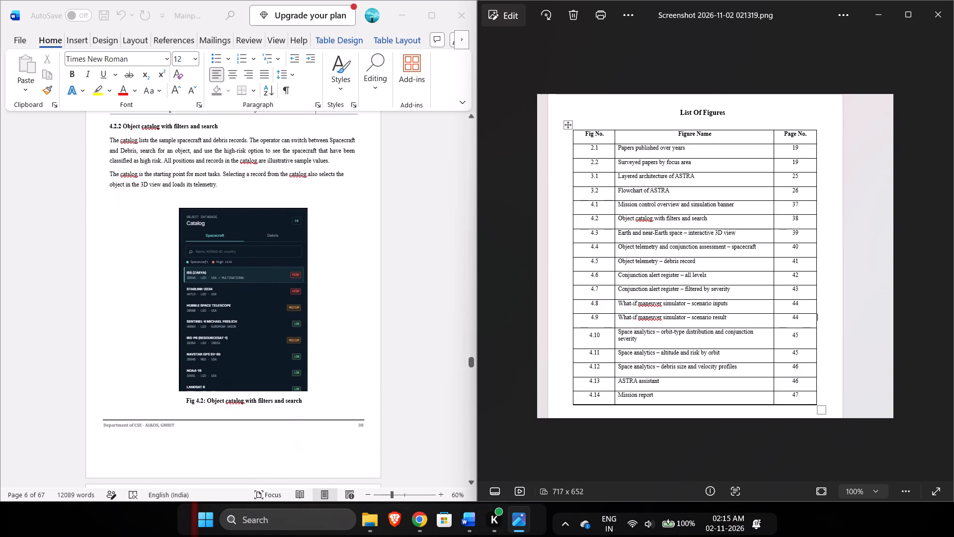
pyautogui.scroll(-2, 452, 203)
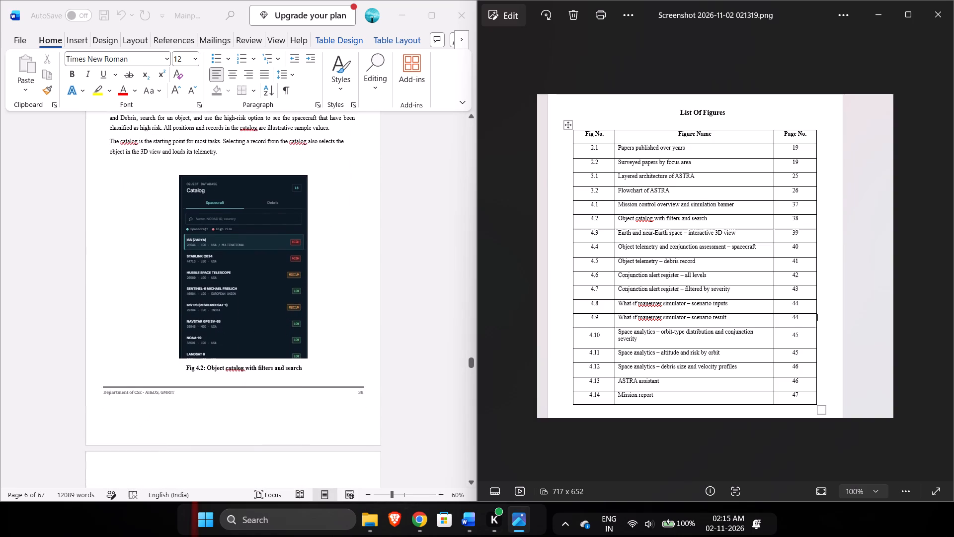
# Check the listed page numbers of Figs 4.3 to 4.6 against the page footers below those figures.
pyautogui.scroll(-4, 452, 203)
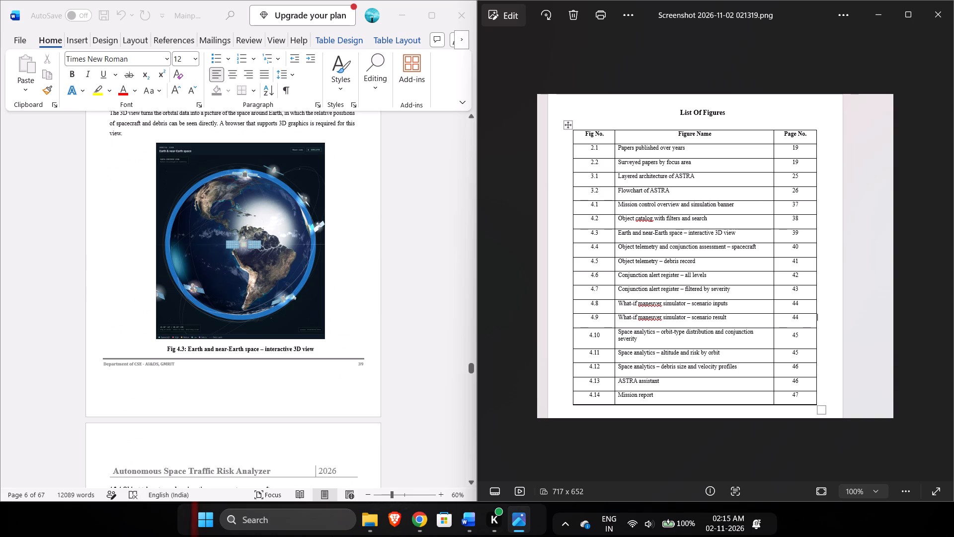
pyautogui.scroll(-5, 408, 356)
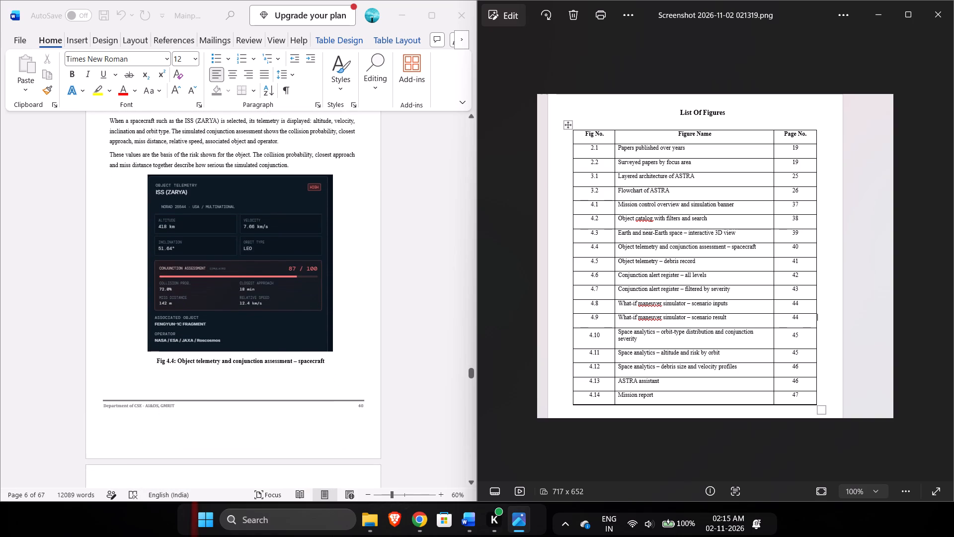
pyautogui.scroll(-1, 408, 356)
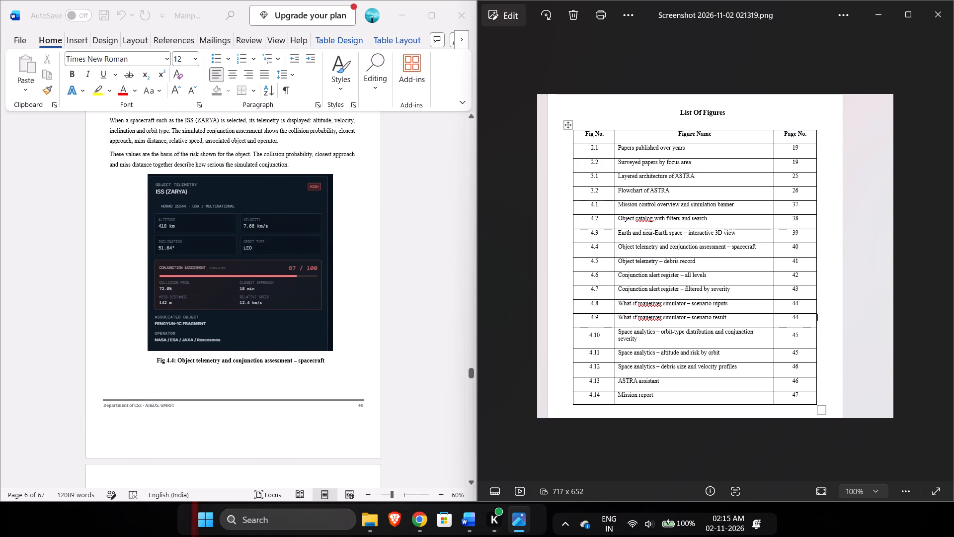
pyautogui.scroll(-1, 408, 356)
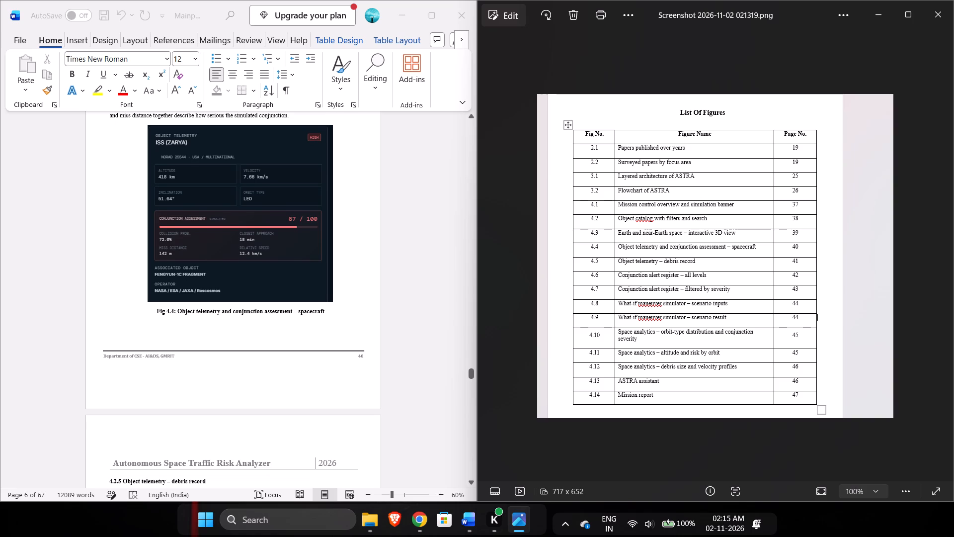
pyautogui.scroll(-5, 408, 356)
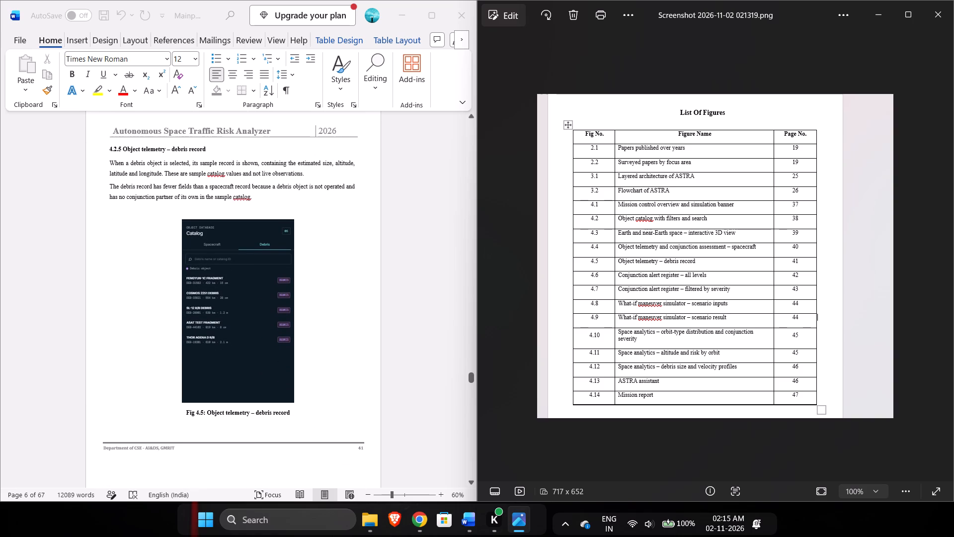
pyautogui.scroll(-6, 411, 349)
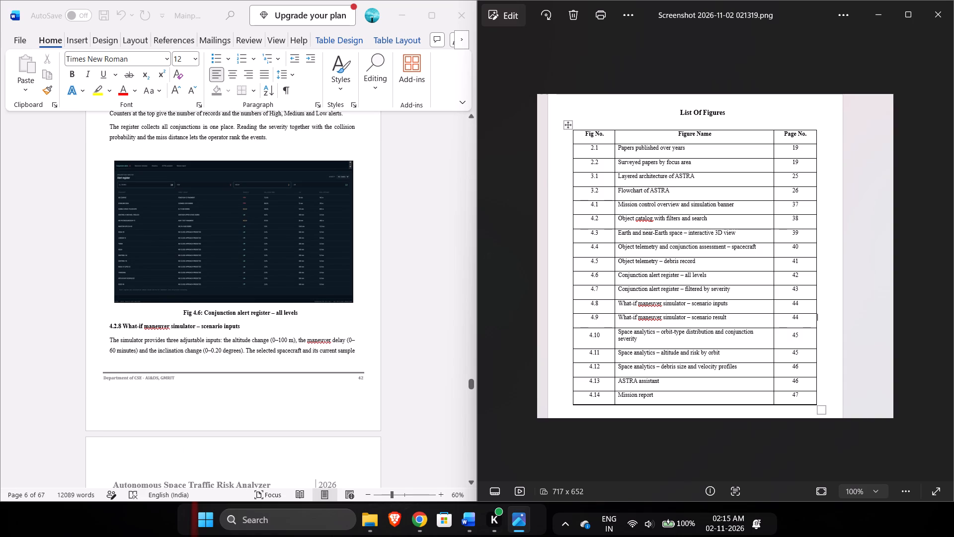
pyautogui.scroll(-4, 356, 338)
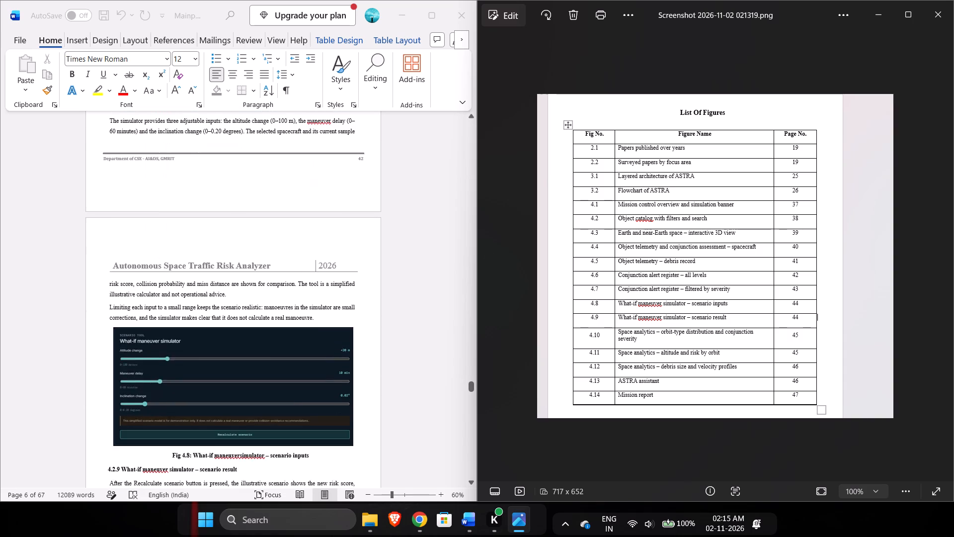
# In the Fig 4.8 caption, insert the missing space between "maneuver" and "simulator".
pyautogui.scroll(-2, 356, 338)
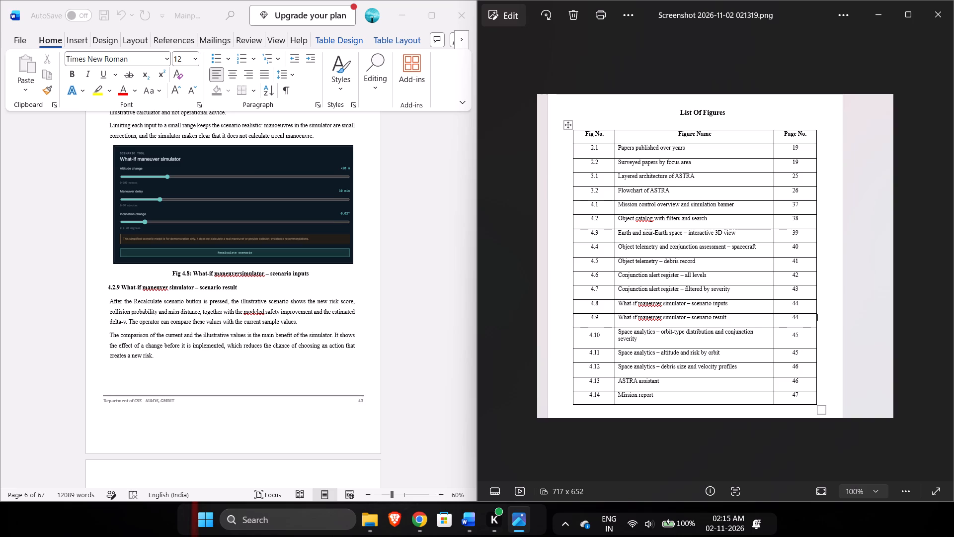
pyautogui.click(238, 272)
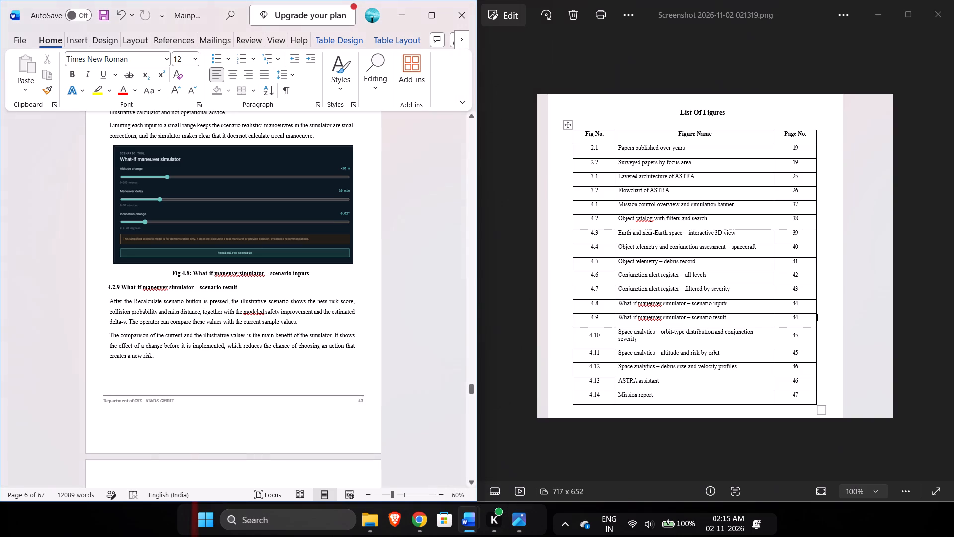
pyautogui.doubleClick(238, 272)
pyautogui.click(238, 272)
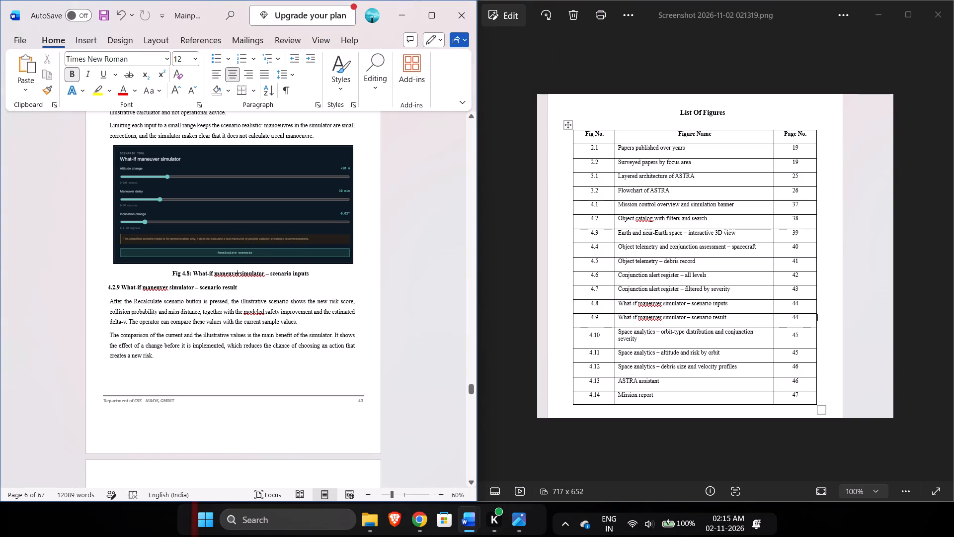
pyautogui.press('space')
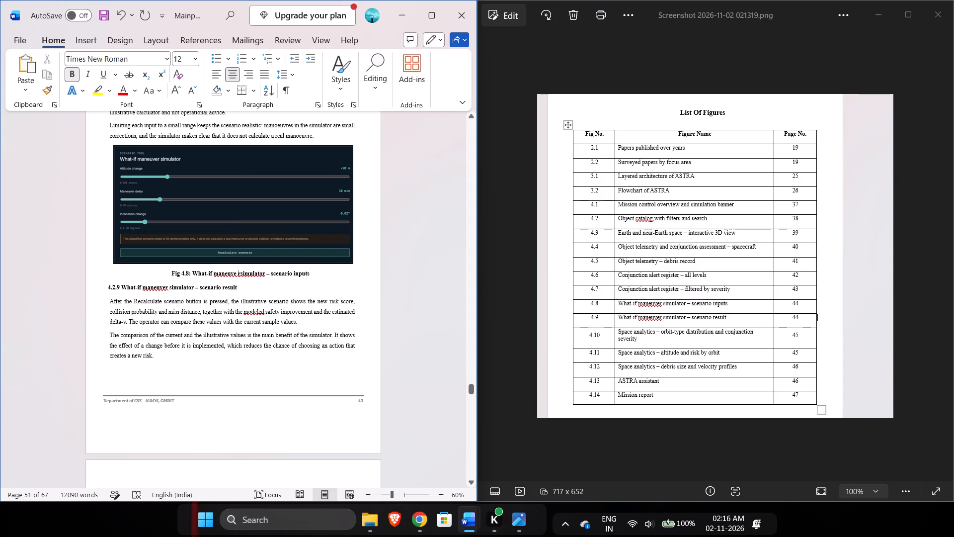
pyautogui.press('BackSpace')
pyautogui.press('Right')
pyautogui.press('space')
# Check the listed page numbers of Figs 4.9 and 4.10 against the footer of the page holding those figures.
pyautogui.scroll(-3, 405, 262)
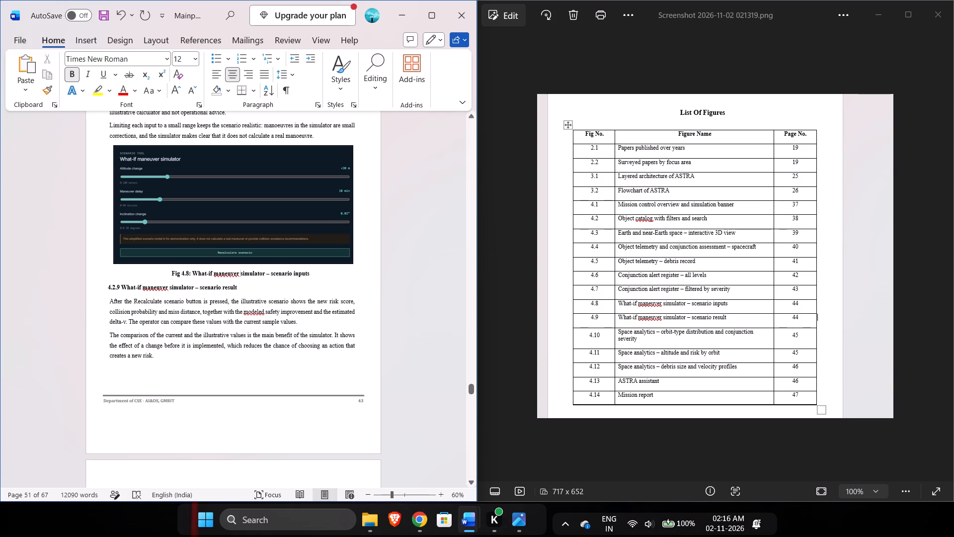
pyautogui.scroll(-3, 405, 262)
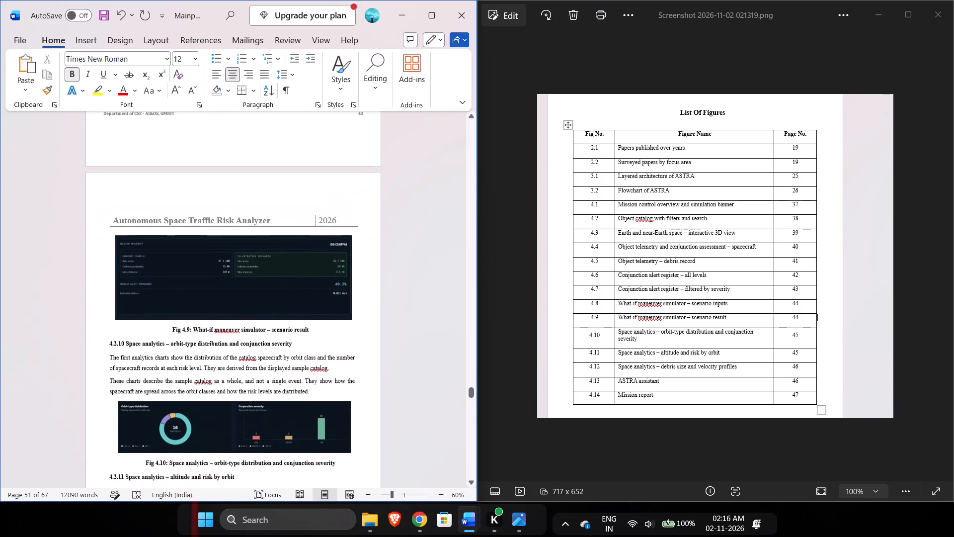
pyautogui.scroll(-2, 405, 262)
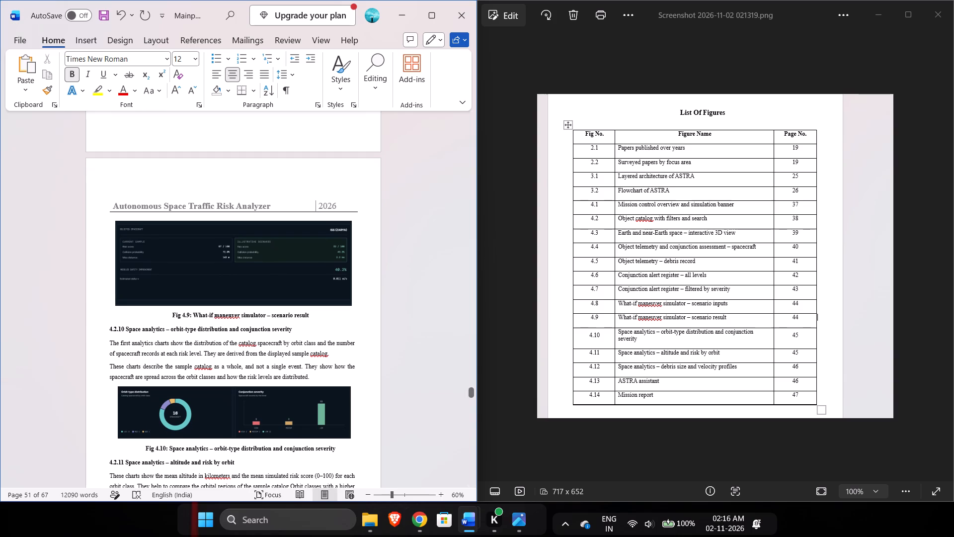
pyautogui.scroll(-1, 442, 309)
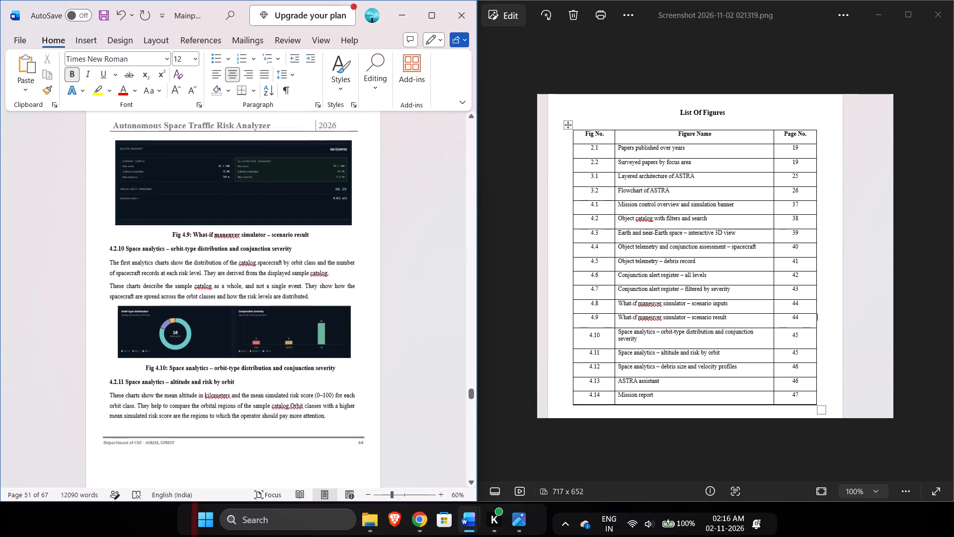
# Check the listed page numbers of Figs 4.13 and 4.14 against the footers of the pages holding those figures.
pyautogui.scroll(-9, 442, 309)
pyautogui.hscroll(1, 442, 309)
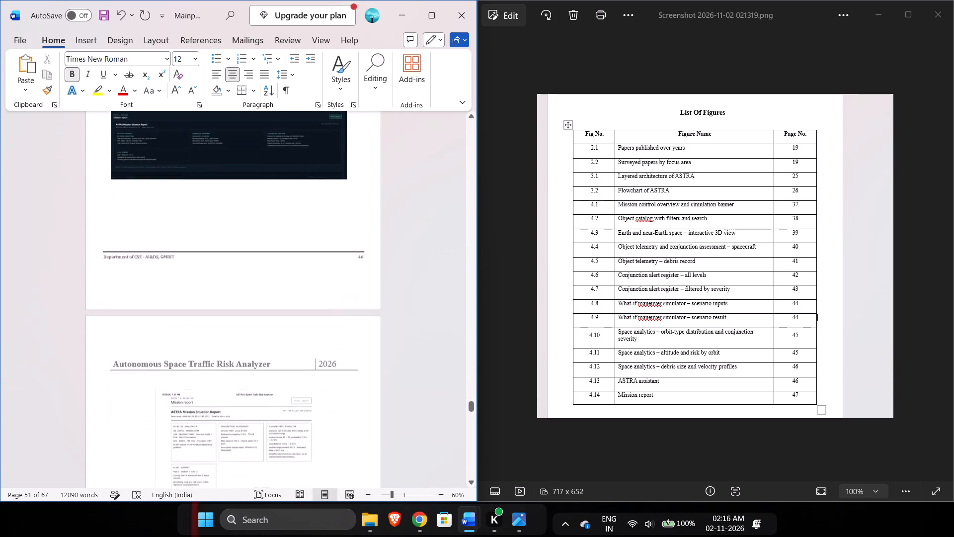
pyautogui.hscroll(2, 442, 309)
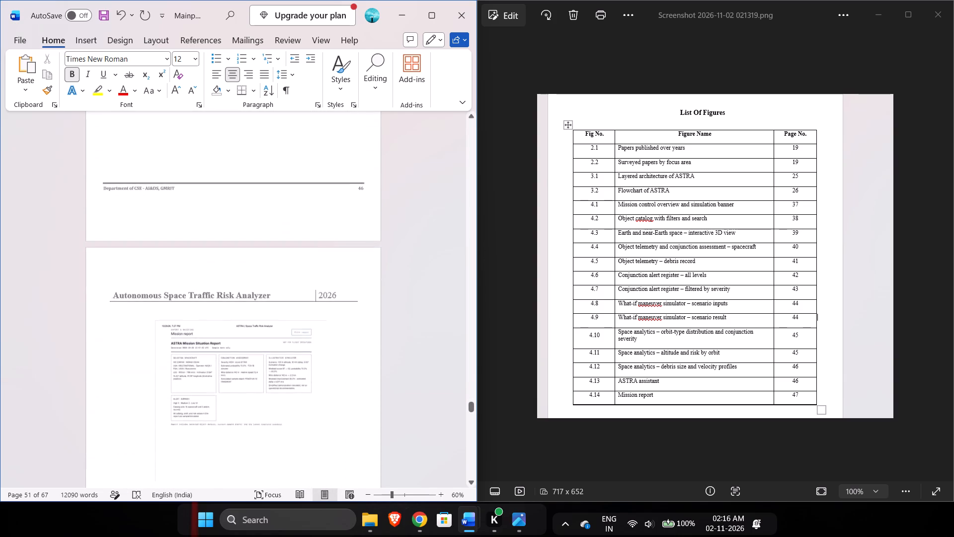
pyautogui.hscroll(1, 442, 309)
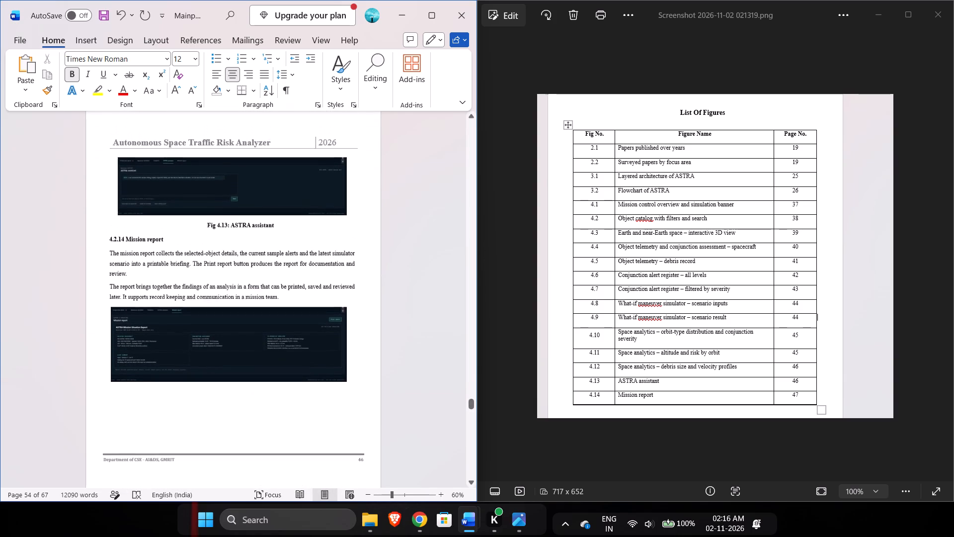
pyautogui.hscroll(1, 442, 309)
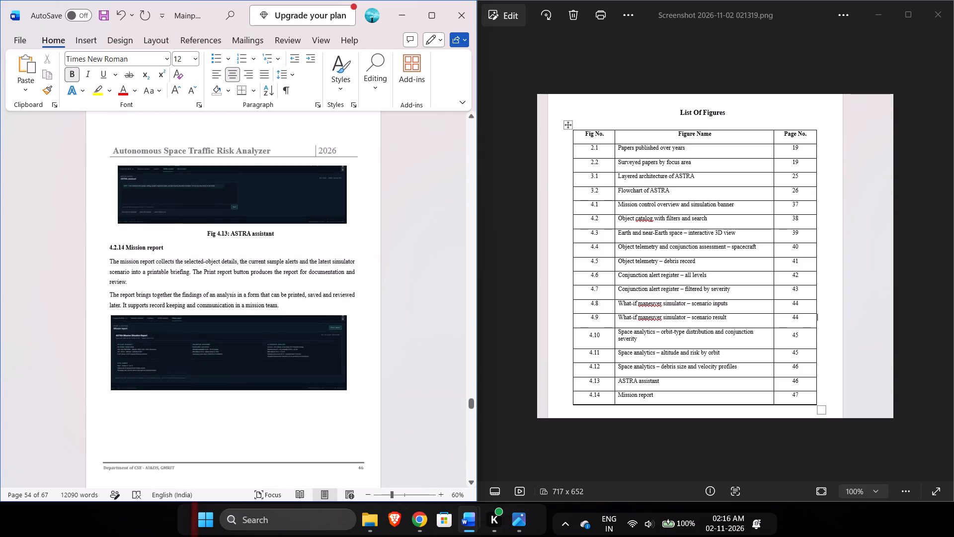
pyautogui.hscroll(1, 442, 309)
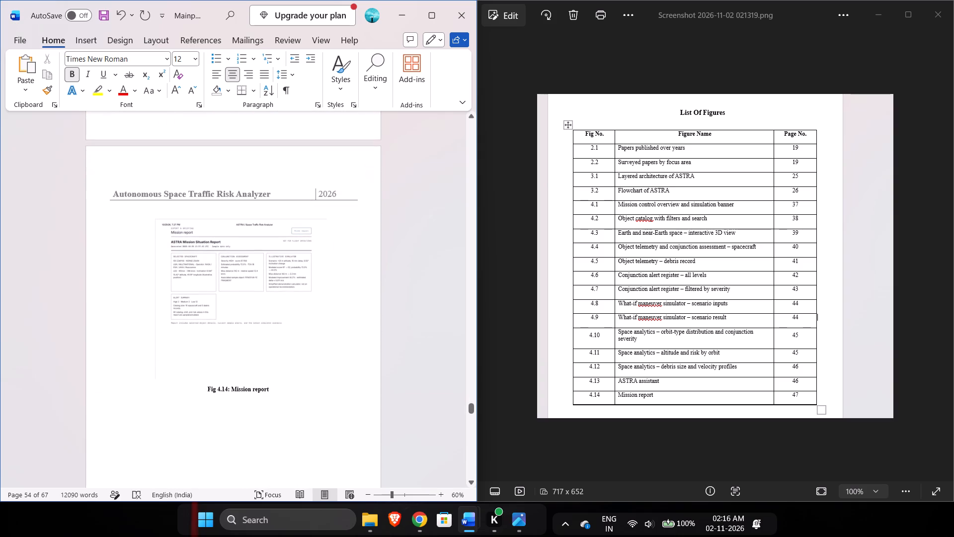
pyautogui.hscroll(1, 442, 309)
pyautogui.scroll(3, 442, 309)
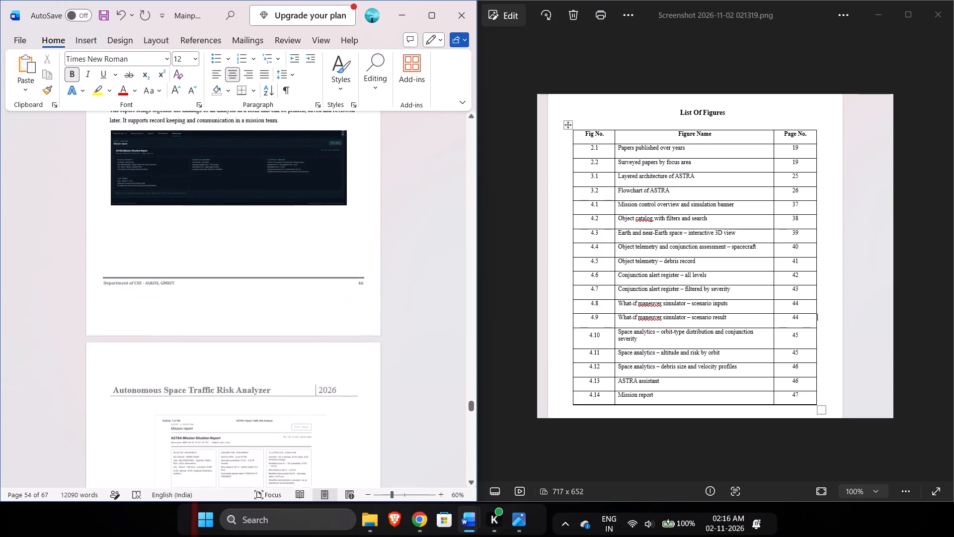
pyautogui.scroll(1, 442, 309)
pyautogui.scroll(-1, 442, 309)
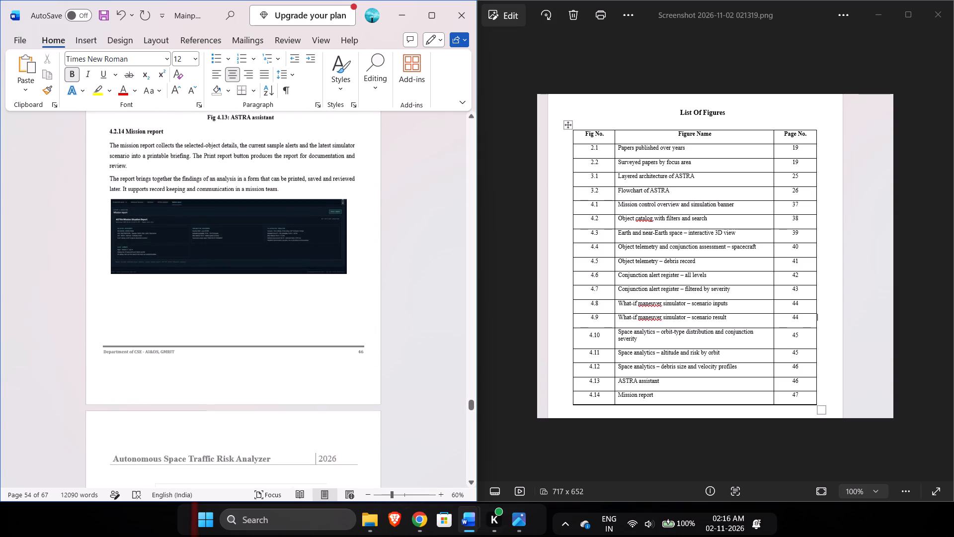
pyautogui.scroll(-2, 442, 309)
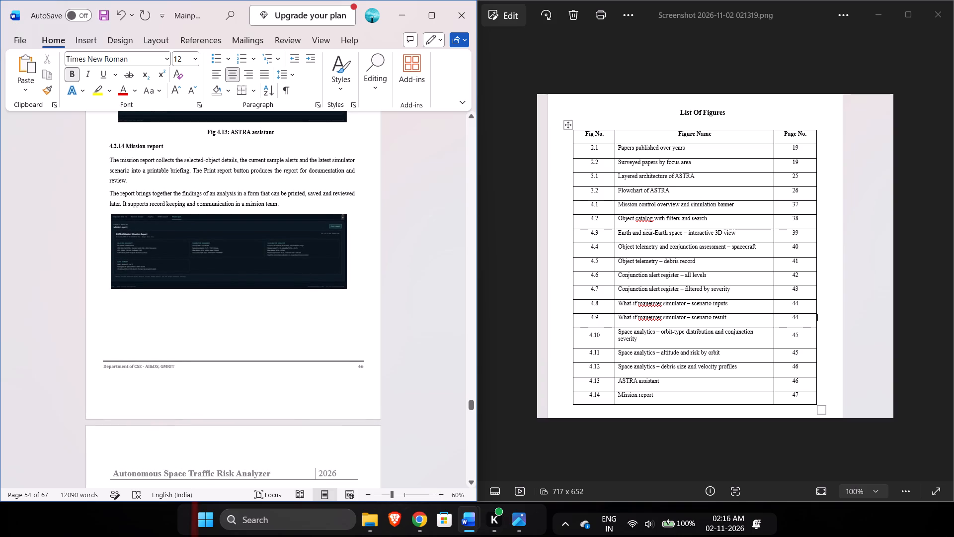
pyautogui.scroll(-1, 442, 309)
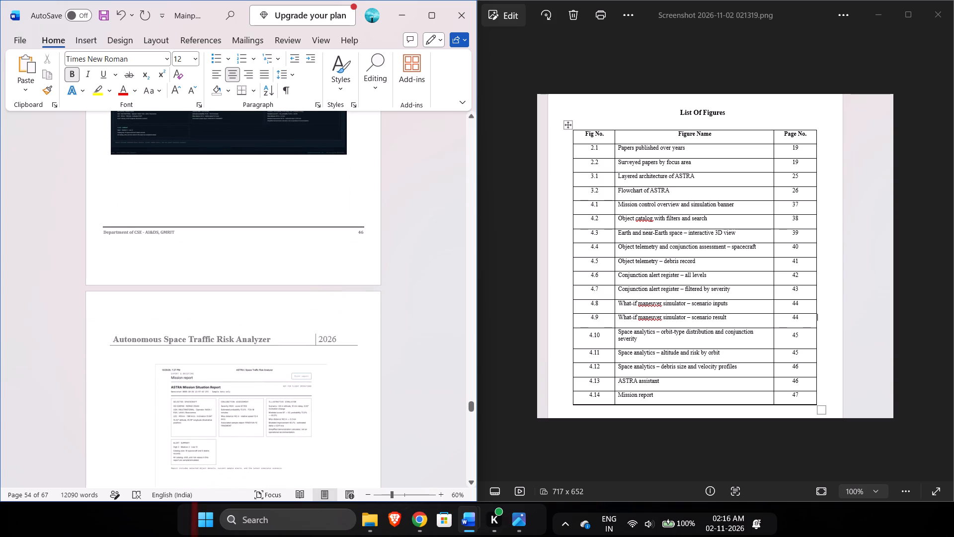
# Examine how the 4.2.14 Mission report images are split across two pages, comparing the uncaptioned screenshot with the Fig 4.14 page and its footer.
pyautogui.scroll(1, 442, 309)
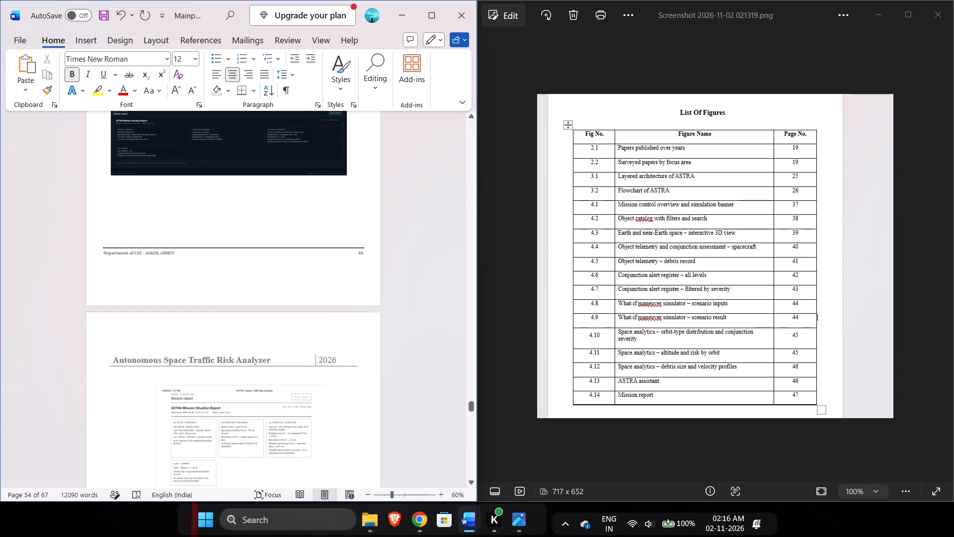
pyautogui.scroll(1, 442, 309)
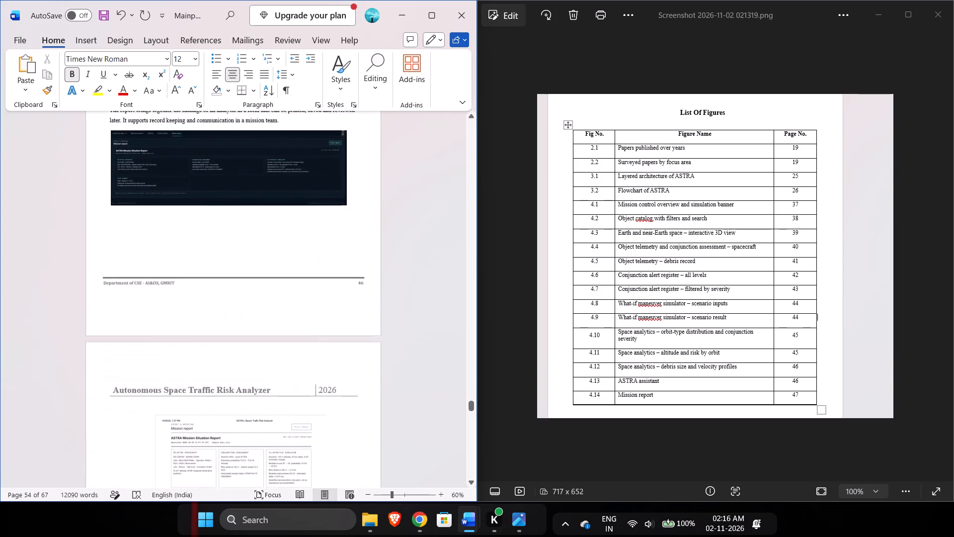
pyautogui.scroll(1, 442, 309)
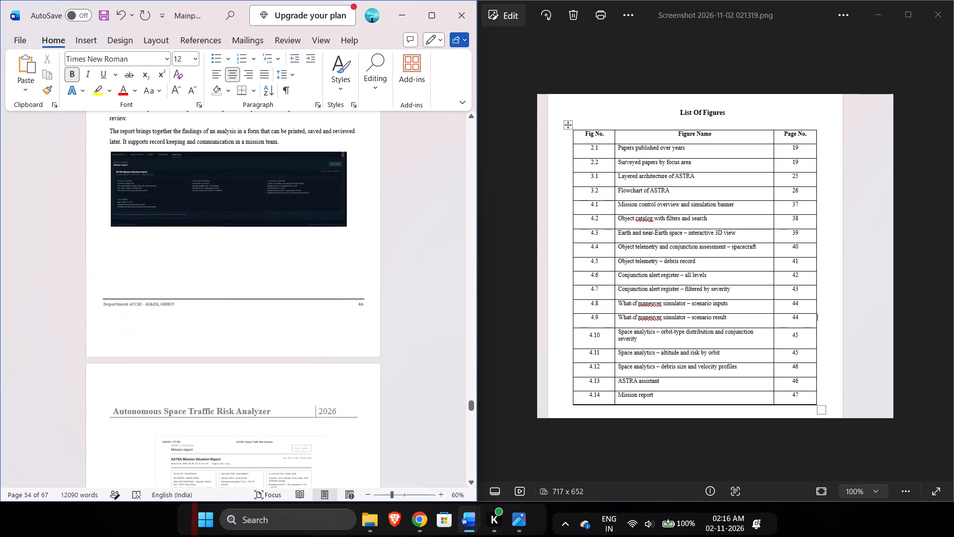
pyautogui.scroll(3, 442, 309)
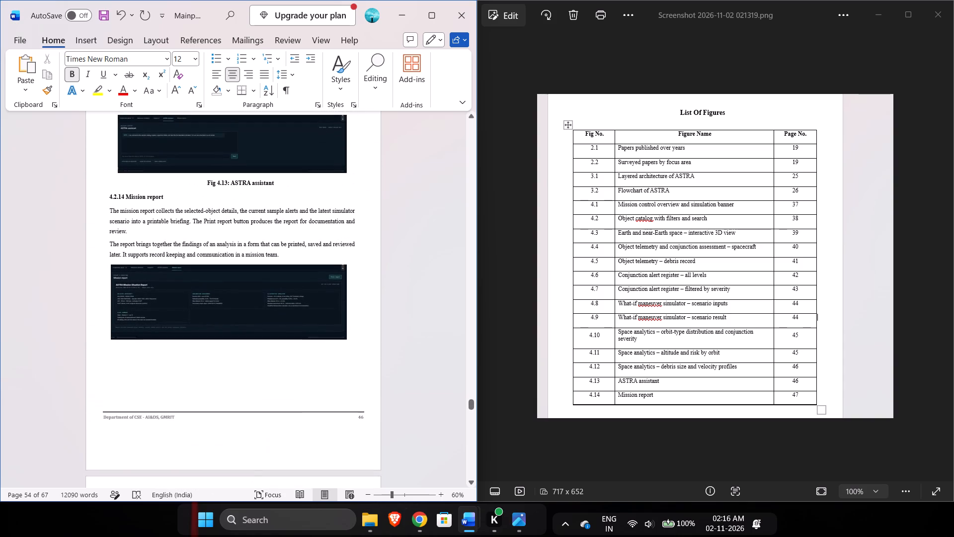
pyautogui.scroll(1, 442, 309)
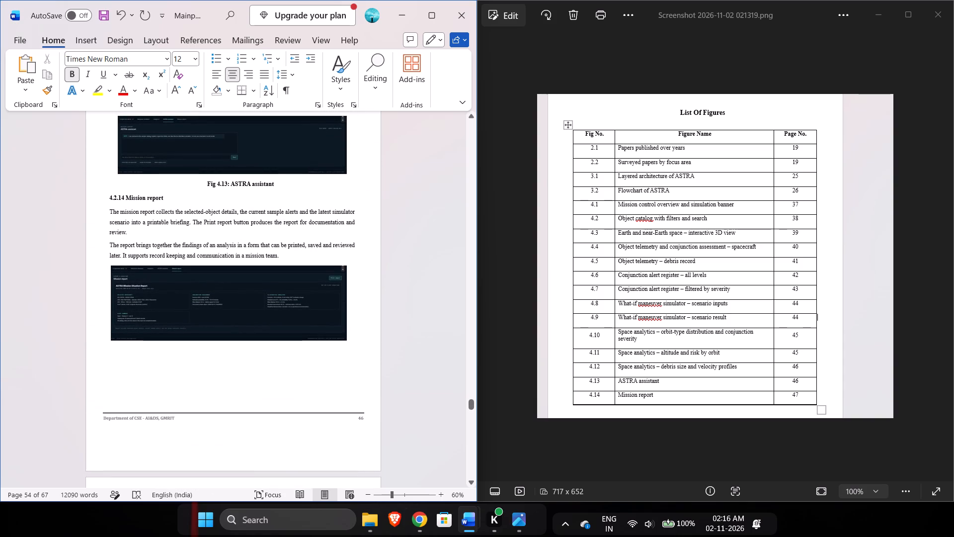
pyautogui.scroll(-1, 413, 294)
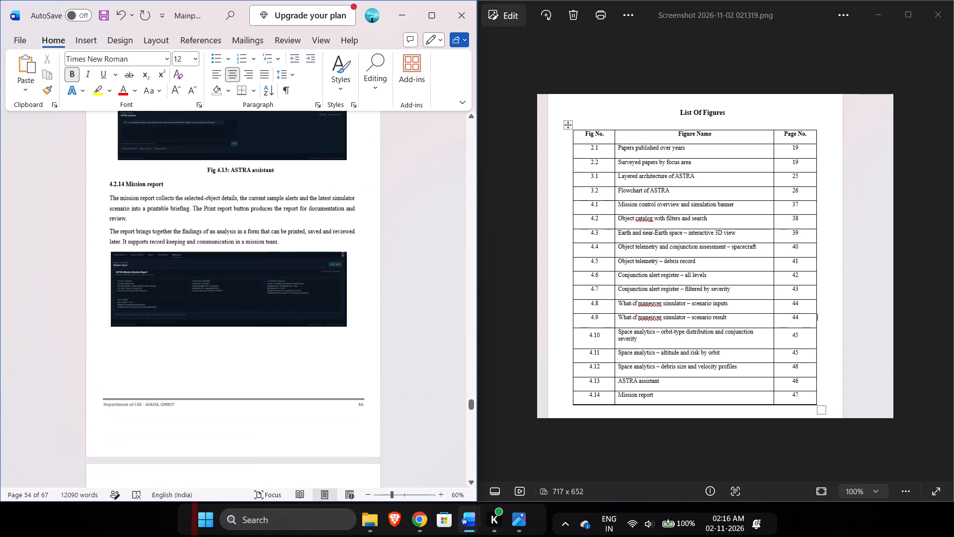
pyautogui.scroll(-1, 413, 294)
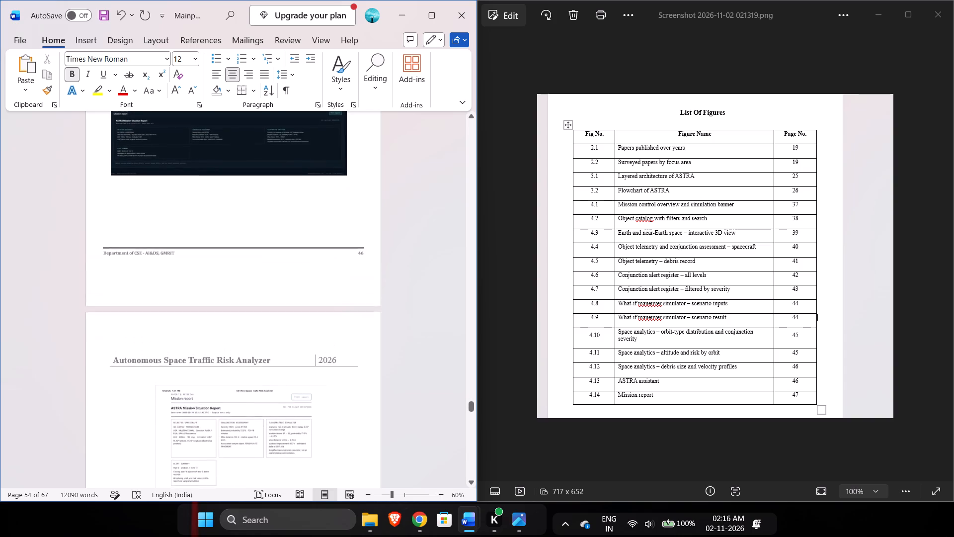
pyautogui.scroll(-1, 413, 294)
pyautogui.scroll(5, 413, 294)
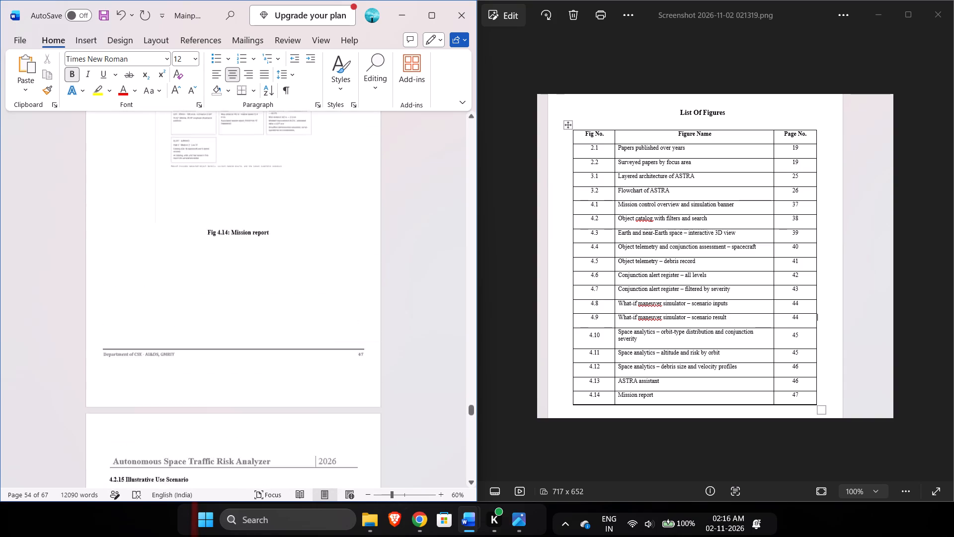
pyautogui.scroll(2, 413, 294)
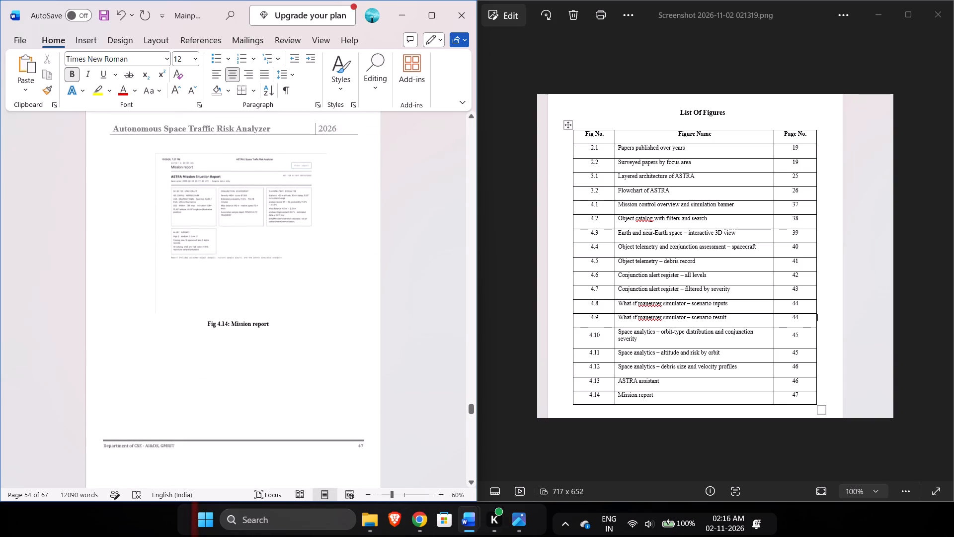
pyautogui.scroll(2, 413, 294)
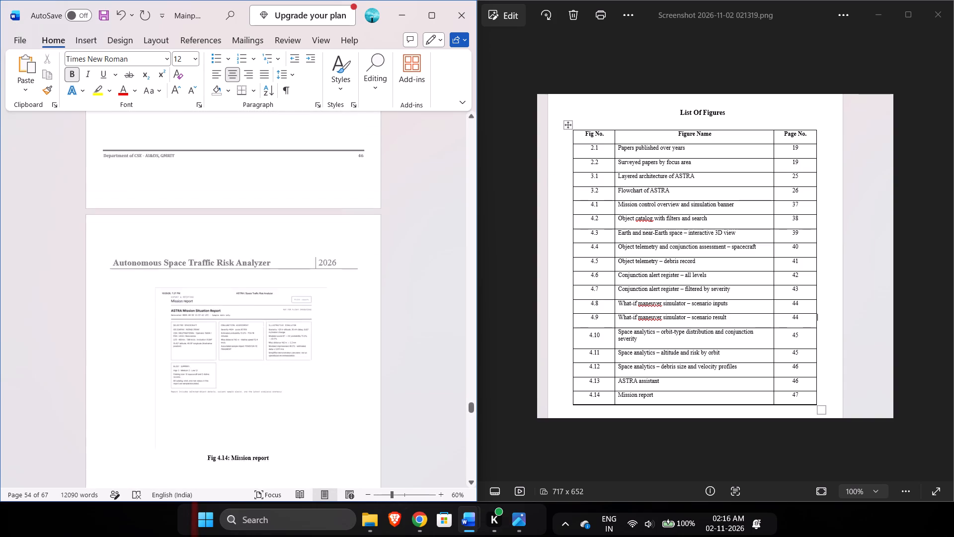
pyautogui.scroll(4, 413, 294)
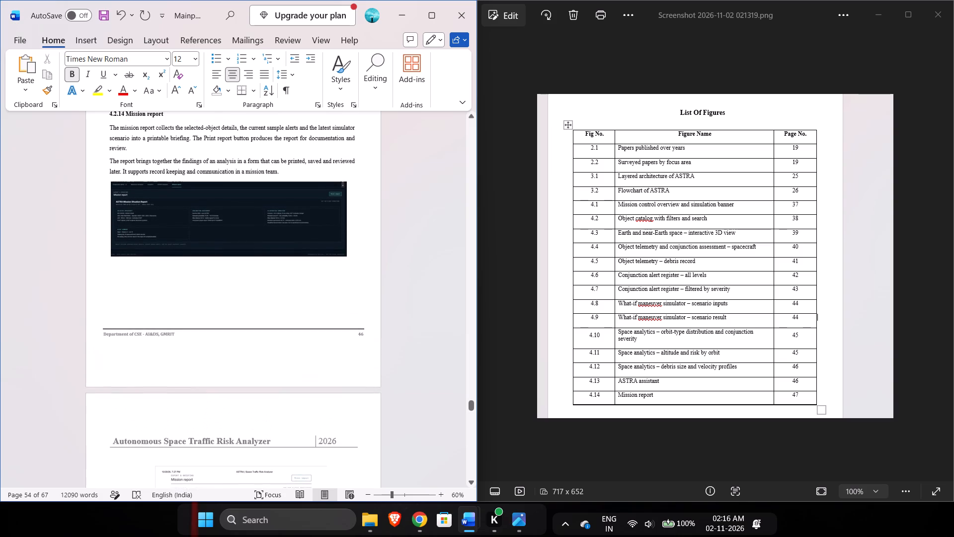
pyautogui.scroll(1, 413, 294)
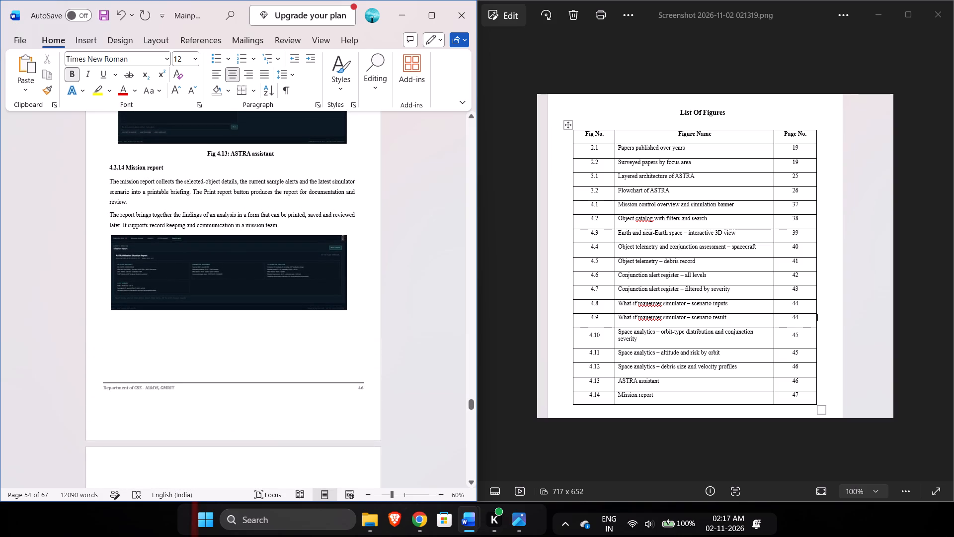
pyautogui.scroll(4, 413, 294)
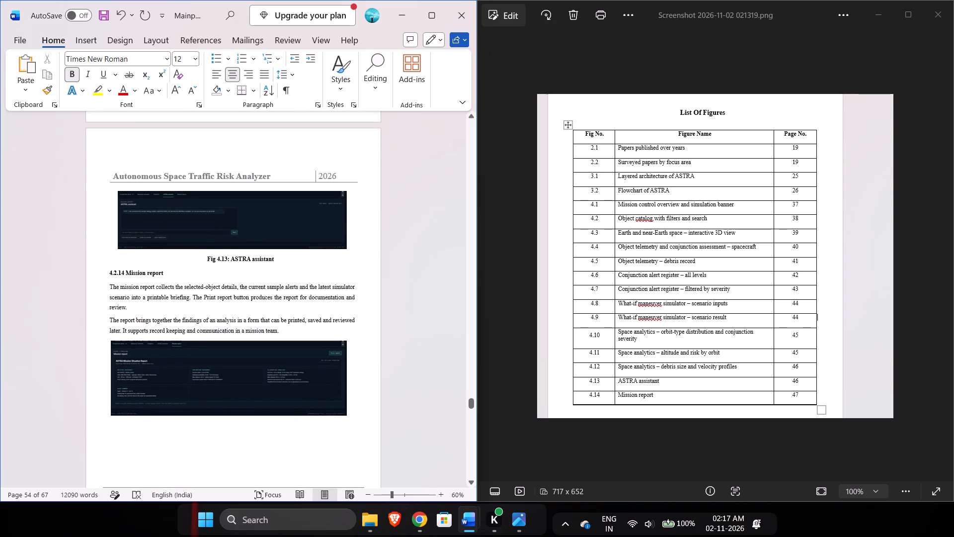
pyautogui.scroll(1, 413, 294)
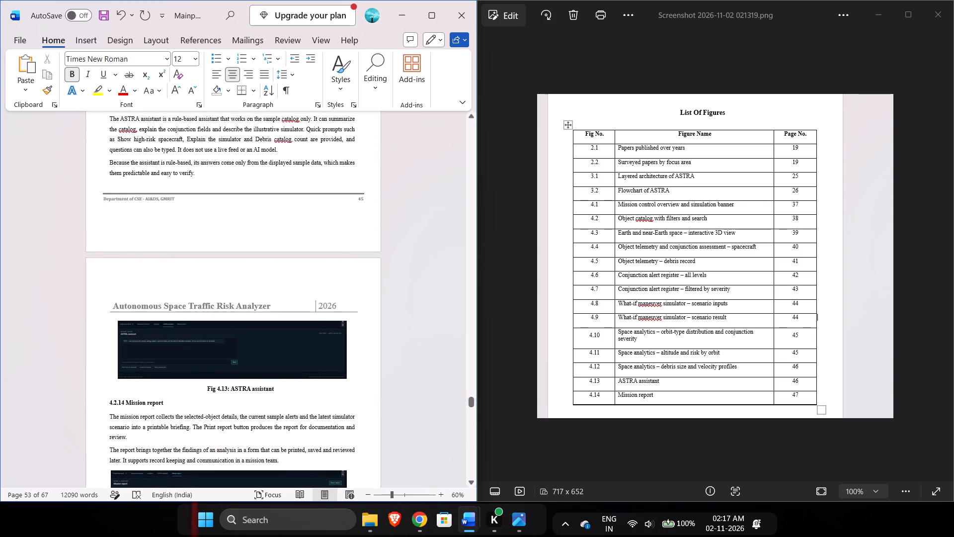
# Review the pages holding Figs 4.11 to 4.14 again, comparing their footers with the List Of Figures entries.
pyautogui.scroll(-1, 478, 388)
pyautogui.hscroll(1, 344, 338)
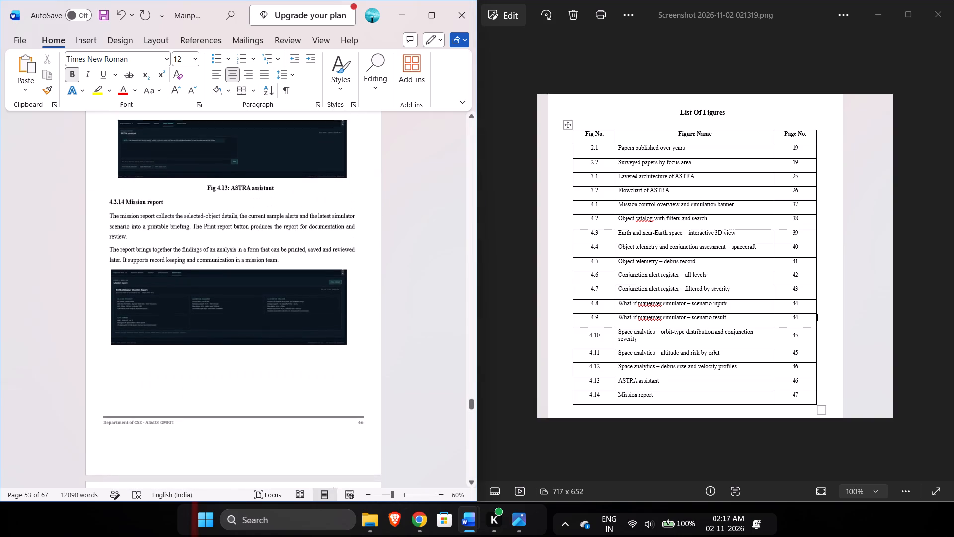
pyautogui.hscroll(1, 344, 338)
pyautogui.scroll(2, 344, 338)
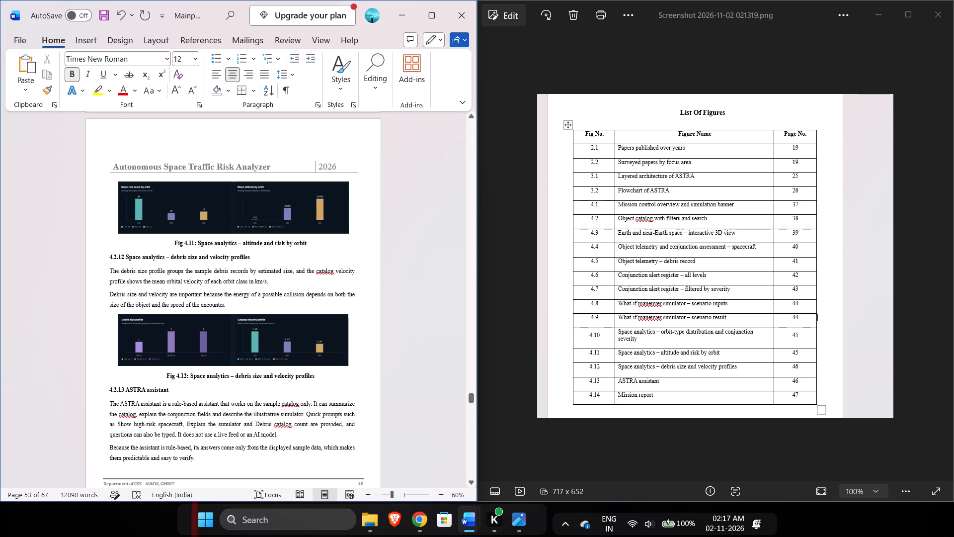
pyautogui.scroll(-4, 393, 282)
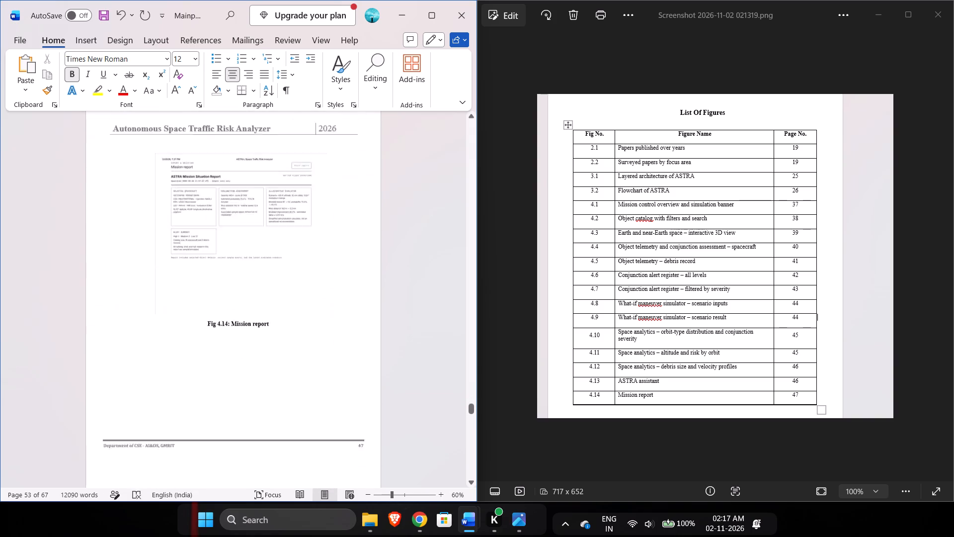
pyautogui.scroll(-1, 393, 282)
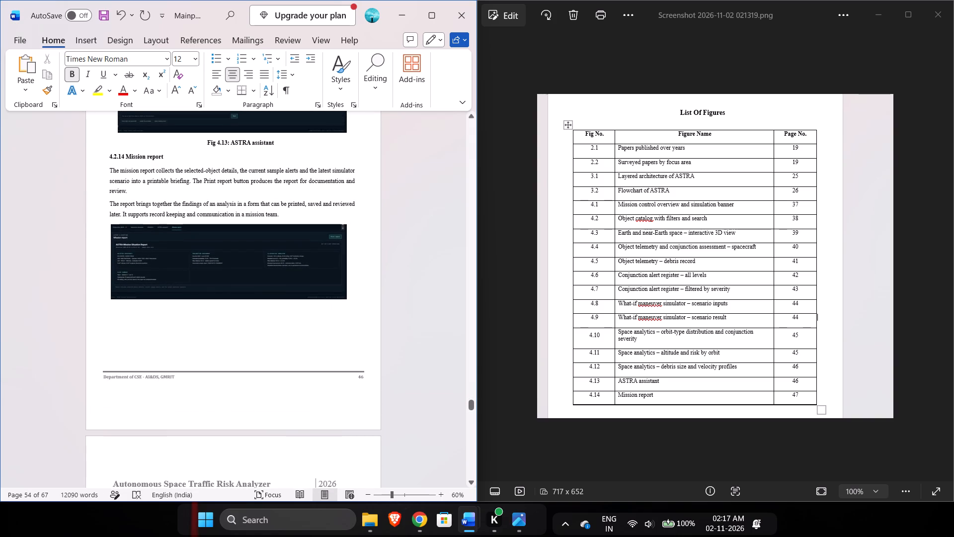
pyautogui.hscroll(1, 282, 302)
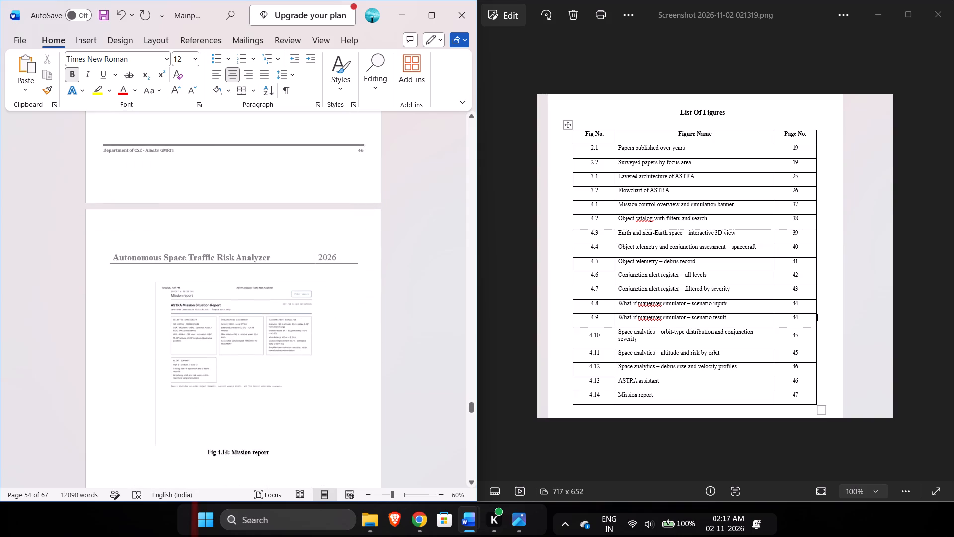
pyautogui.hscroll(1, 282, 302)
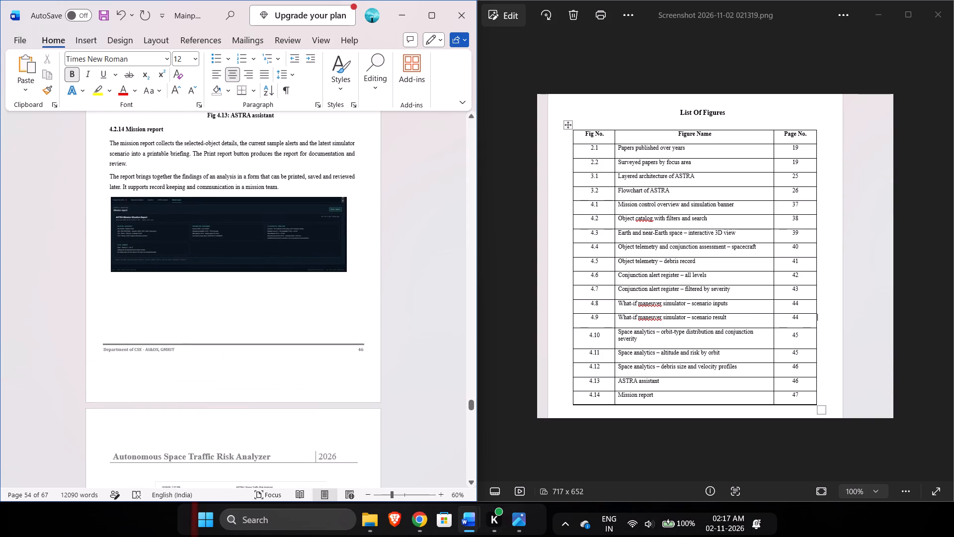
pyautogui.scroll(1, 399, 308)
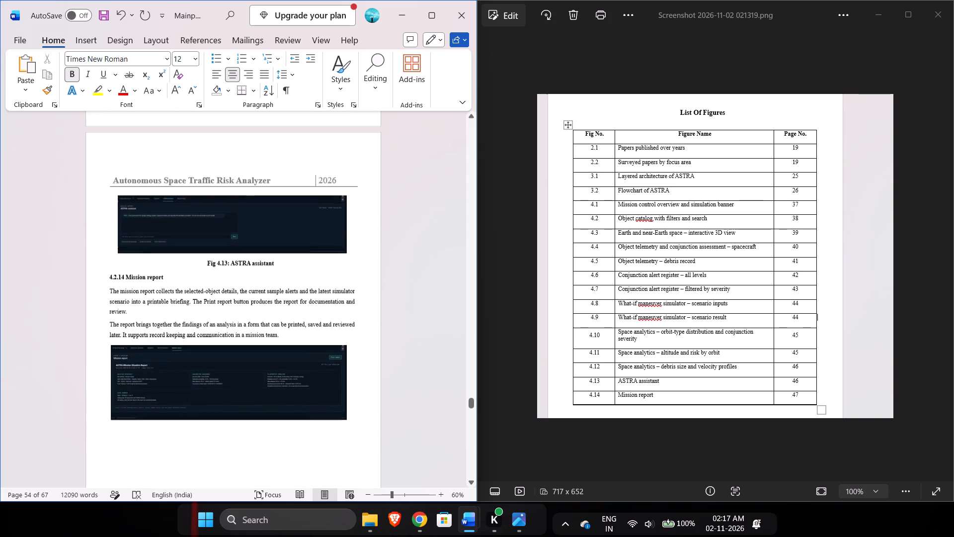
pyautogui.scroll(1, 399, 308)
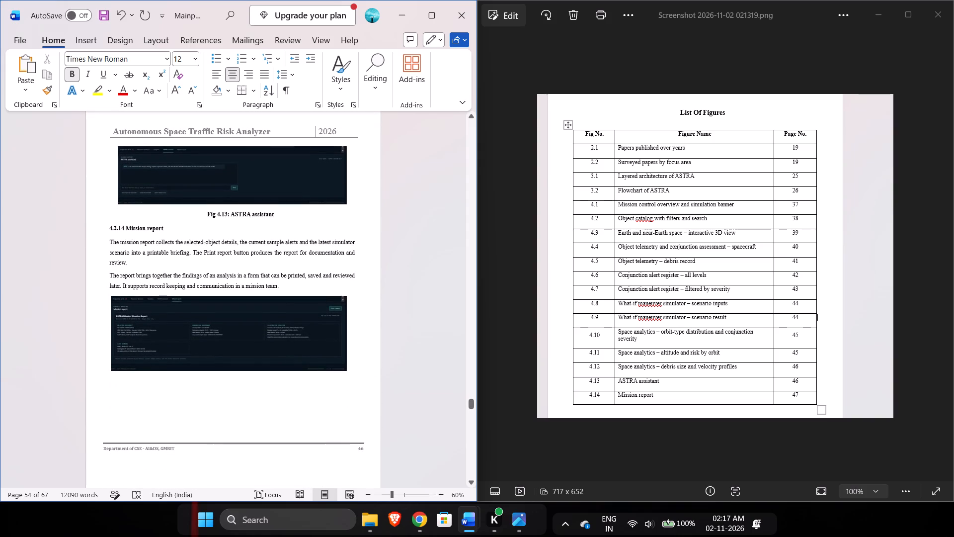
# Check the pages from Fig 4.13 back to Fig 4.8 again, comparing their footer numbers with the List Of Figures entries.
pyautogui.scroll(2, 399, 308)
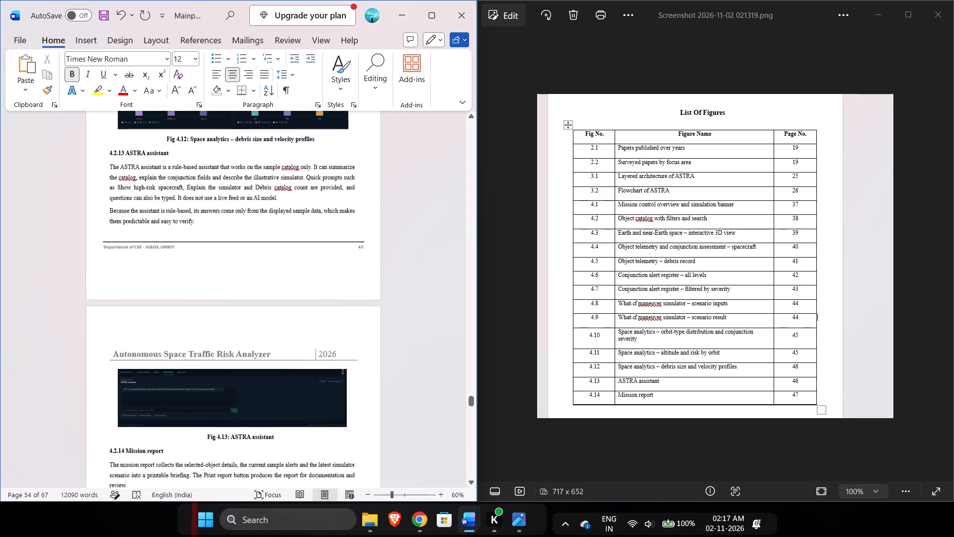
pyautogui.scroll(-1, 399, 308)
pyautogui.scroll(1, 399, 308)
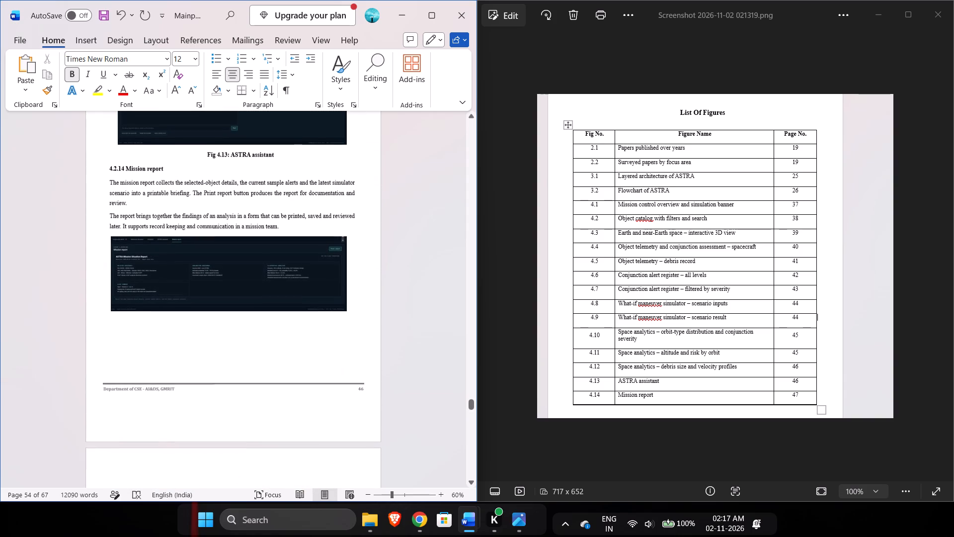
pyautogui.scroll(6, 399, 308)
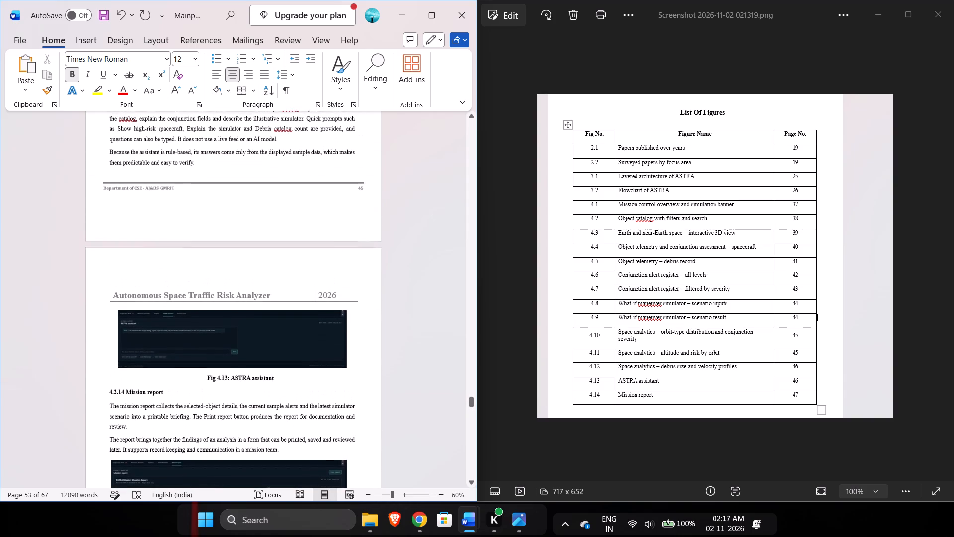
pyautogui.scroll(1, 399, 308)
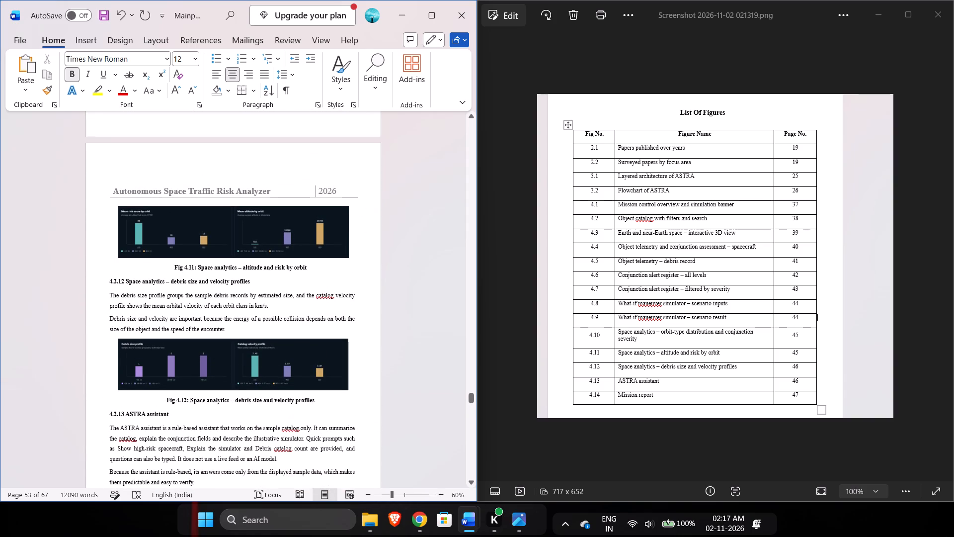
pyautogui.scroll(4, 399, 308)
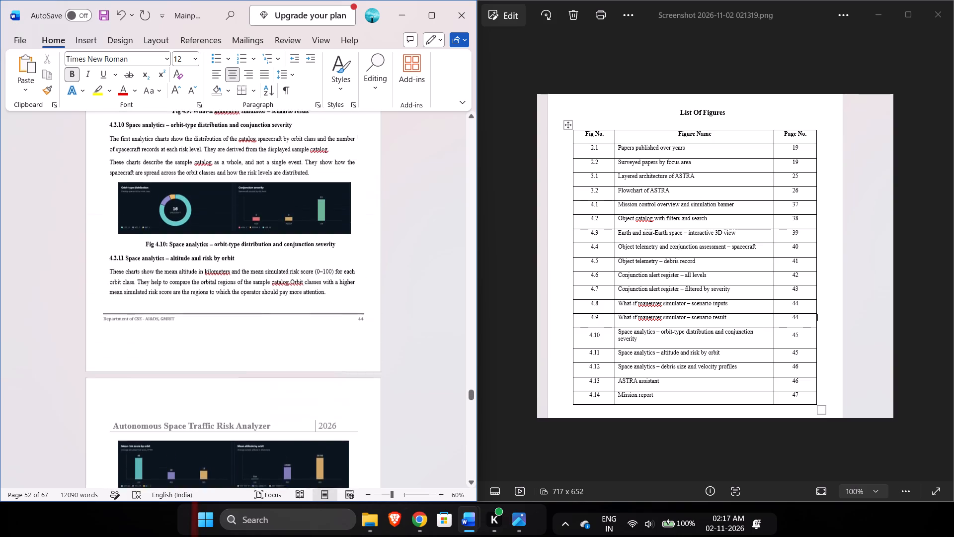
pyautogui.scroll(5, 399, 308)
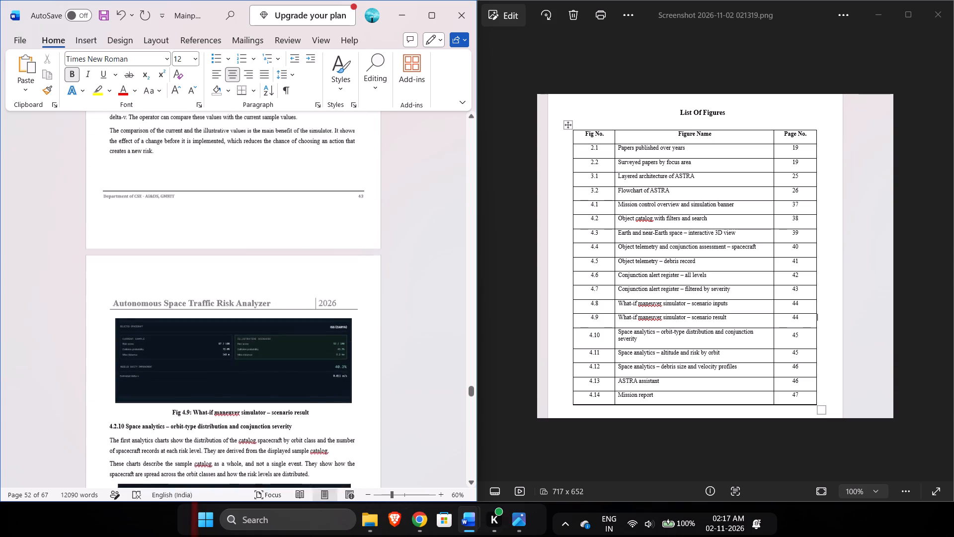
pyautogui.scroll(2, 399, 308)
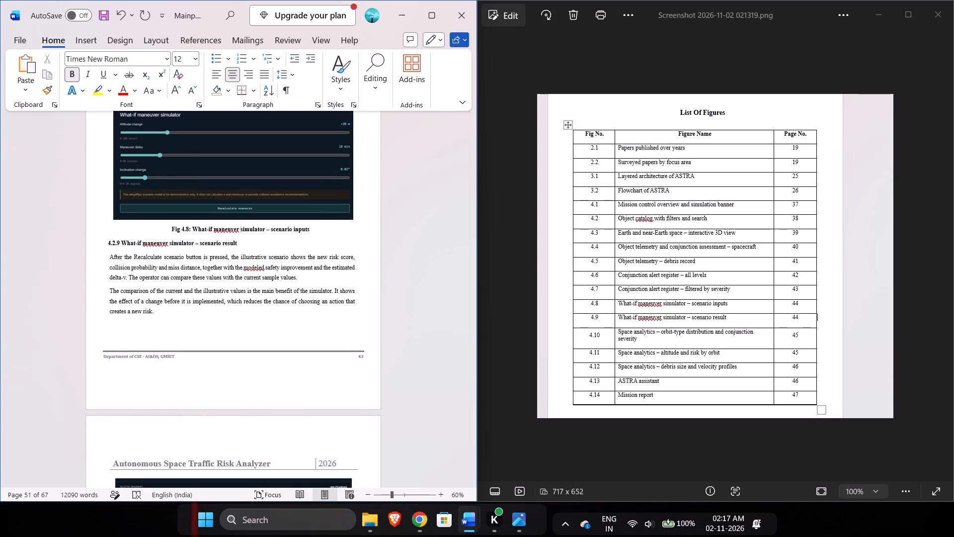
# Examine the pages between Figs 4.8 and 4.5, comparing the figure captions, section sequence and footers with the List Of Figures.
pyautogui.scroll(7, 335, 273)
pyautogui.scroll(-2, 335, 273)
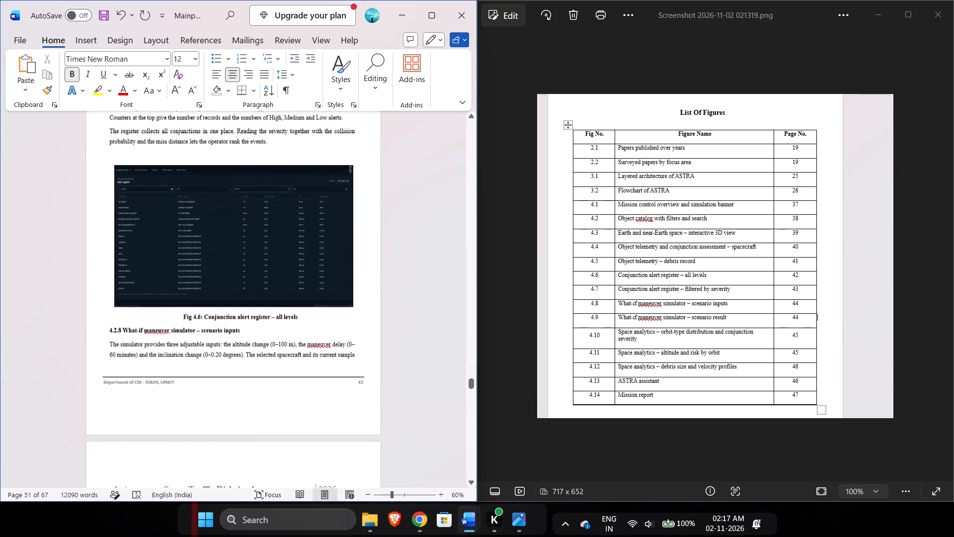
pyautogui.scroll(-1, 335, 273)
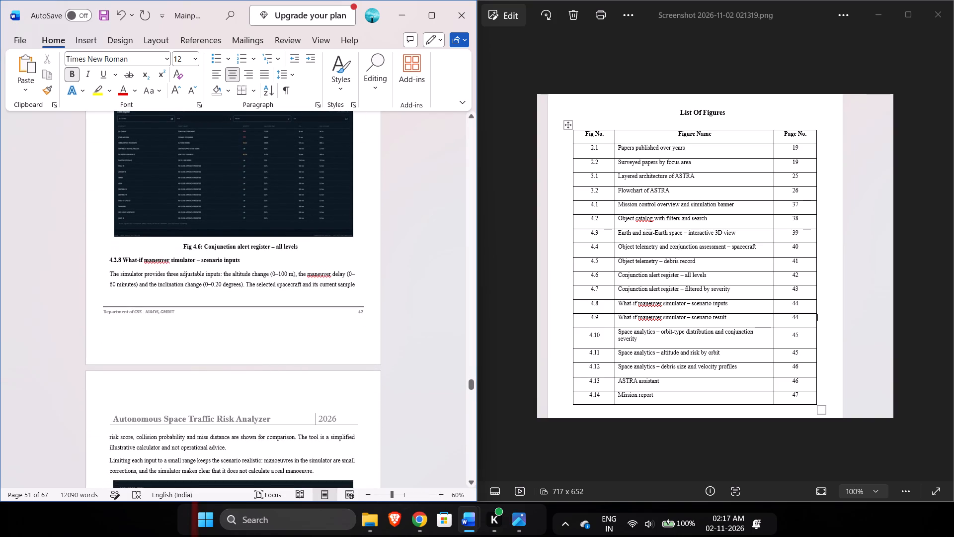
pyautogui.scroll(-1, 335, 273)
pyautogui.scroll(1, 390, 250)
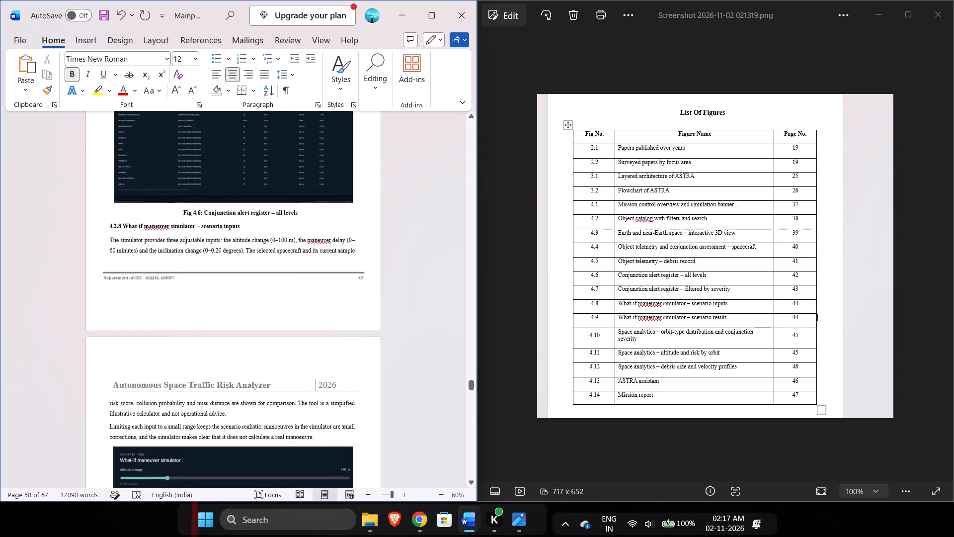
pyautogui.scroll(4, 390, 250)
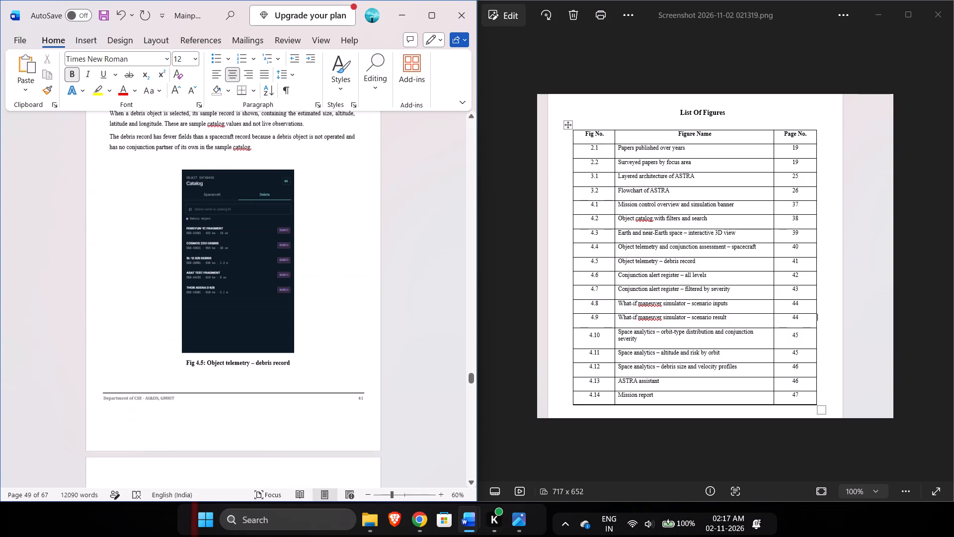
pyautogui.scroll(-1, 390, 250)
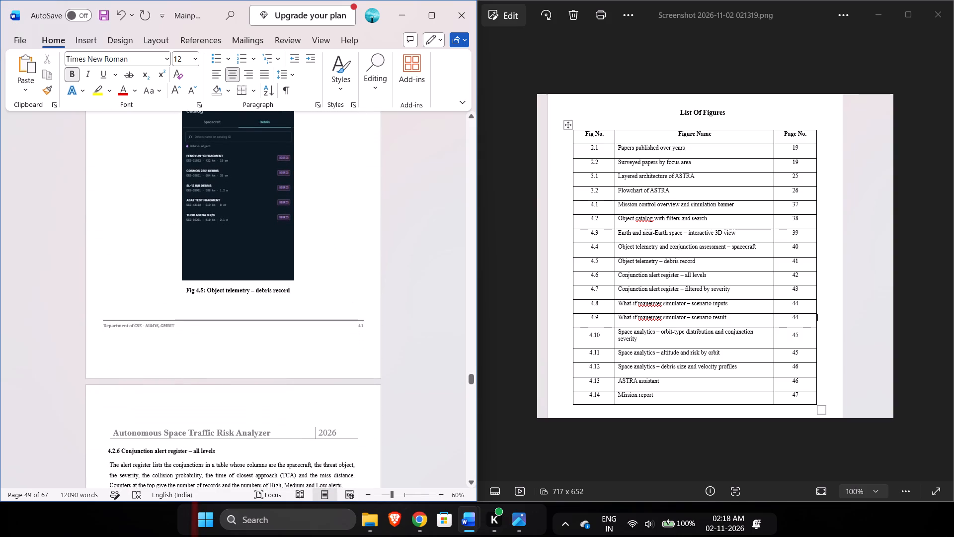
pyautogui.scroll(-1, 390, 250)
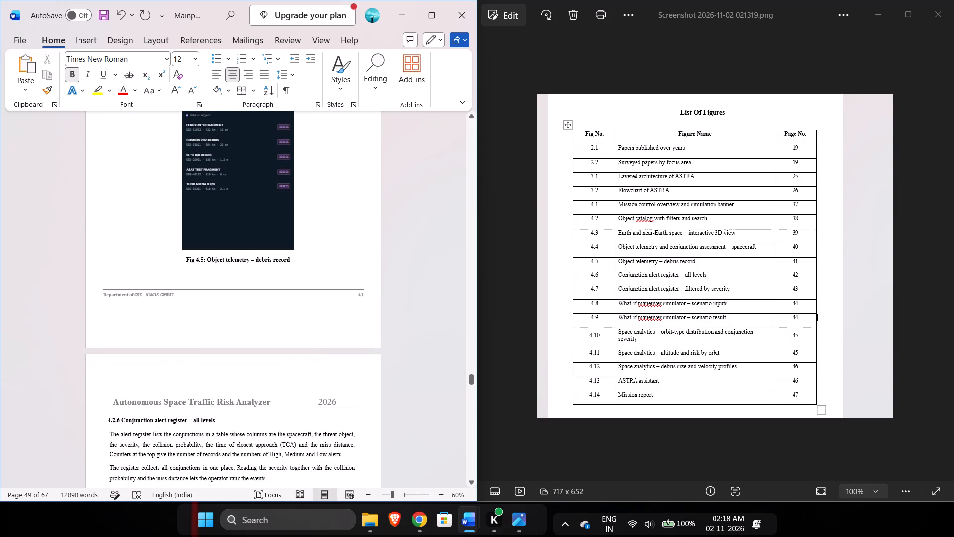
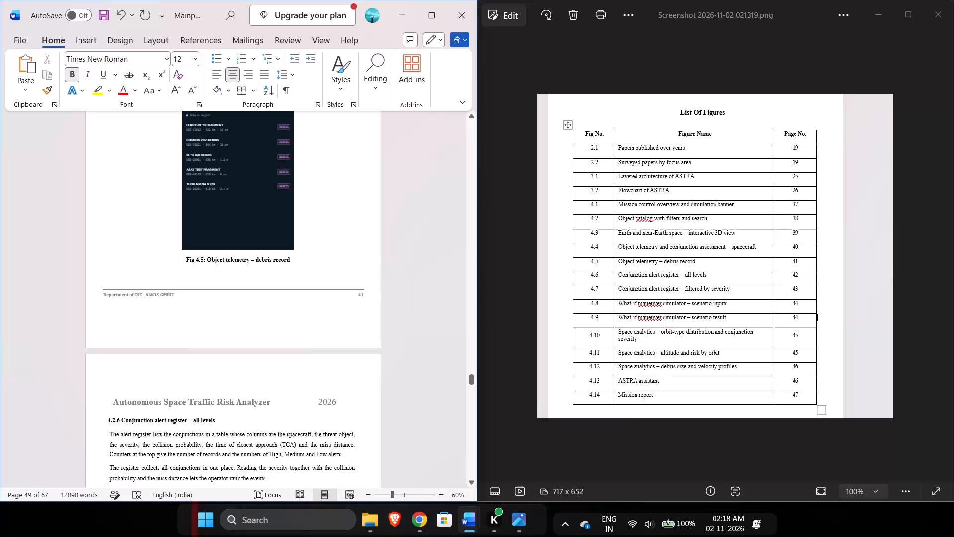
# Examine the pages from Fig 4.5 to Fig 4.8, comparing the section and figure sequence with the List Of Figures.
pyautogui.scroll(-1, 298, 259)
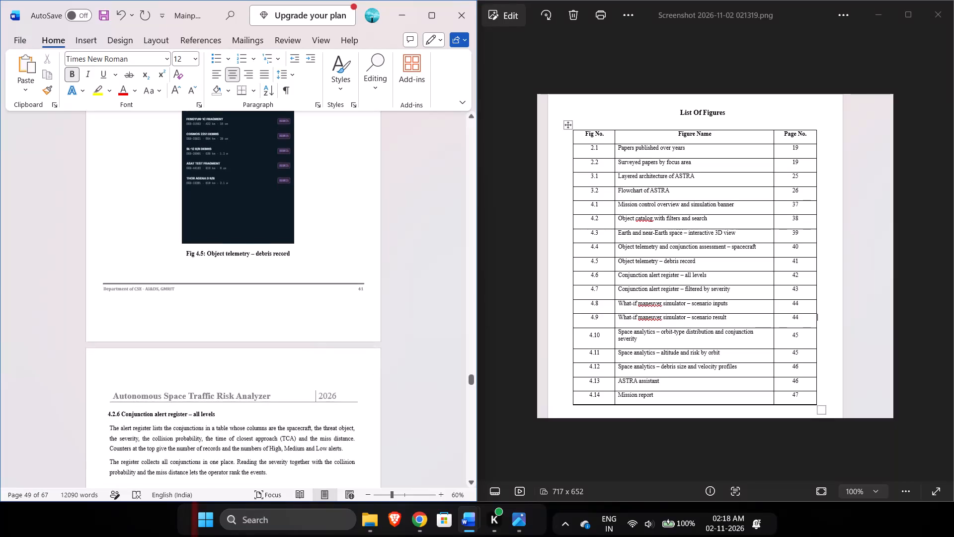
pyautogui.scroll(-1, 298, 259)
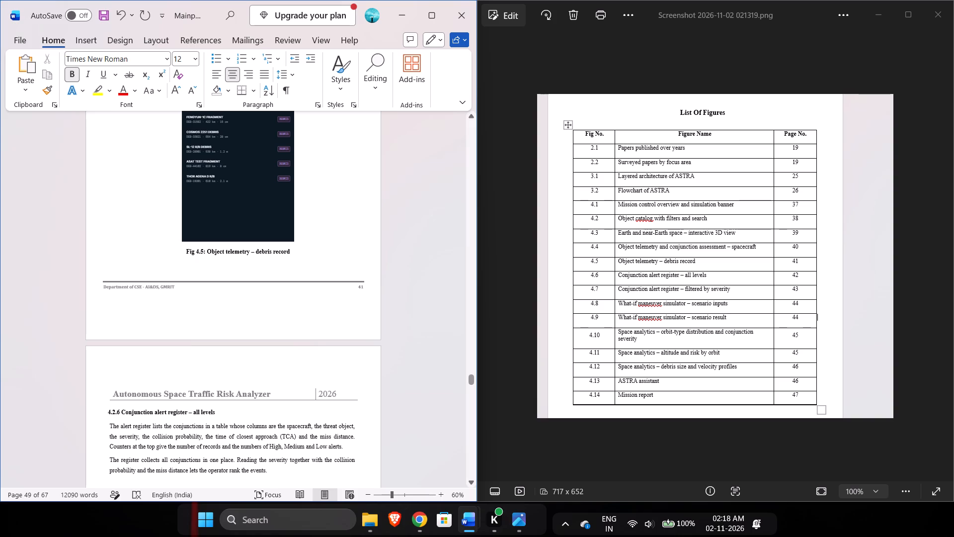
pyautogui.scroll(-1, 271, 259)
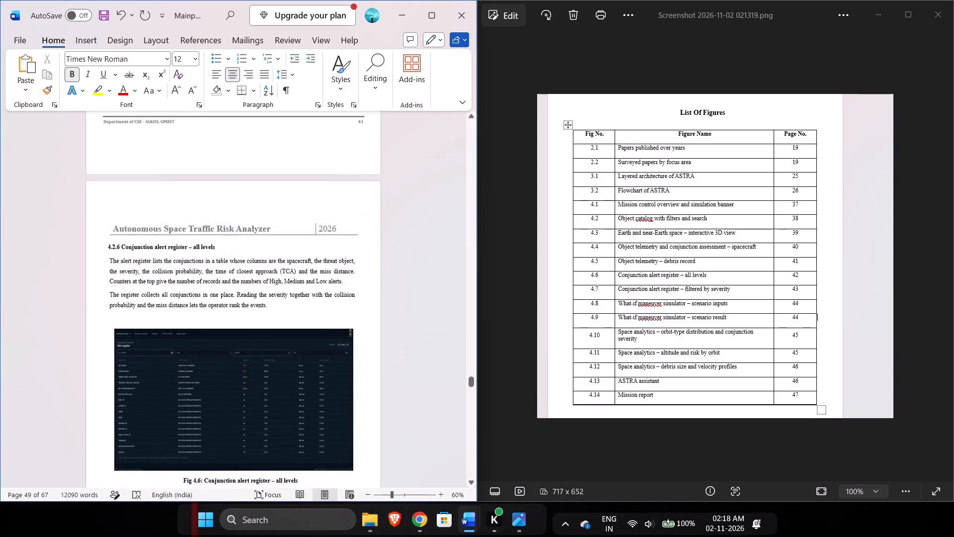
pyautogui.scroll(-3, 271, 259)
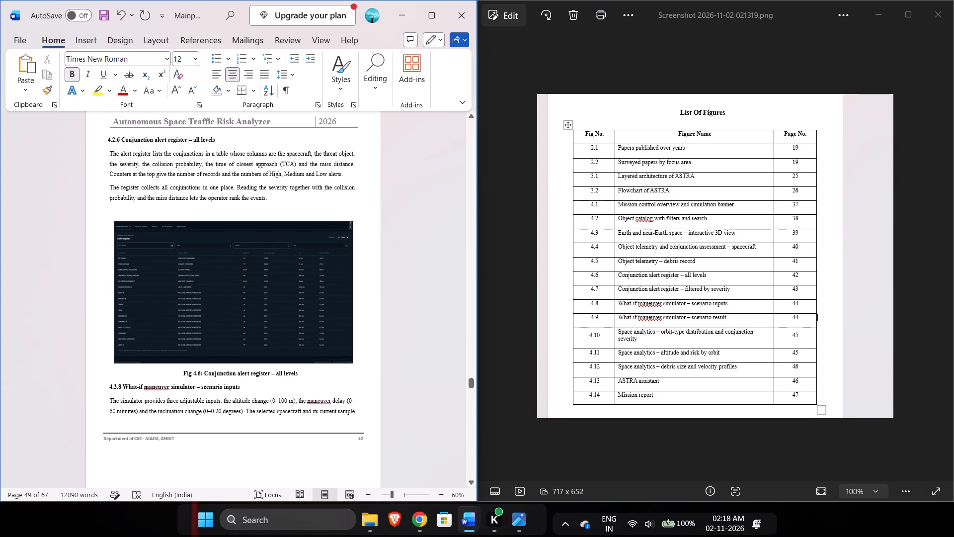
pyautogui.scroll(-5, 271, 259)
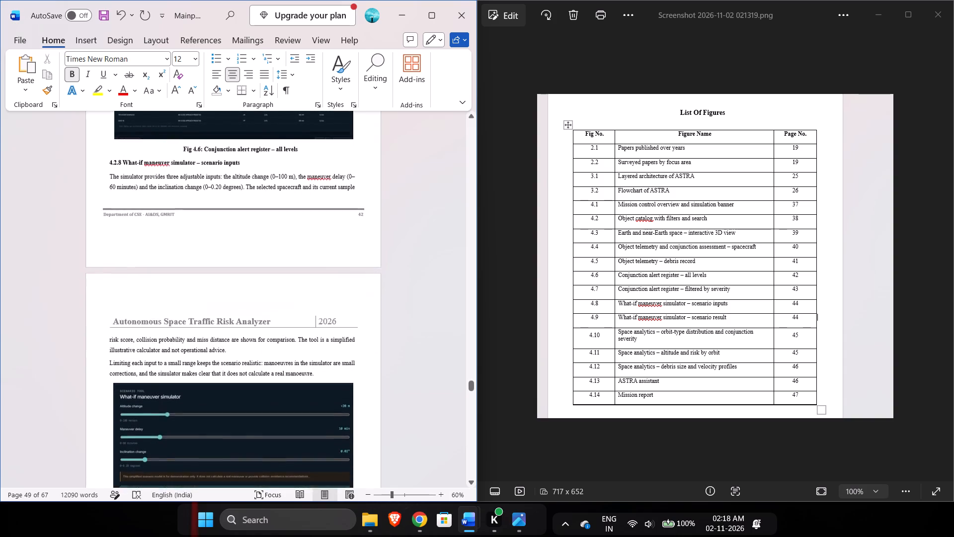
pyautogui.scroll(-1, 271, 259)
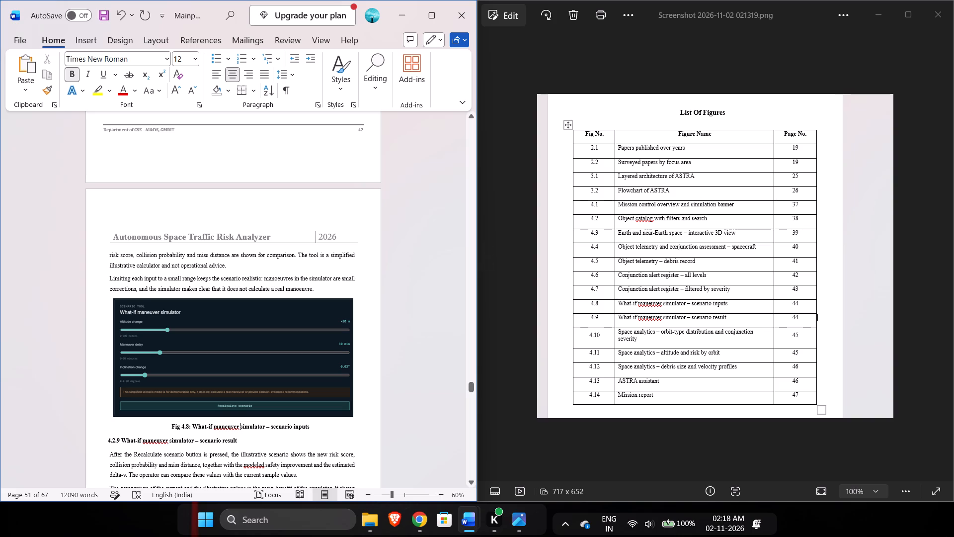
pyautogui.hscroll(1, 345, 223)
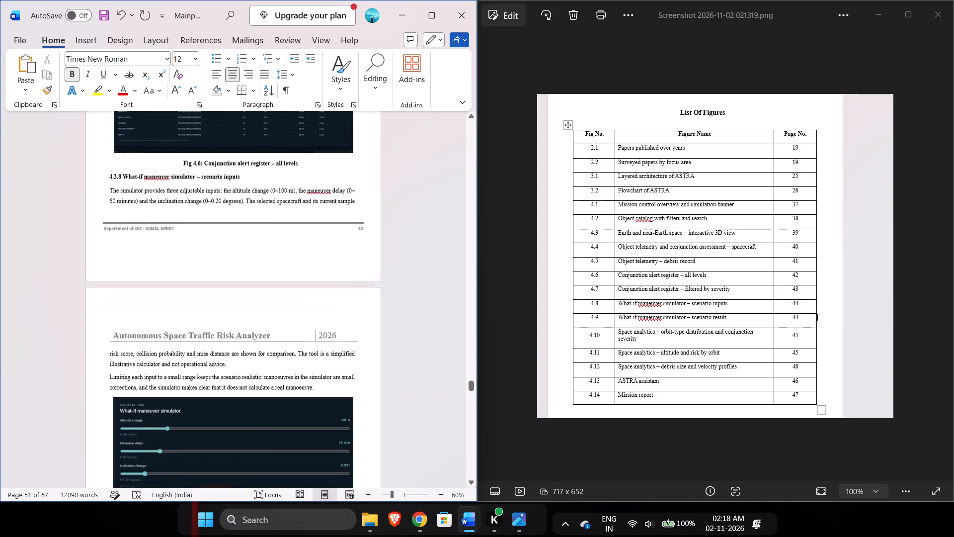
pyautogui.hscroll(2, 345, 223)
pyautogui.scroll(1, 345, 223)
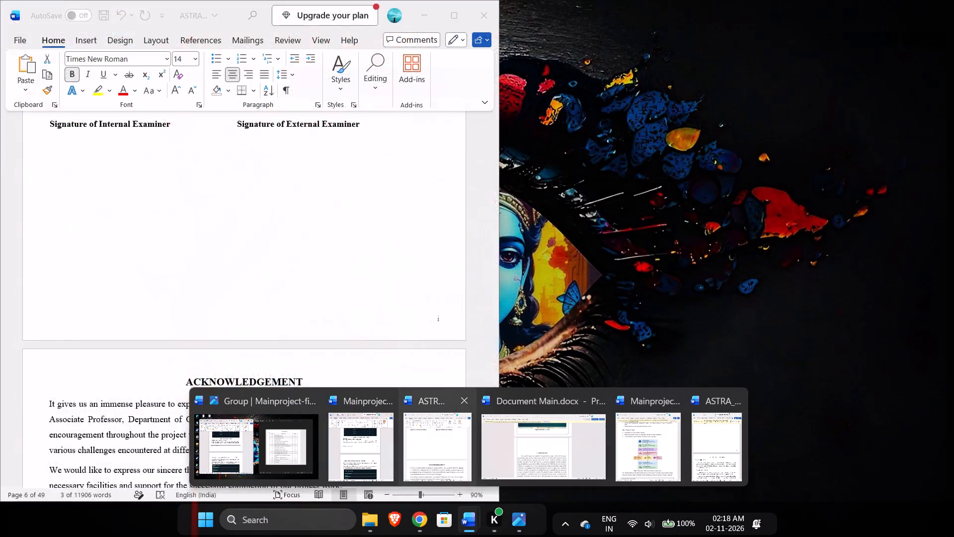
# Open ASTRA_Project_Report (1) (1).docx from the Downloads folder in File Explorer.
pyautogui.click(361, 516)
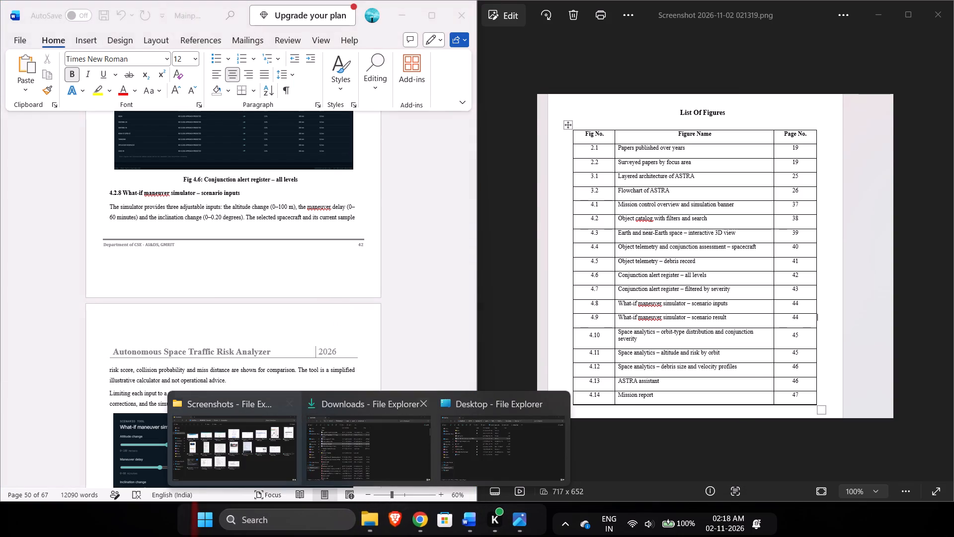
pyautogui.click(267, 444)
pyautogui.click(47, 185)
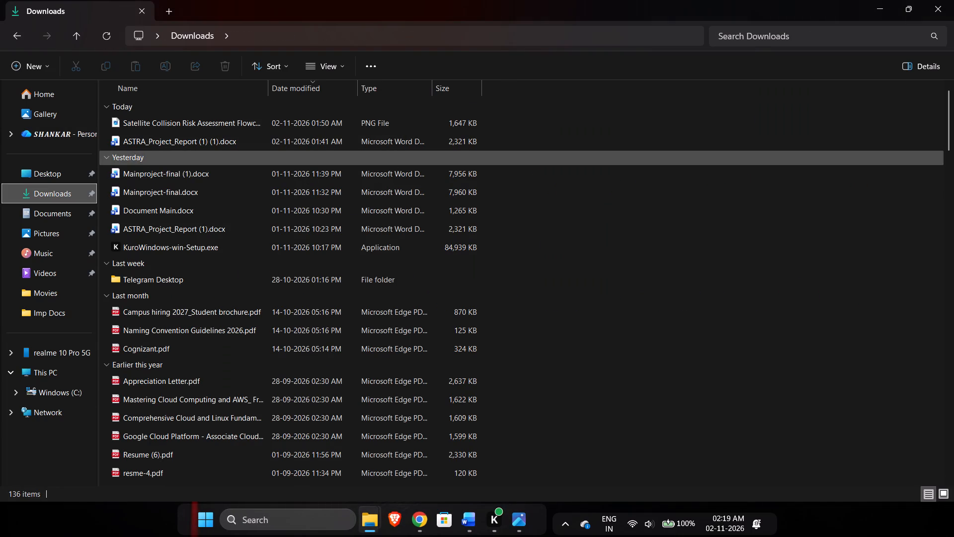
pyautogui.doubleClick(188, 147)
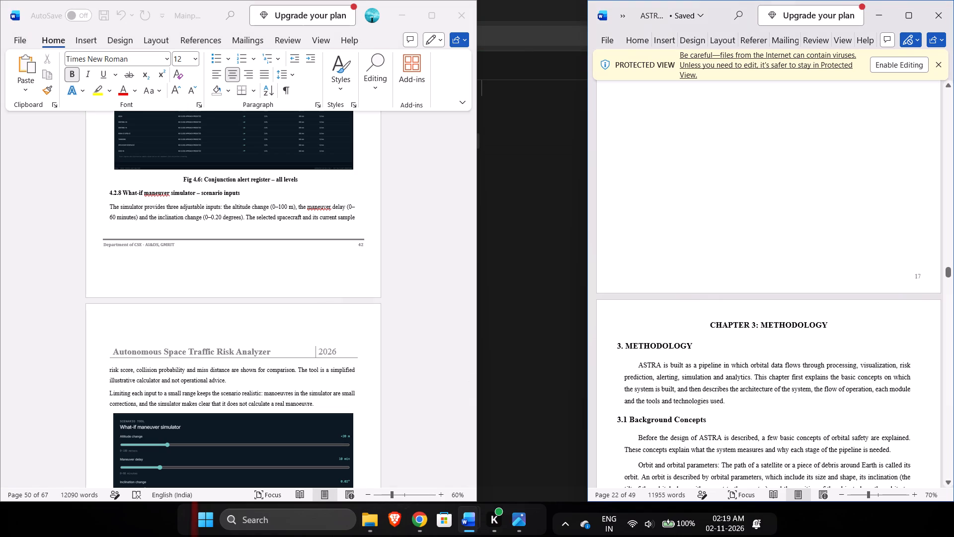
# Examine the result sections 4.2.4 to 4.2.9 in the ASTRA report, comparing their section and figure sequence around Fig 4.6 with Mainproject-final.docx.
pyautogui.scroll(7, 730, 262)
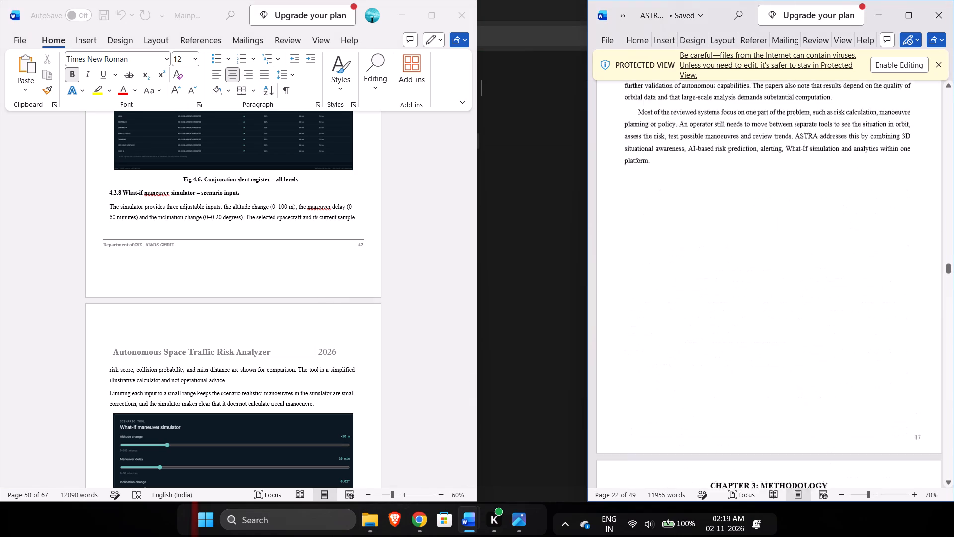
pyautogui.scroll(5, 730, 262)
pyautogui.scroll(-1, 730, 262)
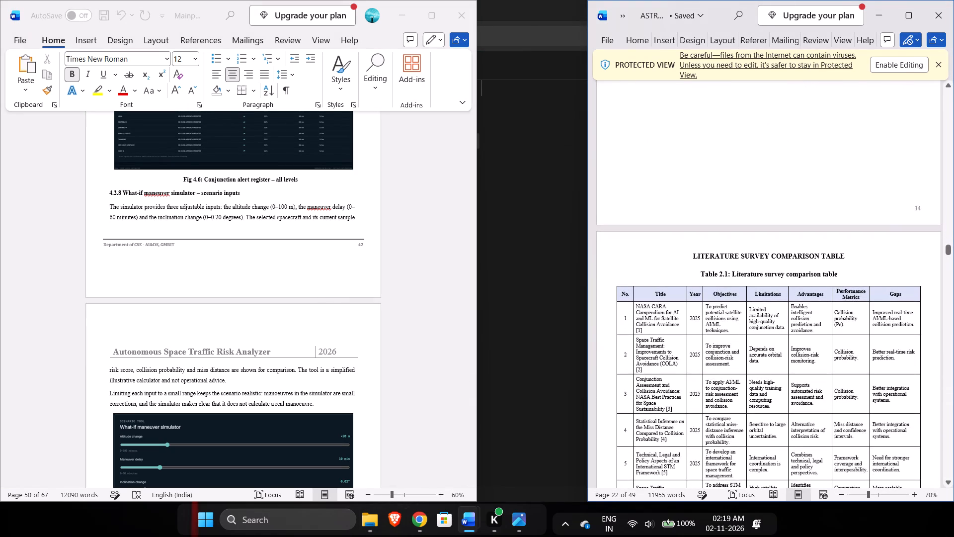
pyautogui.scroll(-13, 730, 262)
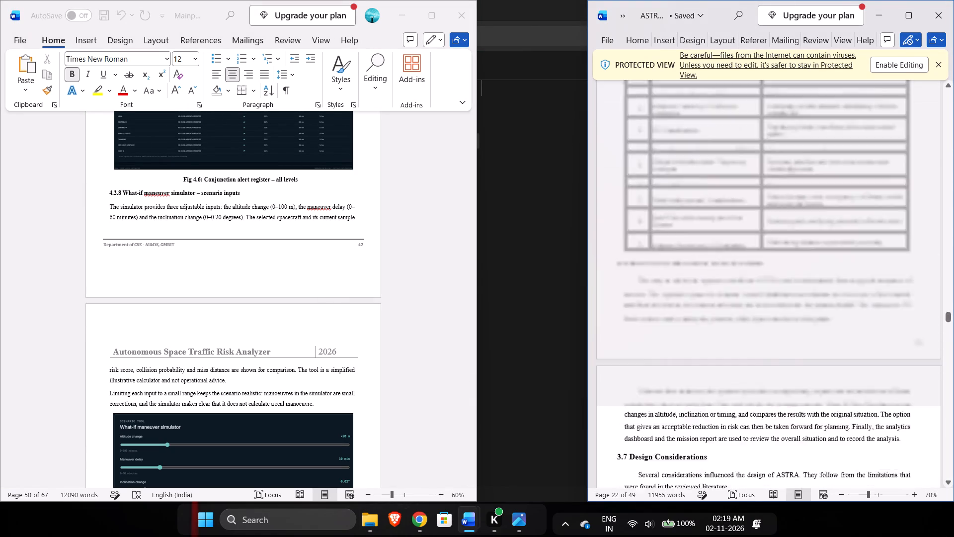
pyautogui.scroll(-11, 730, 262)
pyautogui.scroll(3, 730, 262)
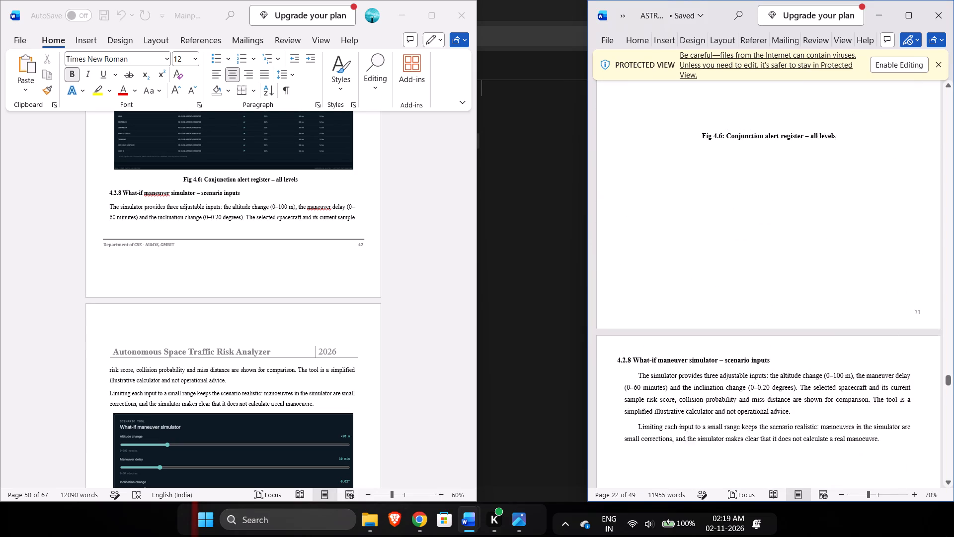
pyautogui.scroll(-5, 730, 262)
pyautogui.scroll(1, 730, 262)
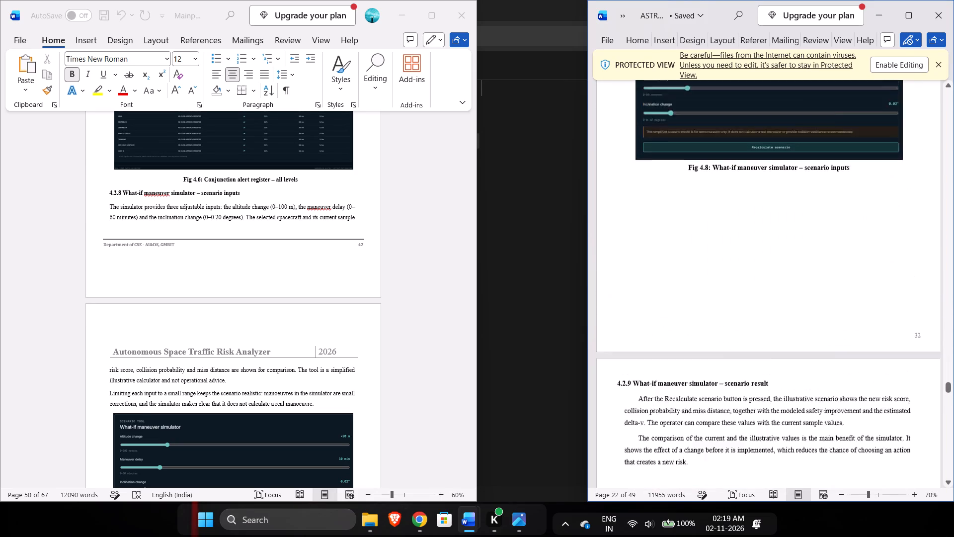
pyautogui.scroll(2, 730, 262)
pyautogui.scroll(-1, 730, 262)
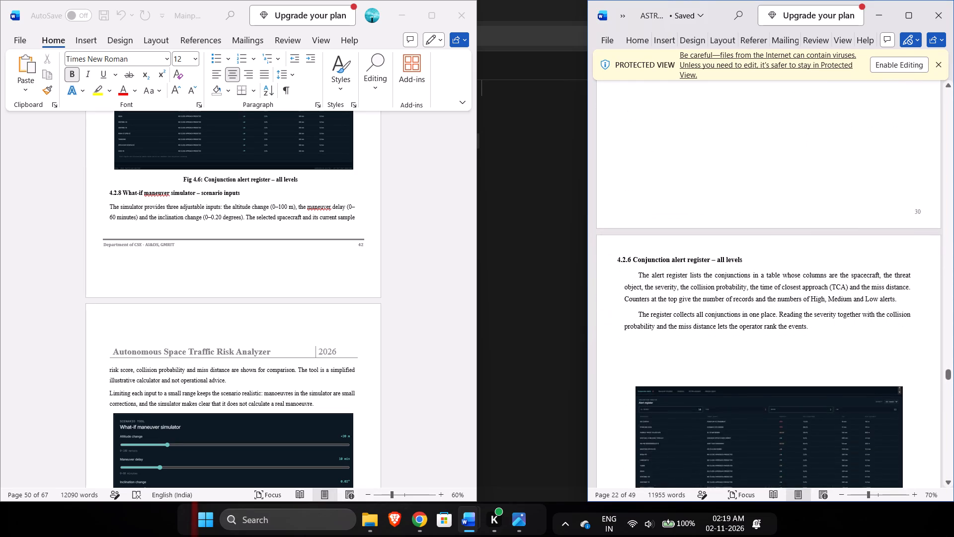
pyautogui.scroll(-4, 730, 262)
pyautogui.scroll(1, 730, 262)
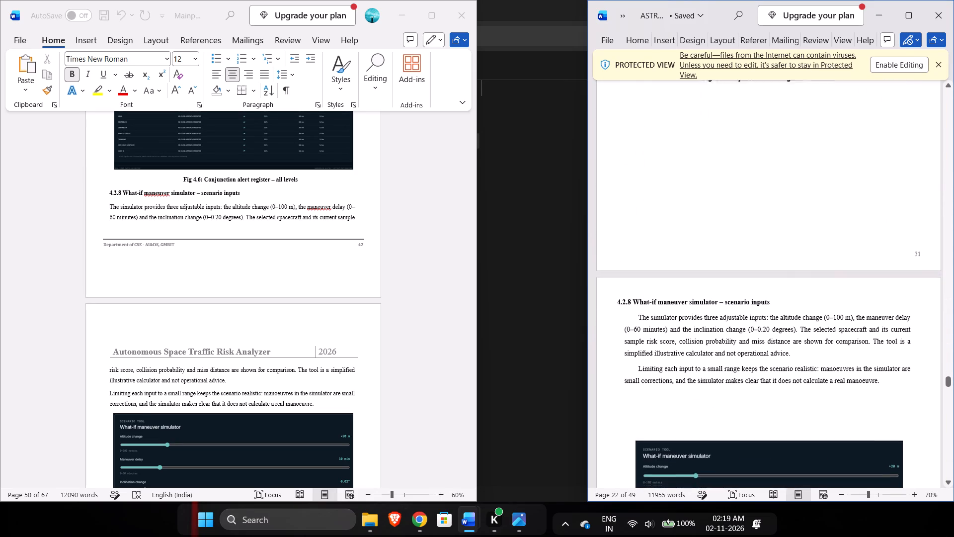
pyautogui.scroll(1, 730, 262)
pyautogui.scroll(-4, 730, 262)
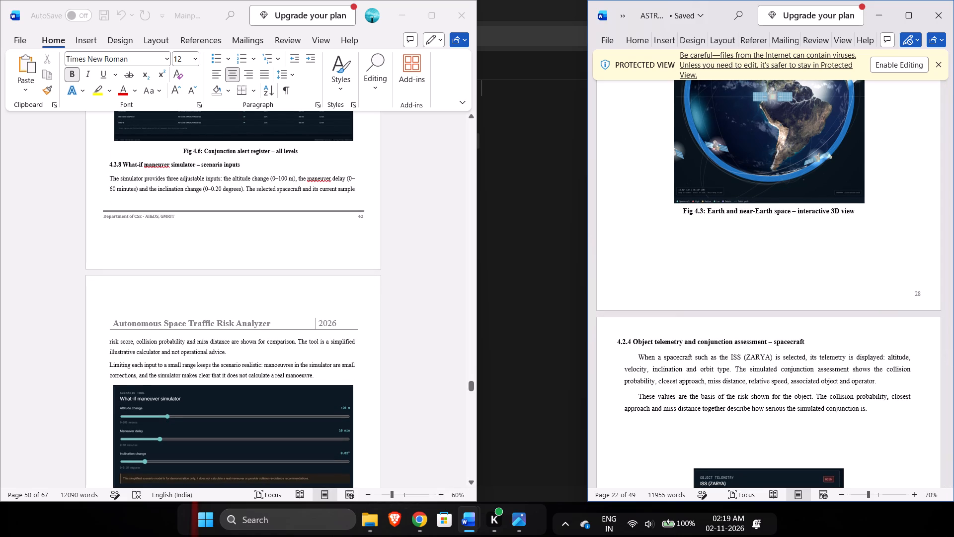
pyautogui.scroll(9, 314, 253)
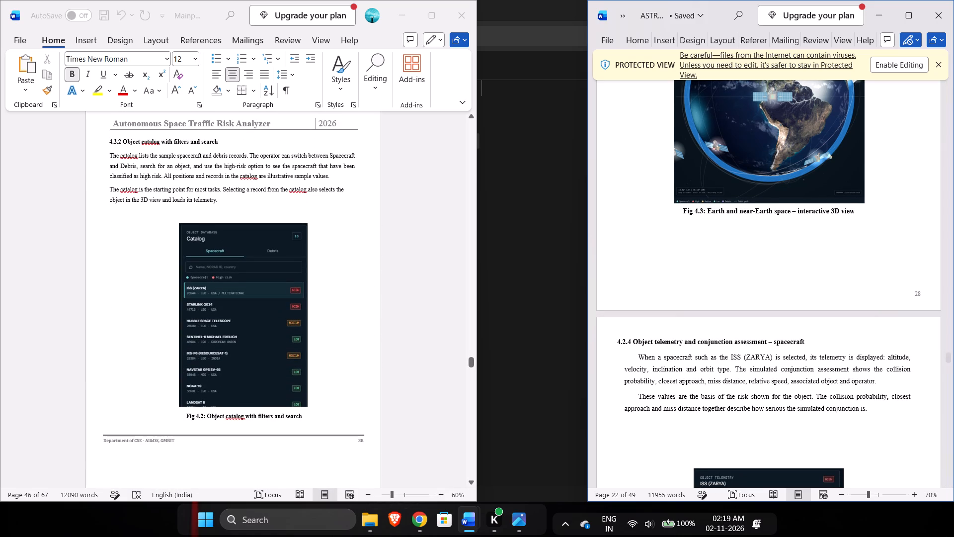
pyautogui.scroll(-2, 368, 264)
# Arrange Mainproject-final.docx side by side with the List Of Figures screenshot in Photos.
pyautogui.click(431, 22)
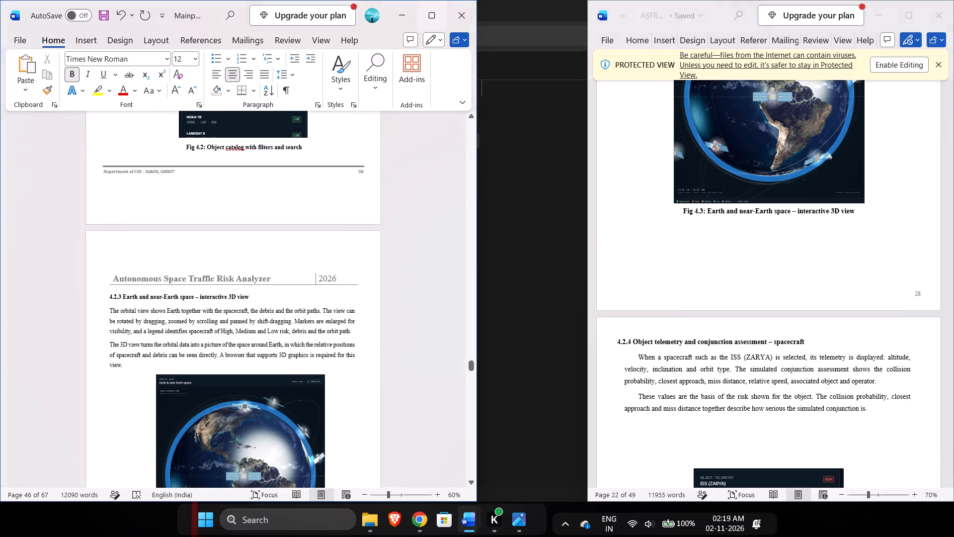
pyautogui.scroll(-1, 548, 279)
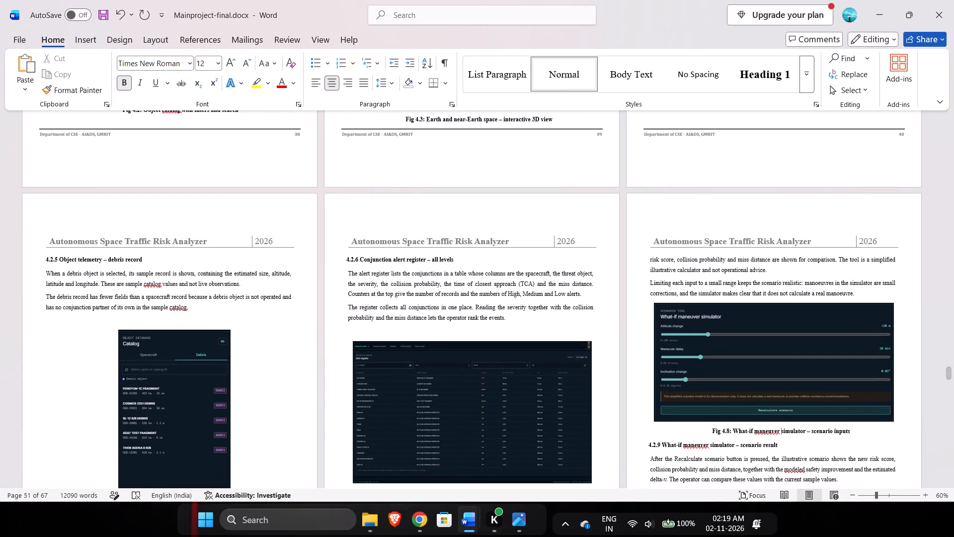
pyautogui.moveTo(612, 13); pyautogui.dragTo(373, 16)
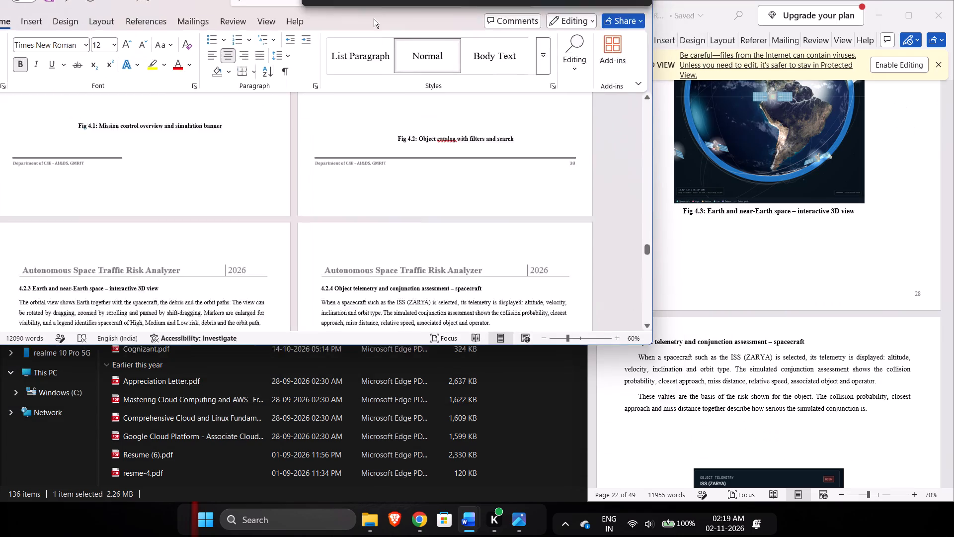
pyautogui.moveTo(373, 16); pyautogui.dragTo(377, 47)
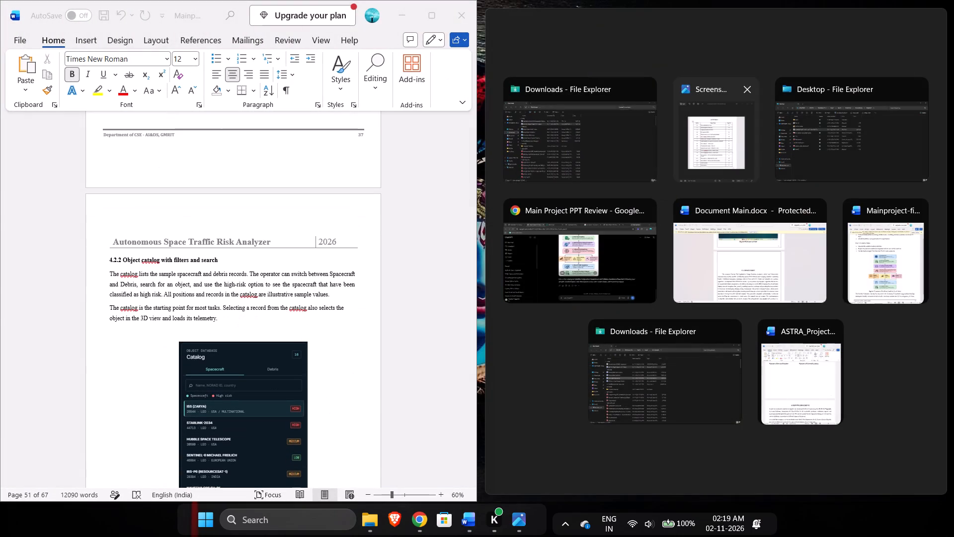
pyautogui.click(706, 133)
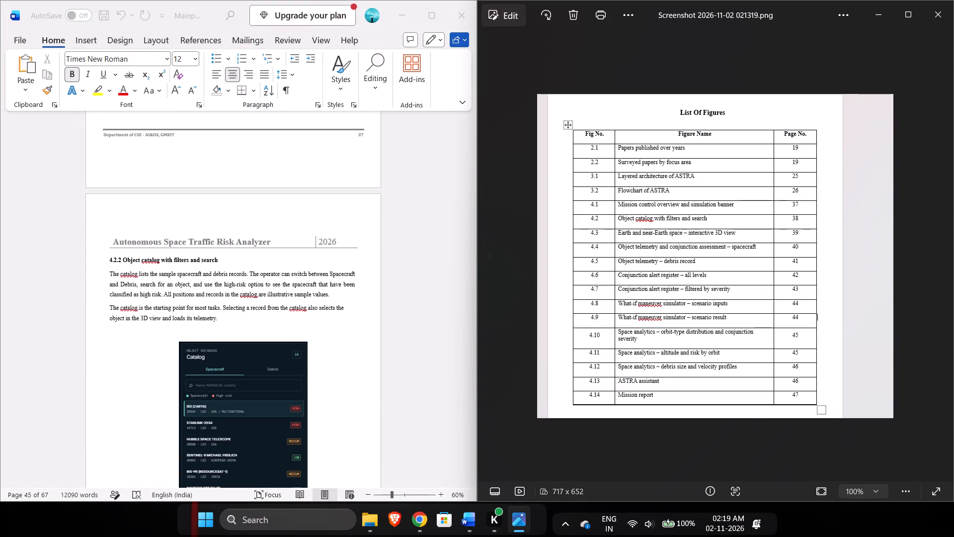
# Review the 4.2.14 Mission report pages holding Figs 4.13 and 4.14, comparing their footer numbers with the List Of Figures.
pyautogui.scroll(-14, 446, 334)
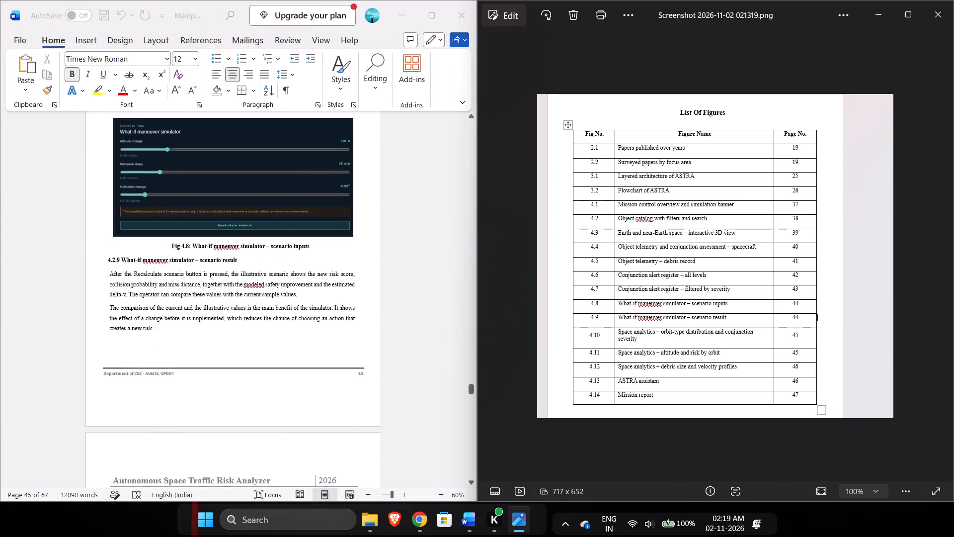
pyautogui.scroll(-9, 446, 334)
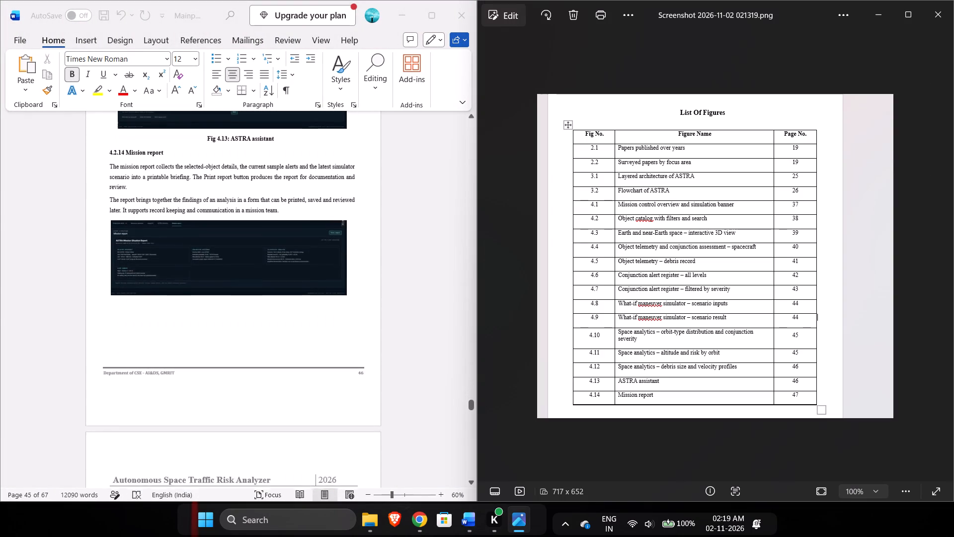
pyautogui.scroll(-4, 446, 334)
pyautogui.scroll(1, 446, 334)
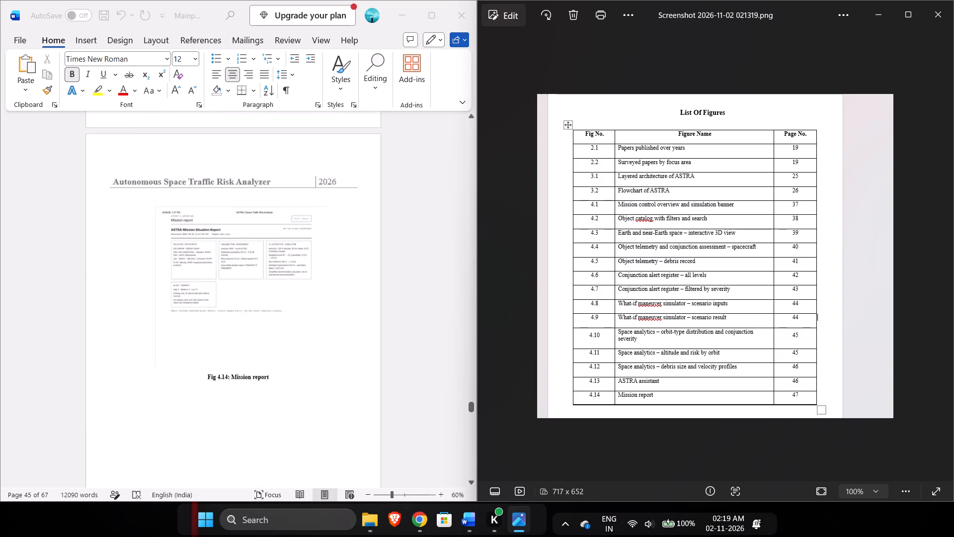
pyautogui.scroll(1, 446, 334)
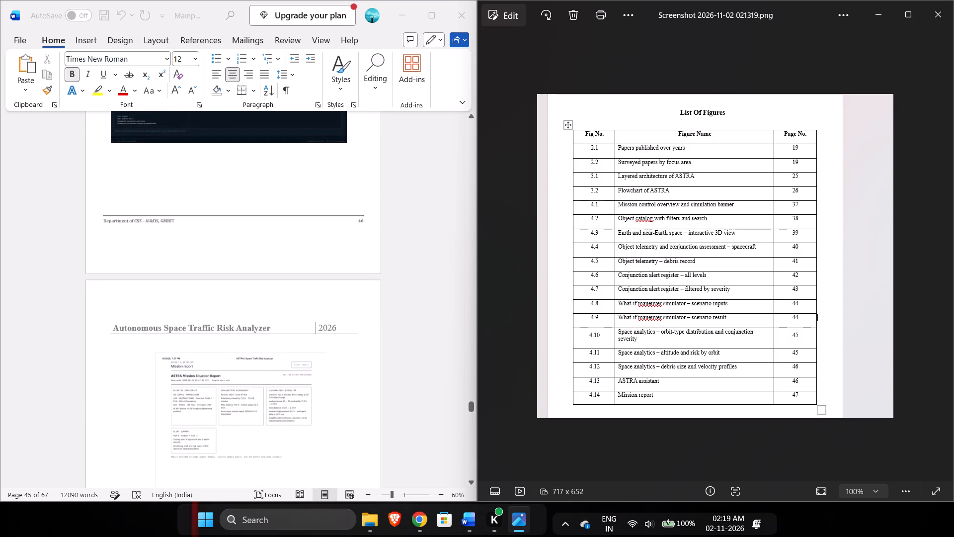
pyautogui.scroll(1, 446, 334)
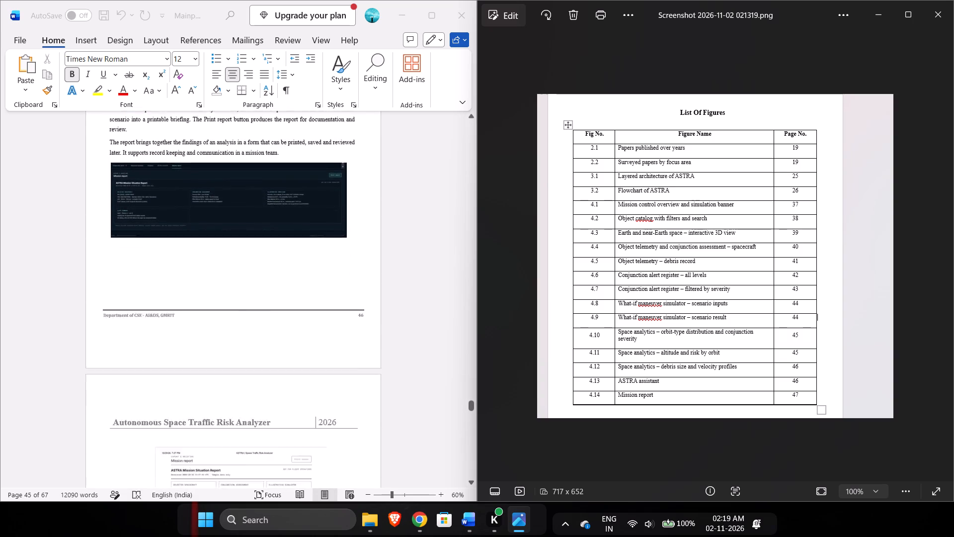
pyautogui.scroll(2, 446, 334)
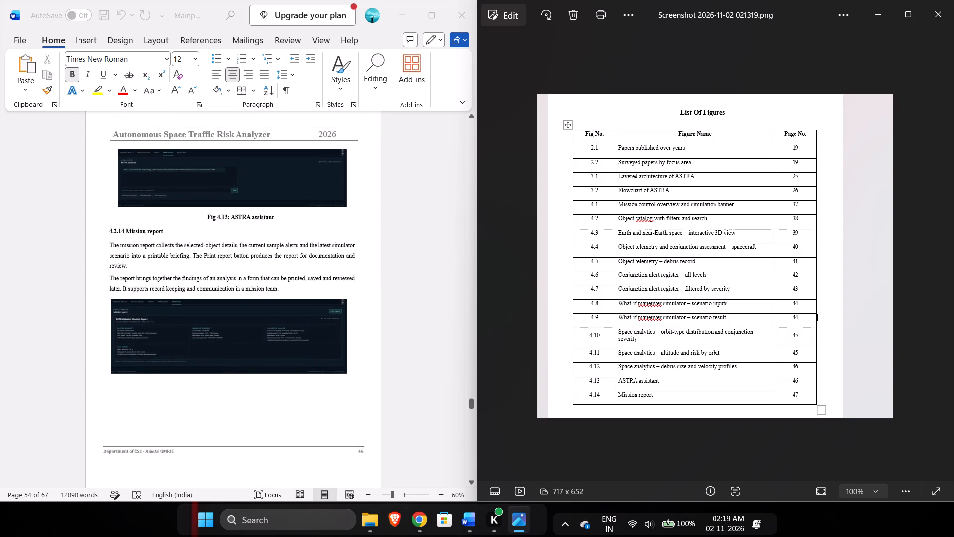
pyautogui.scroll(1, 446, 334)
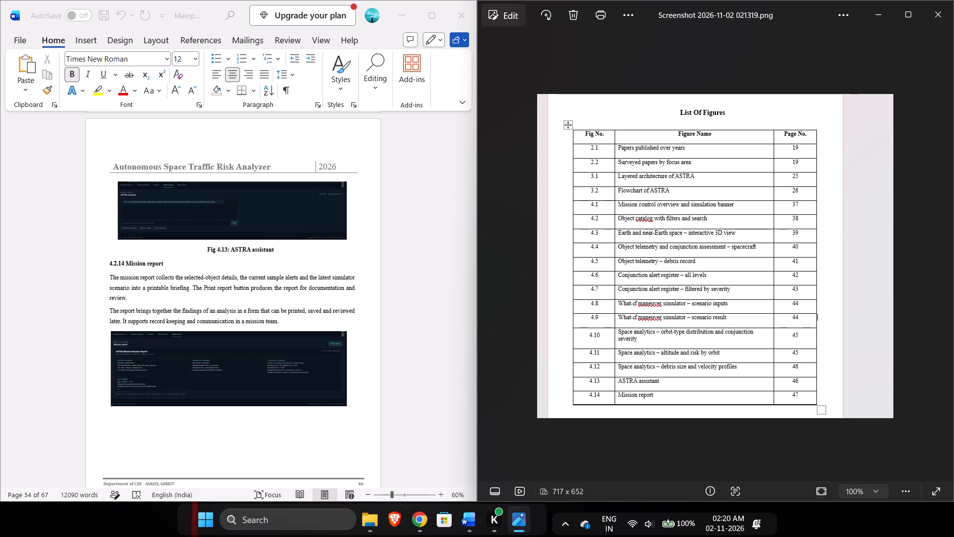
# Check the pages from Fig 4.12 back to Fig 4.8, comparing their footer numbers with the List Of Figures entries.
pyautogui.scroll(3, 339, 232)
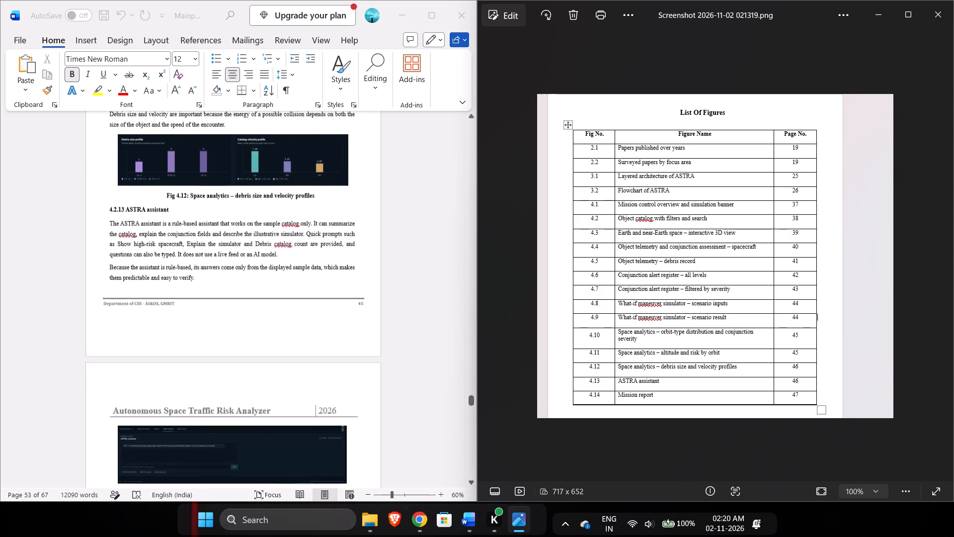
pyautogui.scroll(4, 339, 232)
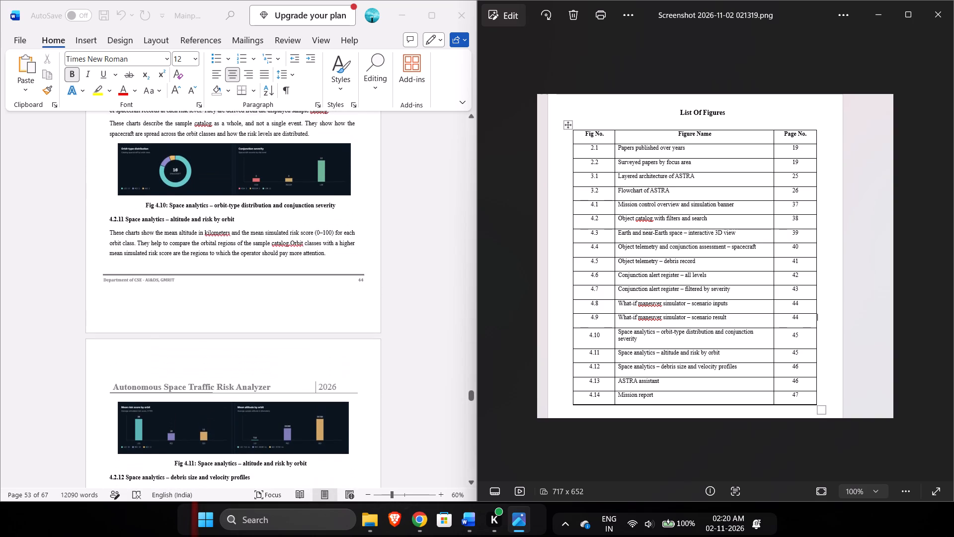
pyautogui.scroll(6, 338, 239)
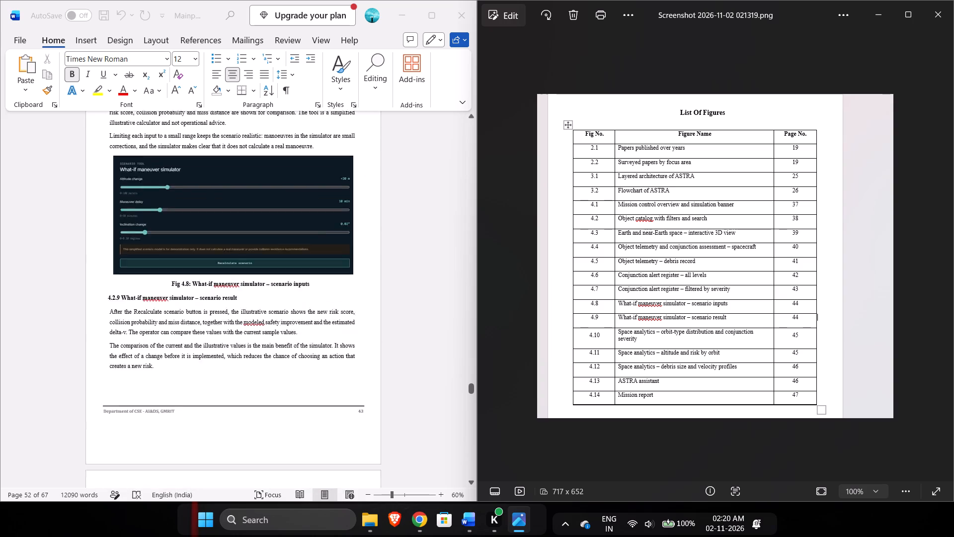
# Renumber the What-if maneuver simulator – scenario inputs heading below Fig 4.6 as 4.2.7.
pyautogui.scroll(5, 338, 239)
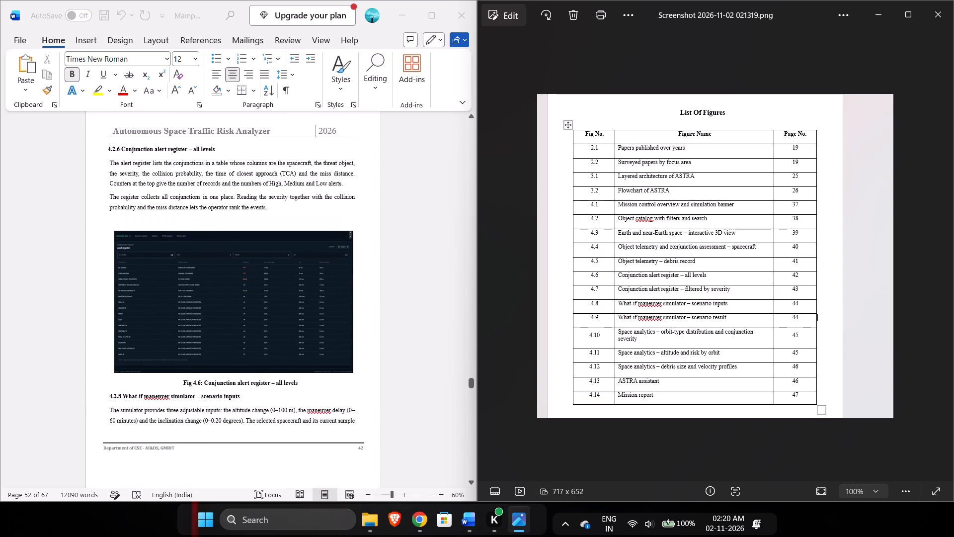
pyautogui.scroll(1, 338, 239)
pyautogui.keyDown('ctrl'); pyautogui.scroll(-1, 338, 239); pyautogui.keyUp('ctrl')
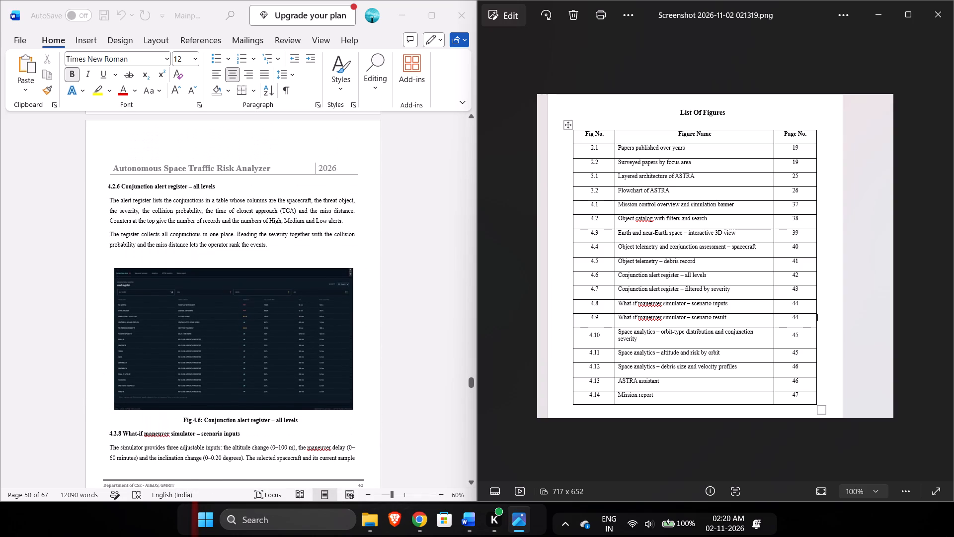
pyautogui.scroll(-1, 338, 239)
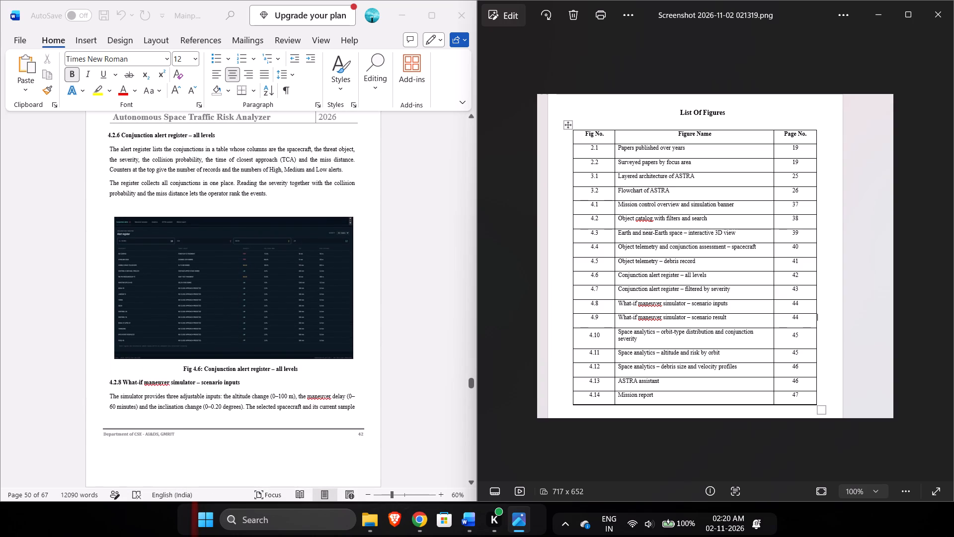
pyautogui.keyDown('ctrl'); pyautogui.scroll(4, 125, 375); pyautogui.keyUp('ctrl')
pyautogui.scroll(-1, 125, 375)
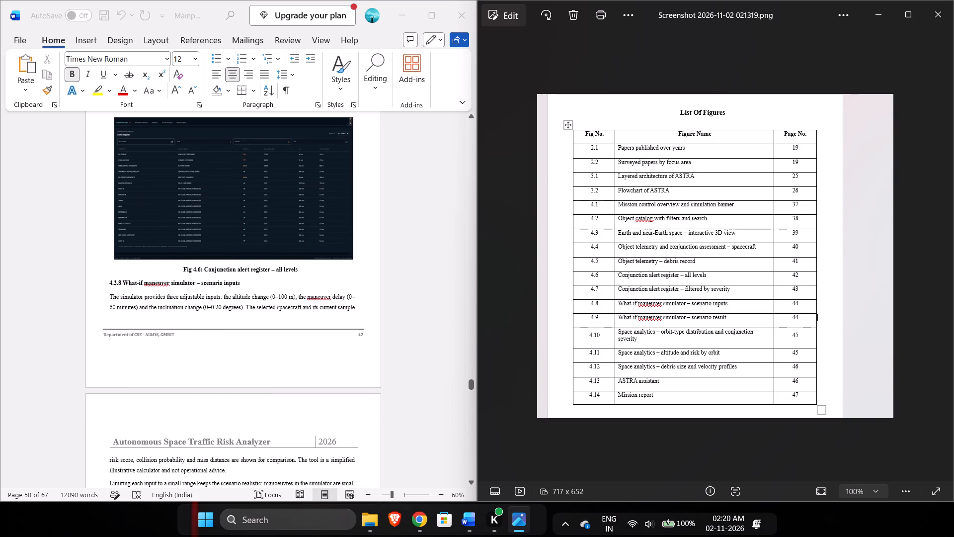
pyautogui.scroll(-1, 125, 375)
pyautogui.click(121, 283)
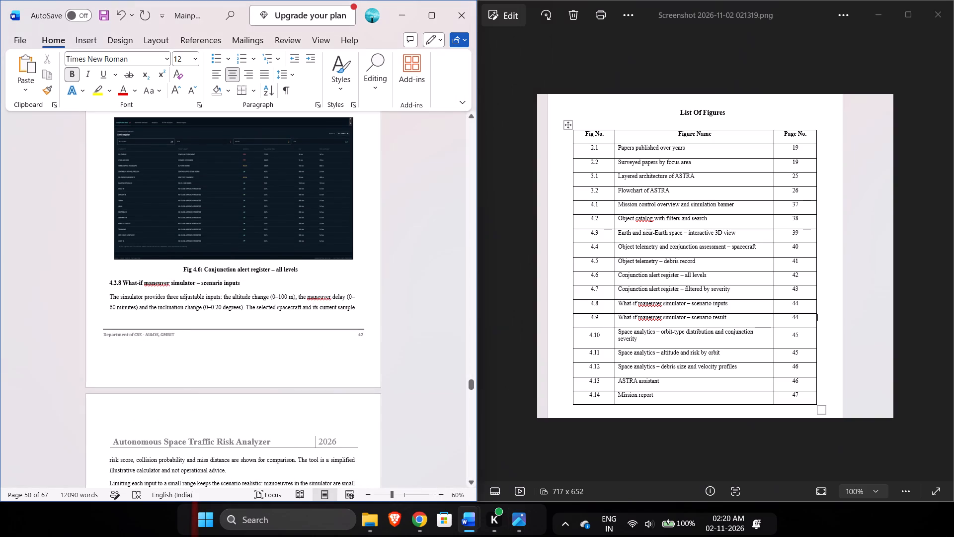
pyautogui.click(121, 283)
pyautogui.press('BackSpace')
pyautogui.press('7')
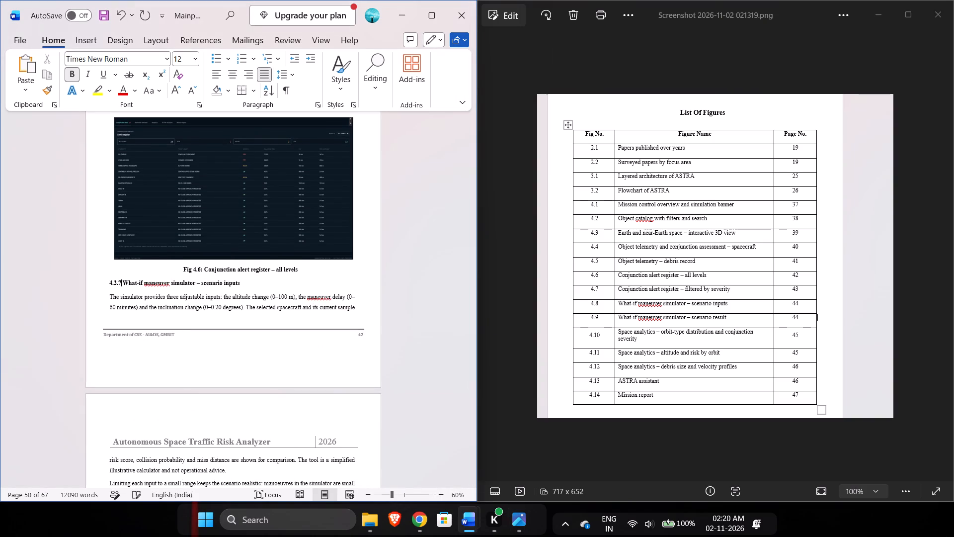
# Renumber the caption of the What-if maneuver simulator – scenario inputs figure as Fig 4.7.
pyautogui.scroll(-2, 180, 381)
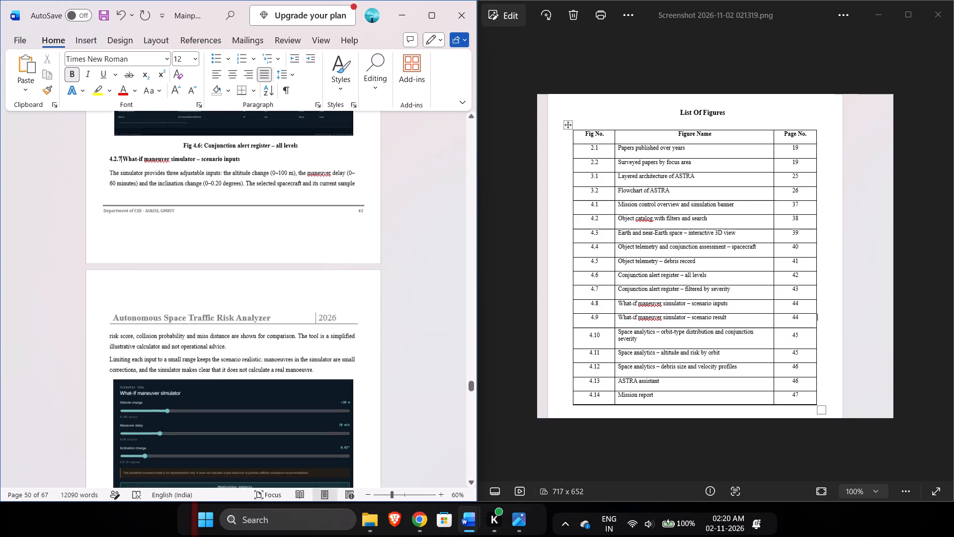
pyautogui.scroll(-3, 180, 381)
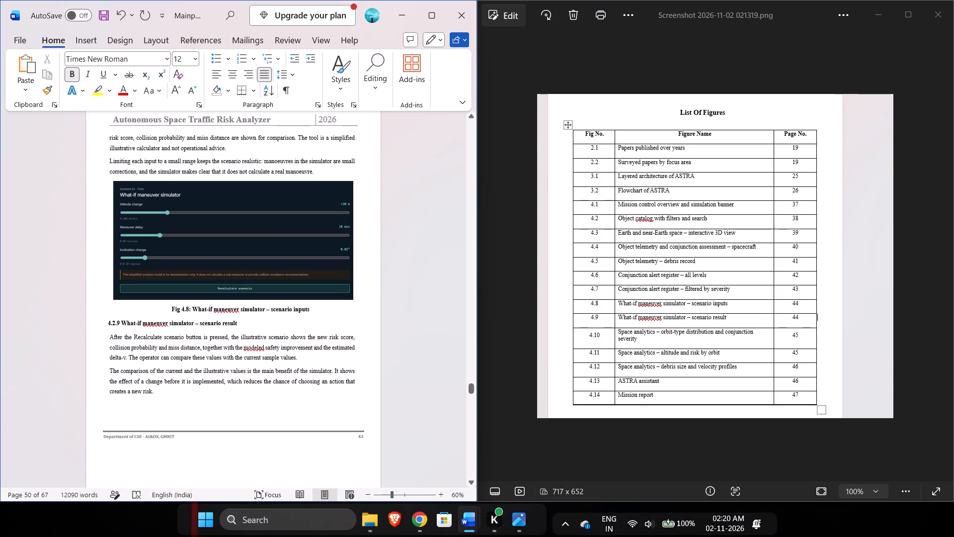
pyautogui.click(187, 311)
pyautogui.press('BackSpace')
pyautogui.press('7')
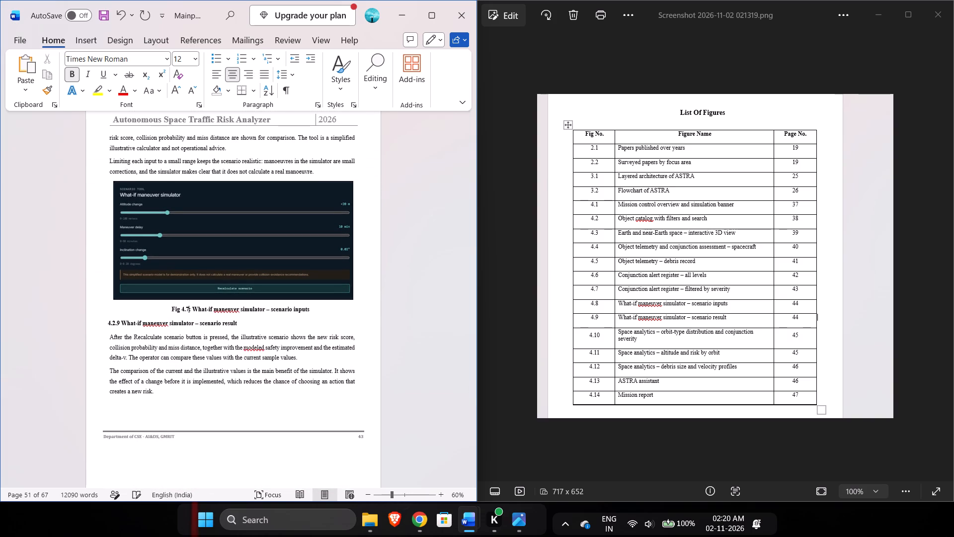
# Renumber the What-if maneuver simulator – scenario result heading as 4.2.8 and its figure caption as Fig 4.8.
pyautogui.click(120, 323)
pyautogui.press('BackSpace')
pyautogui.press('8')
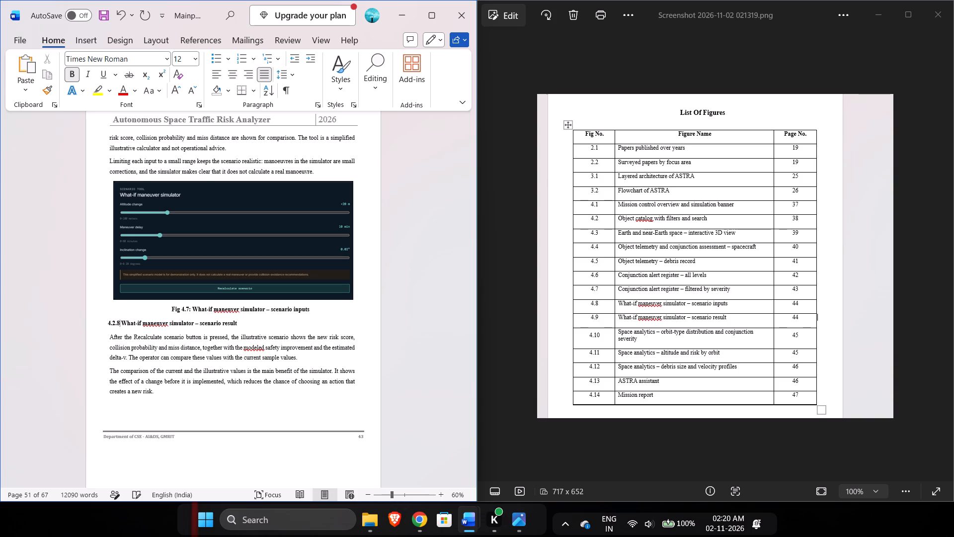
pyautogui.scroll(-2, 121, 319)
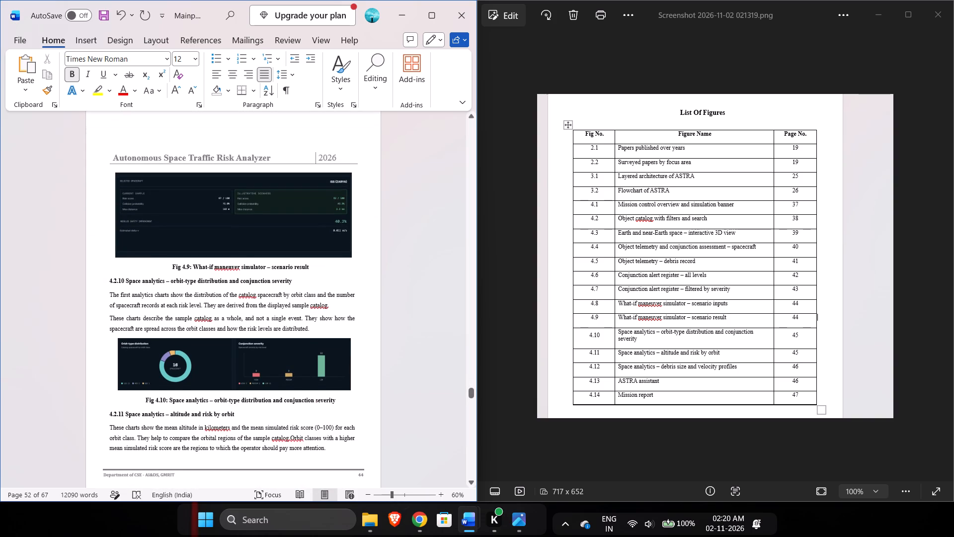
pyautogui.click(190, 271)
pyautogui.press('BackSpace')
pyautogui.press('8')
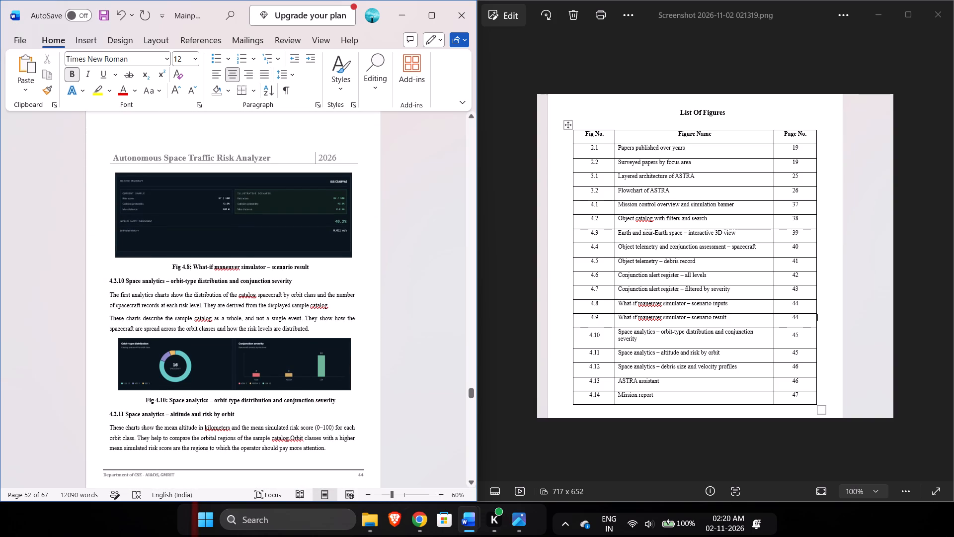
# Renumber the orbit-type distribution and conjunction severity heading as 4.2.9 and its figure caption as Fig 4.9.
pyautogui.click(126, 281)
pyautogui.press('Left')
pyautogui.press('BackSpace')
pyautogui.press('BackSpace')
pyautogui.press('9')
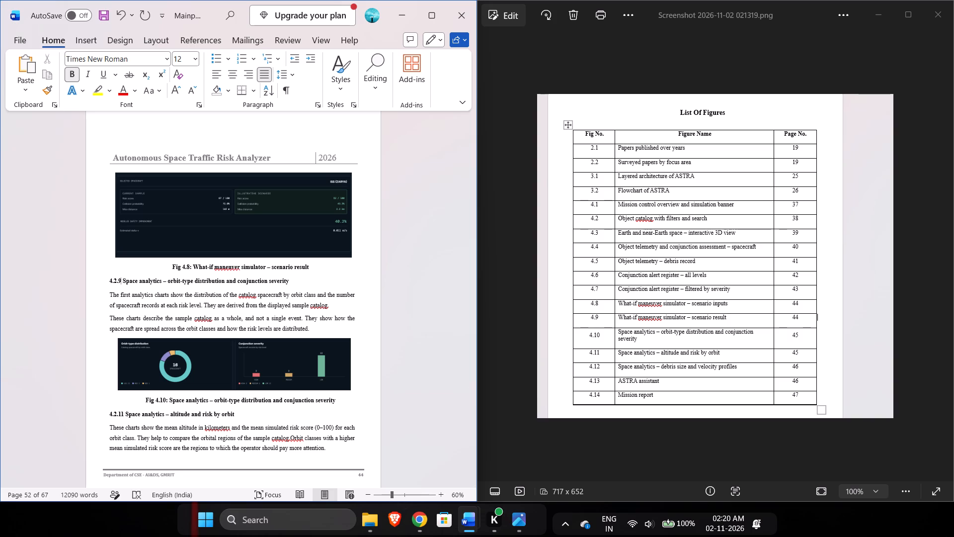
pyautogui.scroll(-1, 126, 281)
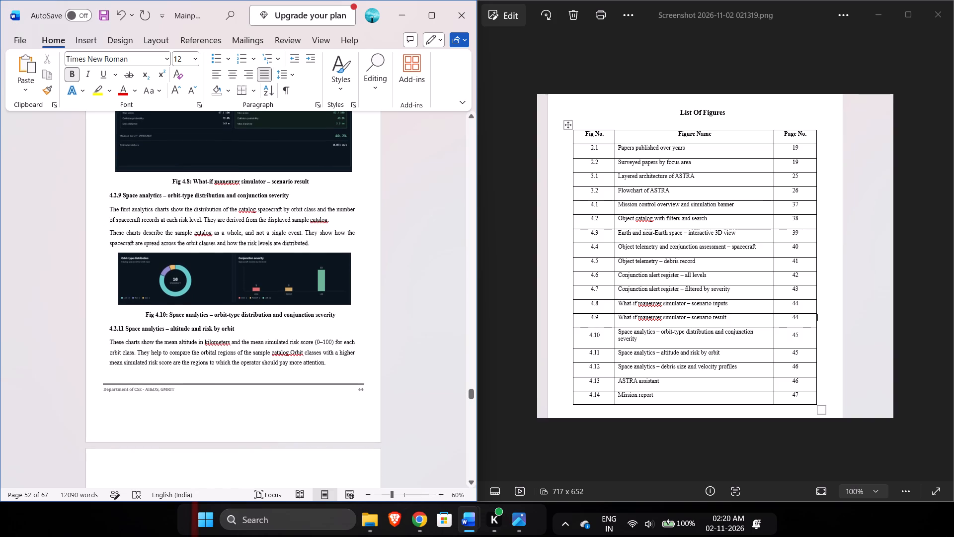
pyautogui.click(166, 313)
pyautogui.press('BackSpace')
pyautogui.press('BackSpace')
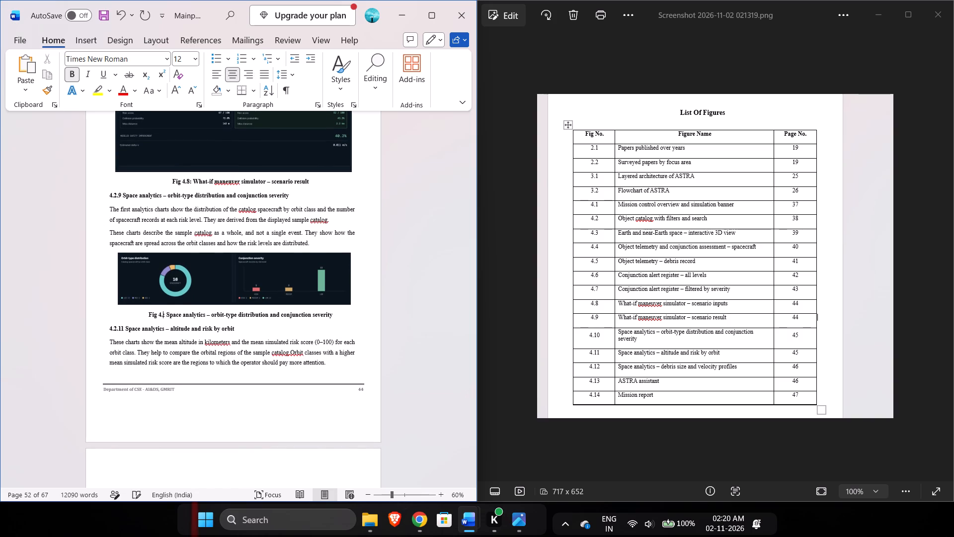
pyautogui.press('9')
# Renumber the Space analytics – altitude and risk by orbit heading as 4.2.10 and its figure caption as Fig 4.10.
pyautogui.click(121, 328)
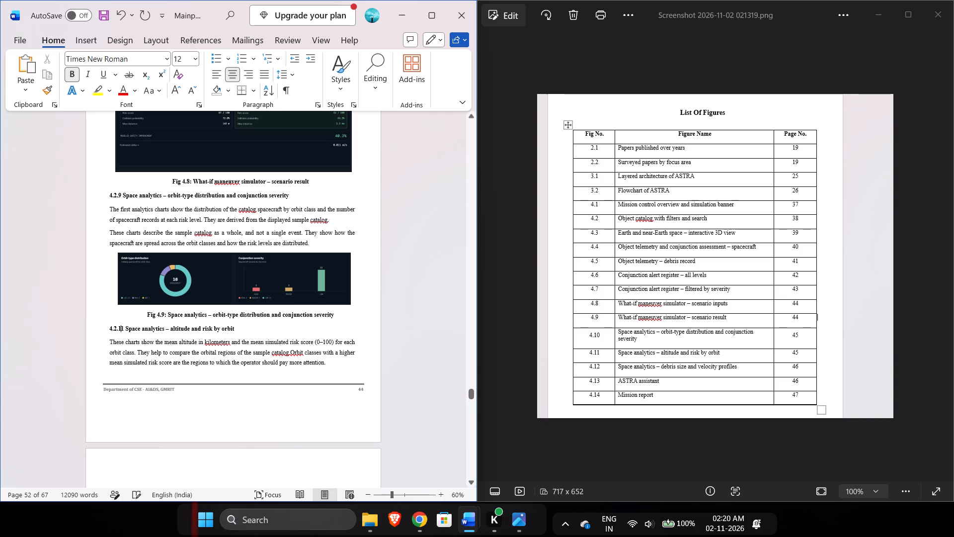
pyautogui.press('Right')
pyautogui.press('BackSpace')
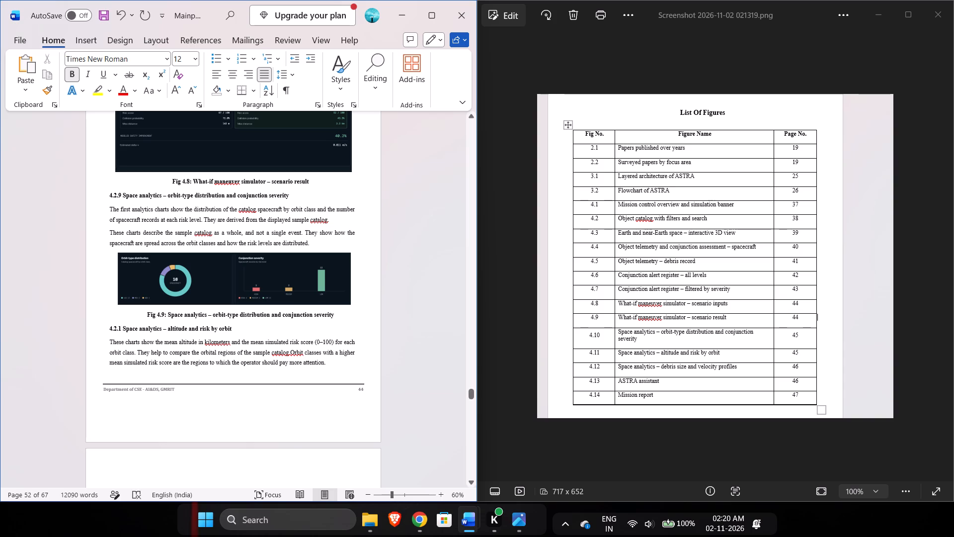
pyautogui.press('0')
pyautogui.scroll(-2, 277, 305)
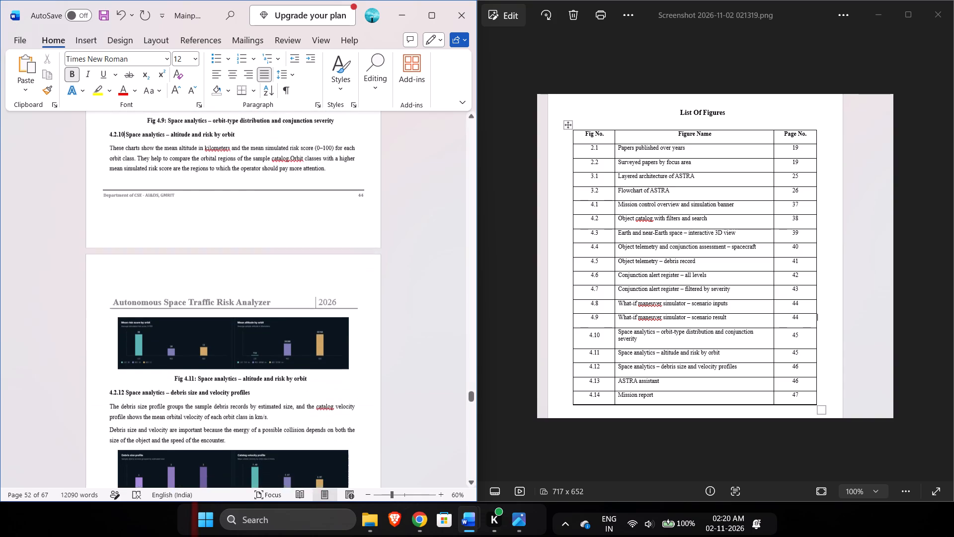
pyautogui.scroll(-1, 277, 305)
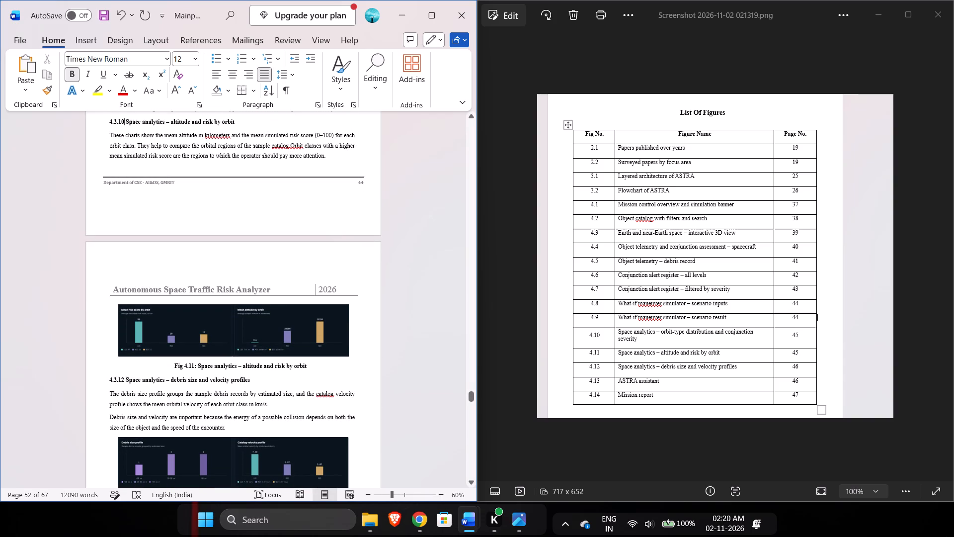
pyautogui.click(193, 369)
pyautogui.press('BackSpace')
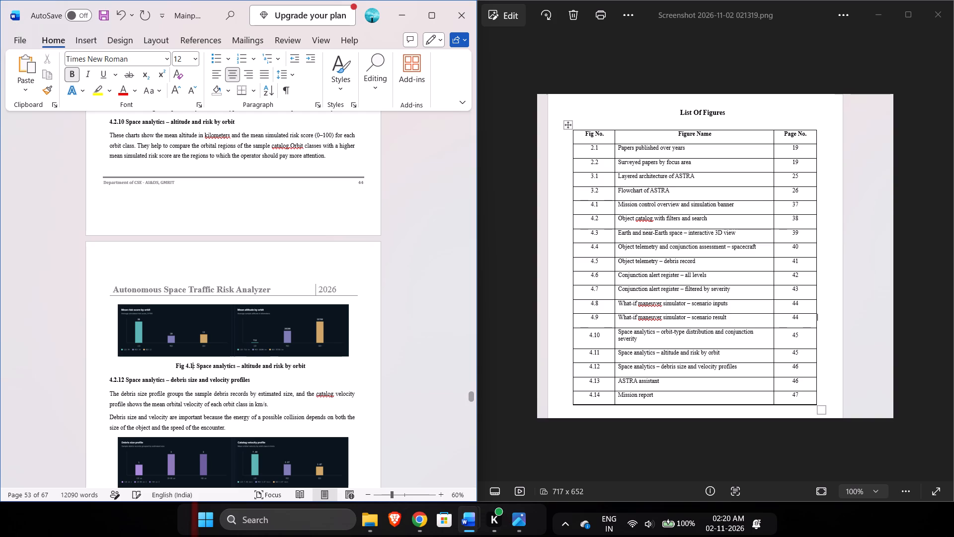
pyautogui.press('0')
pyautogui.press('Up')
pyautogui.press('Down')
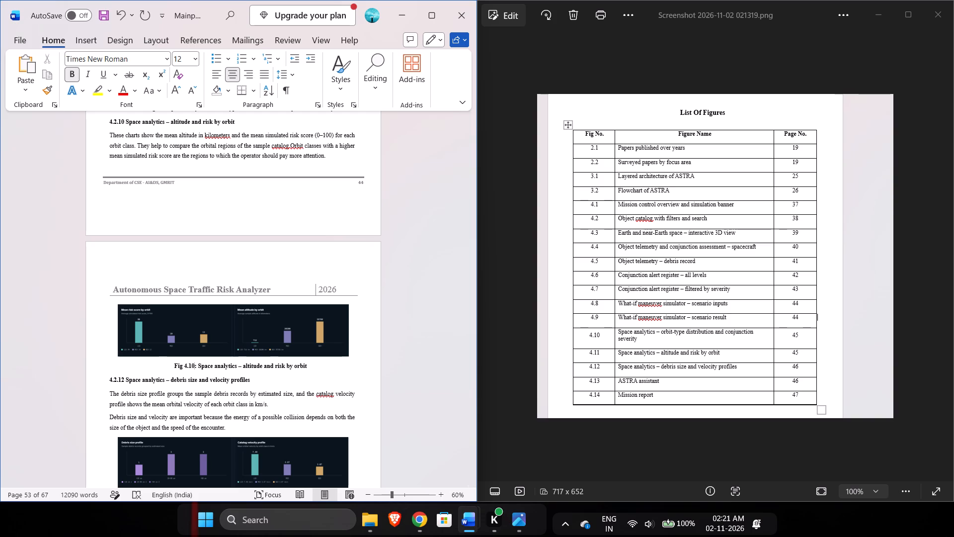
# Renumber the Space analytics – debris size and velocity profiles heading as 4.2.11 and its figure caption as Fig 4.11.
pyautogui.click(123, 378)
pyautogui.press('BackSpace')
pyautogui.press('1')
pyautogui.scroll(-1, 251, 310)
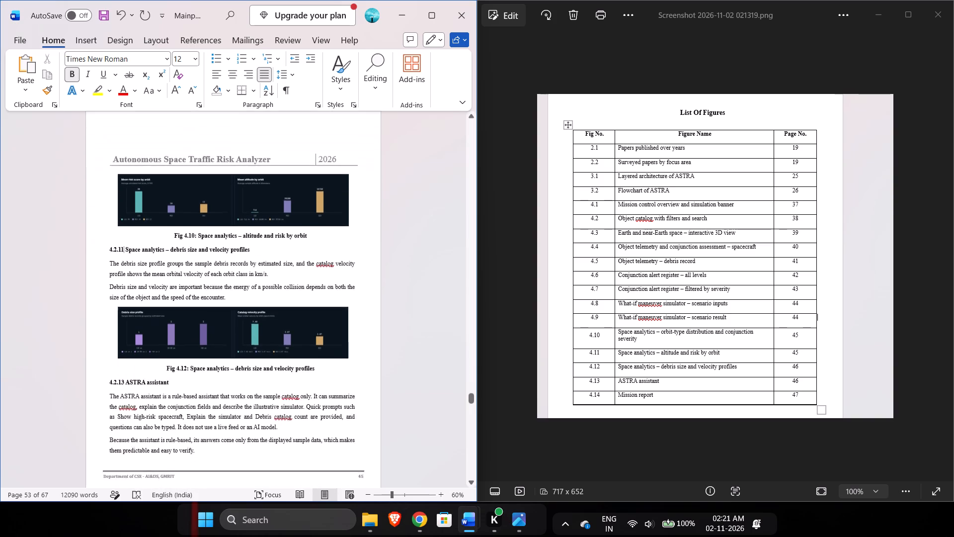
pyautogui.scroll(-1, 251, 310)
pyautogui.click(187, 331)
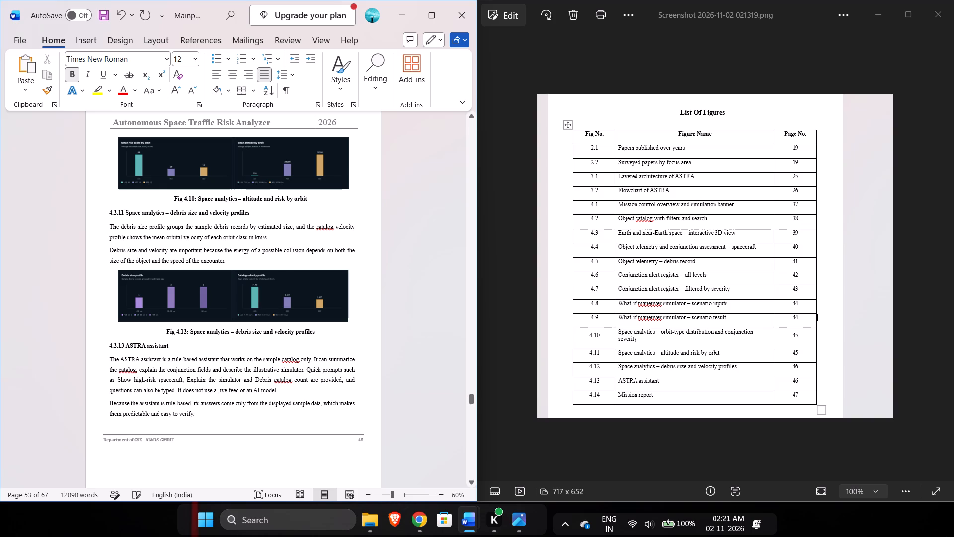
pyautogui.press('BackSpace')
pyautogui.press('1')
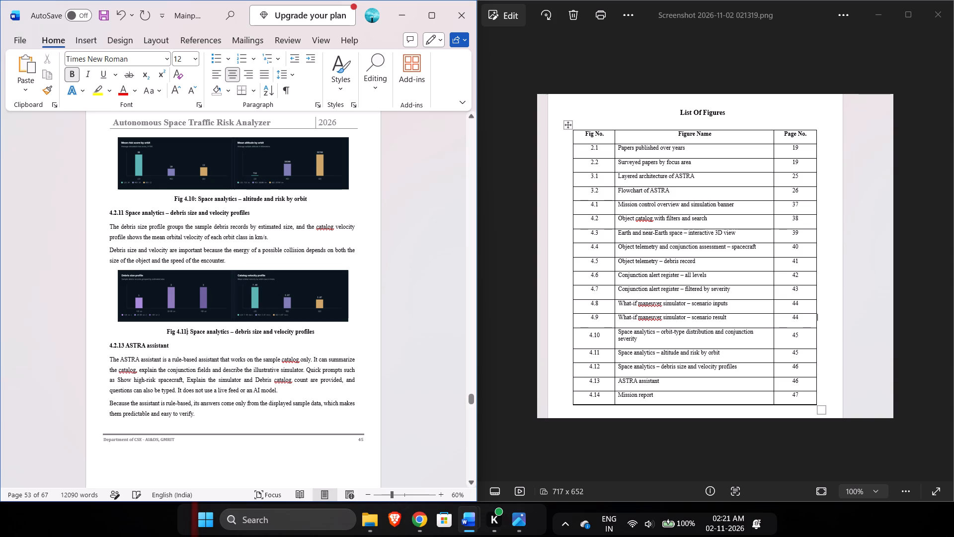
# Renumber the ASTRA assistant heading as 4.2.12 and its figure caption as Fig 4.14.
pyautogui.click(127, 347)
pyautogui.press('Left')
pyautogui.press('BackSpace')
pyautogui.press('2')
pyautogui.scroll(-1, 155, 296)
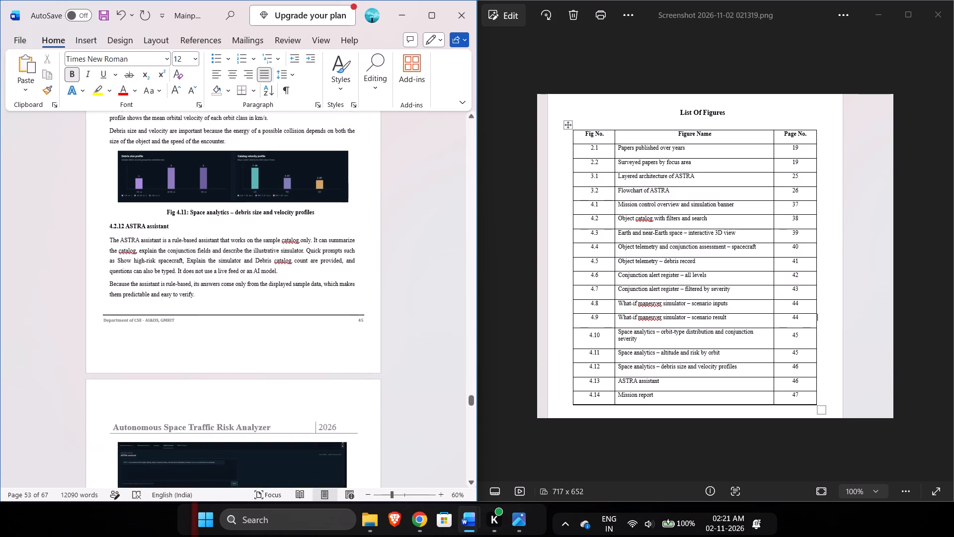
pyautogui.scroll(-1, 155, 296)
pyautogui.scroll(-1, 207, 407)
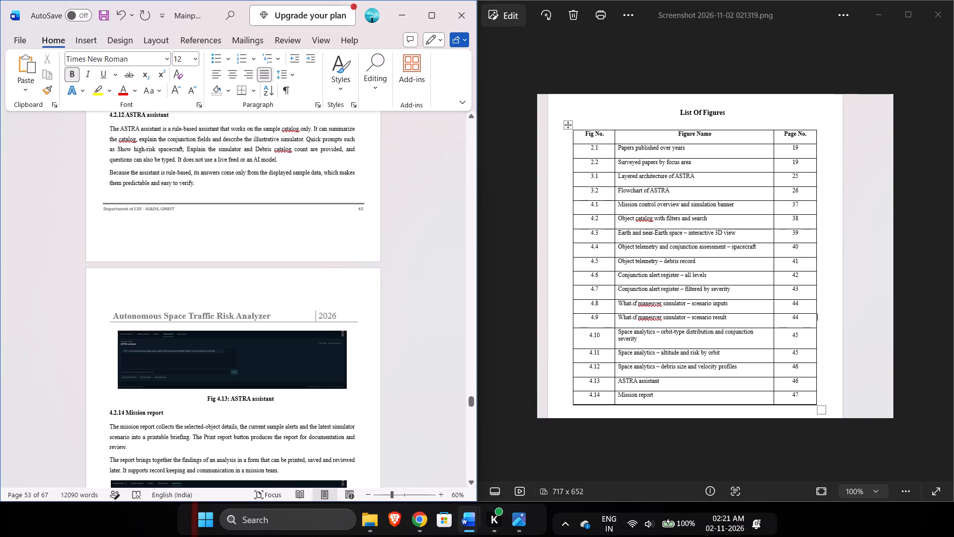
pyautogui.click(229, 400)
pyautogui.press('Left')
pyautogui.press('BackSpace')
pyautogui.press('4')
pyautogui.scroll(-2, 406, 326)
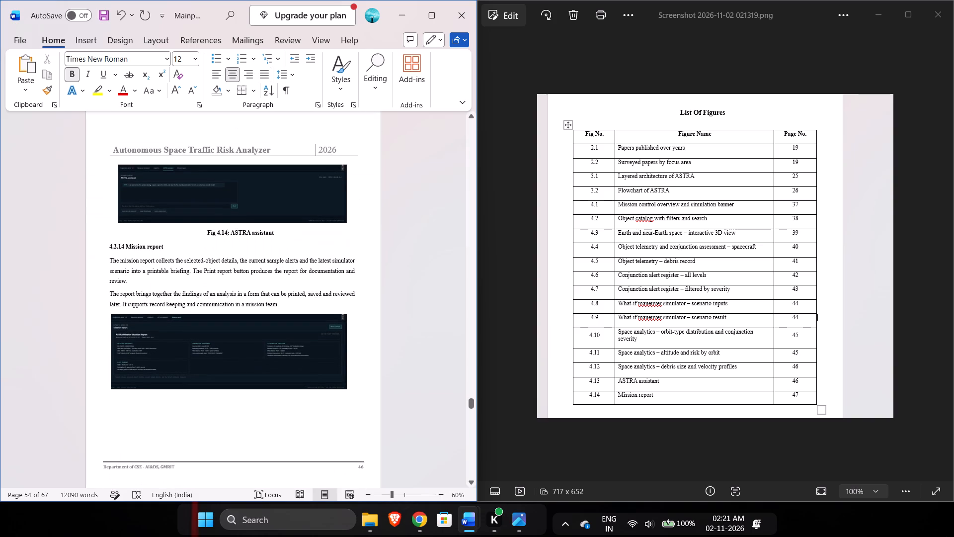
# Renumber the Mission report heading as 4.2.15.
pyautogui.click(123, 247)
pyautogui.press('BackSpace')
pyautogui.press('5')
# Renumber the figure caption of the Mission report as Fig 4.13.
pyautogui.scroll(-2, 213, 230)
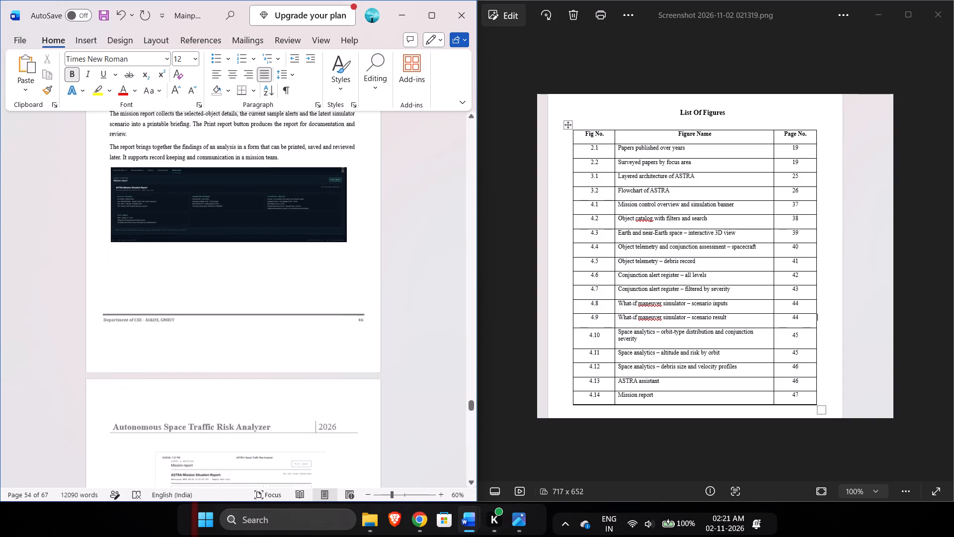
pyautogui.scroll(-2, 213, 230)
pyautogui.scroll(-1, 229, 376)
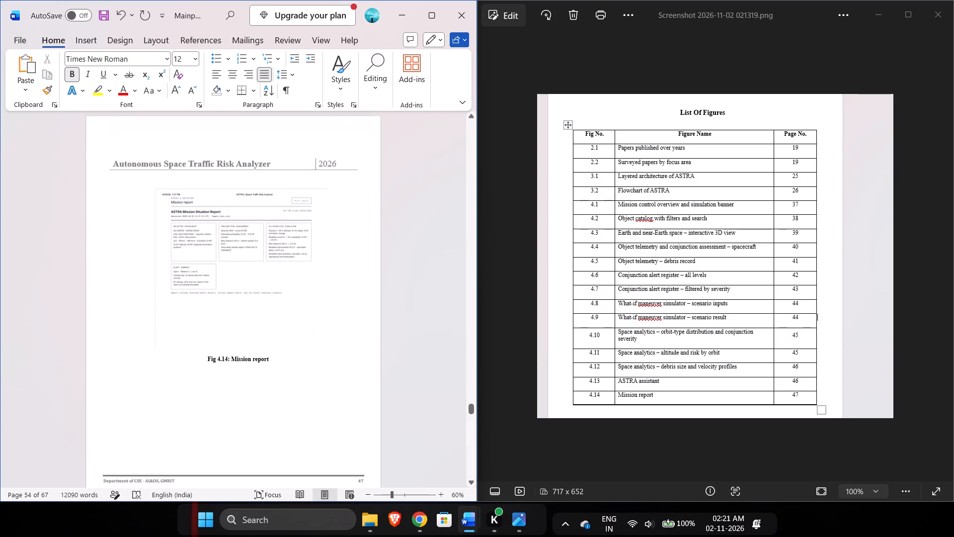
pyautogui.click(228, 361)
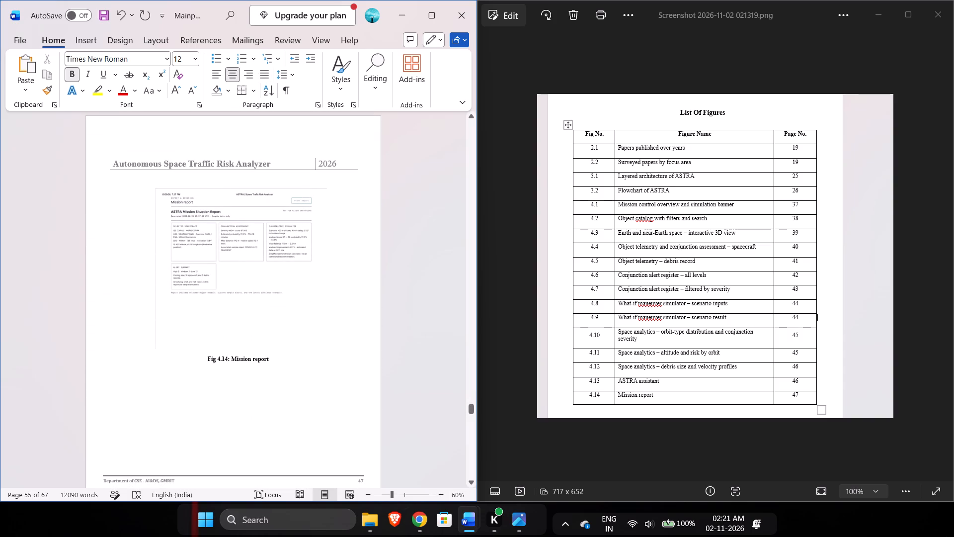
pyautogui.press('BackSpace')
pyautogui.press('5')
pyautogui.press('BackSpace')
pyautogui.press('BackSpace')
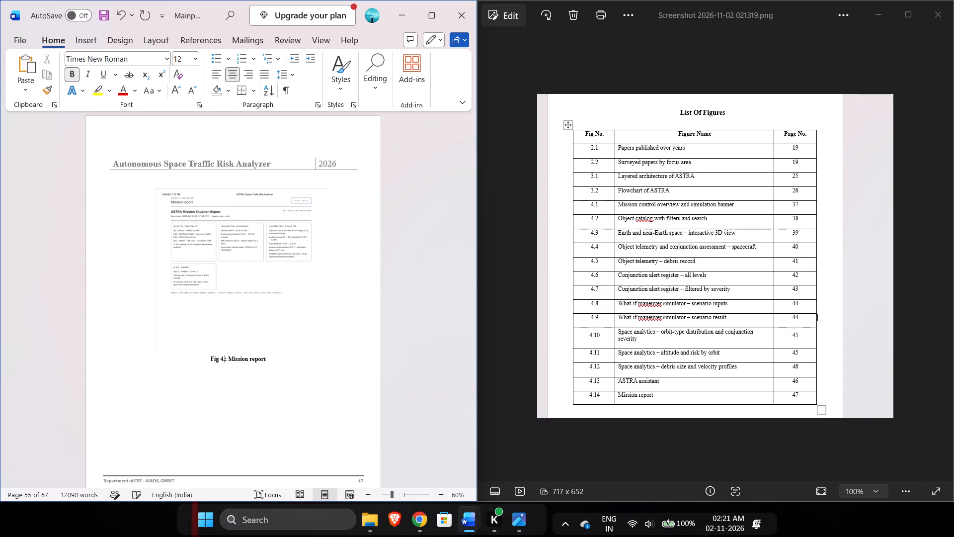
pyautogui.write('13')
# Renumber the figure caption of the ASTRA assistant as Fig 4.12.
pyautogui.scroll(1, 357, 313)
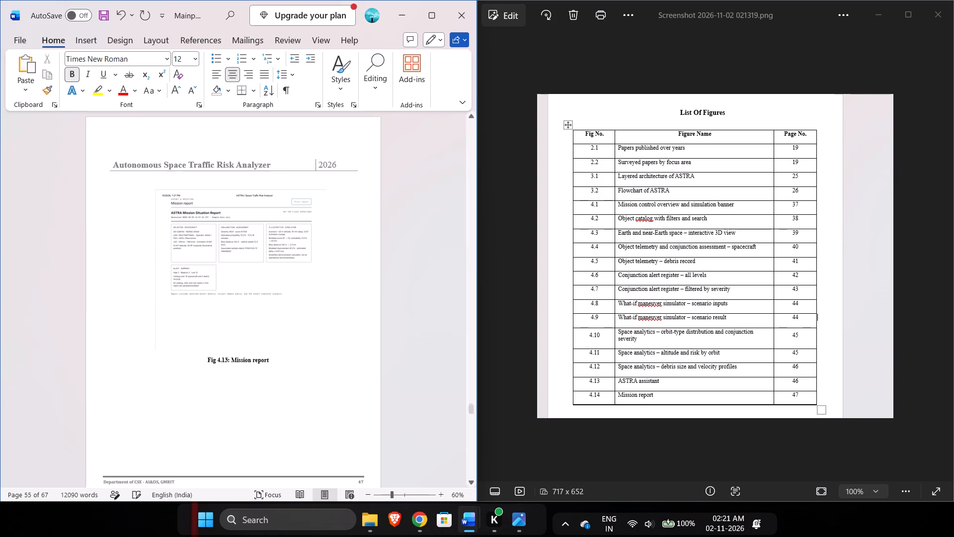
pyautogui.scroll(6, 357, 313)
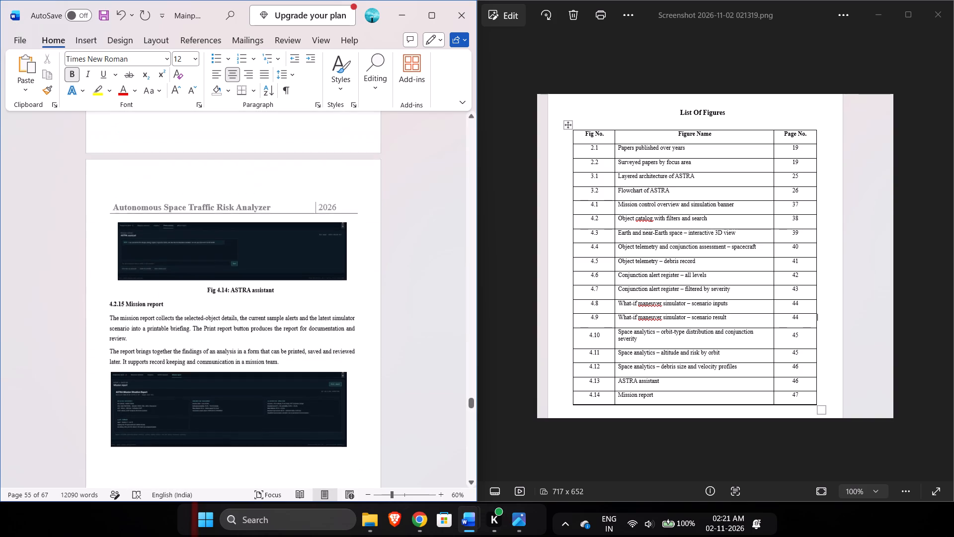
pyautogui.scroll(4, 228, 256)
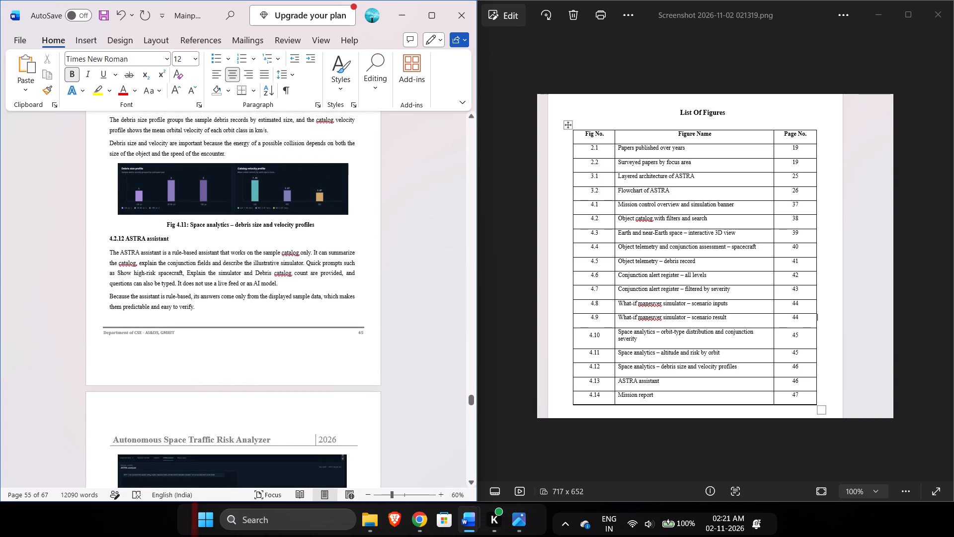
pyautogui.scroll(-2, 210, 237)
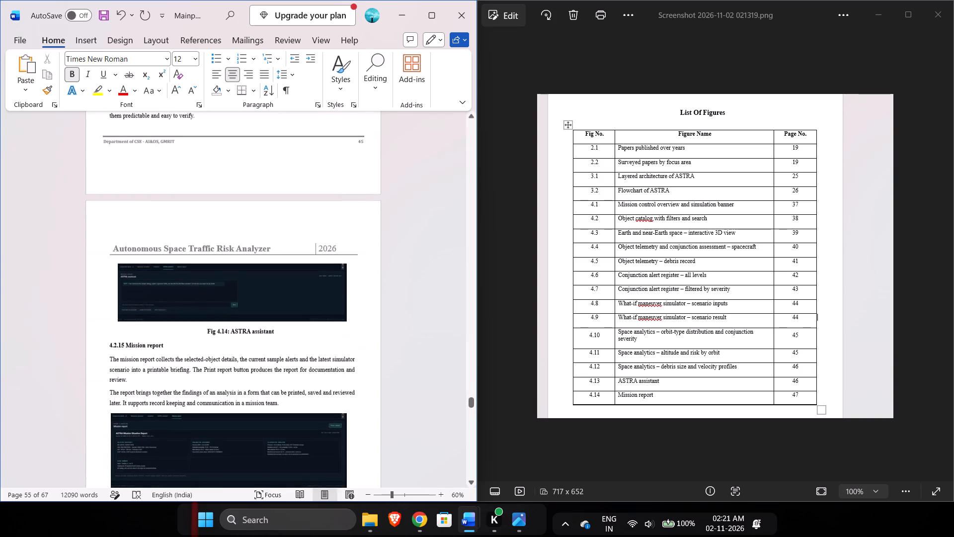
pyautogui.click(228, 328)
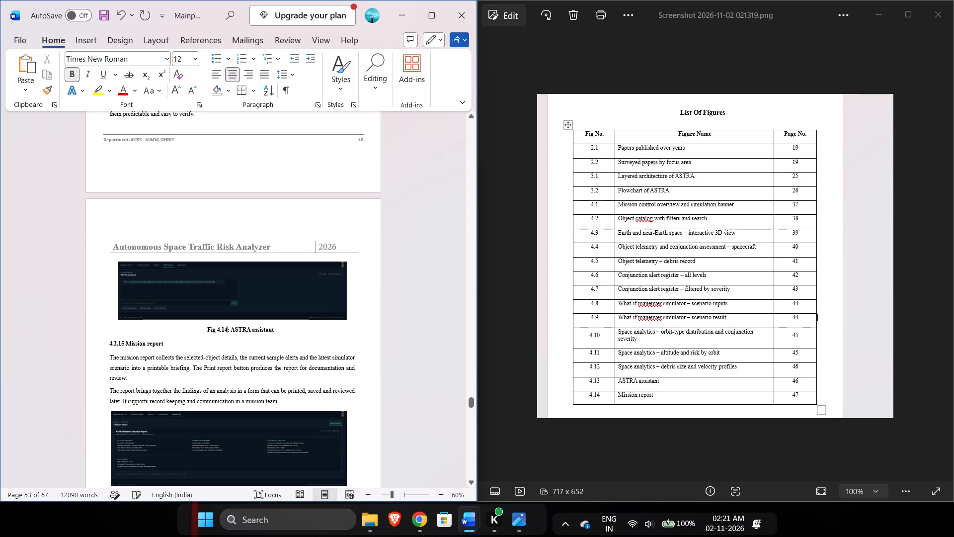
pyautogui.press('BackSpace')
pyautogui.press('5')
pyautogui.press('BackSpace')
pyautogui.press('2')
# Renumber the Mission report heading as 4.2.13.
pyautogui.click(126, 344)
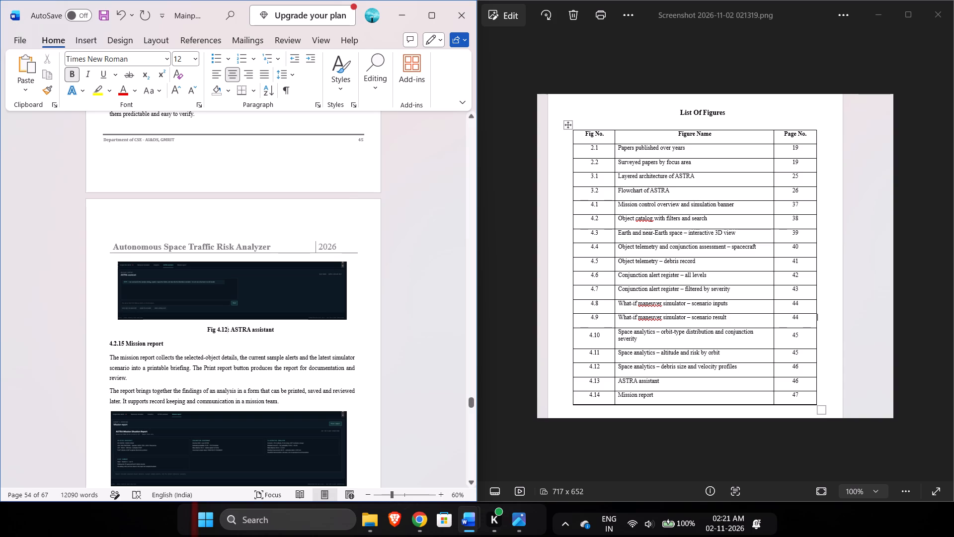
pyautogui.press('Left')
pyautogui.press('BackSpace')
pyautogui.press('3')
# Review the numbering of headings and figure captions from the Space analytics sections through the Mission report and the Illustrative Use Scenario.
pyautogui.scroll(-4, 280, 277)
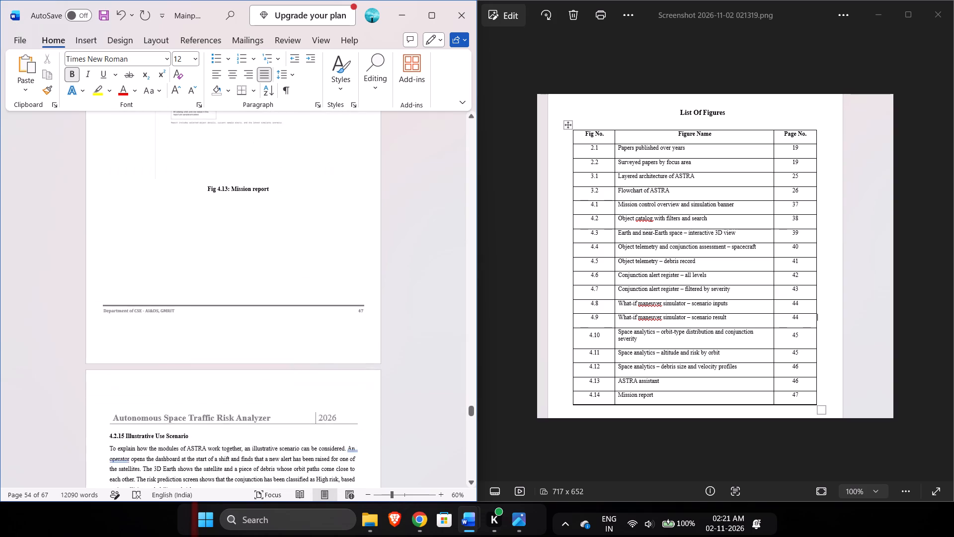
pyautogui.scroll(5, 280, 277)
pyautogui.moveTo(280, 277); pyautogui.dragTo(407, 250)
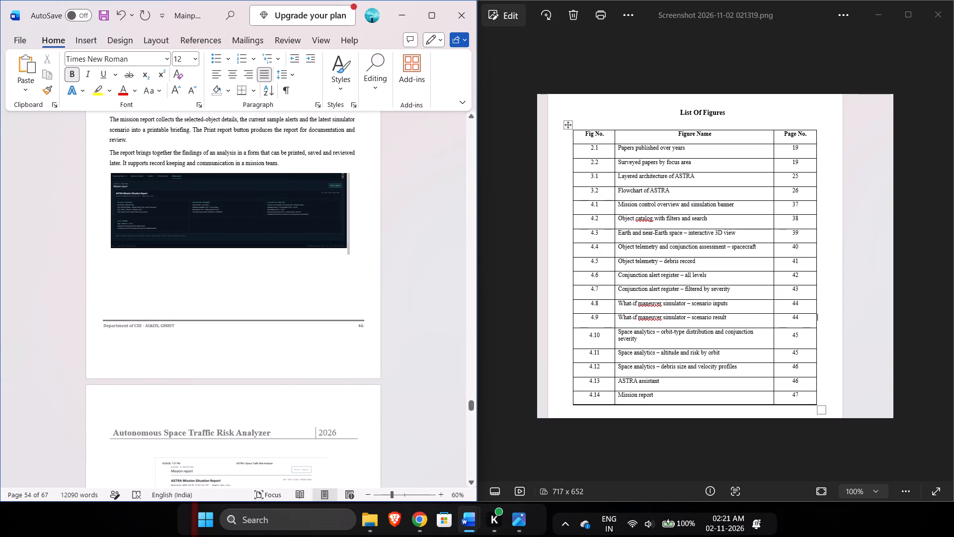
pyautogui.moveTo(407, 250); pyautogui.dragTo(256, 188)
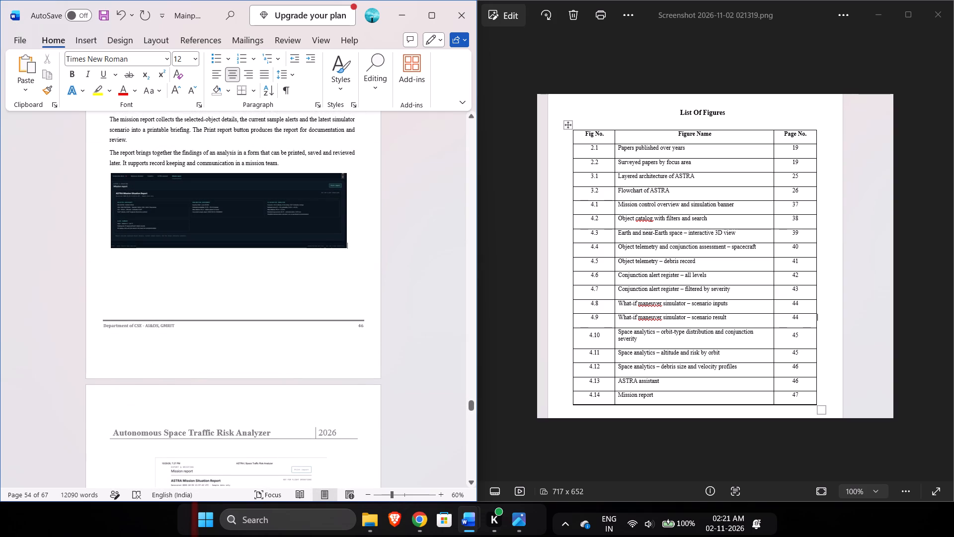
pyautogui.hscroll(1, 426, 302)
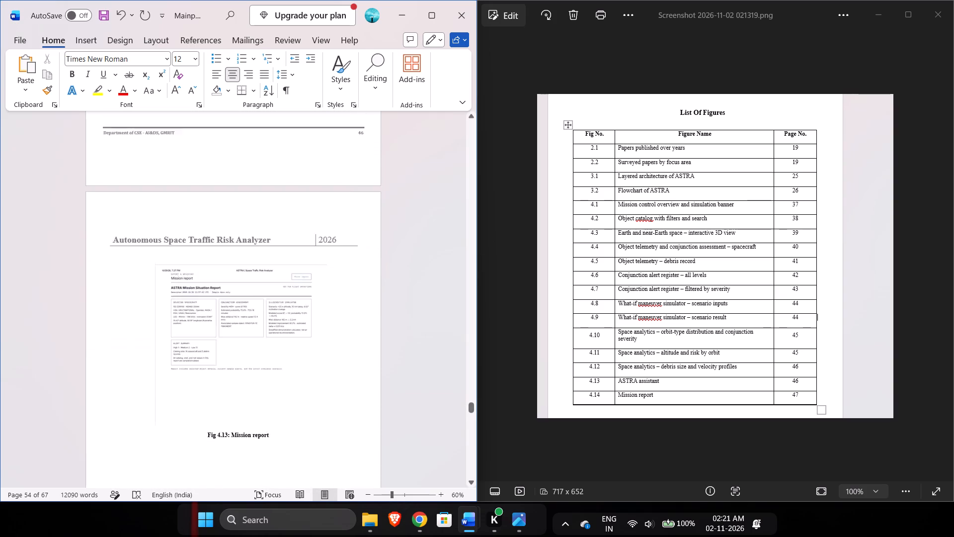
pyautogui.hscroll(1, 426, 302)
pyautogui.scroll(4, 426, 302)
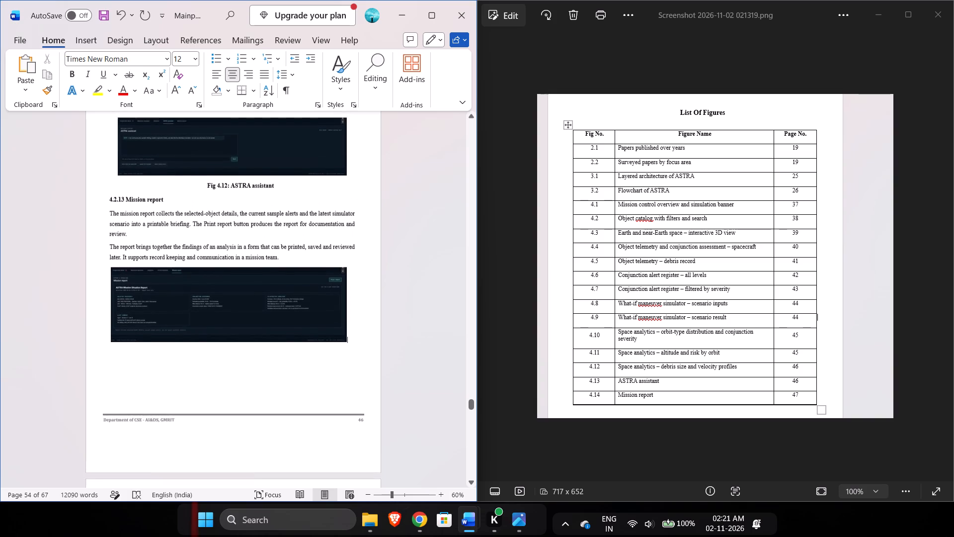
pyautogui.scroll(2, 426, 302)
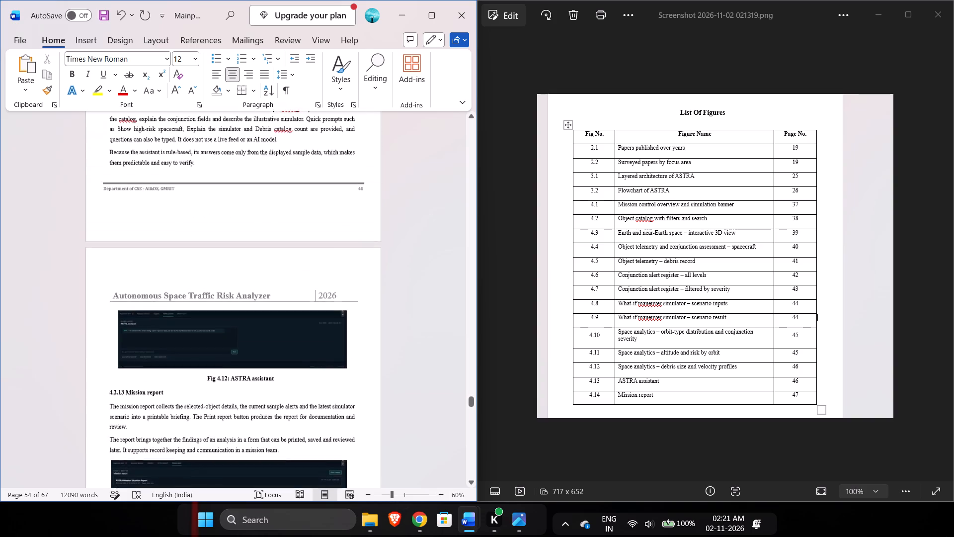
pyautogui.scroll(2, 426, 302)
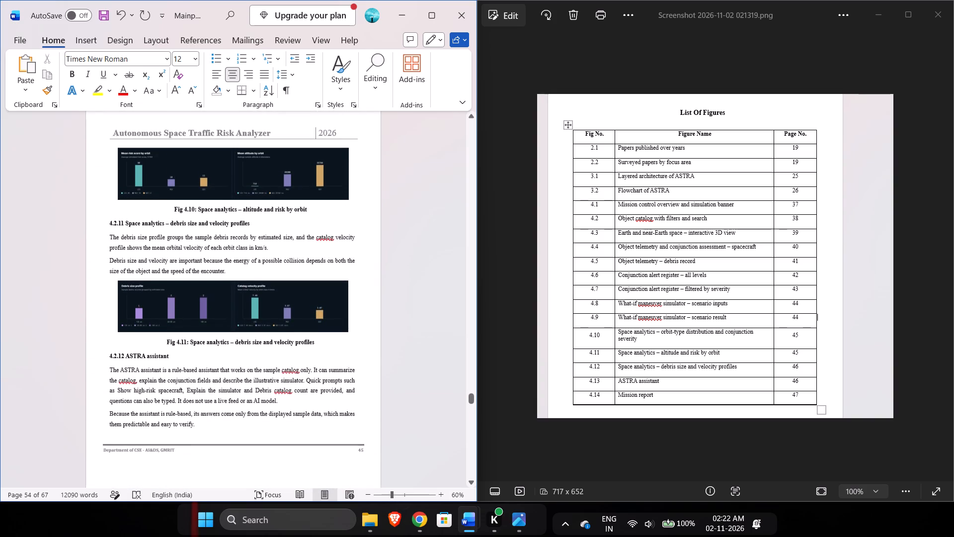
pyautogui.scroll(2, 426, 302)
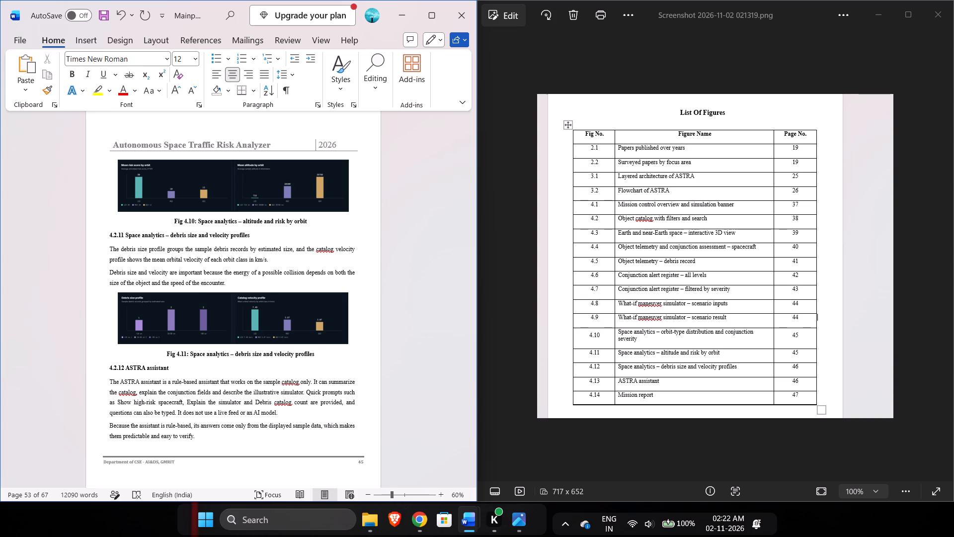
pyautogui.scroll(-1, 447, 319)
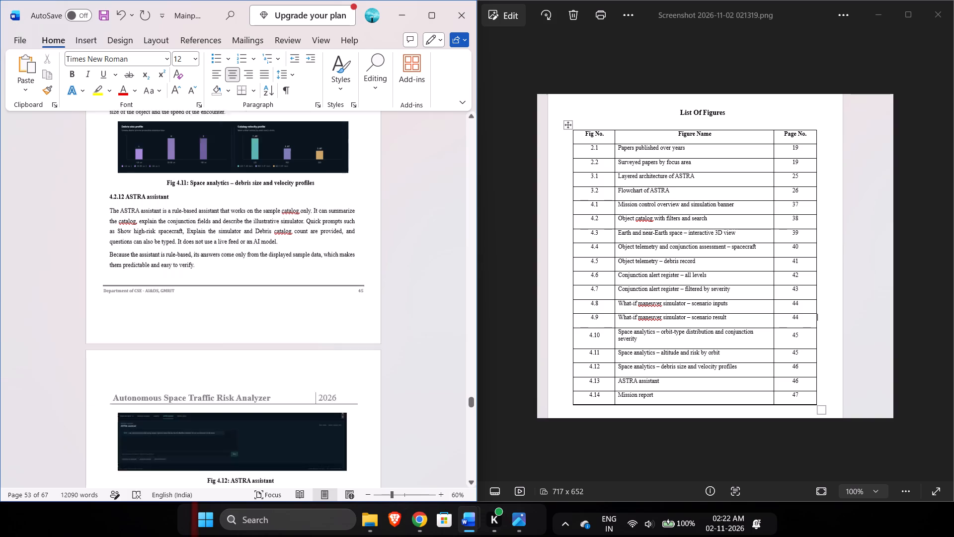
pyautogui.scroll(-4, 447, 319)
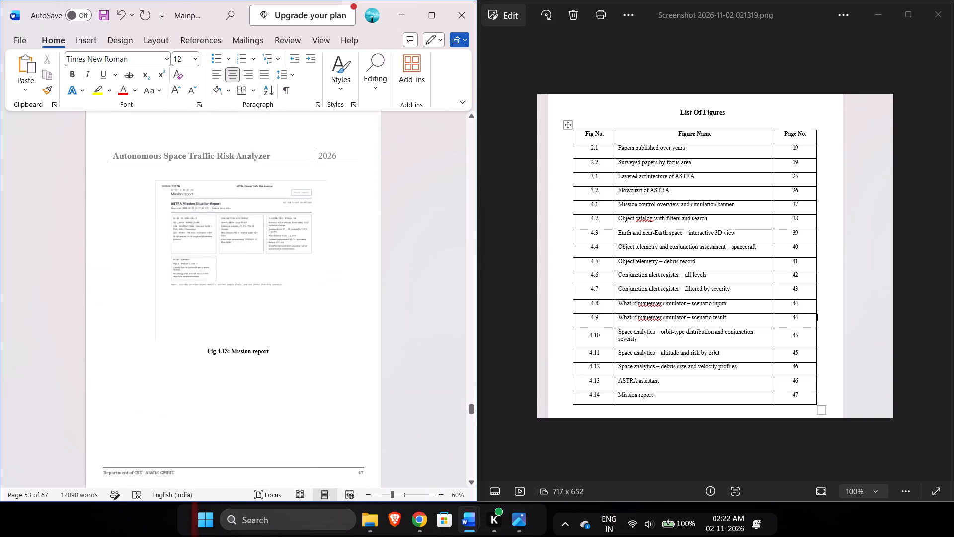
pyautogui.scroll(5, 447, 319)
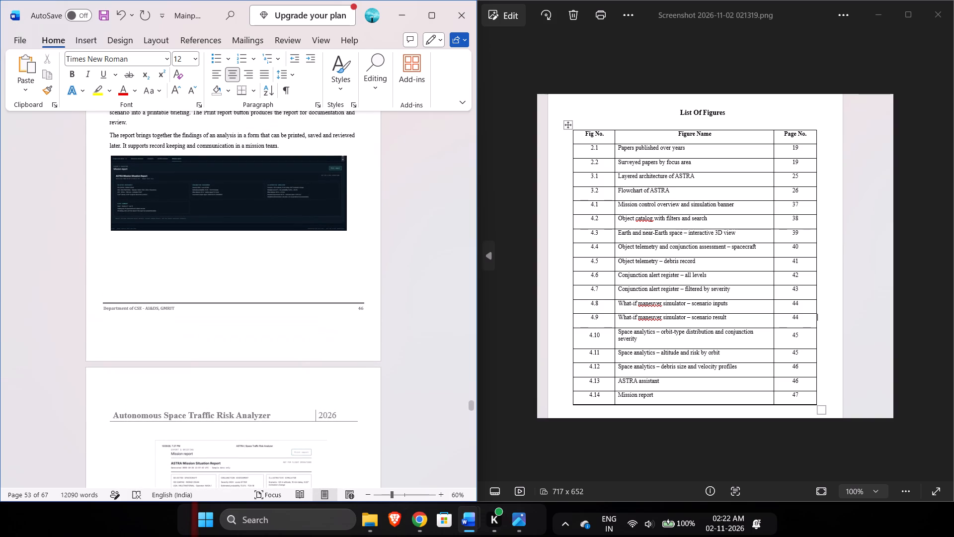
pyautogui.scroll(1, 488, 344)
pyautogui.scroll(2, 399, 264)
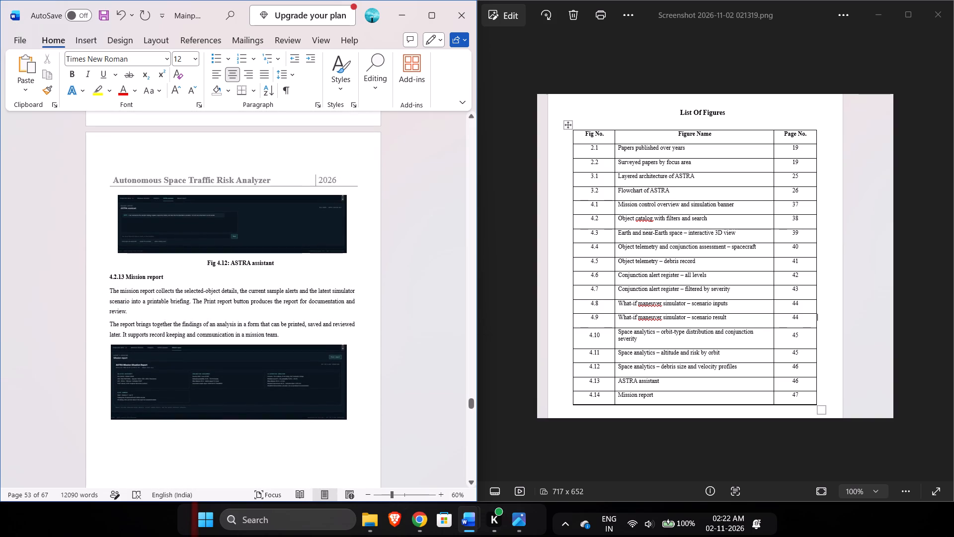
pyautogui.scroll(2, 367, 210)
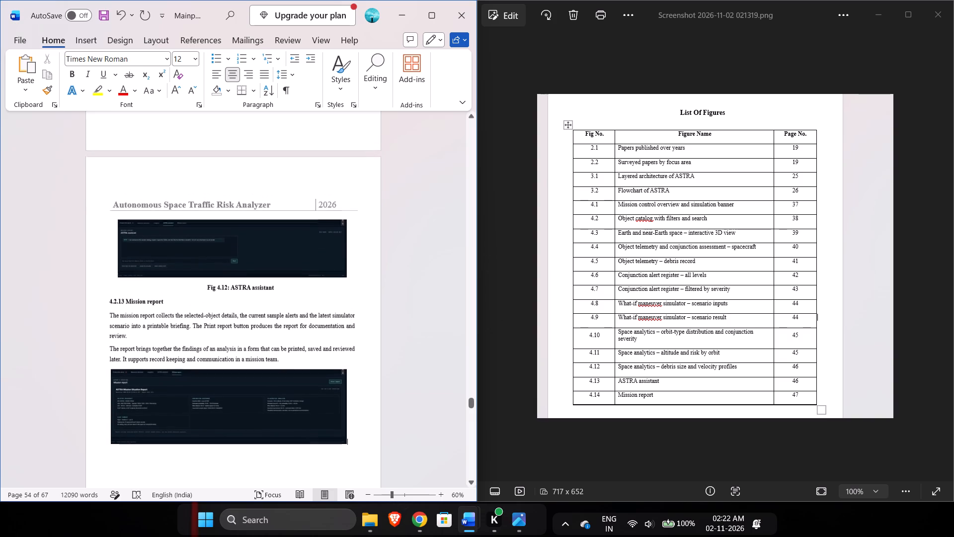
pyautogui.scroll(3, 367, 210)
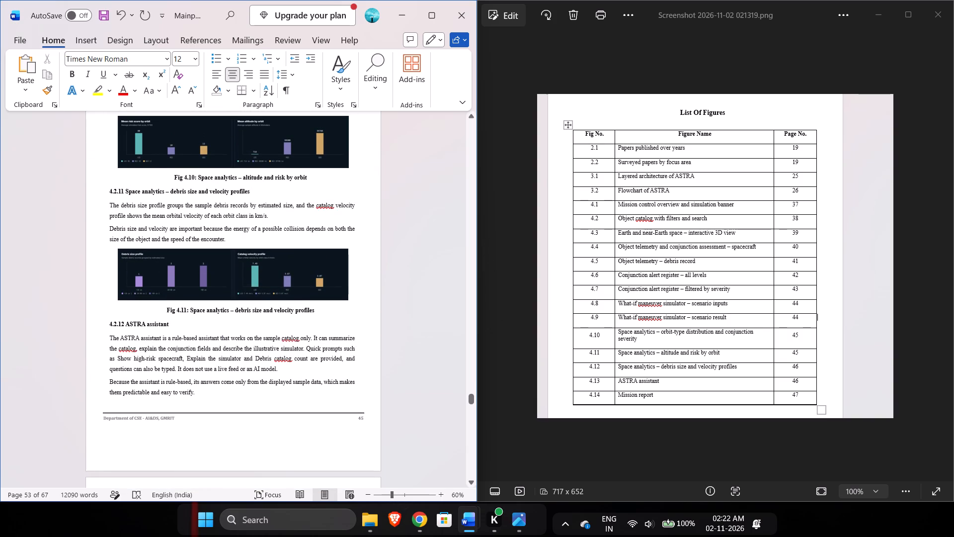
pyautogui.scroll(-12, 406, 348)
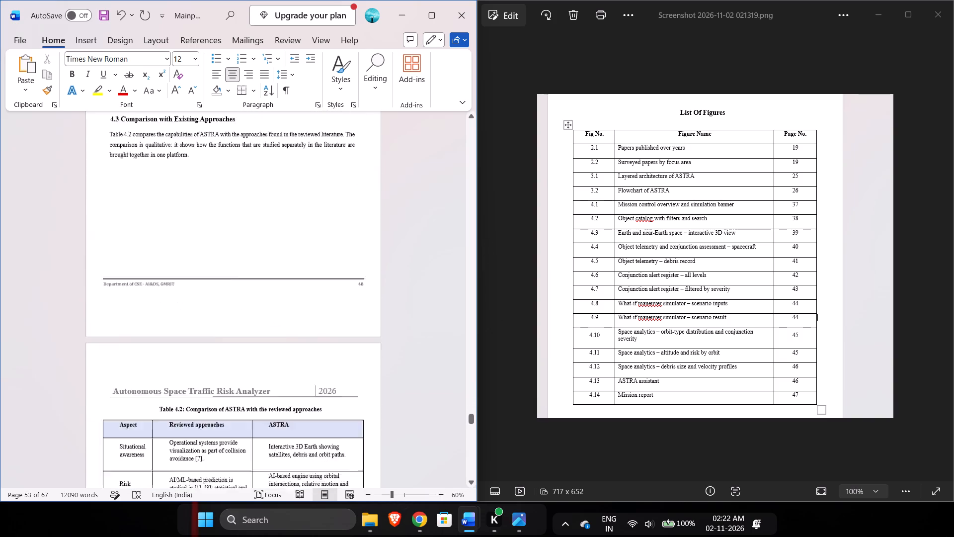
pyautogui.scroll(-4, 406, 348)
pyautogui.scroll(6, 406, 348)
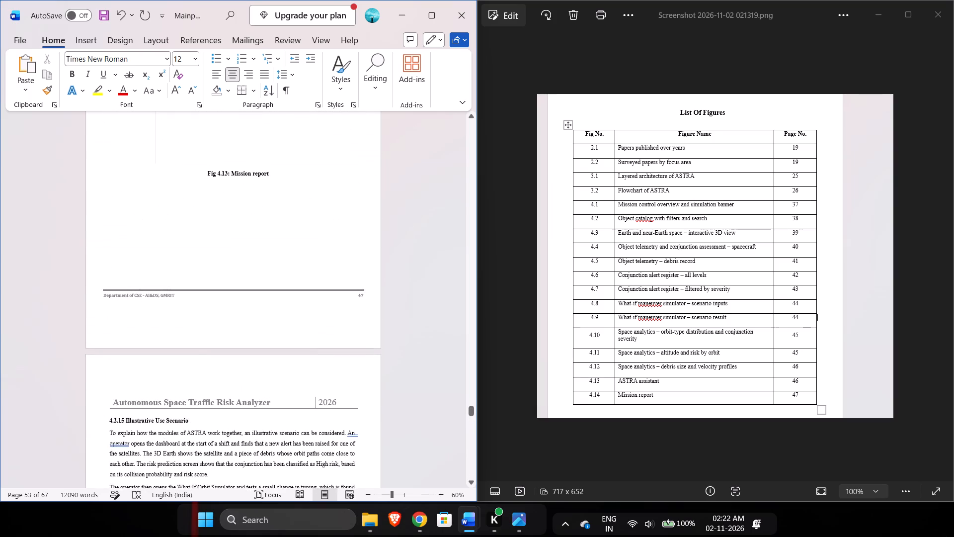
pyautogui.scroll(5, 406, 348)
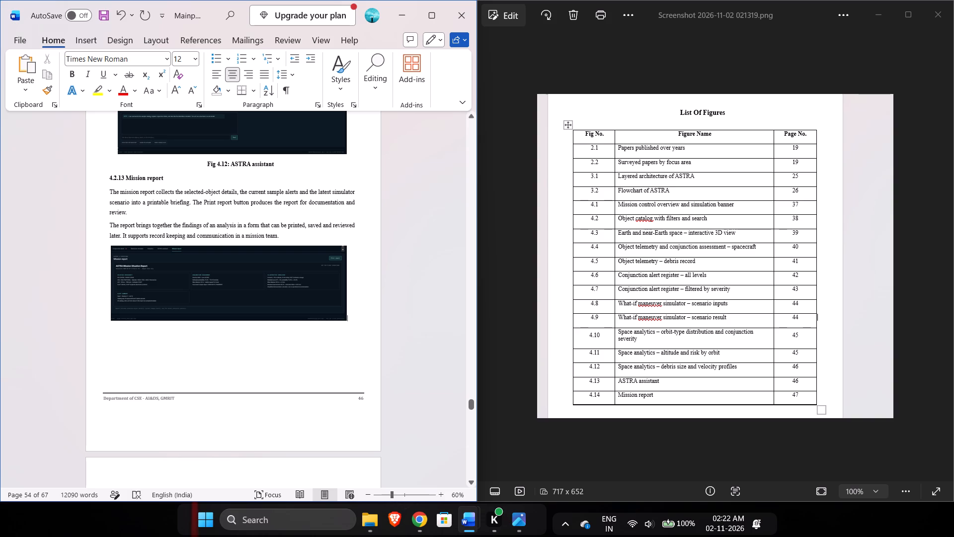
pyautogui.scroll(2, 404, 259)
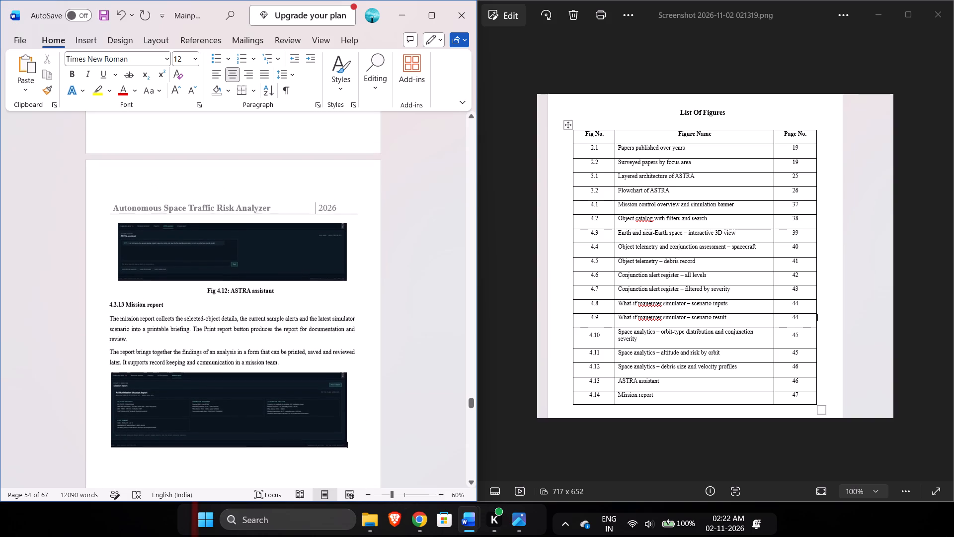
pyautogui.scroll(-1, 404, 259)
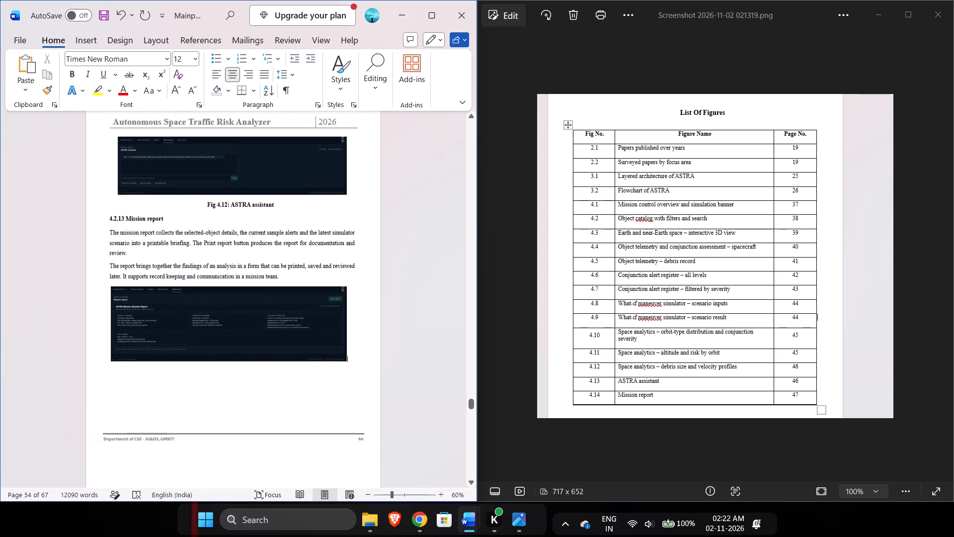
pyautogui.scroll(3, 404, 259)
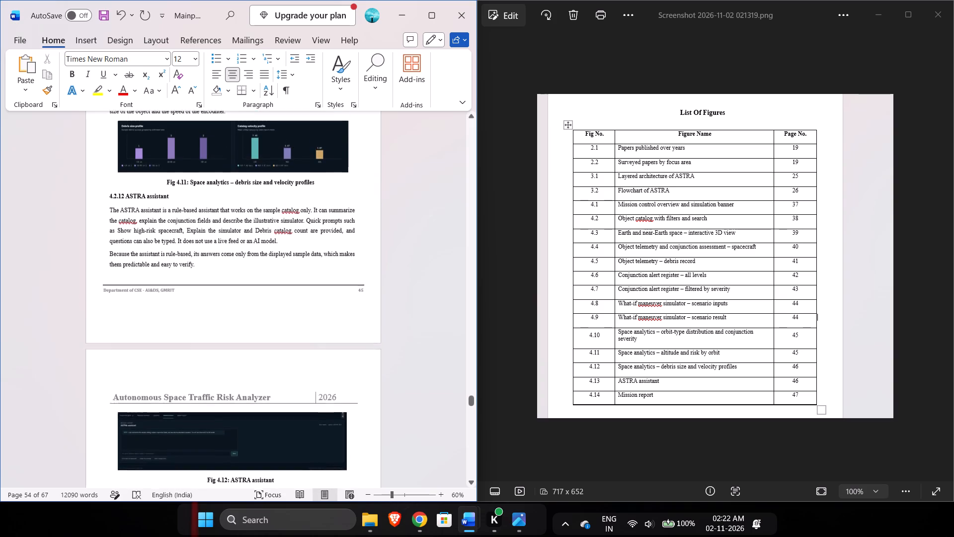
pyautogui.scroll(2, 404, 259)
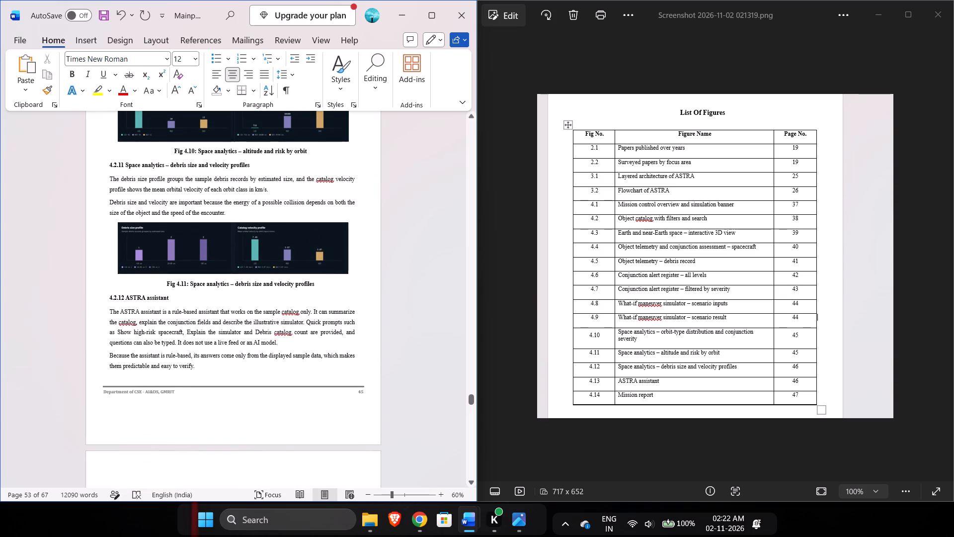
pyautogui.scroll(5, 388, 283)
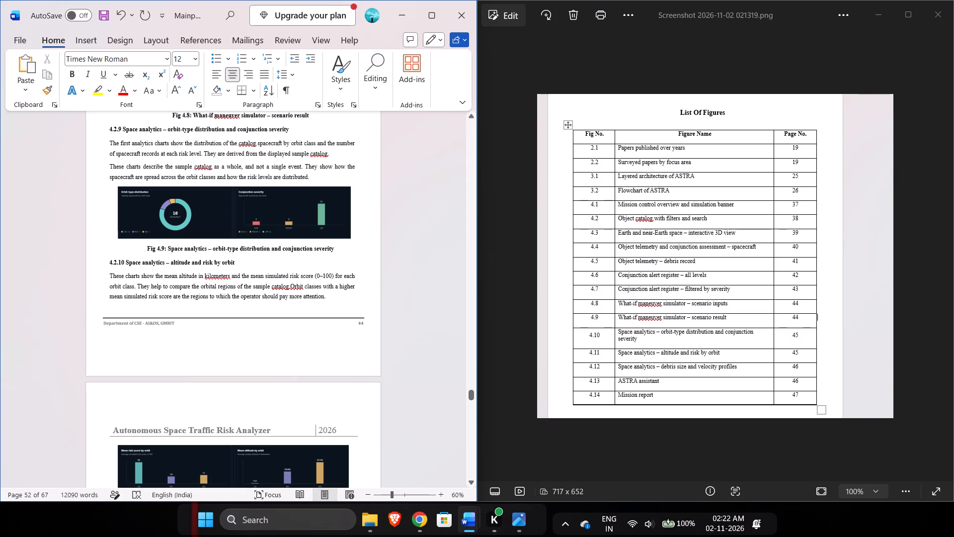
# Check the numbering and page positions of the What-if maneuver simulator sections and the Conjunction alert register figure.
pyautogui.scroll(3, 332, 236)
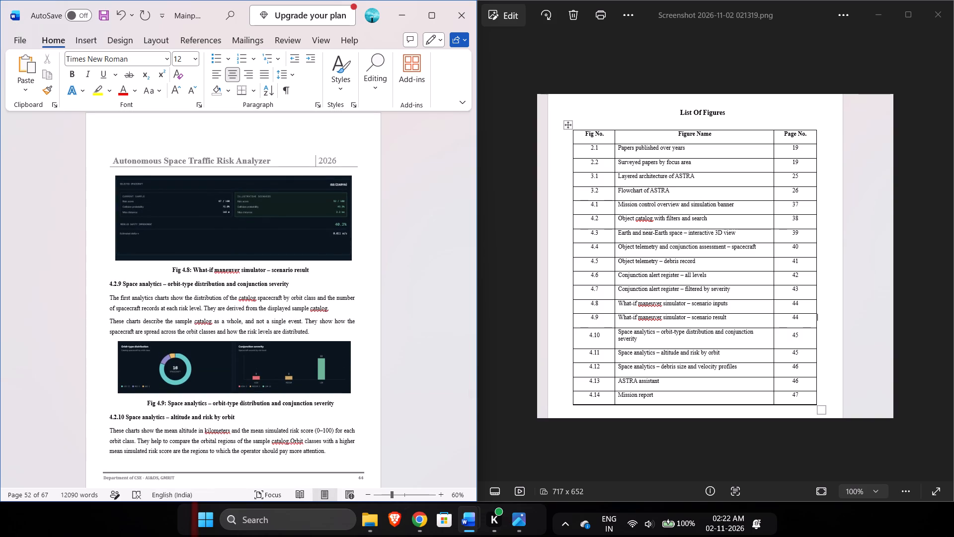
pyautogui.scroll(1, 426, 191)
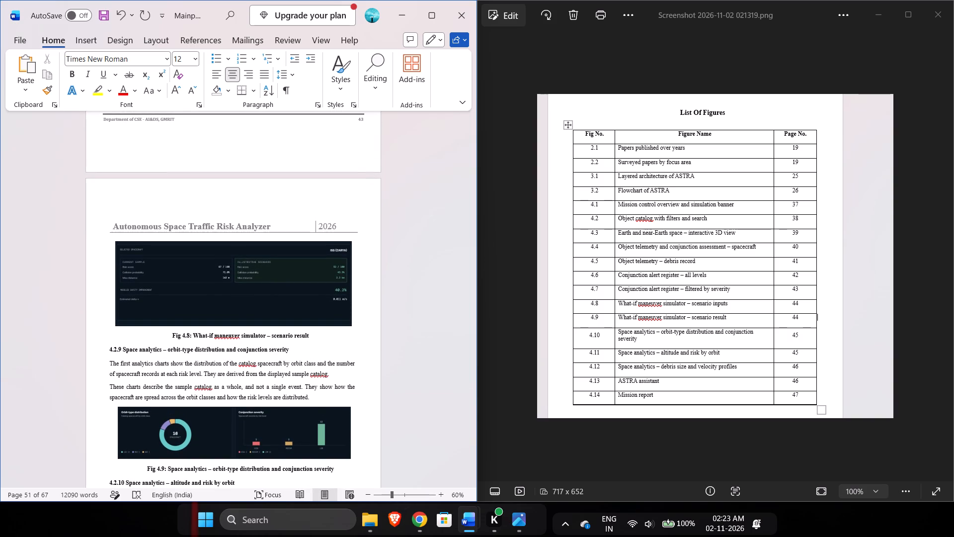
pyautogui.scroll(2, 349, 224)
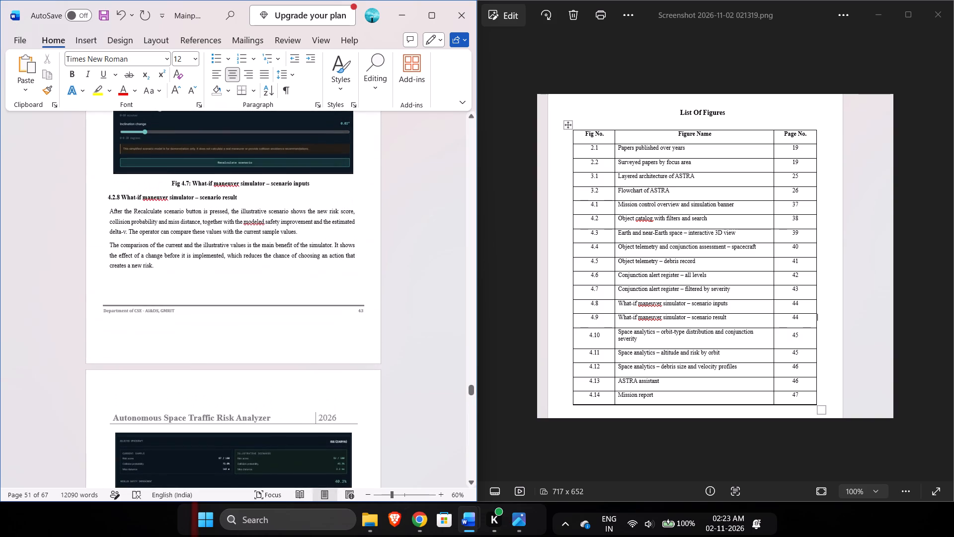
pyautogui.scroll(1, 349, 224)
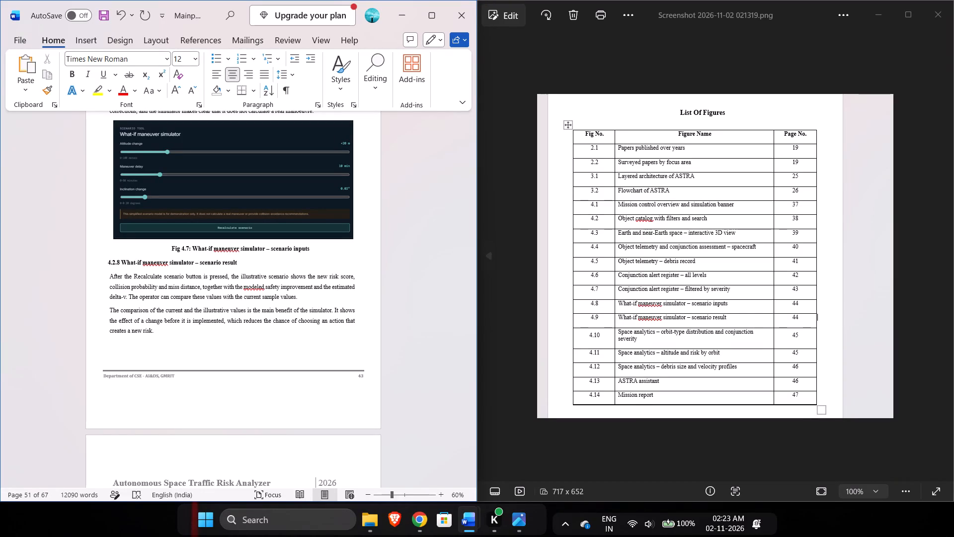
pyautogui.scroll(3, 346, 186)
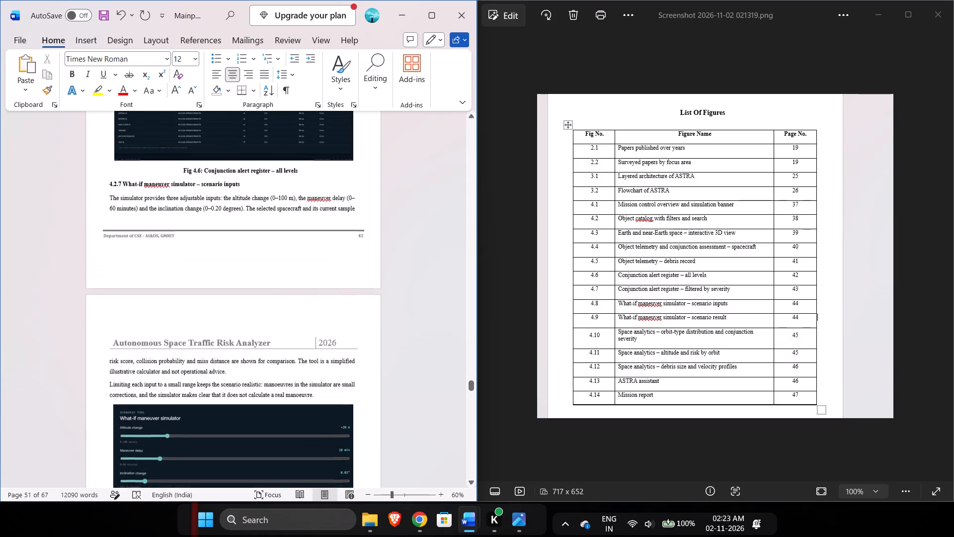
pyautogui.scroll(1, 346, 186)
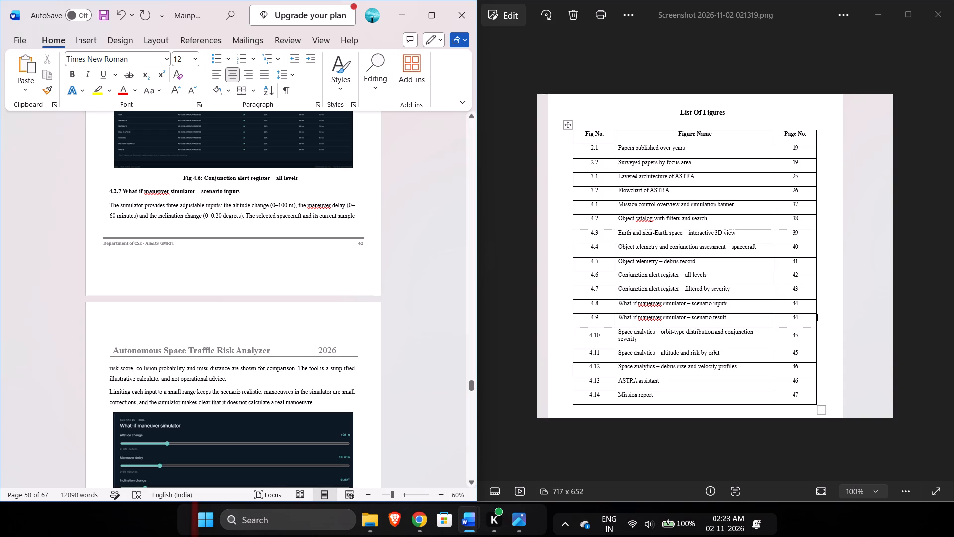
pyautogui.scroll(-1, 420, 243)
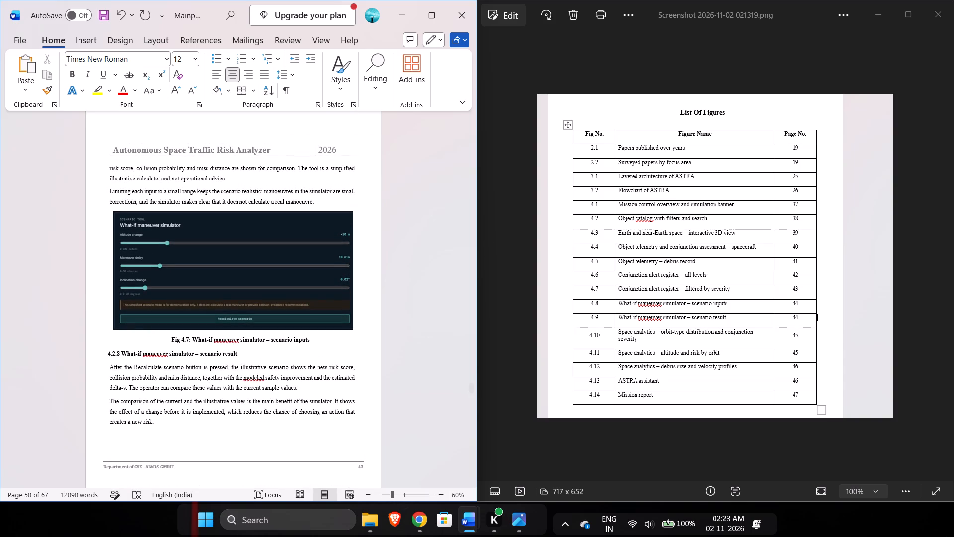
# Delete the "Conjunction alert register – all levels" row from the List Of Figures table.
pyautogui.scroll(20, 462, 262)
pyautogui.scroll(20, 462, 262)
pyautogui.scroll(2, 462, 262)
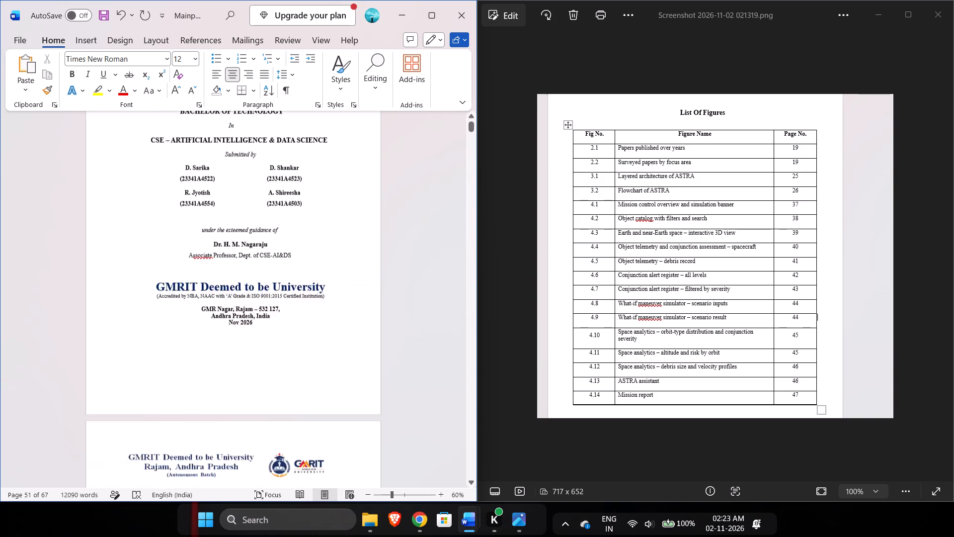
pyautogui.scroll(-11, 330, 309)
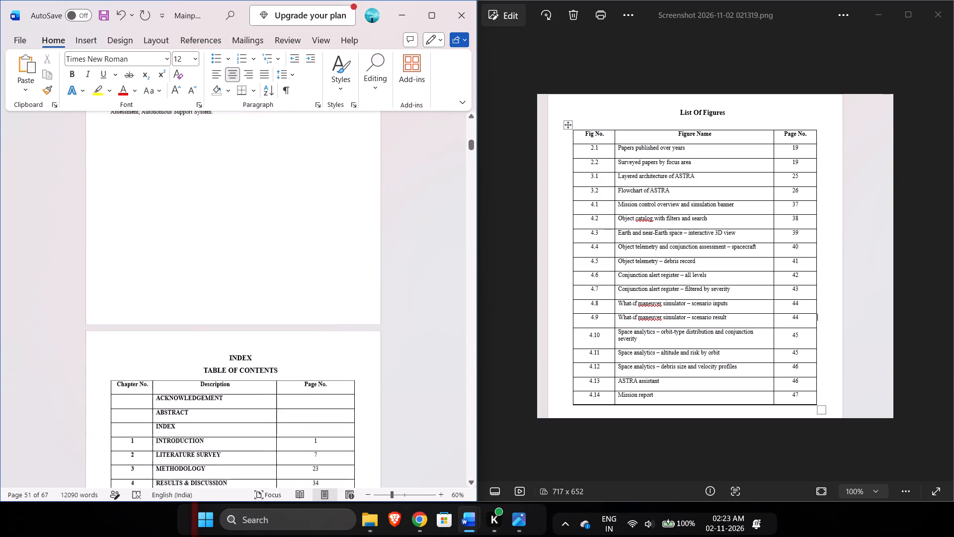
pyautogui.scroll(-9, 330, 309)
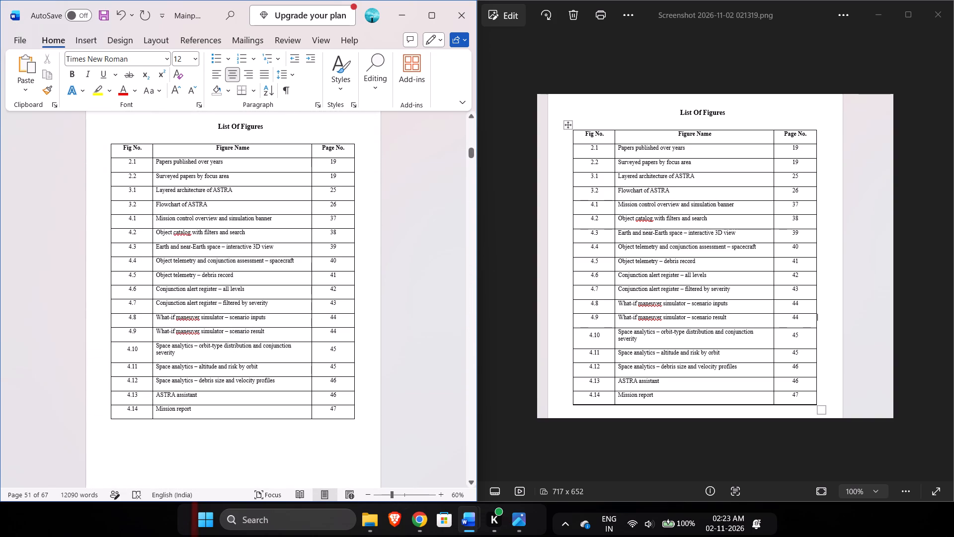
pyautogui.moveTo(124, 288); pyautogui.dragTo(346, 297)
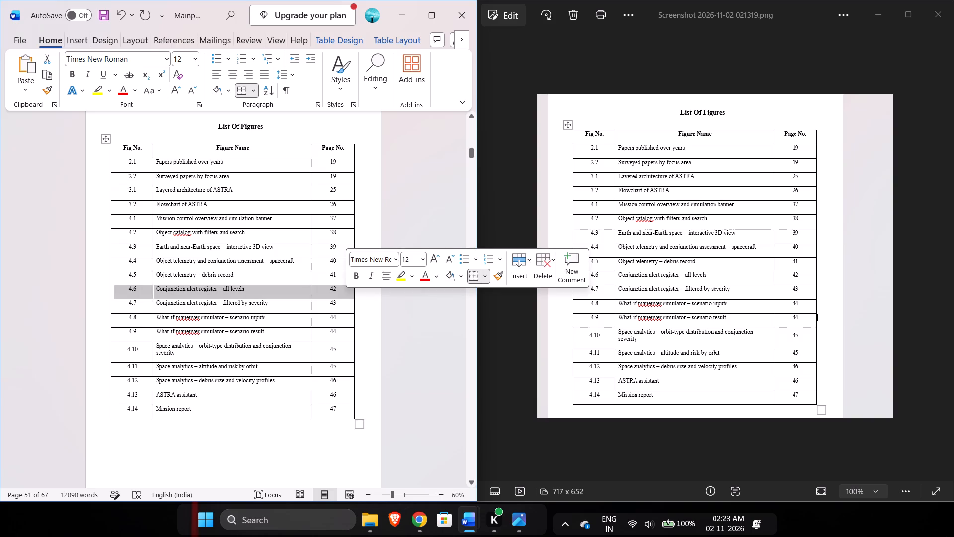
pyautogui.press('BackSpace')
pyautogui.press('Return')
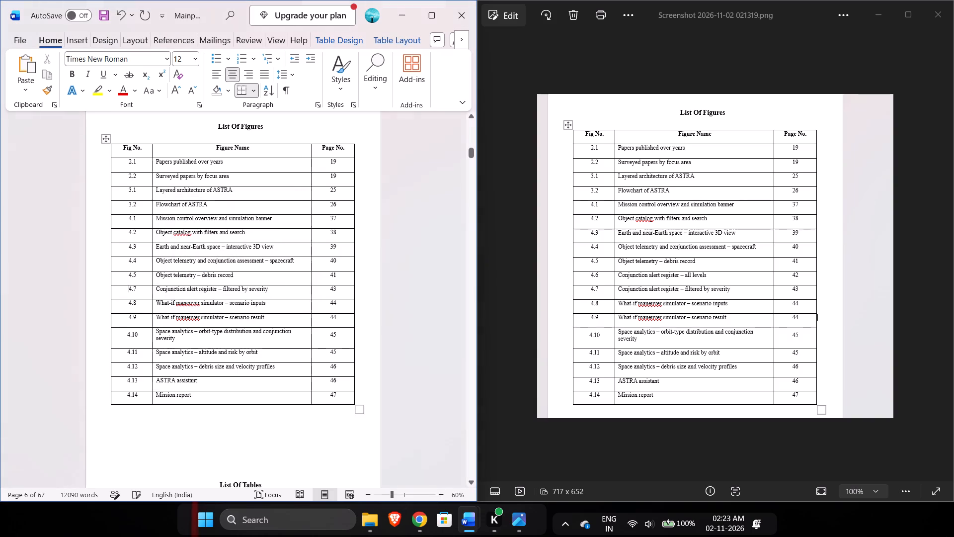
# Renumber the List Of Figures entries: Conjunction alert register – filtered by severity as 4.6, What-if scenario inputs as 4.7 and scenario result as 4.8.
pyautogui.click(146, 290)
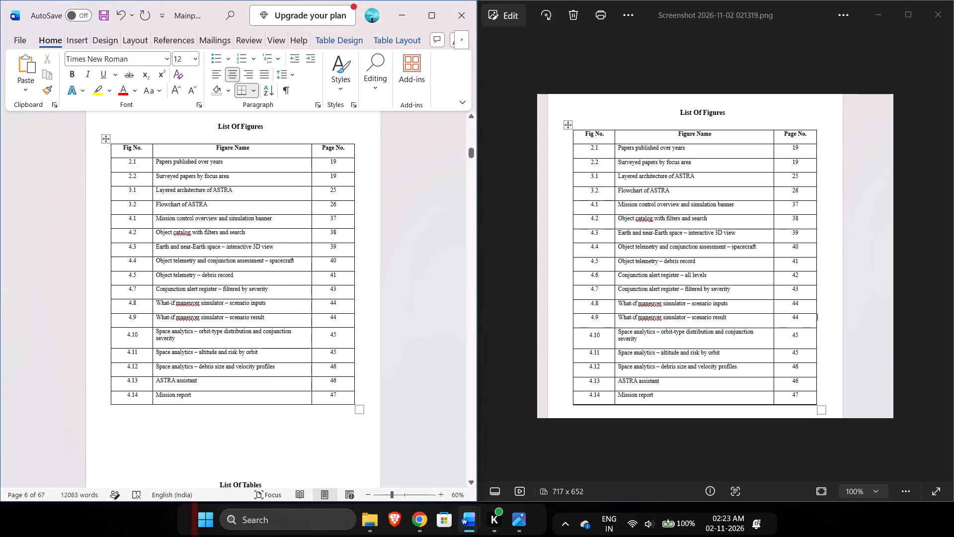
pyautogui.press('BackSpace')
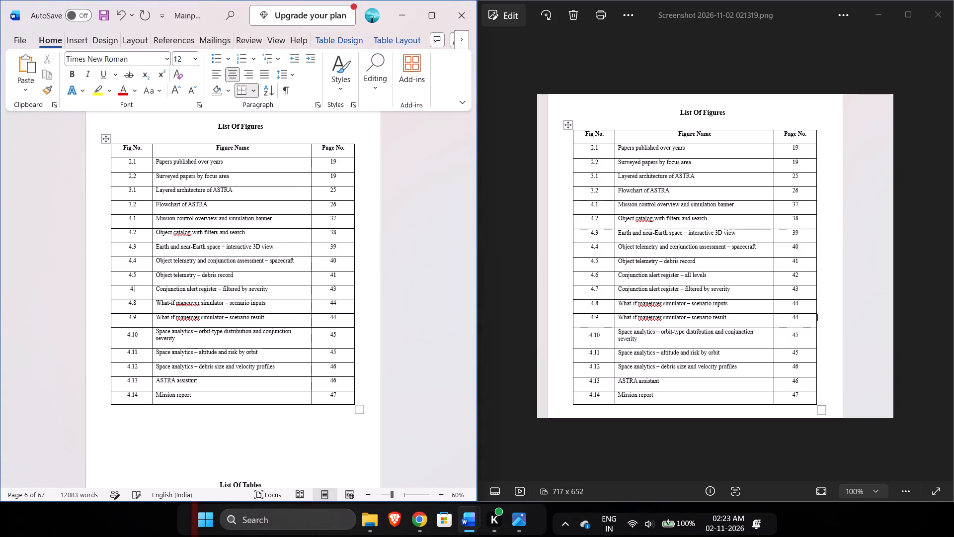
pyautogui.press('6')
pyautogui.press('Down')
pyautogui.press('BackSpace')
pyautogui.press('7')
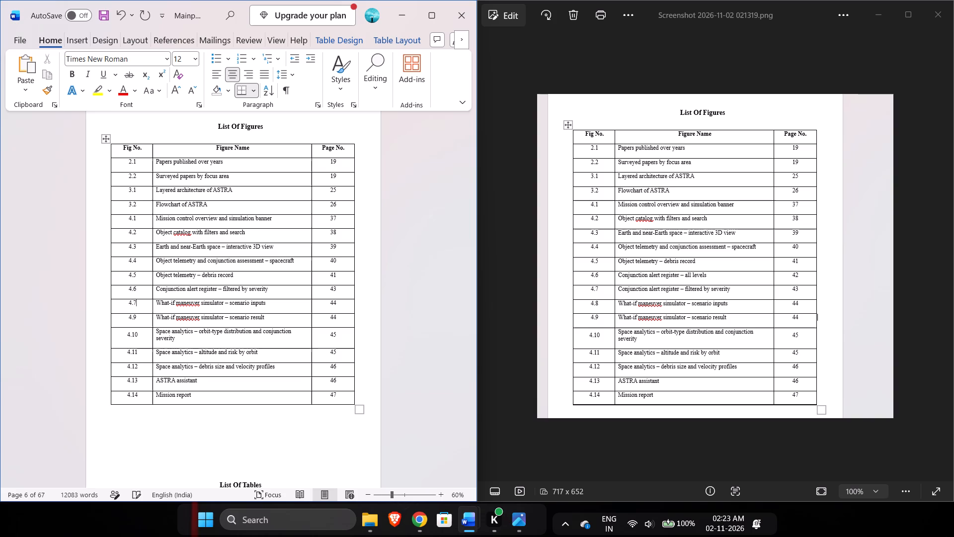
pyautogui.press('Down')
pyautogui.press('BackSpace')
pyautogui.press('8')
# Renumber the three Space analytics entries in the List Of Figures as 4.9, 4.10 and 4.11.
pyautogui.press('Down')
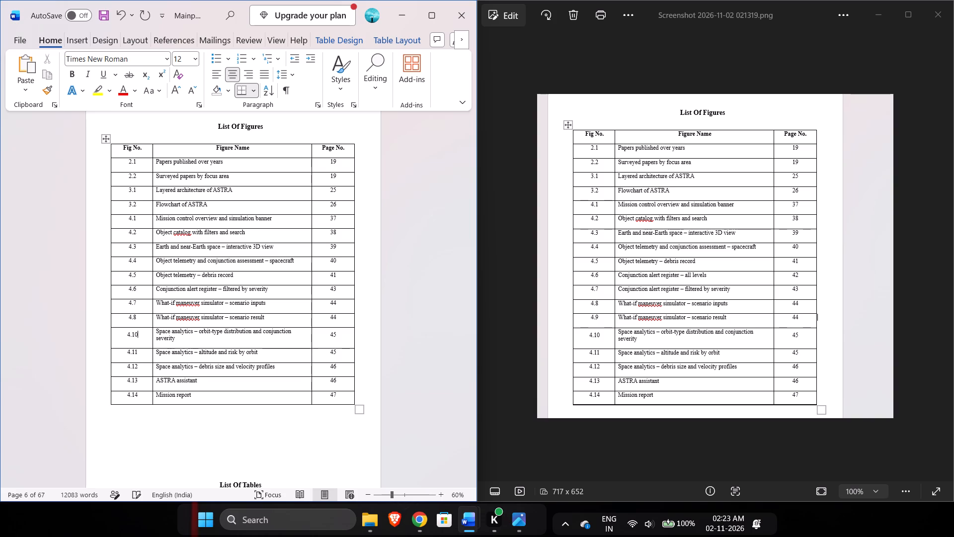
pyautogui.press('BackSpace')
pyautogui.press('BackSpace')
pyautogui.press('9')
pyautogui.press('Down')
pyautogui.press('BackSpace')
pyautogui.press('0')
pyautogui.press('Down')
pyautogui.press('BackSpace')
pyautogui.press('1')
# Renumber the ASTRA assistant entry as 4.12 and the Mission report entry as 4.13 in the List Of Figures.
pyautogui.press('Down')
pyautogui.press('BackSpace')
pyautogui.press('2')
pyautogui.press('Down')
pyautogui.press('BackSpace')
pyautogui.press('3')
# Set the List Of Figures page number to 46 for the Mission report and re-enter 46 for the ASTRA assistant.
pyautogui.click(339, 394)
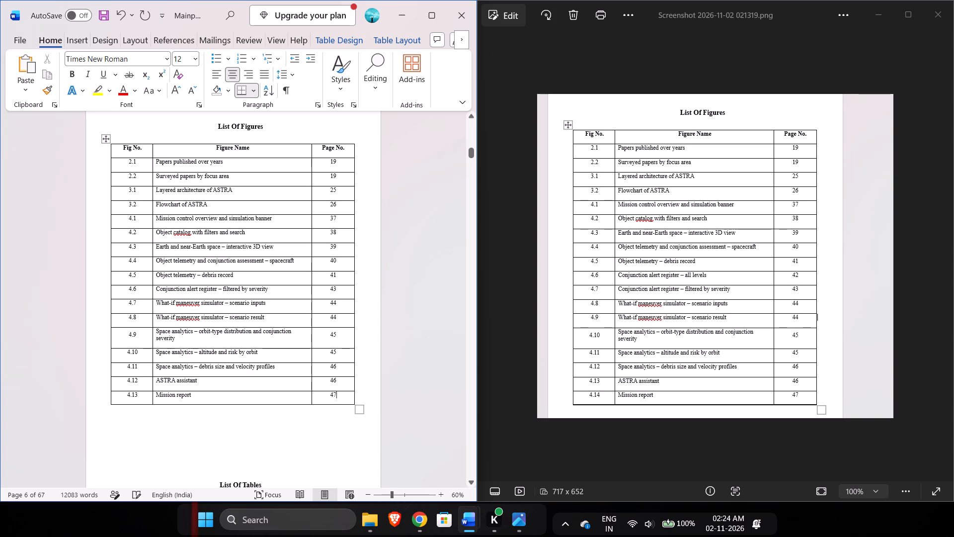
pyautogui.press('BackSpace')
pyautogui.press('6')
pyautogui.press('BackSpace')
pyautogui.press('6')
pyautogui.press('Up')
pyautogui.press('BackSpace')
pyautogui.press('6')
pyautogui.press('BackSpace')
pyautogui.press('6')
# Set the List Of Figures page numbers to 45 for Space analytics debris size and 44 for orbit-type distribution.
pyautogui.press('Up')
pyautogui.press('BackSpace')
pyautogui.press('5')
pyautogui.press('Up')
pyautogui.press('Up')
pyautogui.press('BackSpace')
pyautogui.press('4')
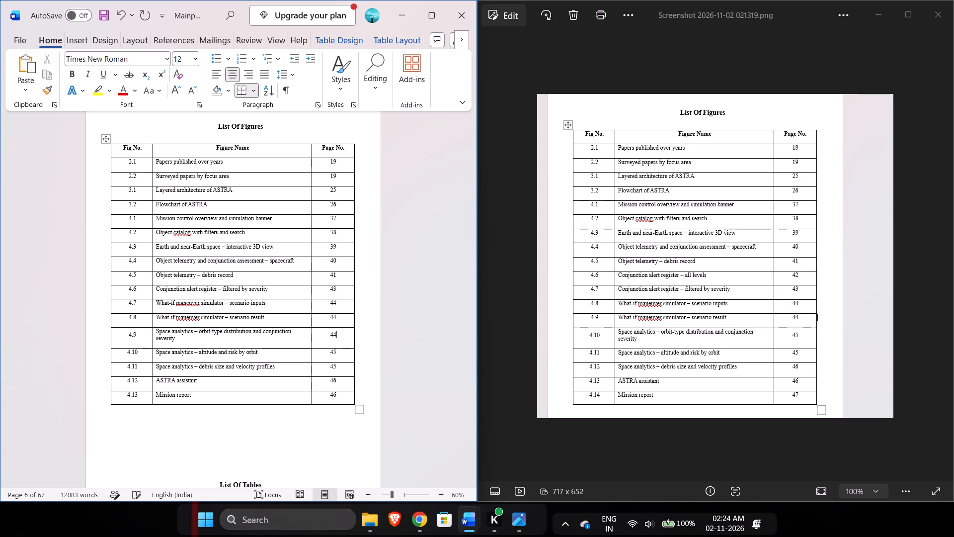
pyautogui.press('BackSpace')
pyautogui.press('4')
# Set the List Of Figures page number of the What-if maneuver simulator – scenario inputs entry to 43.
pyautogui.press('Up')
pyautogui.press('Up')
pyautogui.press('4')
pyautogui.press('BackSpace')
pyautogui.press('BackSpace')
pyautogui.press('3')
# Capture a screenshot of the updated List Of Figures heading and table.
pyautogui.scroll(-12, 384, 298)
pyautogui.scroll(-12, 384, 298)
pyautogui.scroll(1, 384, 298)
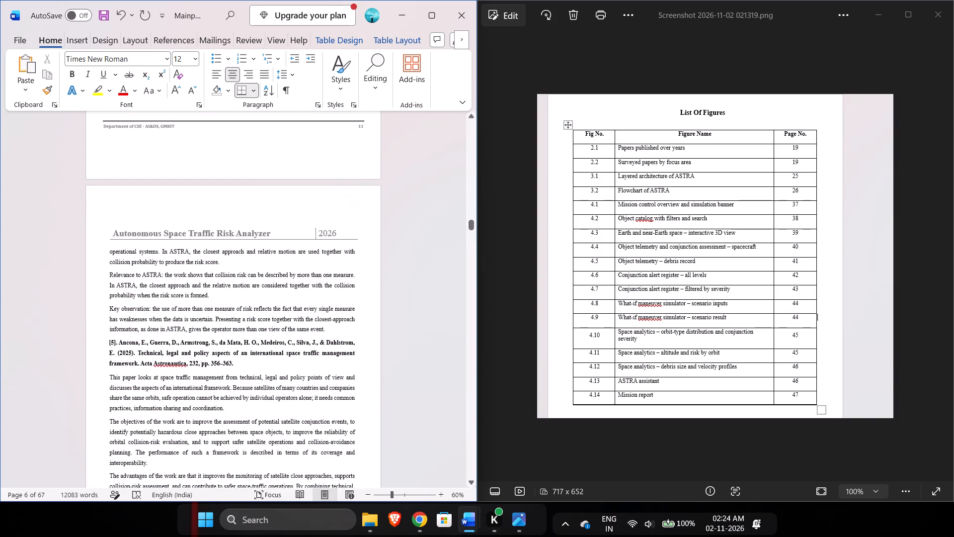
pyautogui.scroll(7, 384, 298)
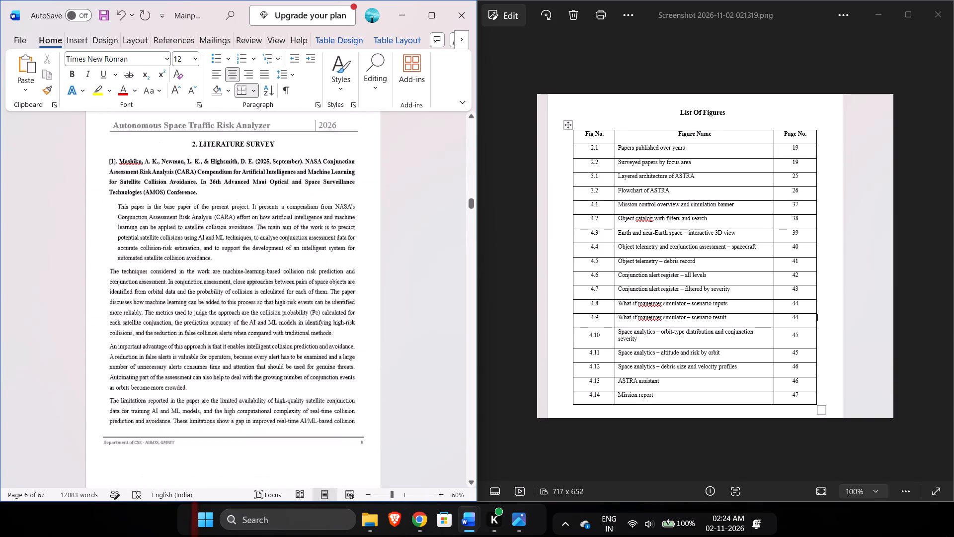
pyautogui.scroll(11, 384, 298)
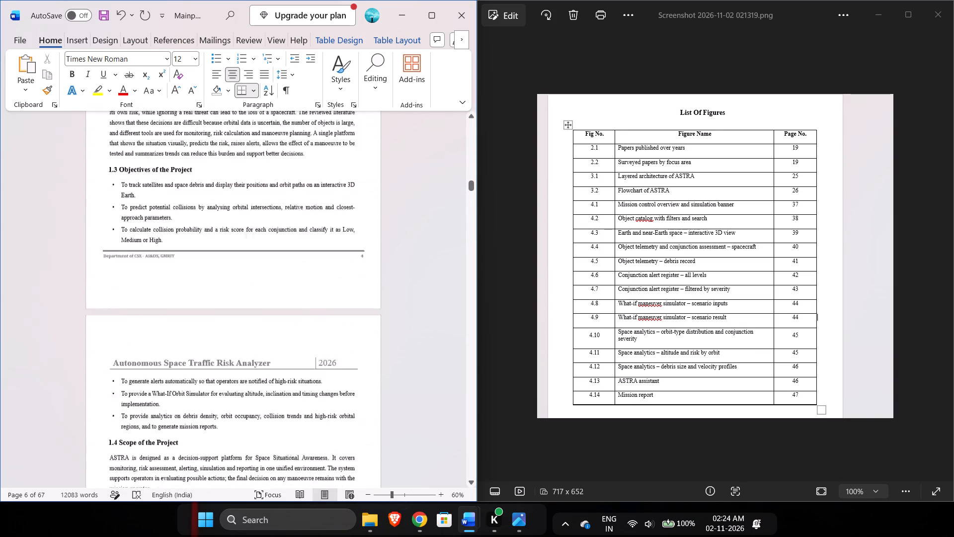
pyautogui.scroll(20, 384, 298)
pyautogui.scroll(1, 384, 298)
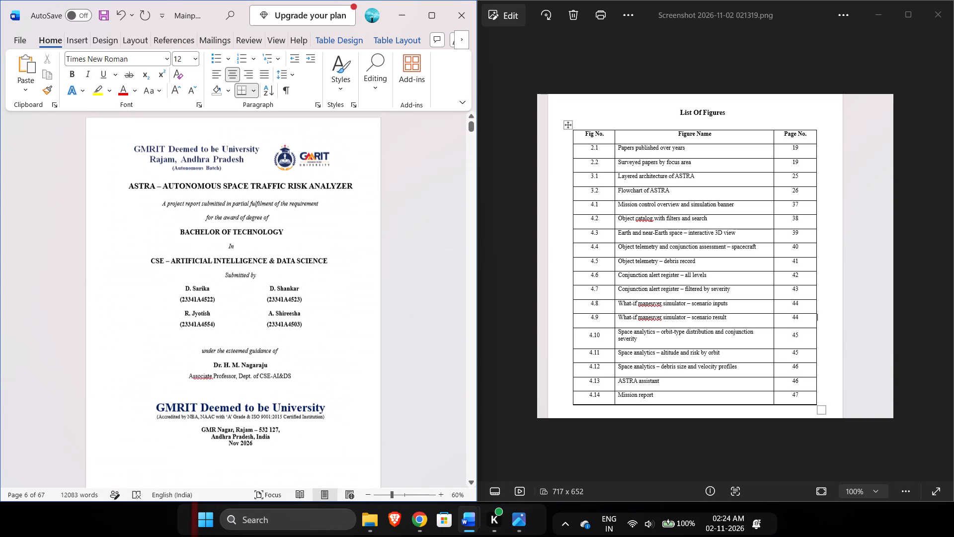
pyautogui.scroll(-13, 384, 298)
pyautogui.hscroll(1, 384, 298)
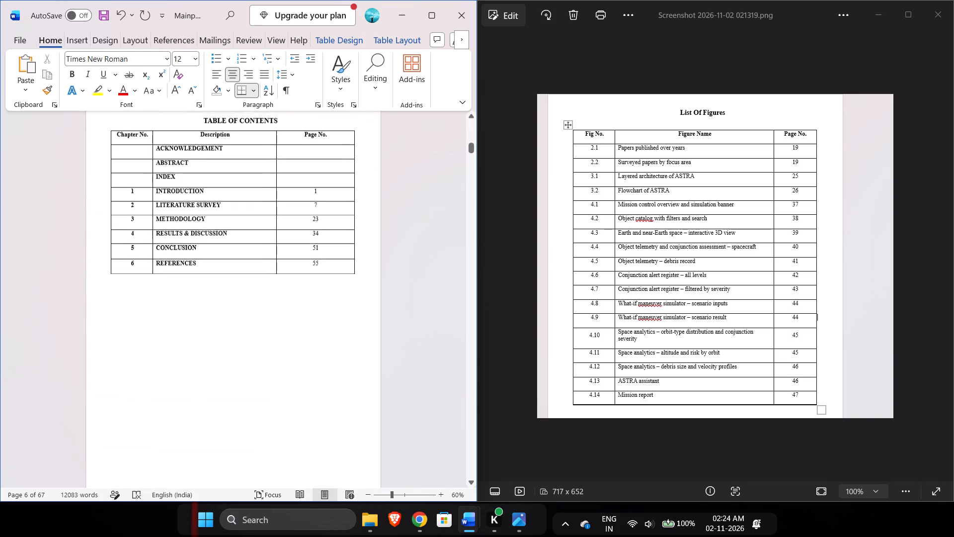
pyautogui.hscroll(1, 384, 298)
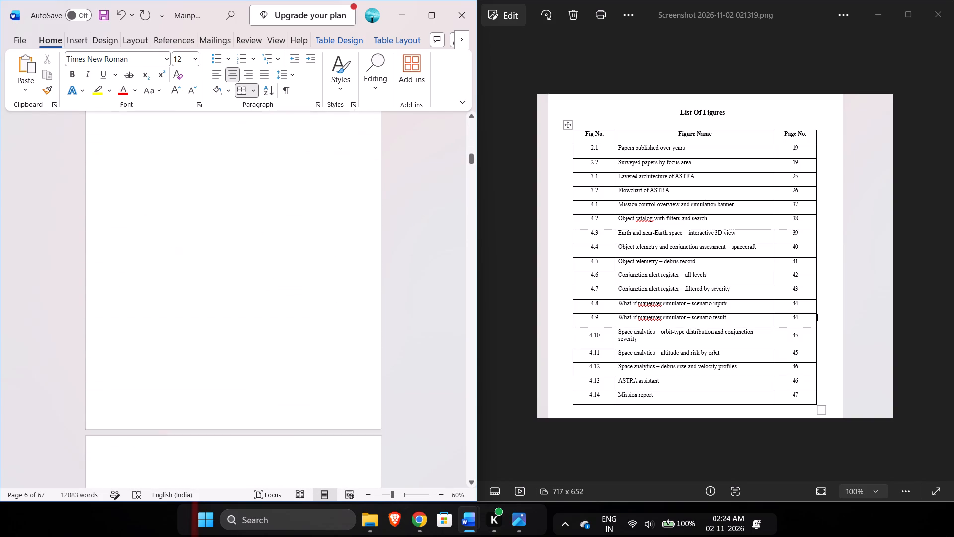
pyautogui.hscroll(1, 384, 298)
pyautogui.scroll(5, 384, 298)
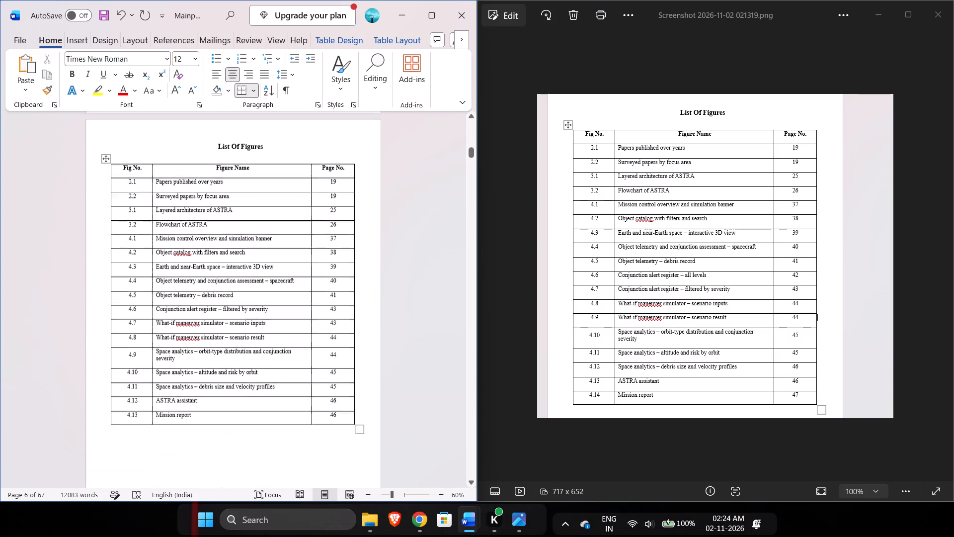
pyautogui.scroll(1, 384, 298)
pyautogui.press('Print')
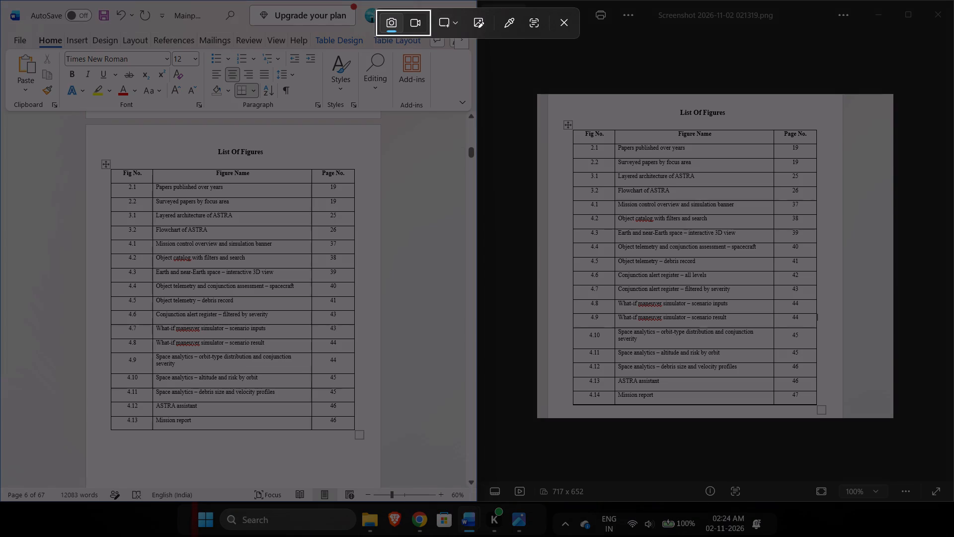
pyautogui.moveTo(88, 141); pyautogui.dragTo(379, 456)
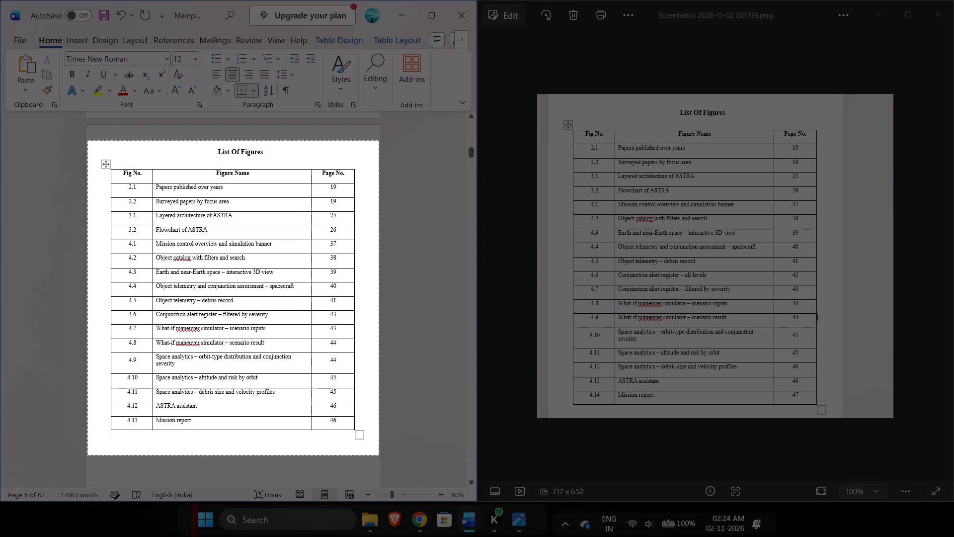
pyautogui.moveTo(379, 456); pyautogui.dragTo(375, 453)
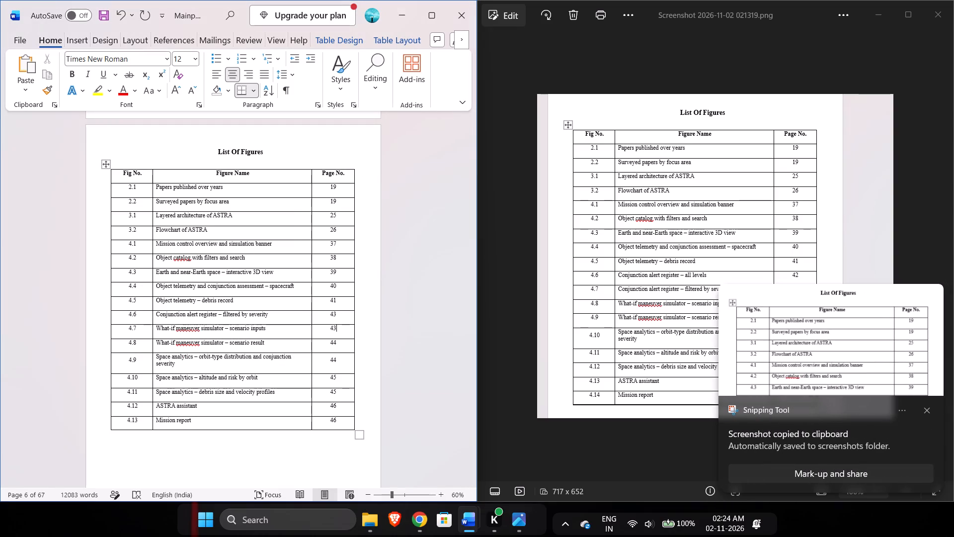
# Look through the saved screenshots in Photos for the new List Of Figures capture and close the viewer.
pyautogui.click(867, 237)
pyautogui.press('0')
pyautogui.press('Right')
pyautogui.press('Right')
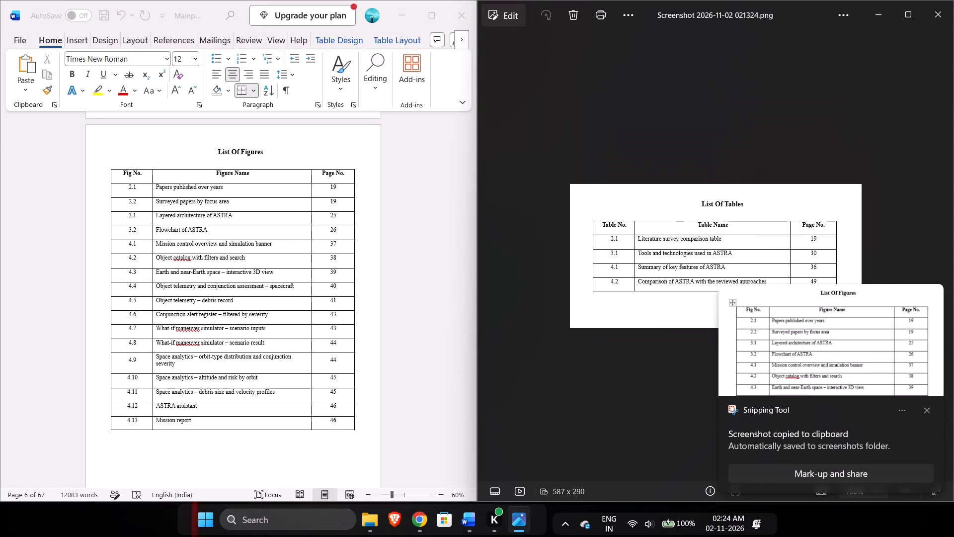
pyautogui.press('Right')
pyautogui.press('Left')
pyautogui.press('Left')
pyautogui.press('Right')
pyautogui.press('Right')
pyautogui.press('Right')
pyautogui.press('Right')
pyautogui.click(772, 140)
pyautogui.press('Left')
pyautogui.press('Left')
pyautogui.press('Left')
pyautogui.press('Left')
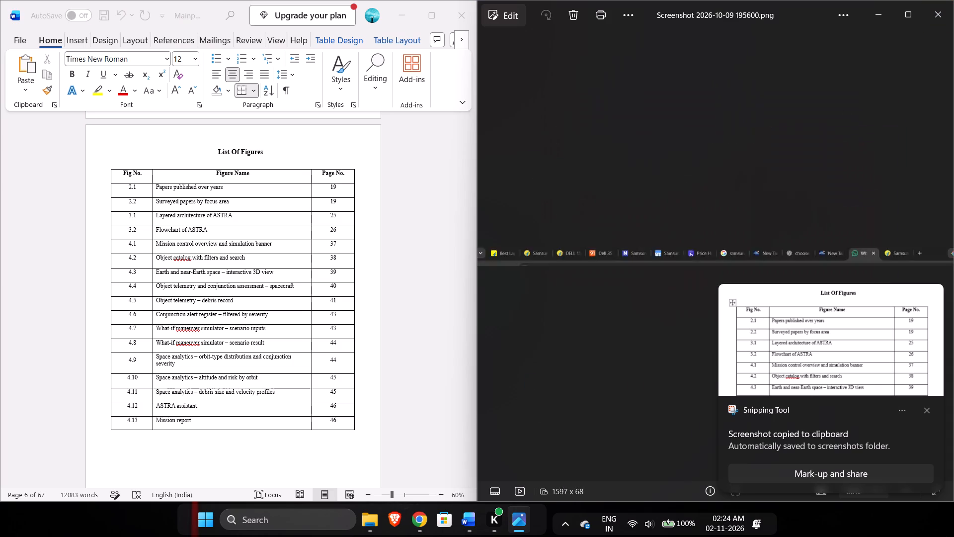
pyautogui.press('Left')
pyautogui.press('Left')
pyautogui.press('Right')
pyautogui.press('Right')
pyautogui.press('Right')
pyautogui.press('Right')
pyautogui.press('Right')
pyautogui.press('Right')
pyautogui.press('Right')
pyautogui.press('Right')
pyautogui.press('Right')
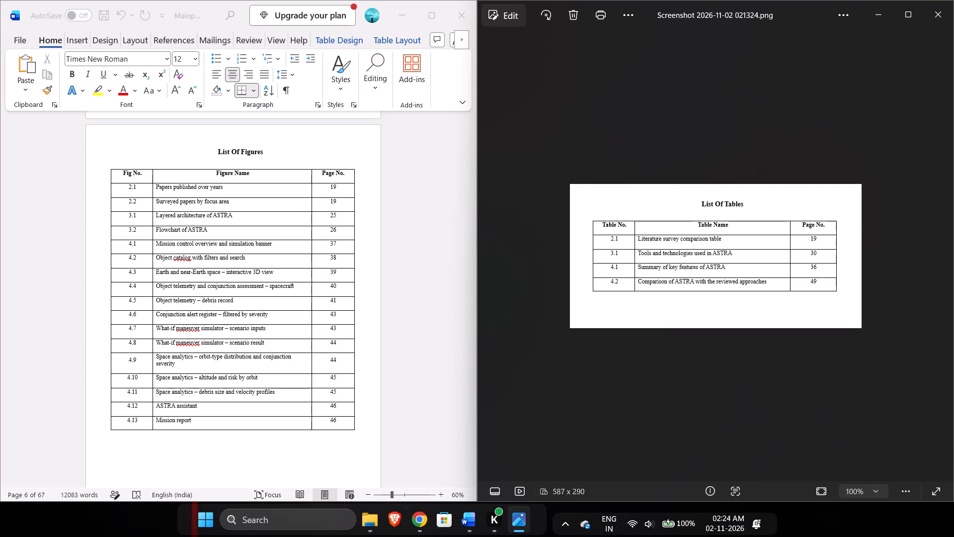
pyautogui.press('Left')
pyautogui.moveTo(953, 0); pyautogui.dragTo(946, 4)
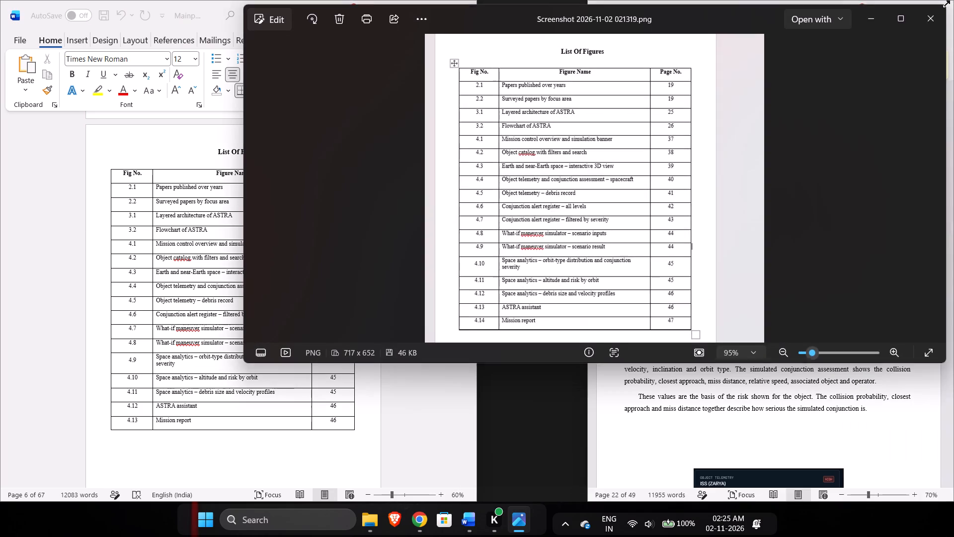
pyautogui.moveTo(946, 4); pyautogui.dragTo(934, 18)
pyautogui.click(925, 28)
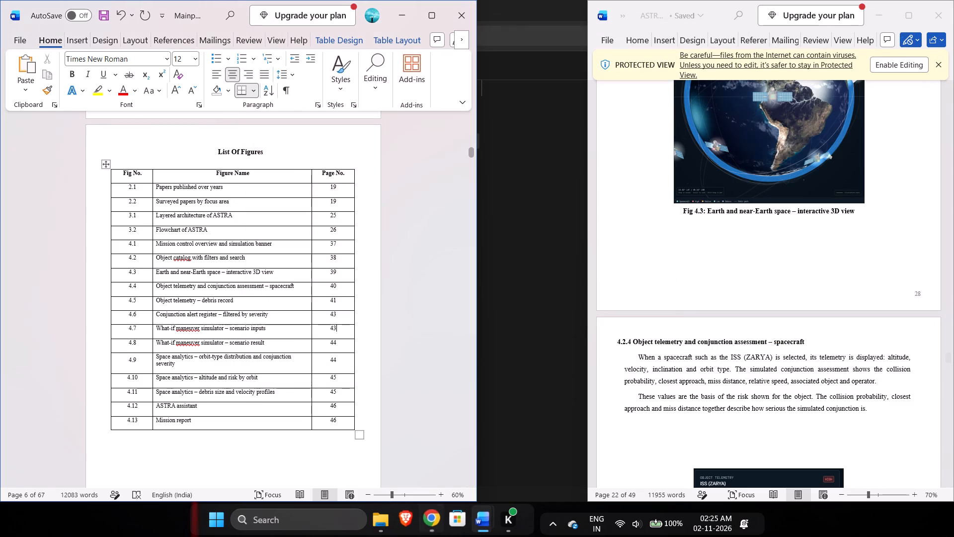
# Switch to File Explorer and open Screenshot 2026-11-02 022450.png from the Screenshots folder in Pictures.
pyautogui.click(386, 516)
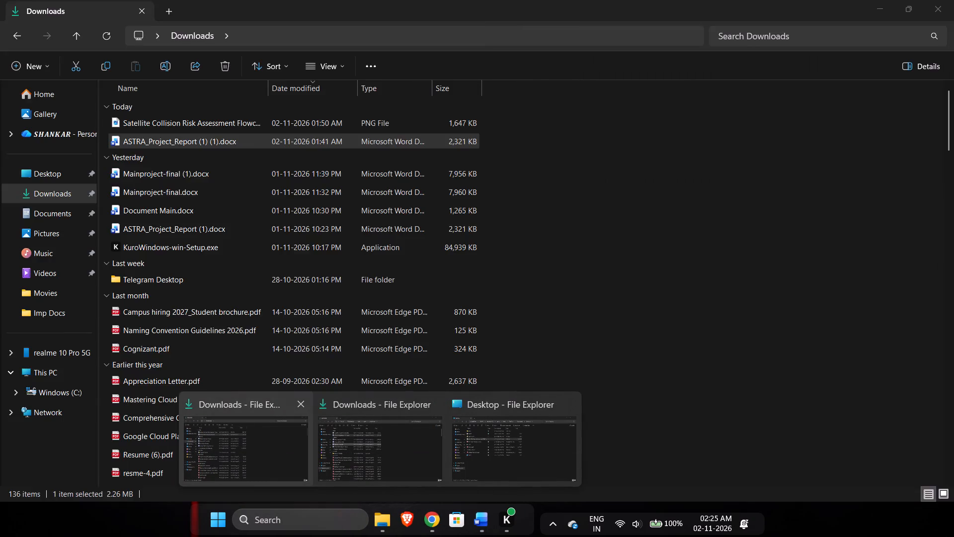
pyautogui.click(241, 435)
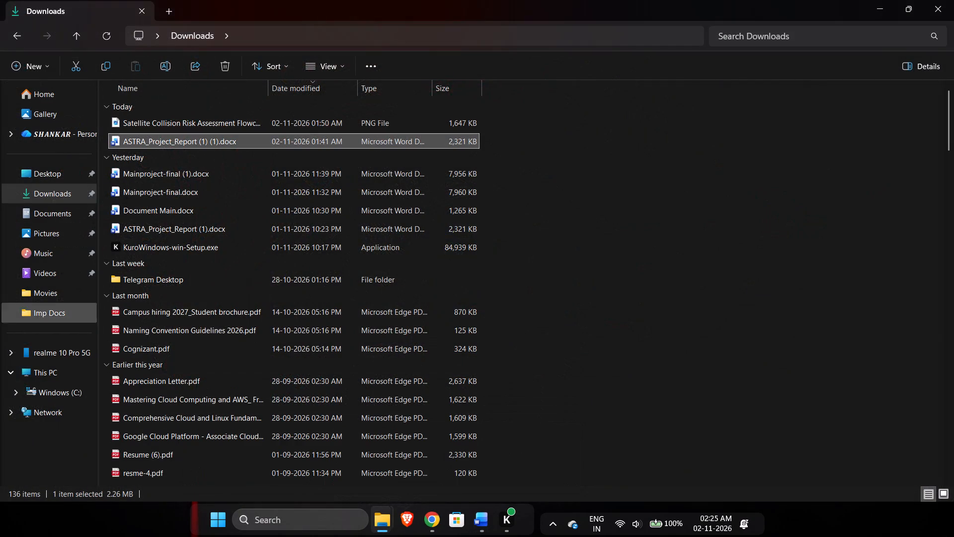
pyautogui.click(87, 229)
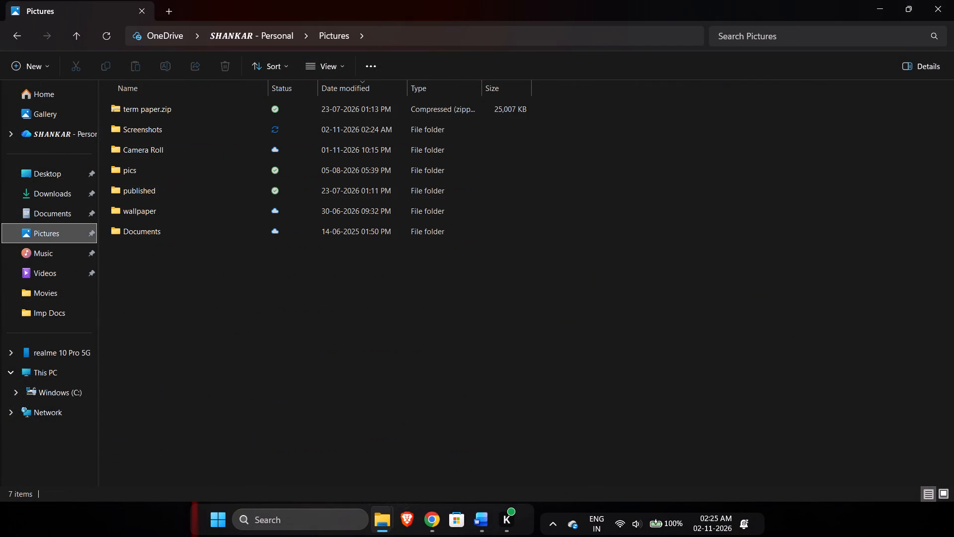
pyautogui.doubleClick(149, 216)
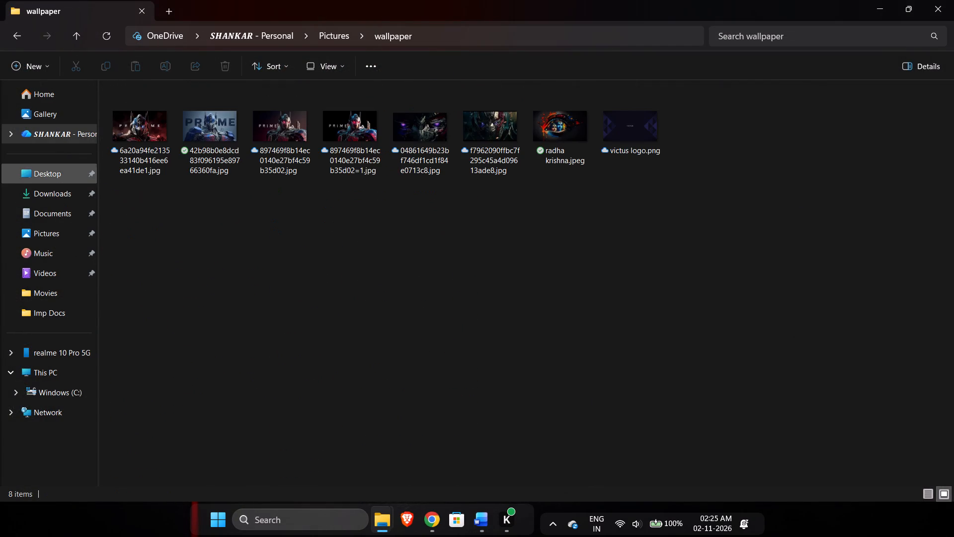
pyautogui.click(66, 238)
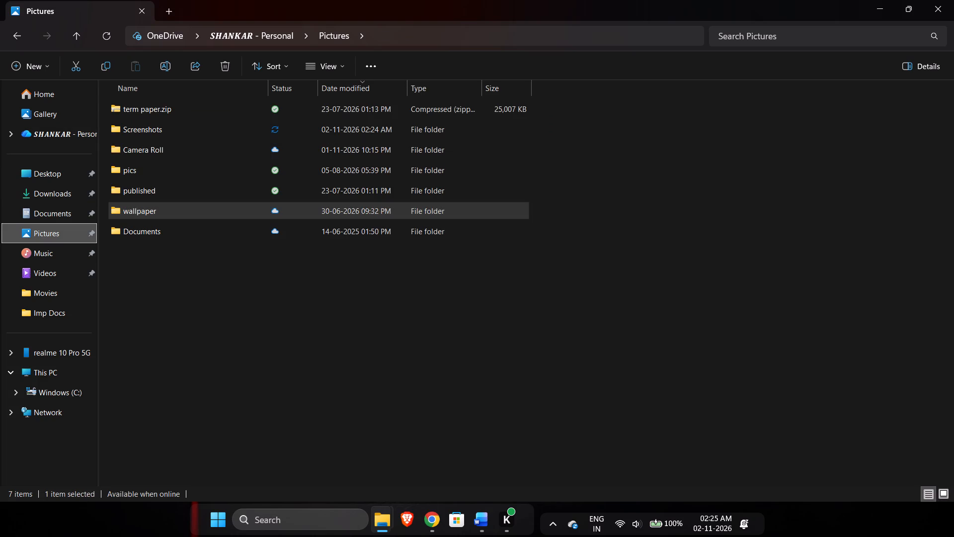
pyautogui.doubleClick(150, 133)
pyautogui.scroll(-1, 423, 332)
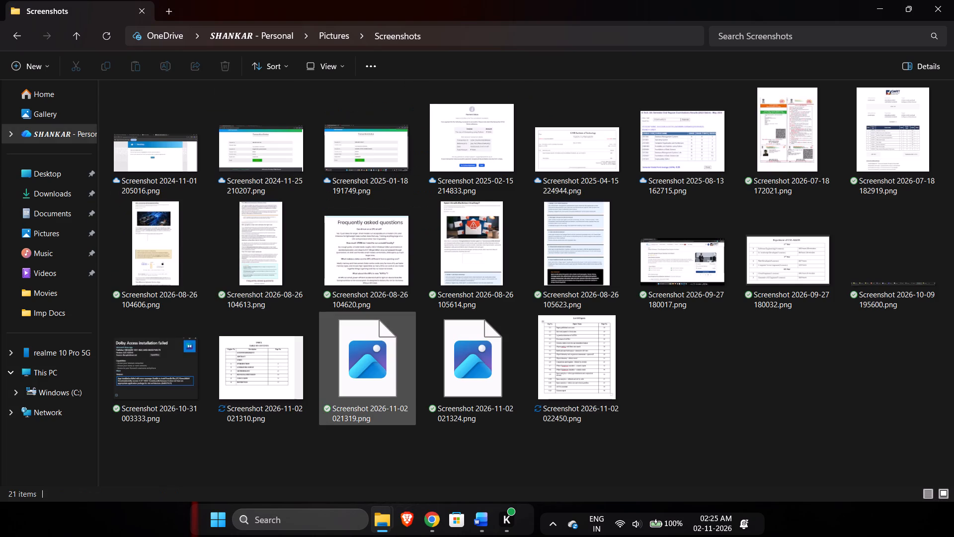
pyautogui.doubleClick(609, 382)
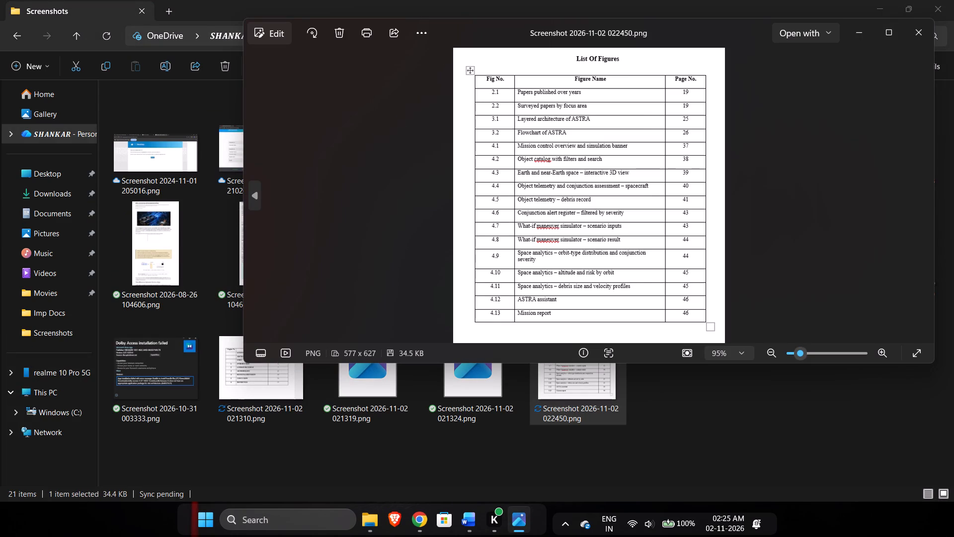
# Arrange the List Of Figures screenshot side by side with Mainproject-final.docx.
pyautogui.moveTo(689, 27); pyautogui.dragTo(488, 48)
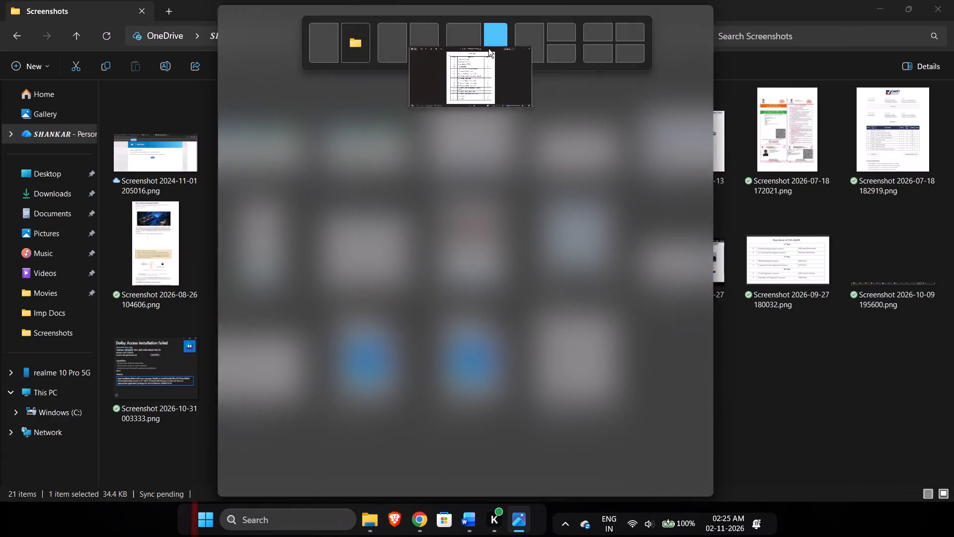
pyautogui.moveTo(488, 48); pyautogui.dragTo(490, 49)
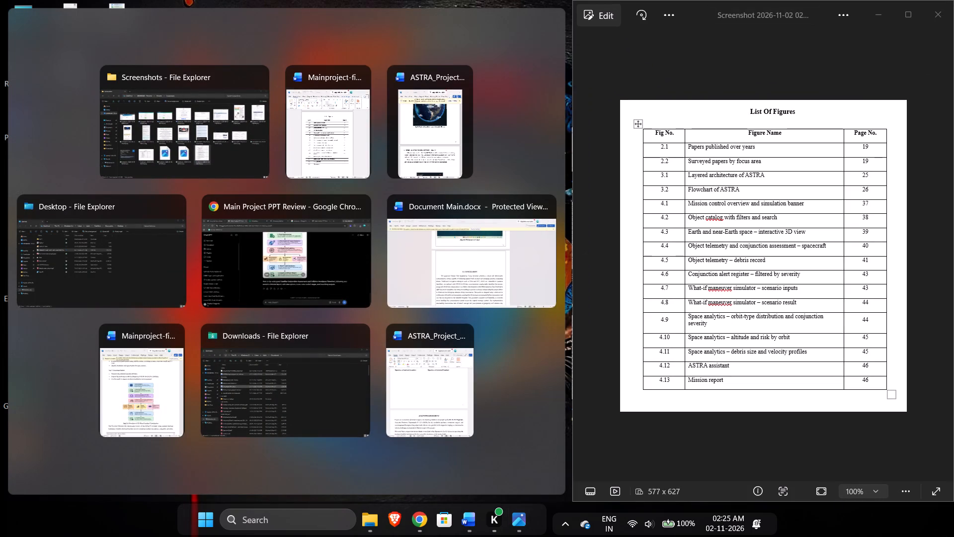
pyautogui.click(339, 115)
# Compare the captions and page numbers of Fig 4.13 back through Fig 4.7 with the entries in the List Of Figures screenshot.
pyautogui.hscroll(1, 495, 372)
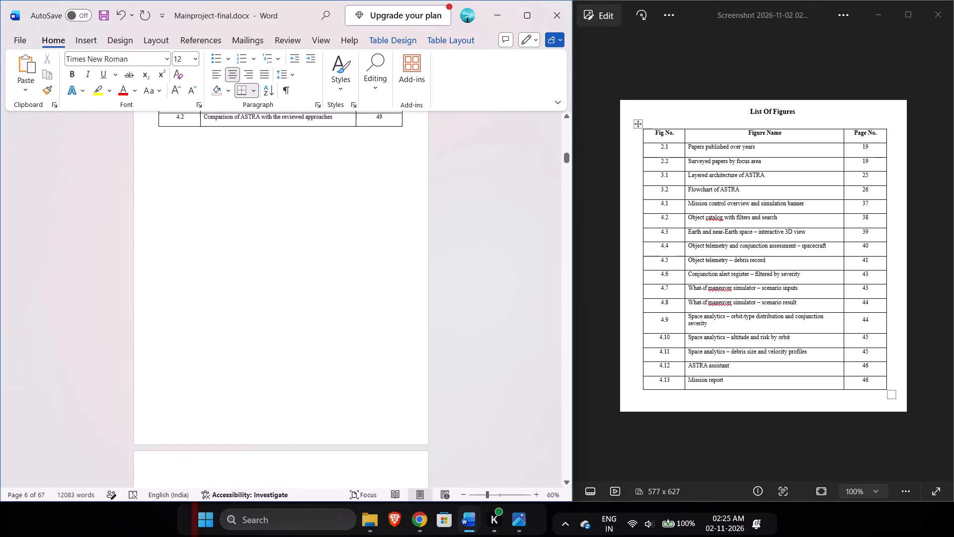
pyautogui.hscroll(1, 495, 372)
pyautogui.scroll(-9, 495, 372)
pyautogui.scroll(-17, 495, 372)
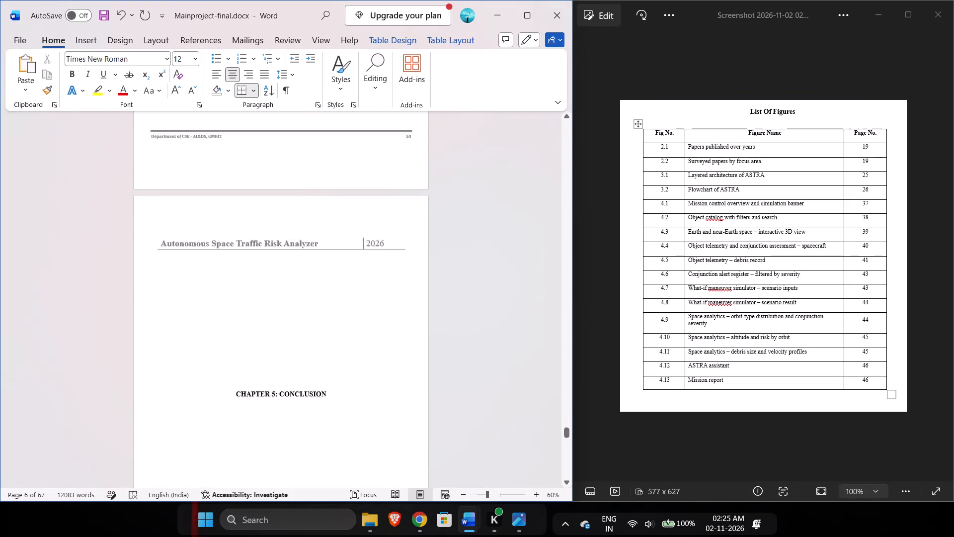
pyautogui.scroll(-2, 495, 372)
pyautogui.scroll(9, 495, 372)
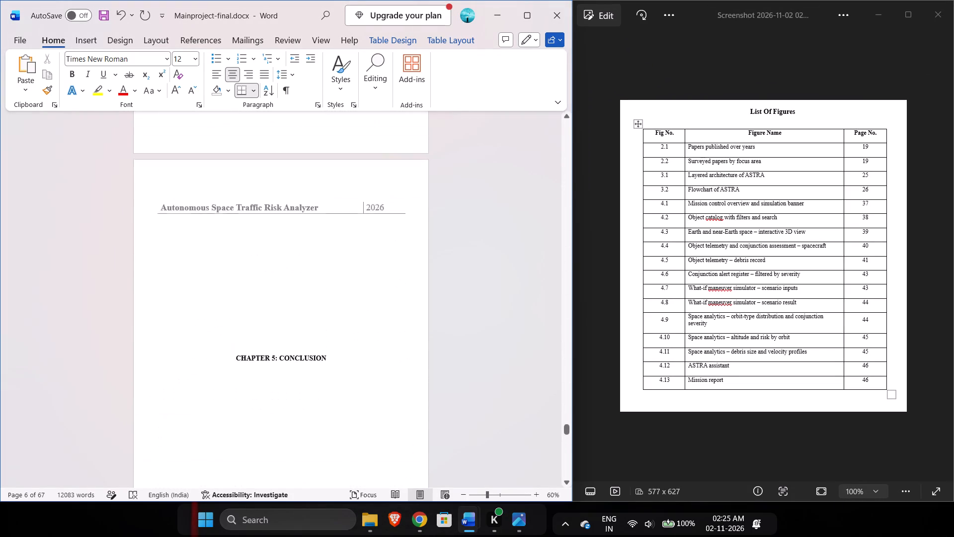
pyautogui.scroll(5, 495, 376)
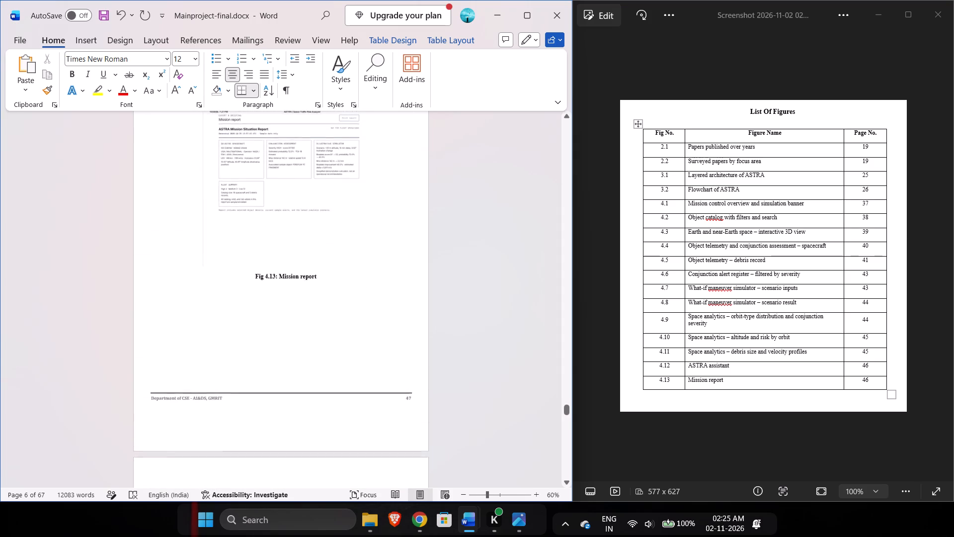
pyautogui.scroll(4, 495, 376)
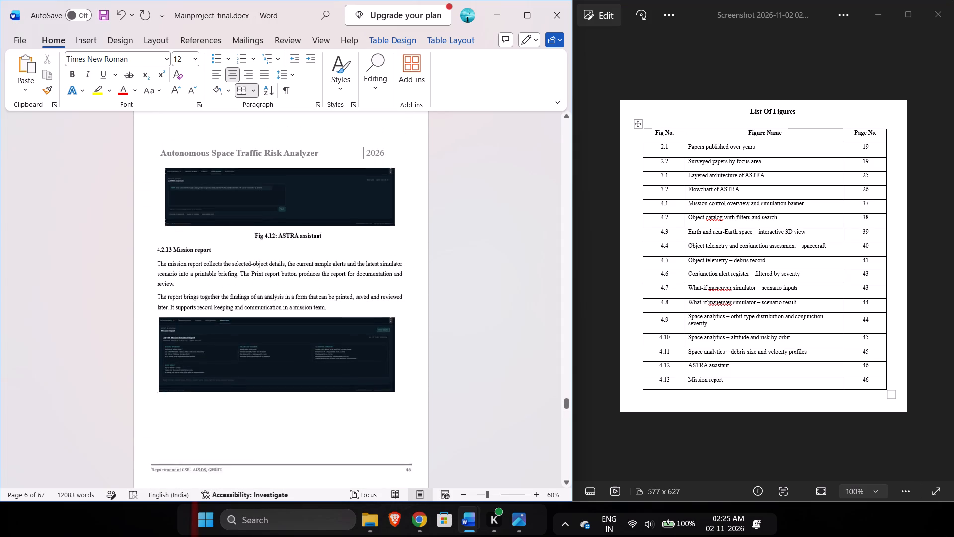
pyautogui.scroll(1, 495, 376)
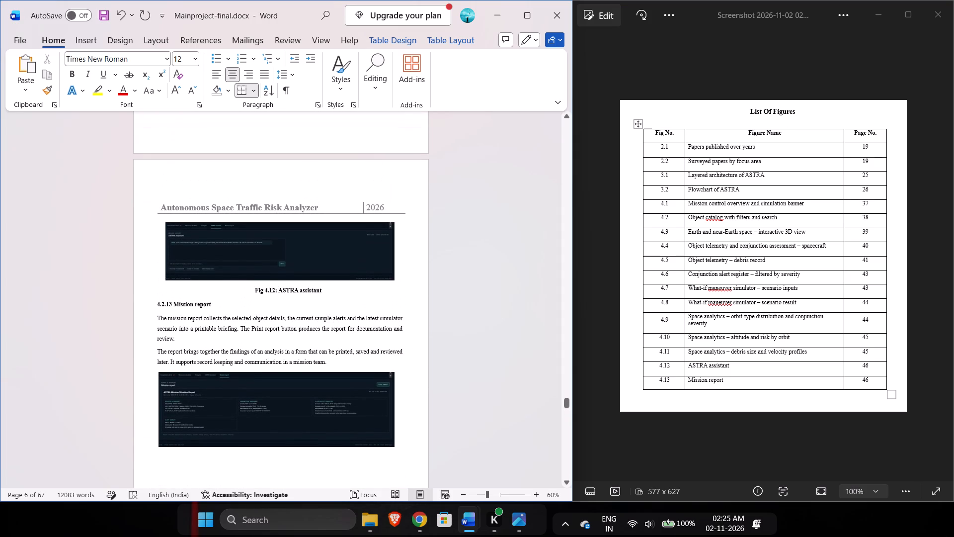
pyautogui.scroll(4, 495, 376)
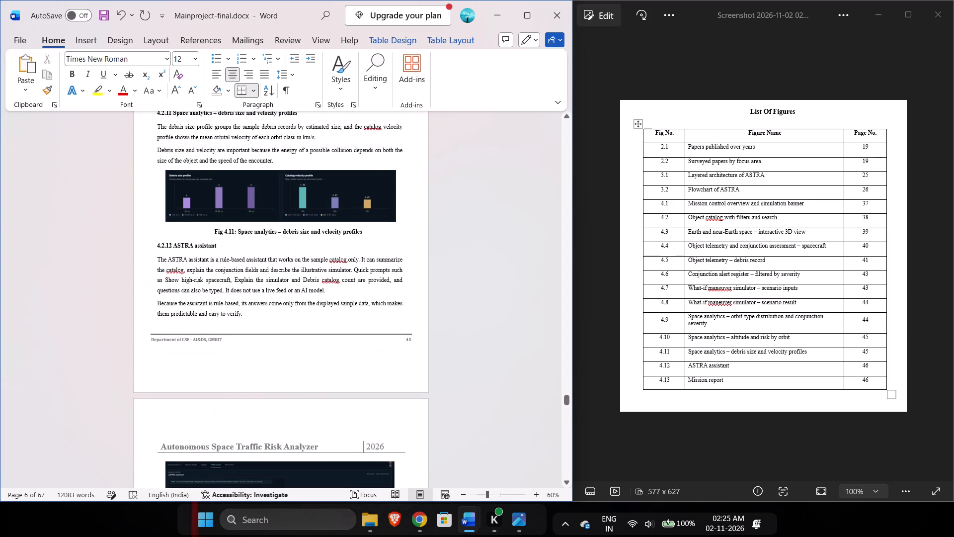
pyautogui.scroll(3, 495, 376)
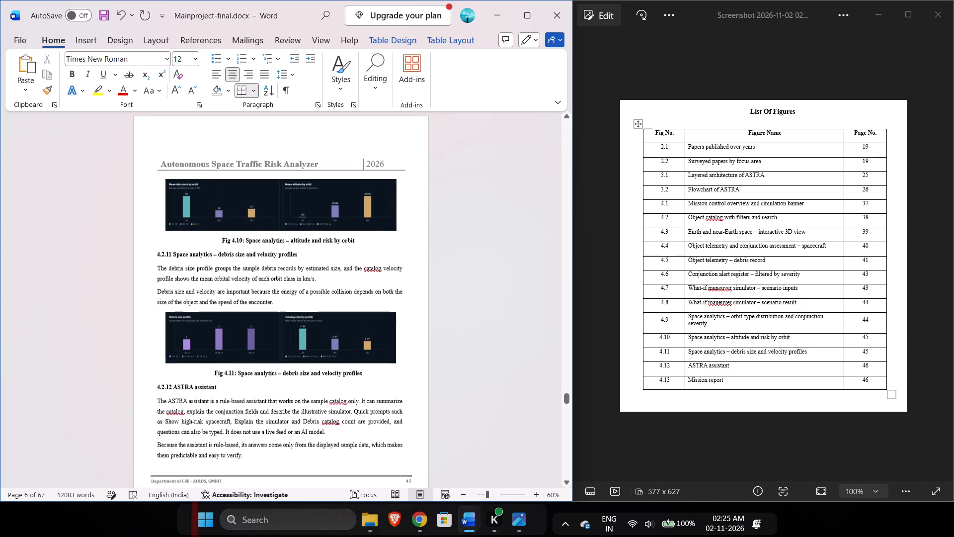
pyautogui.scroll(1, 495, 376)
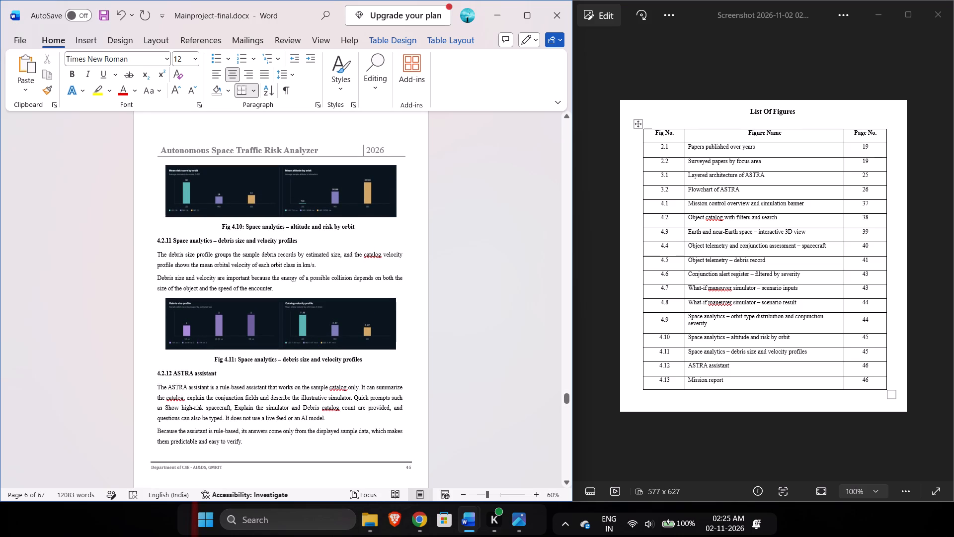
pyautogui.scroll(2, 536, 332)
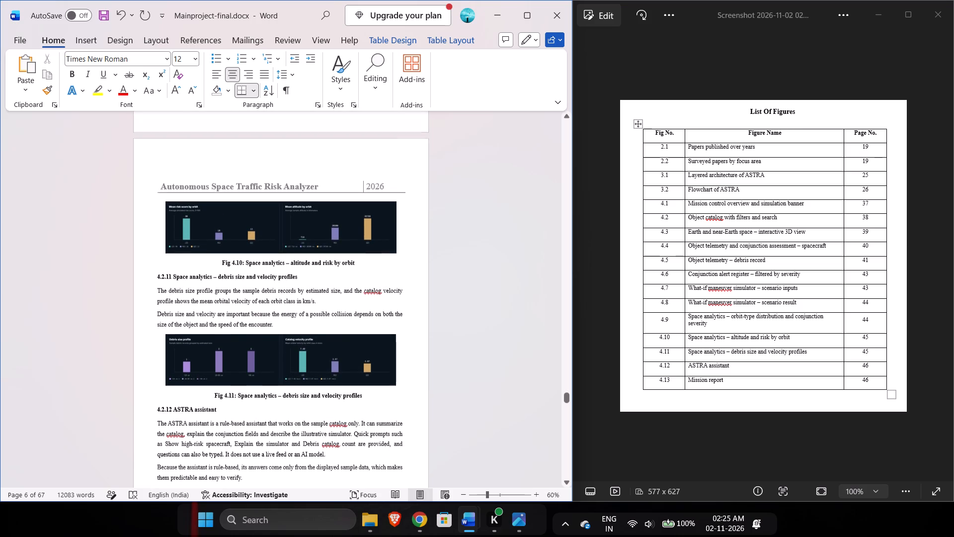
pyautogui.scroll(6, 536, 332)
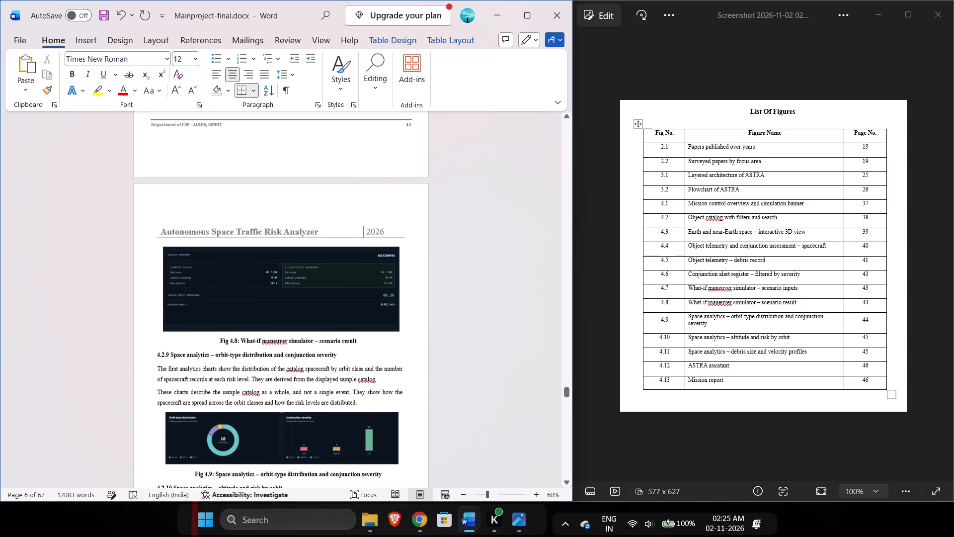
pyautogui.scroll(3, 536, 332)
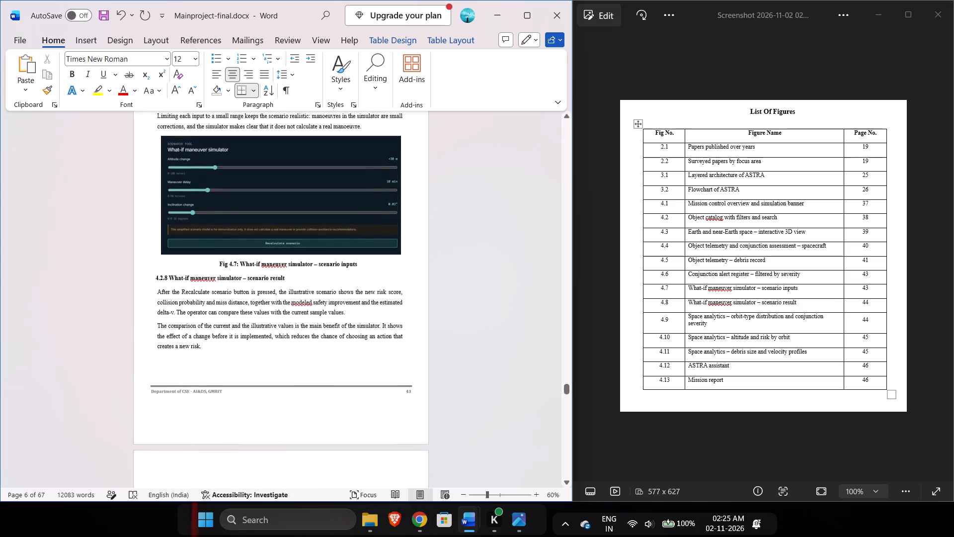
pyautogui.scroll(1, 536, 332)
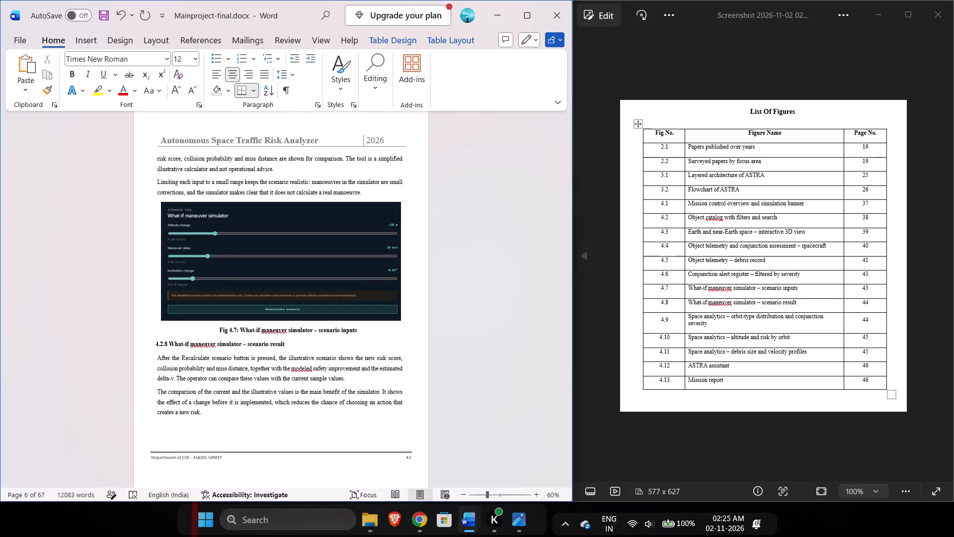
# Compare the captions and page numbers of Fig 4.4, Fig 4.5 and Fig 4.6 with the List Of Figures screenshot.
pyautogui.scroll(4, 504, 232)
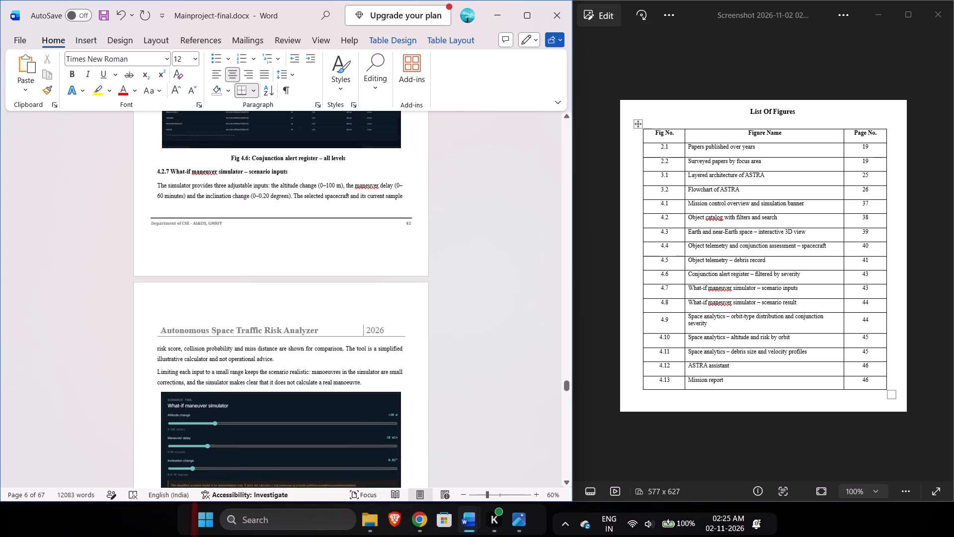
pyautogui.scroll(4, 504, 232)
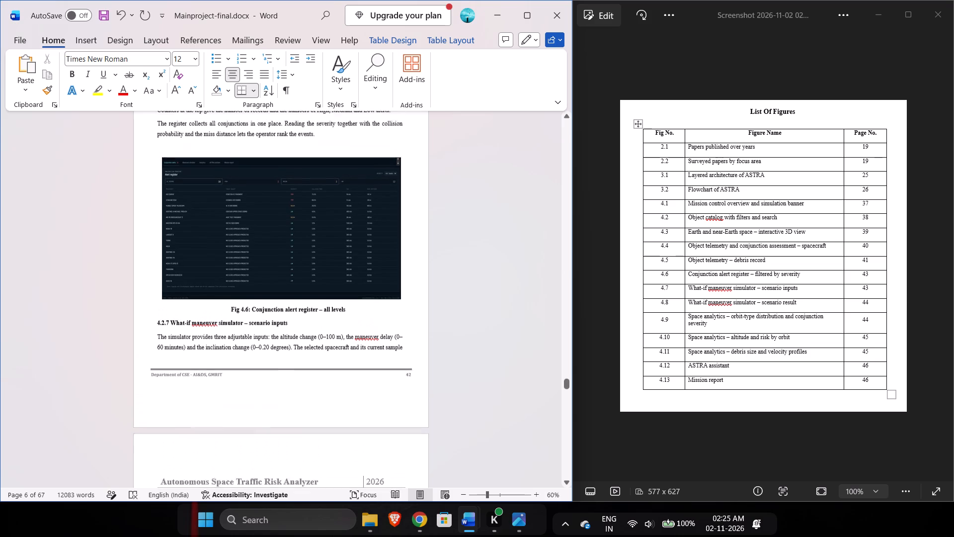
pyautogui.scroll(1, 504, 232)
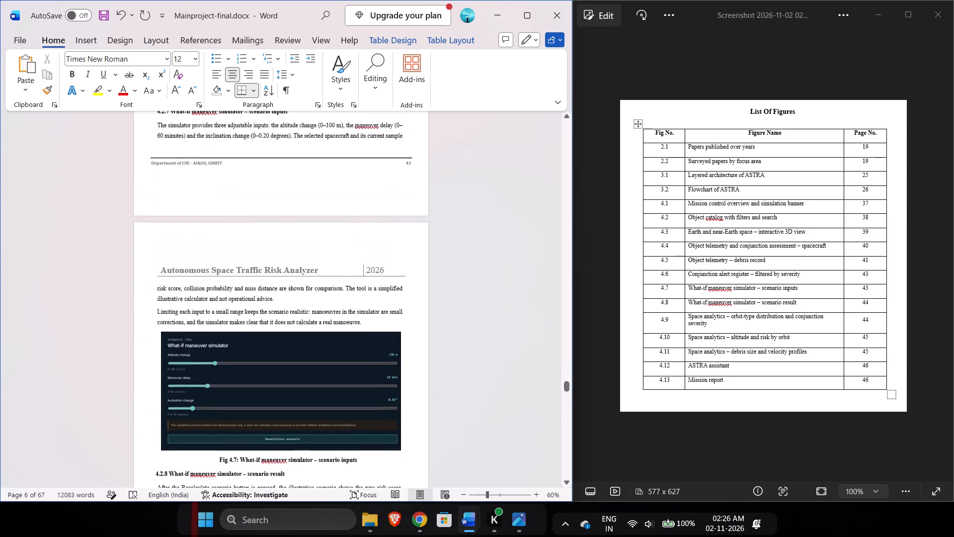
pyautogui.scroll(3, 477, 301)
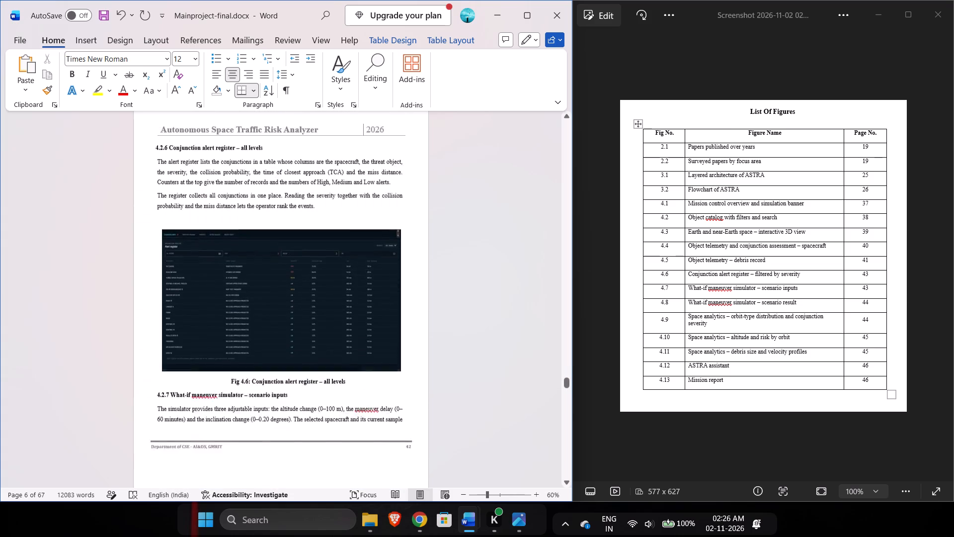
pyautogui.scroll(2, 477, 301)
pyautogui.scroll(-4, 477, 301)
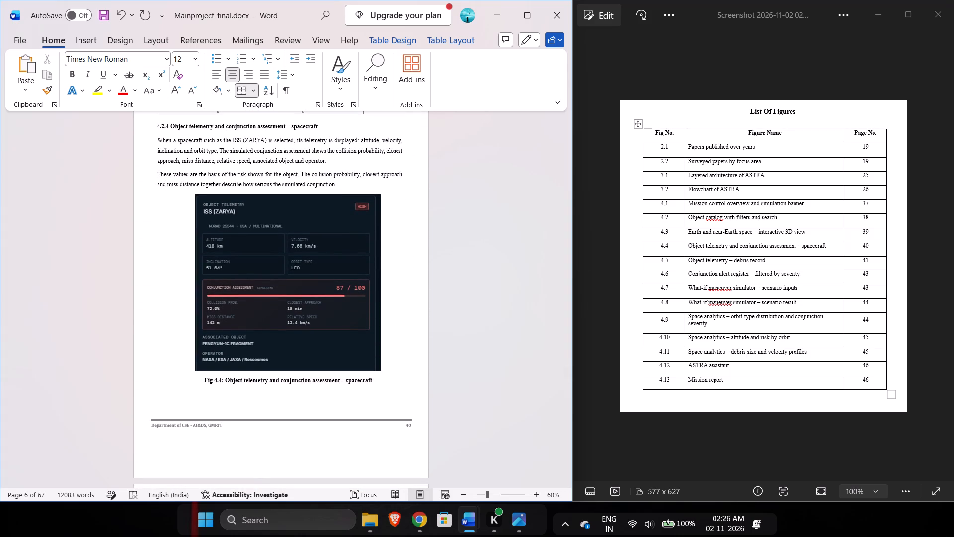
pyautogui.scroll(-3, 495, 305)
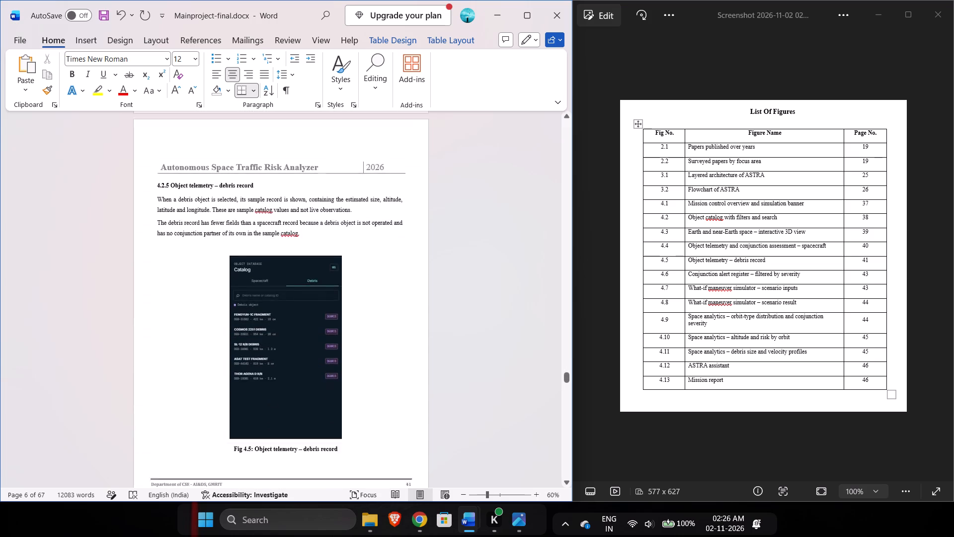
pyautogui.scroll(-5, 495, 305)
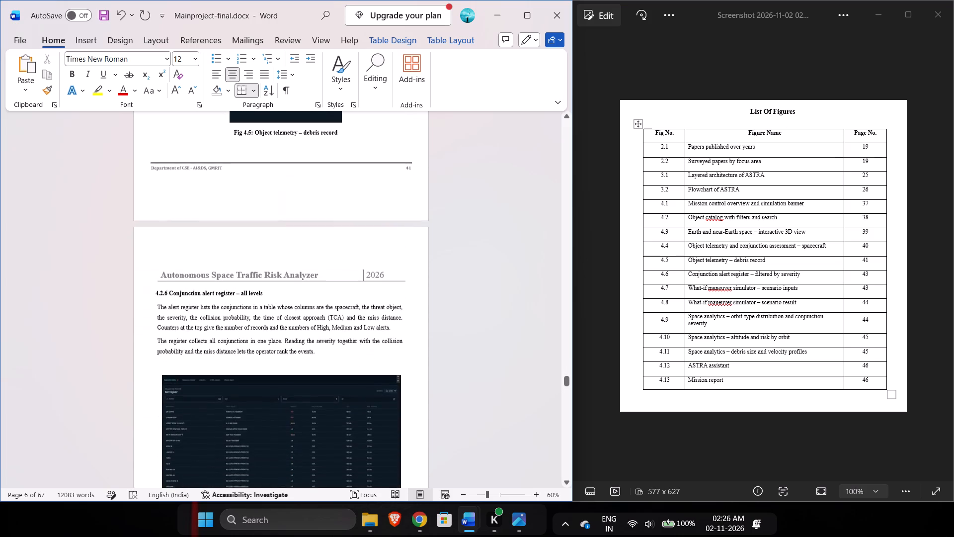
pyautogui.scroll(-2, 495, 305)
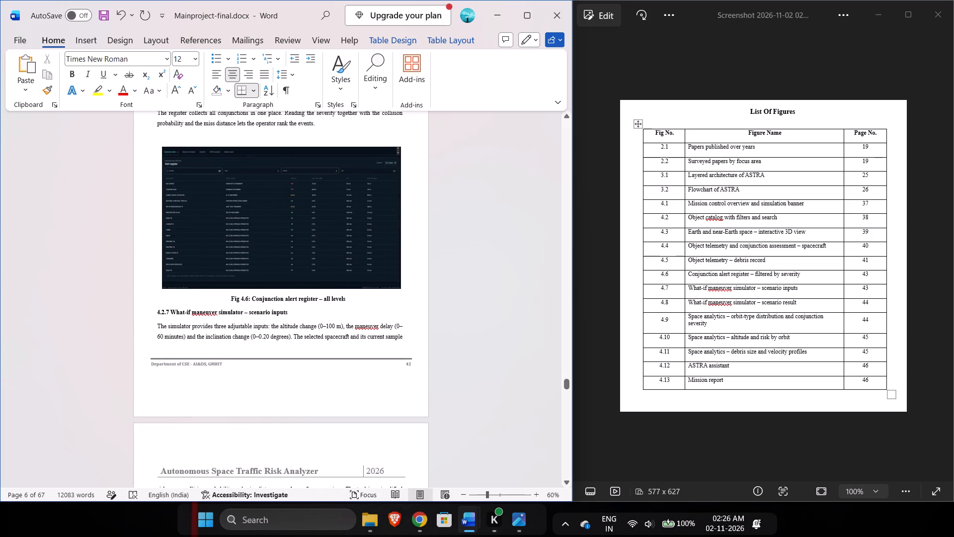
# Copy the words "all levels" from the Fig 4.6 caption below the conjunction alert register image.
pyautogui.moveTo(348, 300); pyautogui.dragTo(326, 298)
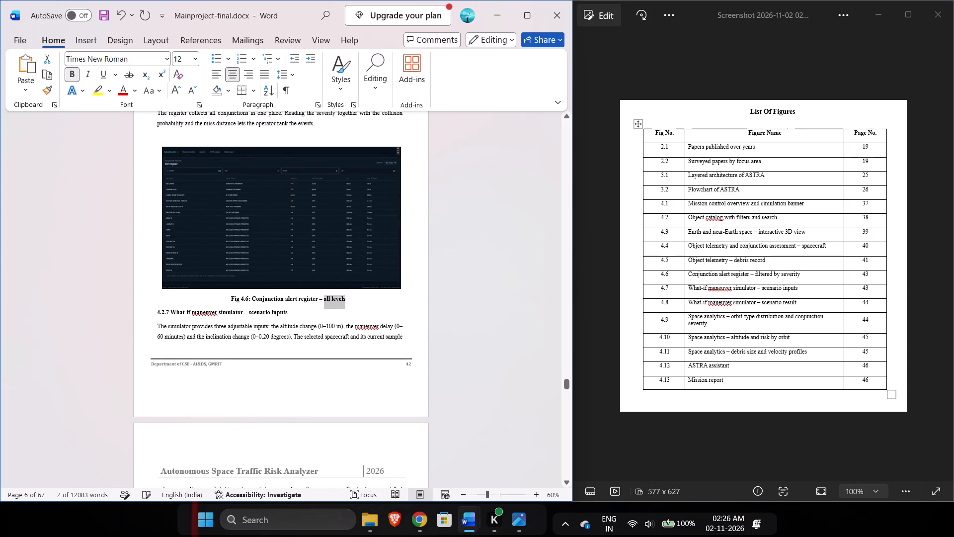
pyautogui.hotkey('ctrl', 'c')
pyautogui.click(437, 322)
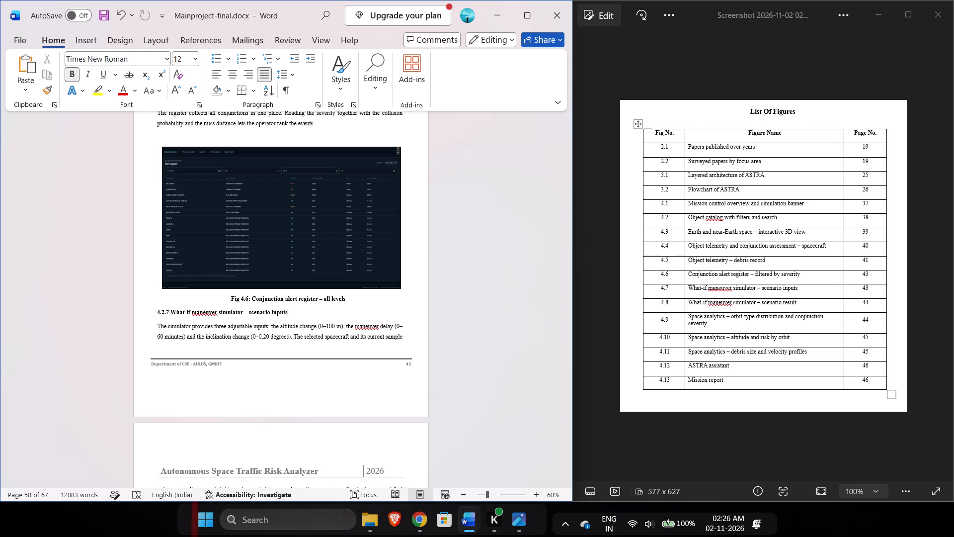
# Set the page number of the Fig 4.6 entry in the List Of Figures table to 42.
pyautogui.scroll(20, 416, 208)
pyautogui.scroll(20, 416, 208)
pyautogui.scroll(12, 416, 208)
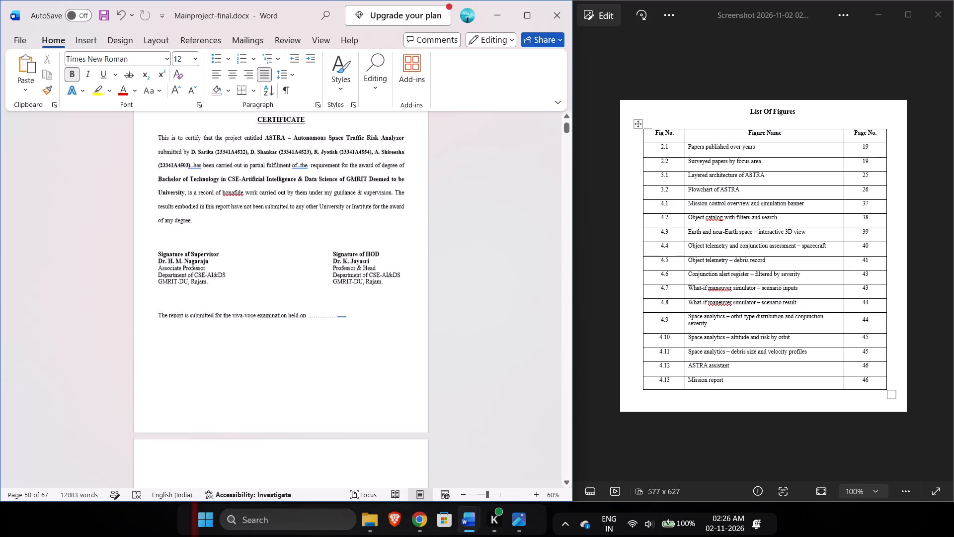
pyautogui.scroll(-11, 305, 216)
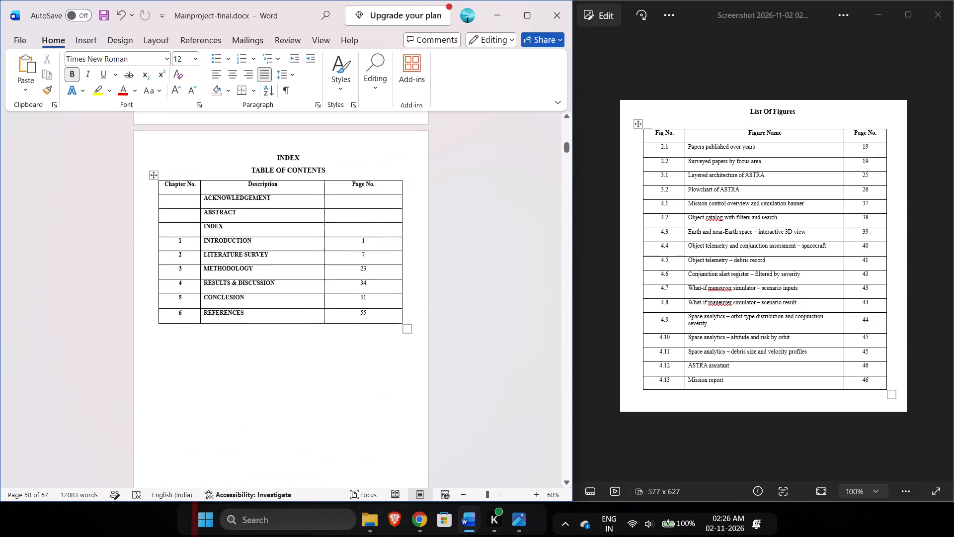
pyautogui.scroll(-4, 305, 216)
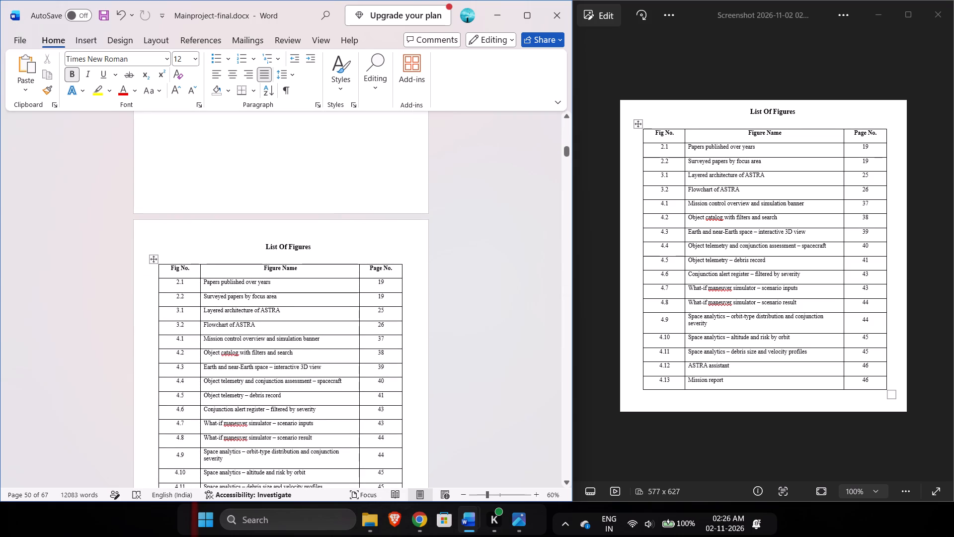
pyautogui.click(394, 411)
pyautogui.press('BackSpace')
pyautogui.press('2')
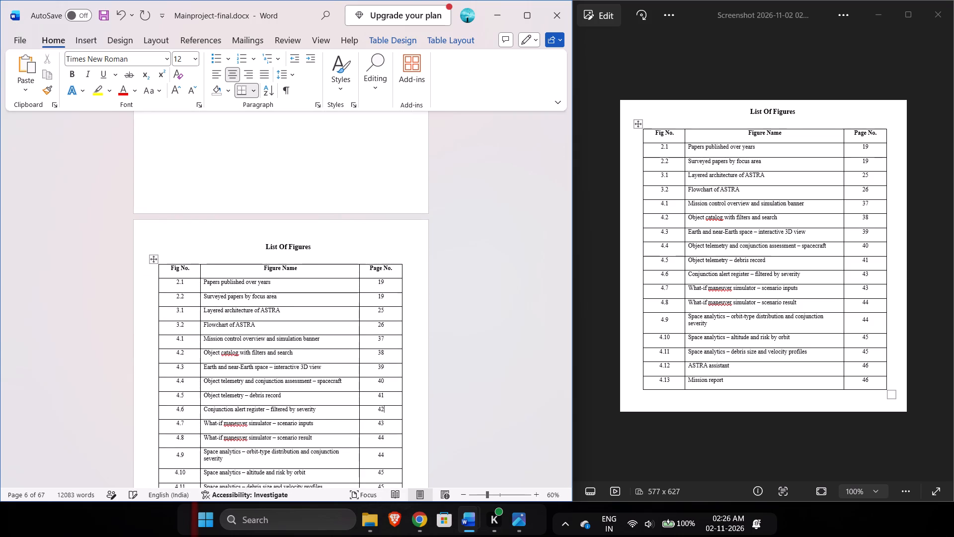
# Replace "filtered by severity" in the Fig 4.6 entry of the List Of Figures with the copied "all levels".
pyautogui.press('Left')
pyautogui.press('Left')
pyautogui.press('Left')
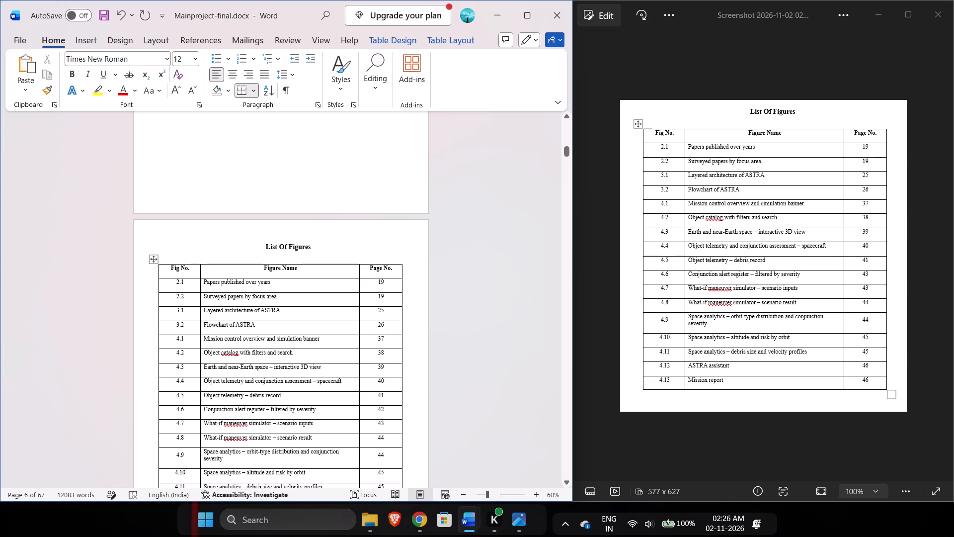
pyautogui.press('BackSpace')
pyautogui.press('BackSpace')
pyautogui.press('BackSpace')
pyautogui.press('BackSpace')
pyautogui.press('BackSpace')
pyautogui.press('BackSpace')
pyautogui.press('BackSpace')
pyautogui.press('BackSpace')
pyautogui.press('BackSpace')
pyautogui.press('BackSpace')
pyautogui.press('BackSpace')
pyautogui.press('BackSpace')
pyautogui.press('BackSpace')
pyautogui.press('BackSpace')
pyautogui.press('BackSpace')
pyautogui.press('BackSpace')
pyautogui.press('BackSpace')
pyautogui.press('BackSpace')
pyautogui.press('BackSpace')
pyautogui.press('BackSpace')
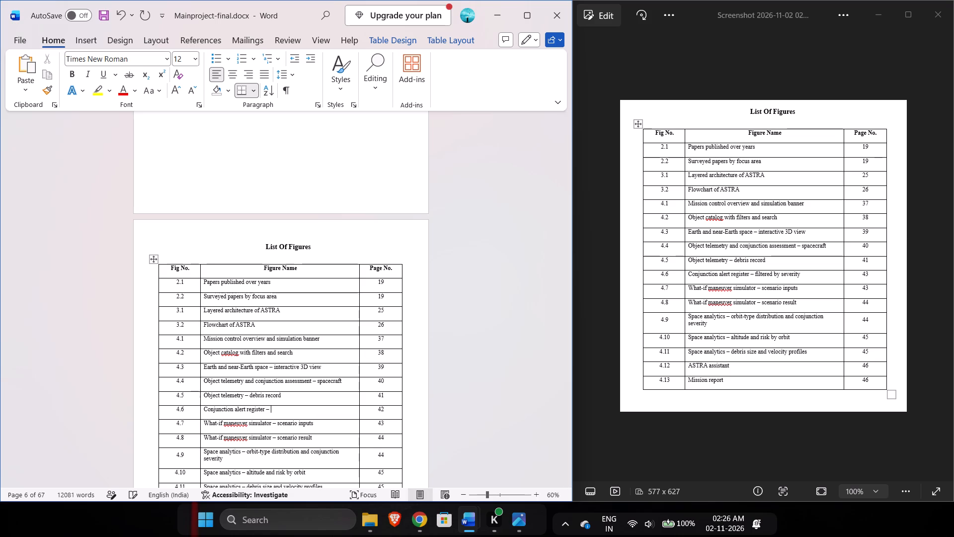
pyautogui.hotkey('ctrl', 'v')
# Remove the bold formatting from "all levels" in the Fig 4.6 entry of the List Of Figures.
pyautogui.hotkey('ctrl', 'shift', 'Left')
pyautogui.hotkey('ctrl', 'shift', 'Left')
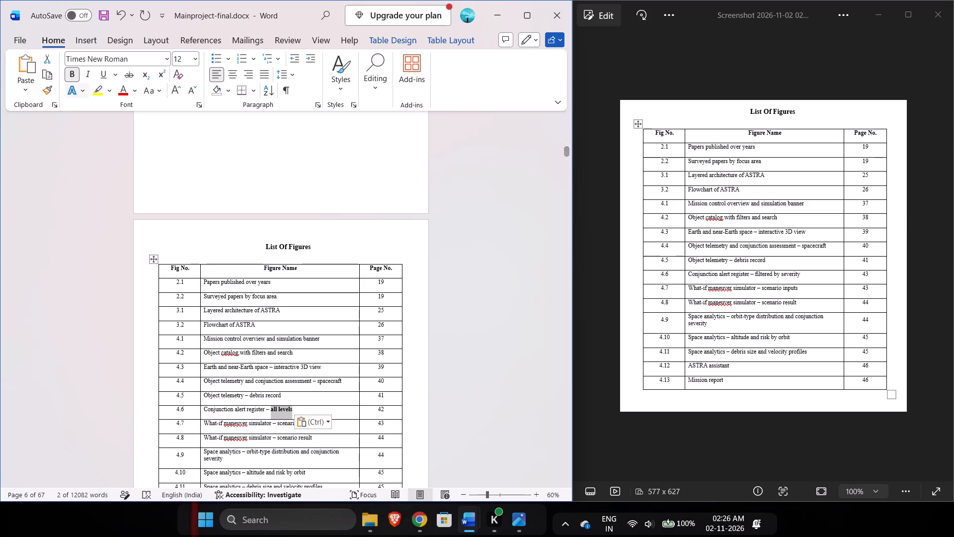
pyautogui.click(79, 79)
pyautogui.click(75, 76)
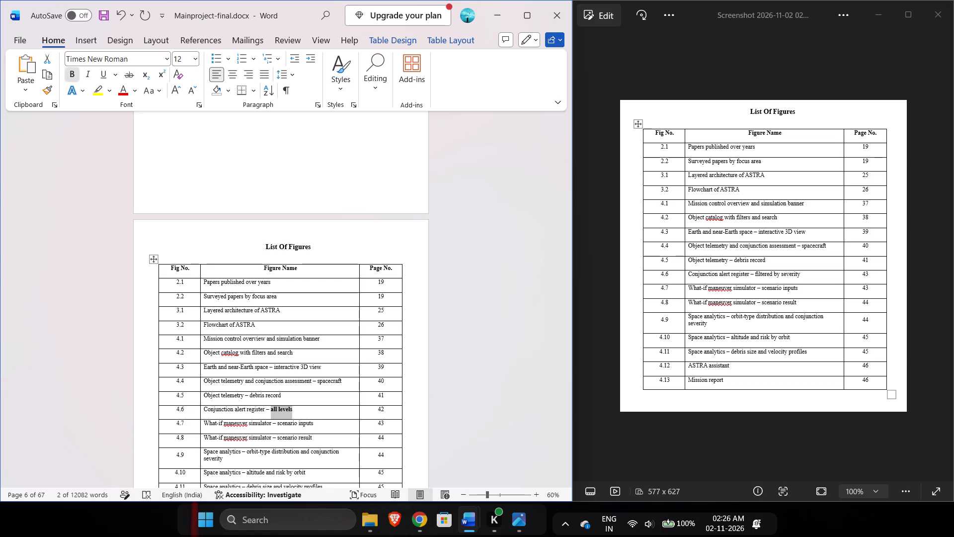
pyautogui.click(97, 351)
pyautogui.click(450, 402)
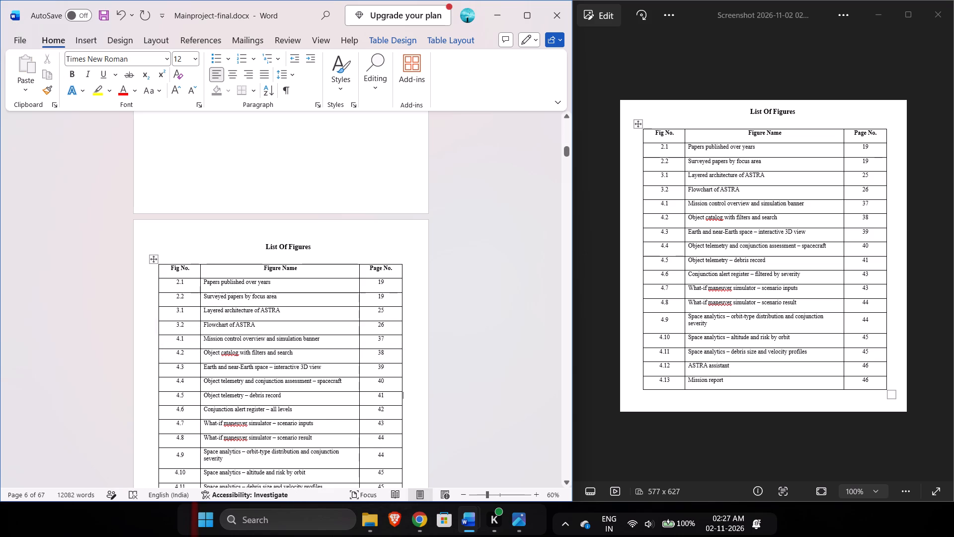
pyautogui.scroll(-2, 537, 340)
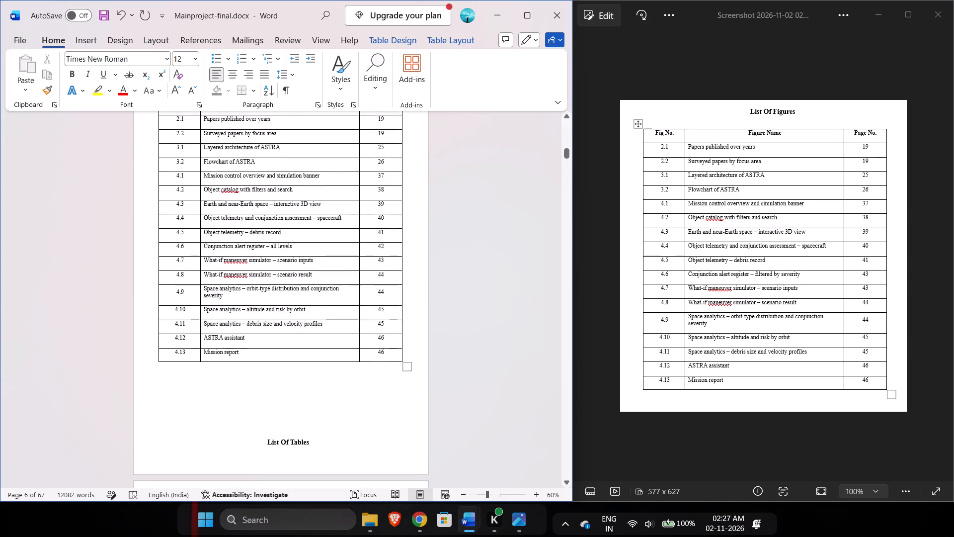
# Capture a new screenshot of the full List Of Figures table in the document.
pyautogui.scroll(1, 537, 340)
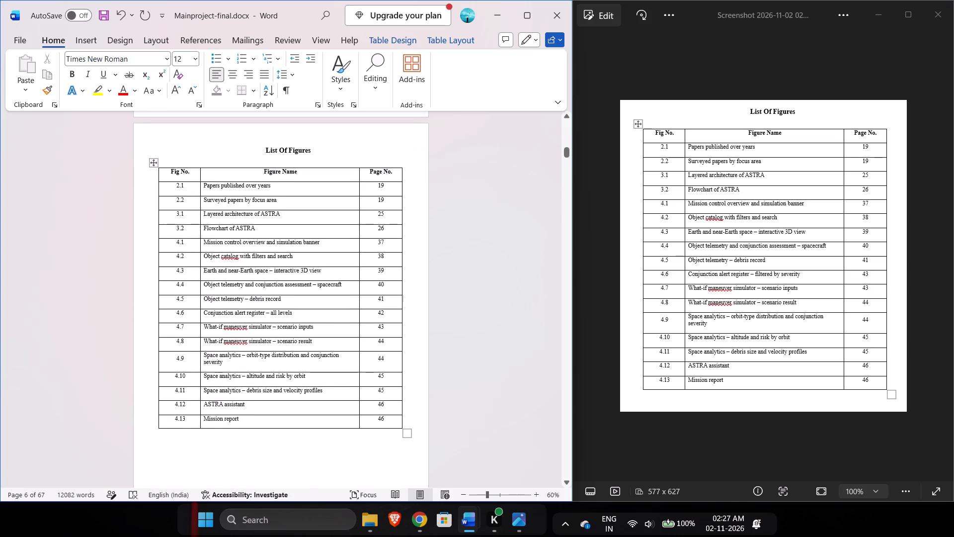
pyautogui.press('Delete')
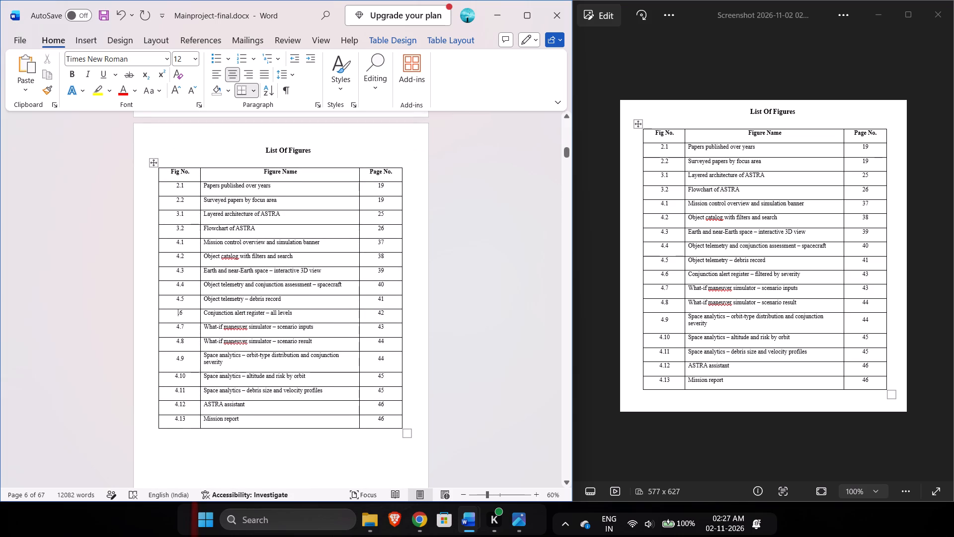
pyautogui.hotkey('ctrl', 'z')
pyautogui.press('Print')
pyautogui.moveTo(139, 140); pyautogui.dragTo(444, 479)
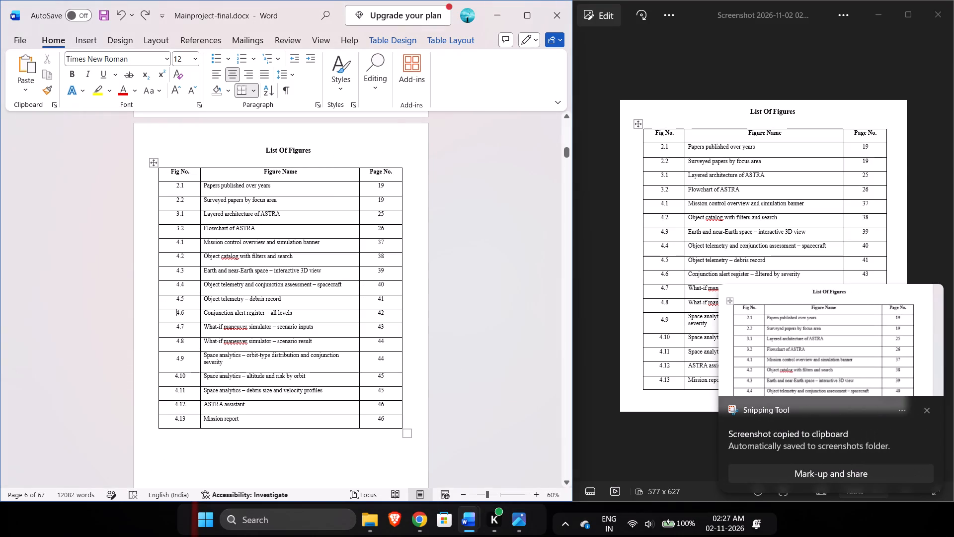
# Replace the outdated List Of Figures screenshot in Photos with the newly captured one from the Screenshots folder, and return to the Word document.
pyautogui.tripleClick(666, 224)
pyautogui.click(666, 224)
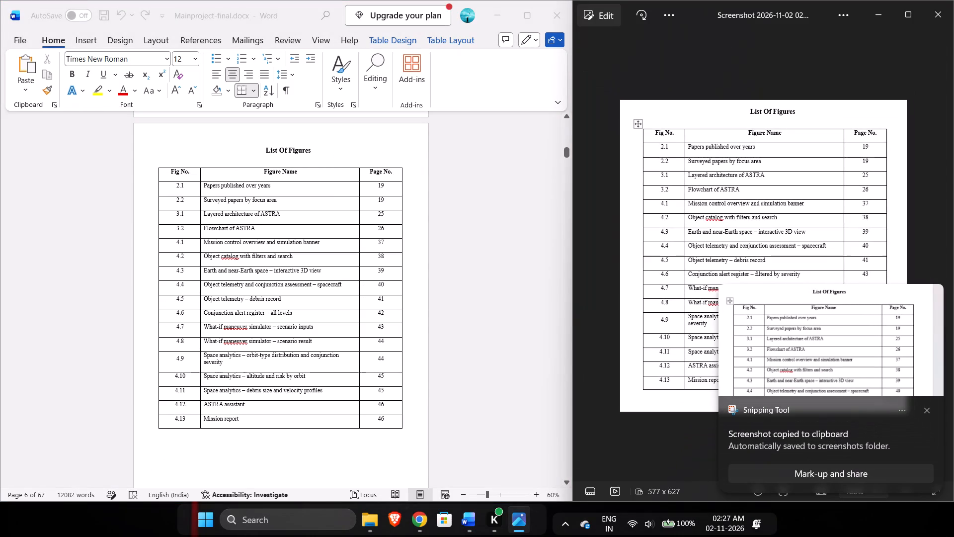
pyautogui.press('Right')
pyautogui.press('Left')
pyautogui.press('Right')
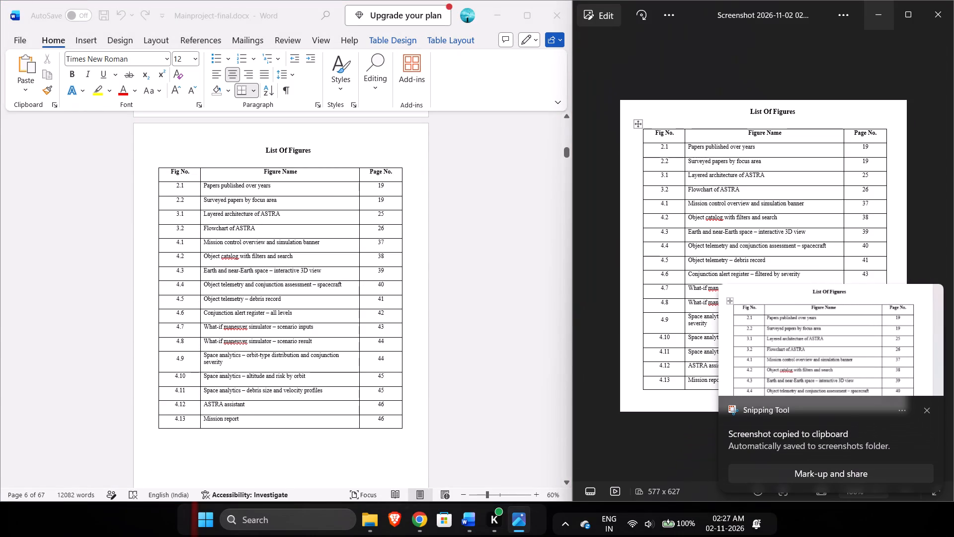
pyautogui.click(946, 14)
pyautogui.hotkey('alt', 'Tab')
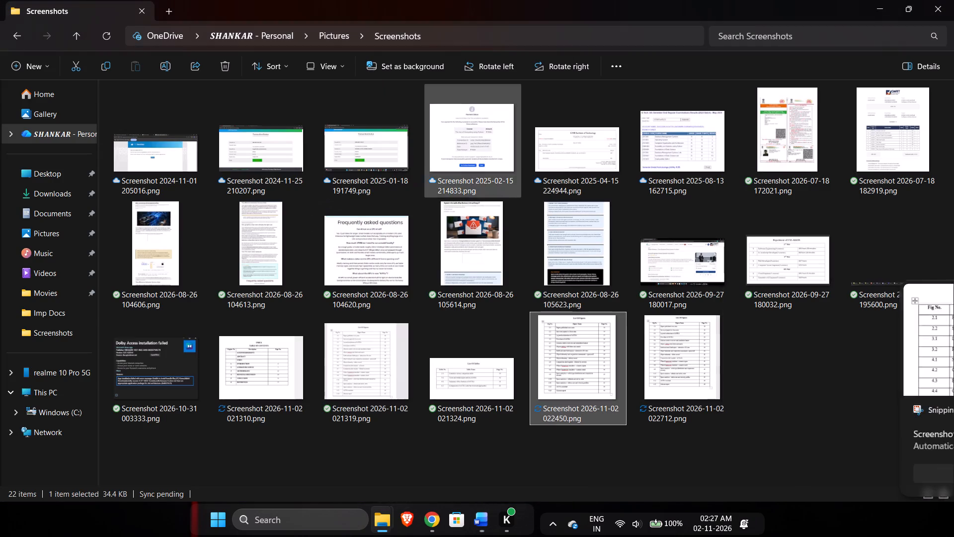
pyautogui.doubleClick(715, 347)
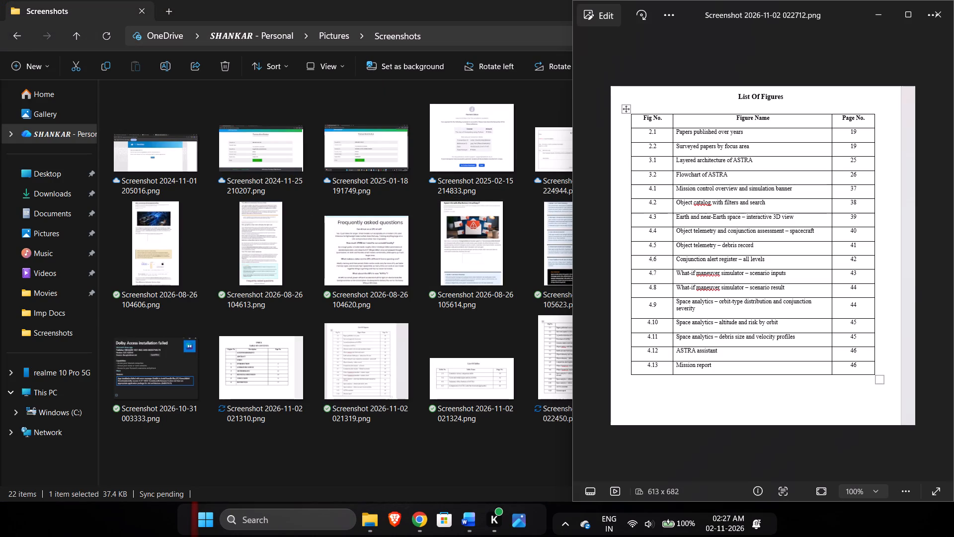
pyautogui.hotkey('alt', 'Tab')
pyautogui.hotkey('alt', 'Tab')
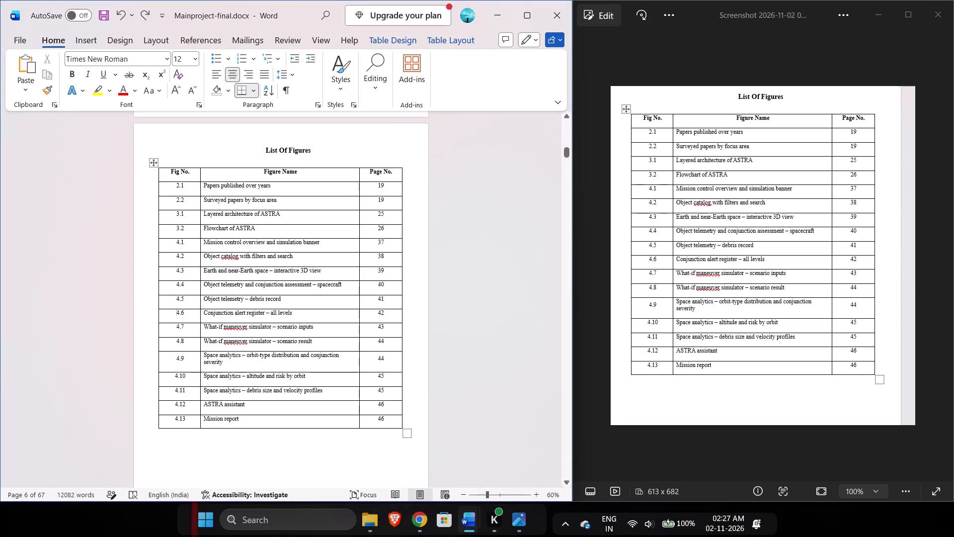
# Check the Chapter 2 captions and their page numbers against the List Of Figures screenshot.
pyautogui.scroll(-11, 500, 344)
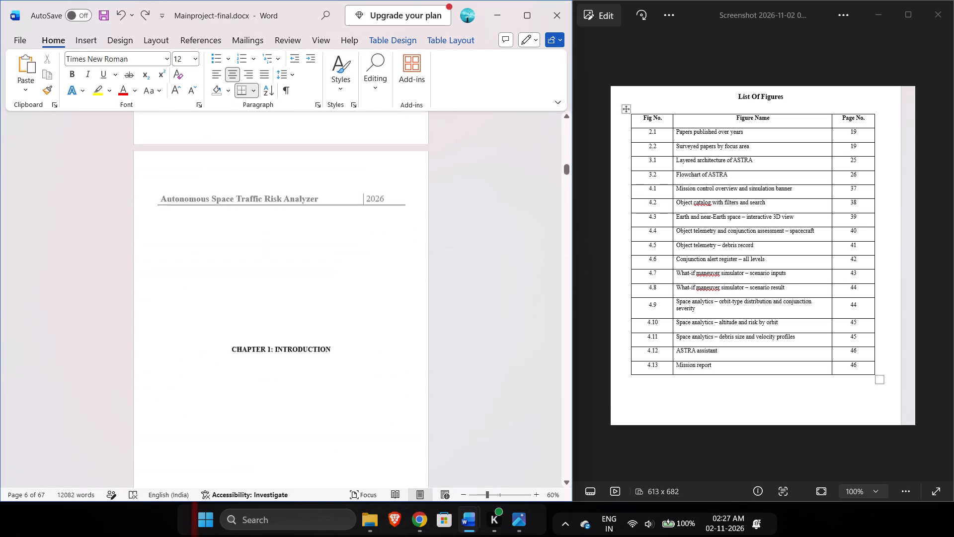
pyautogui.scroll(-12, 500, 344)
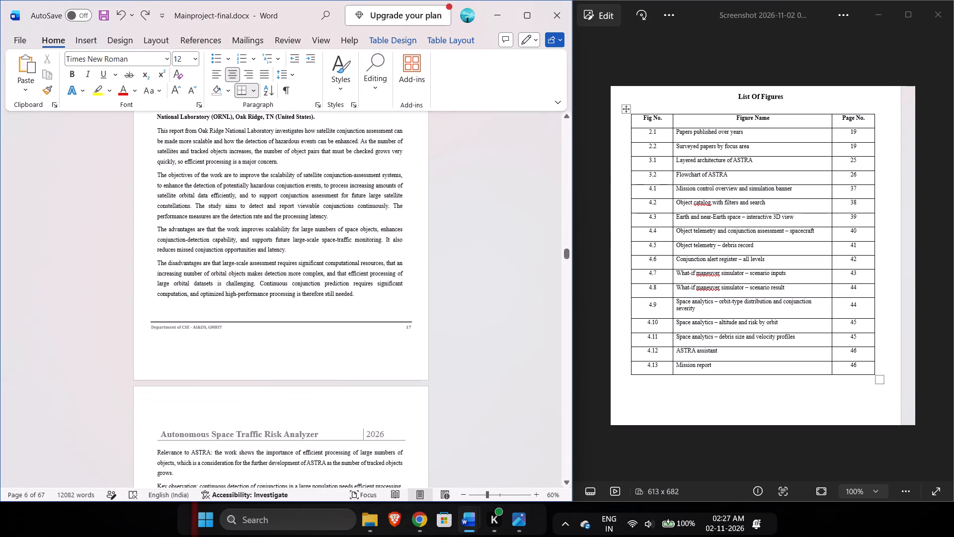
pyautogui.scroll(-4, 500, 344)
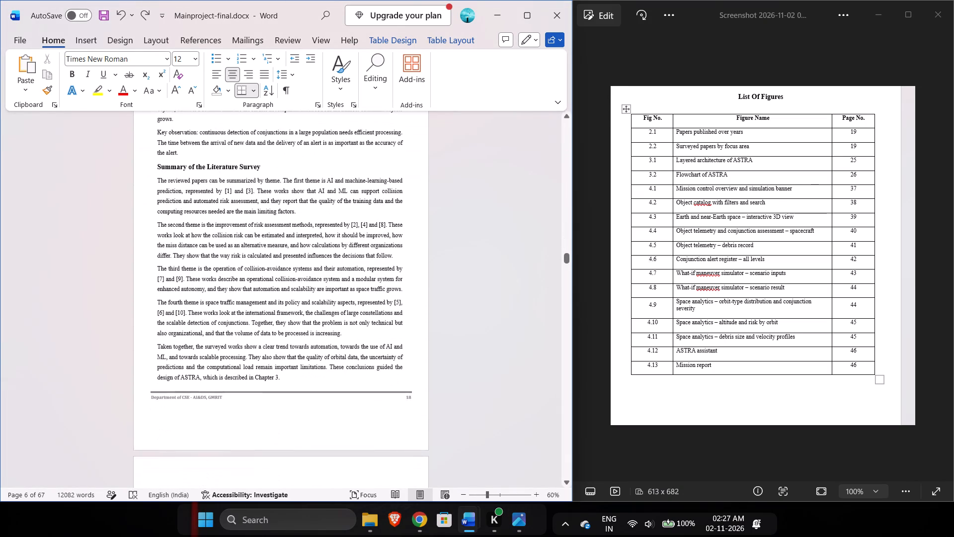
pyautogui.scroll(-3, 500, 344)
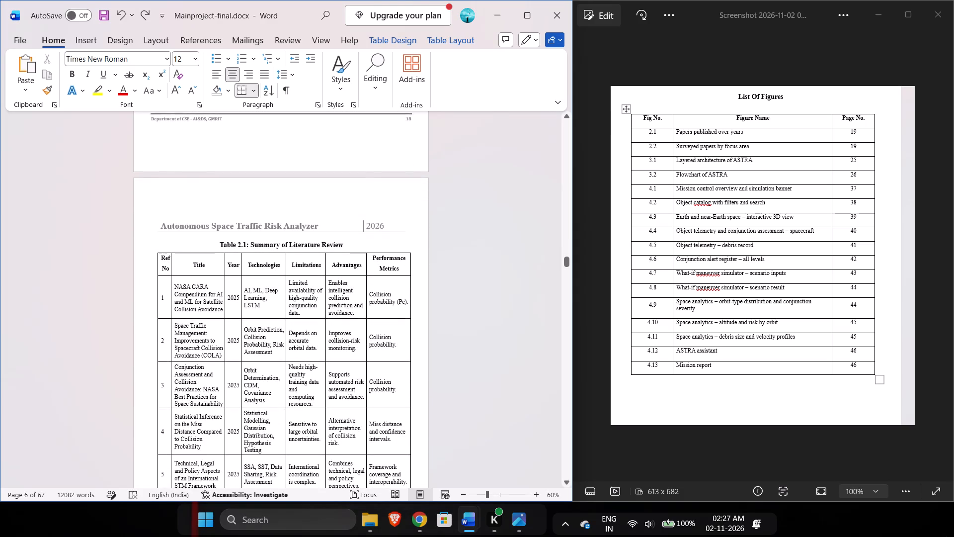
pyautogui.scroll(-2, 500, 341)
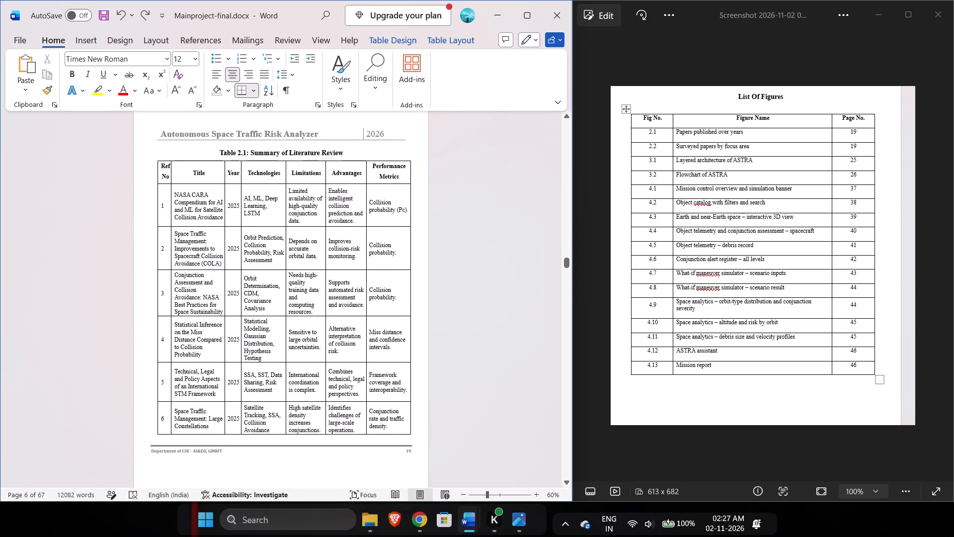
pyautogui.scroll(-10, 501, 323)
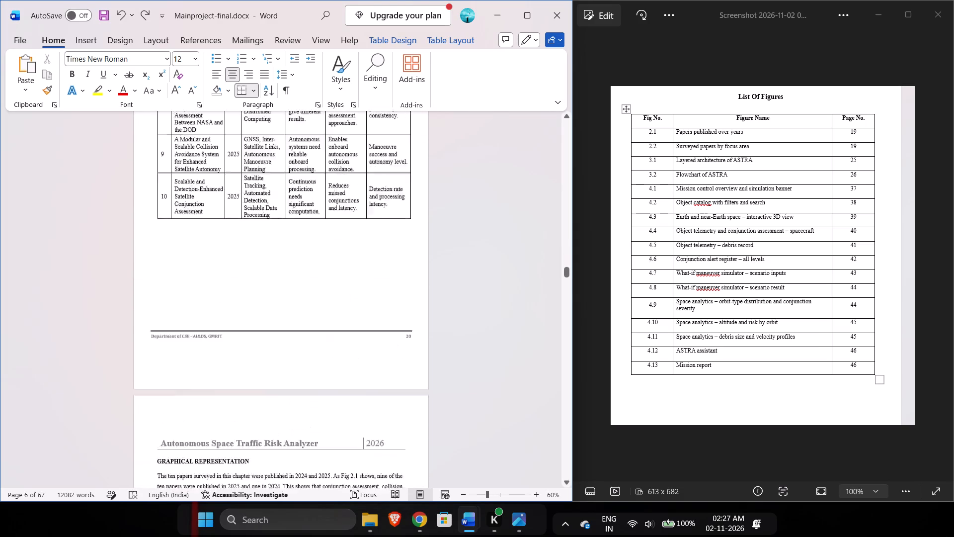
pyautogui.scroll(-7, 501, 323)
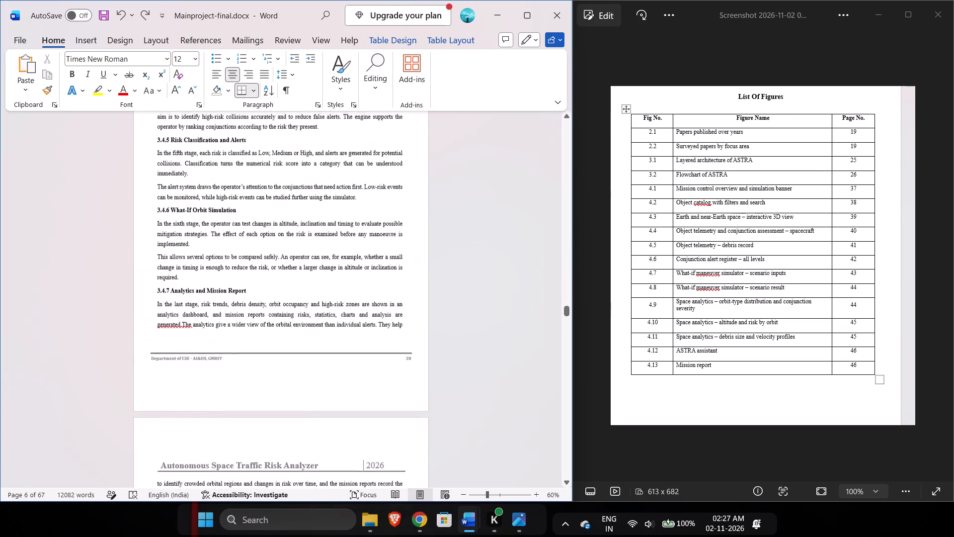
# Check the page numbers and captions of Fig 3.1, Fig 3.2 and Table 3.1 in Chapter 3.
pyautogui.scroll(8, 501, 323)
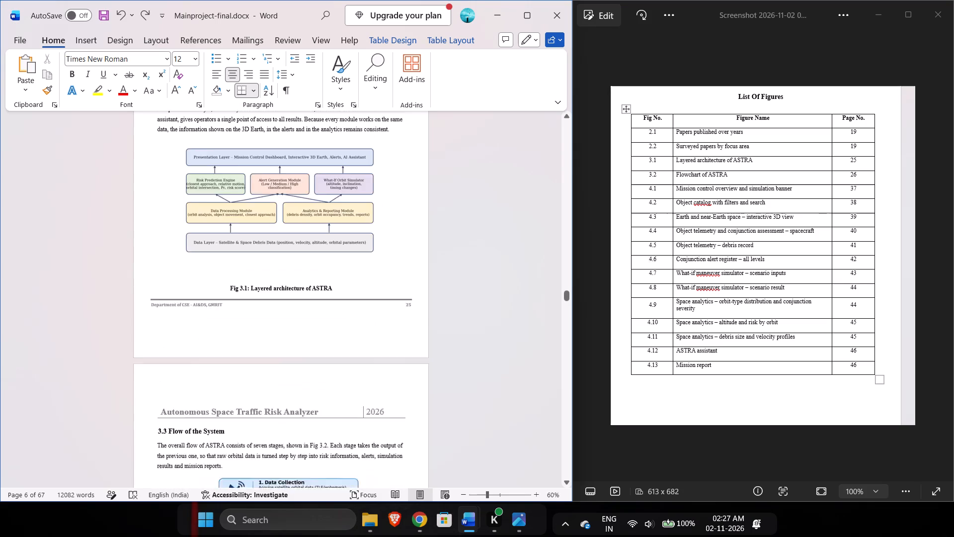
pyautogui.scroll(1, 501, 323)
pyautogui.scroll(-1, 501, 323)
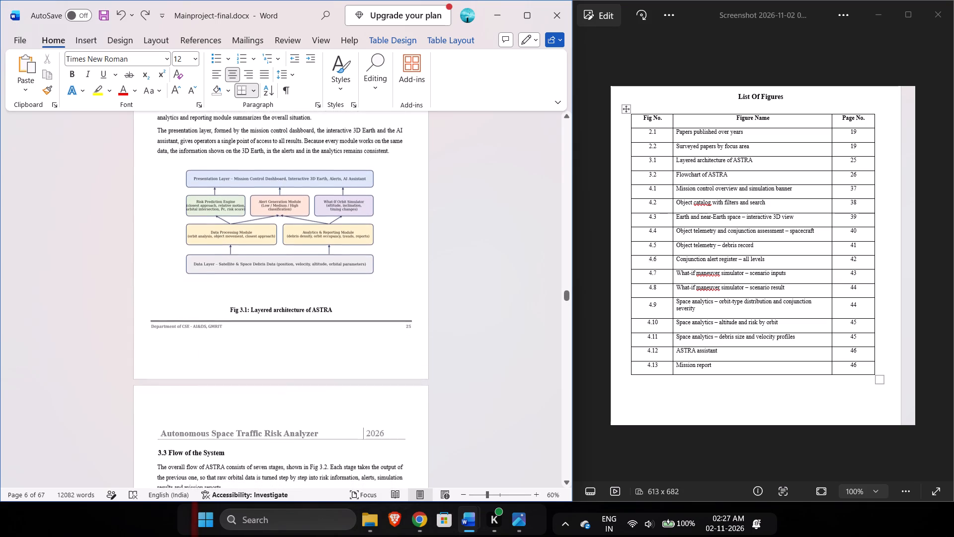
pyautogui.scroll(-6, 501, 323)
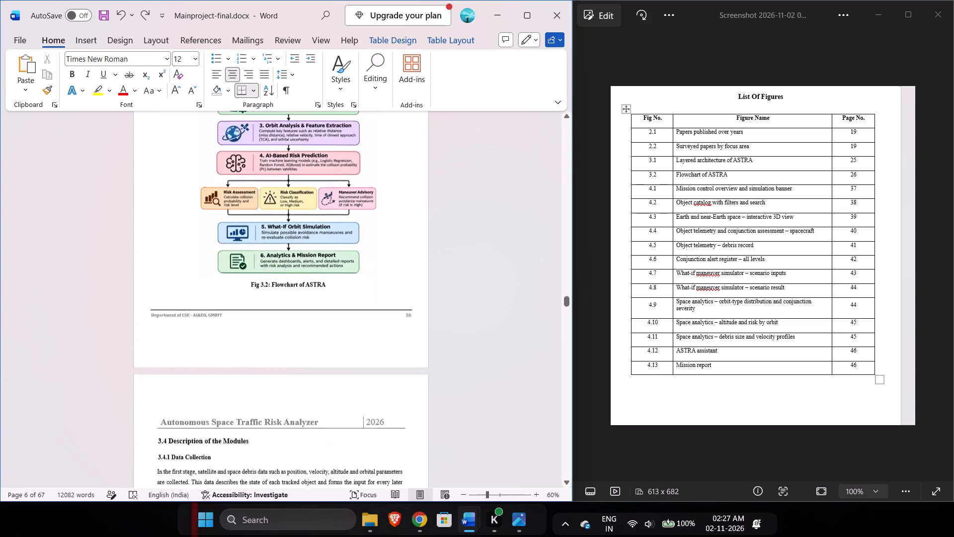
pyautogui.scroll(-7, 501, 323)
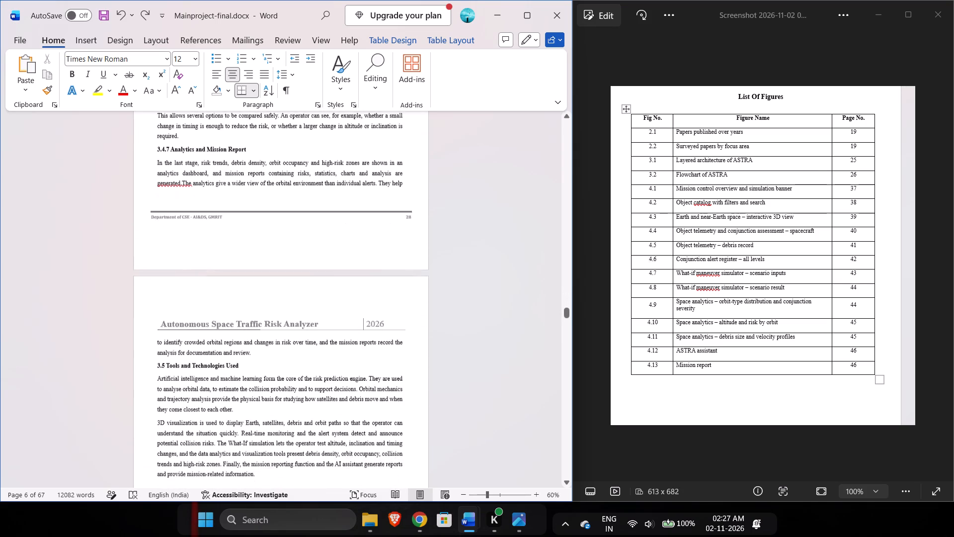
pyautogui.scroll(-6, 501, 323)
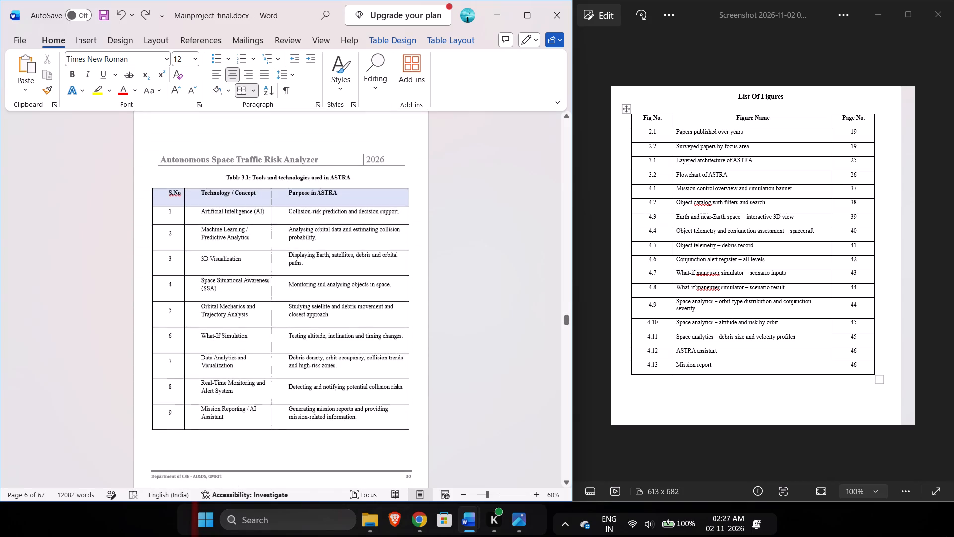
pyautogui.scroll(-2, 501, 323)
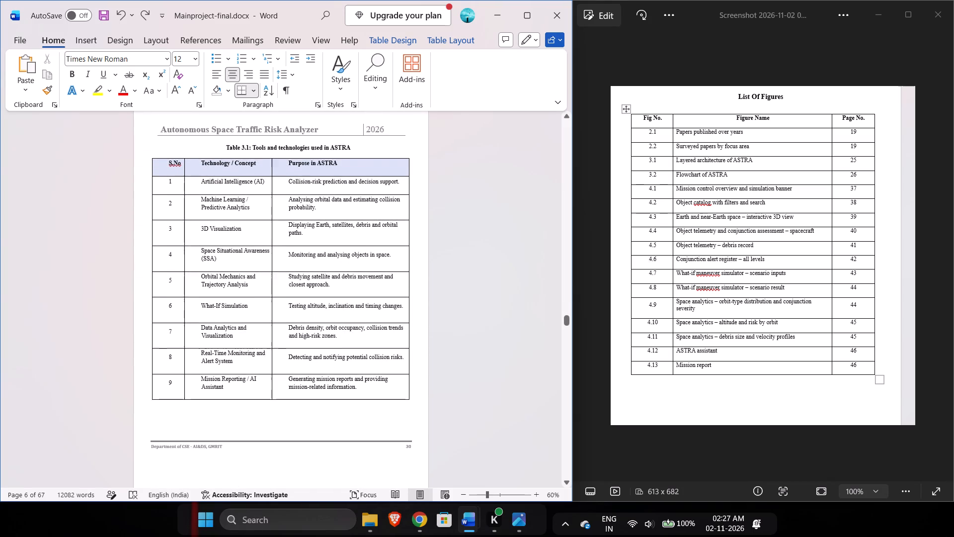
pyautogui.scroll(-5, 501, 323)
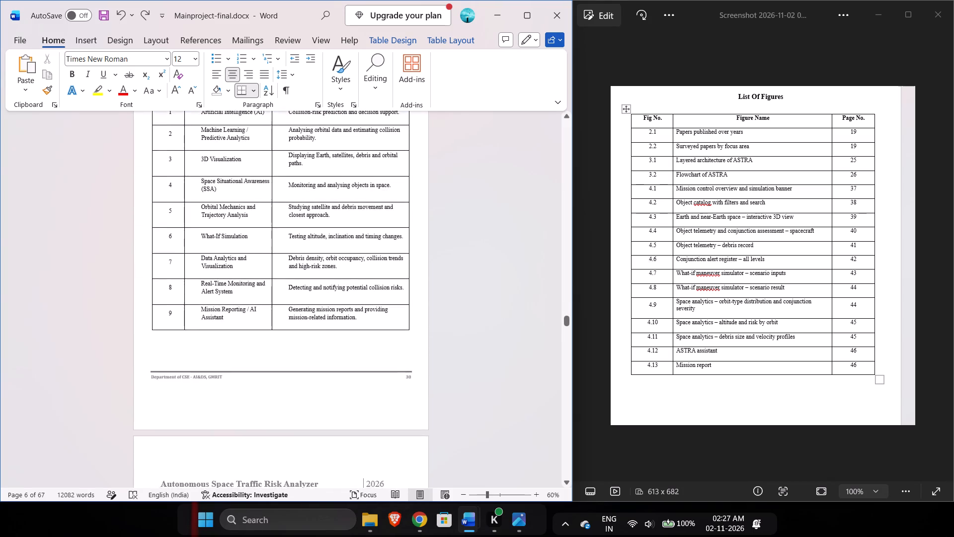
# Compare the Chapter 4 figure captions and page numbers with the List Of Figures screenshot, continuing through to Table 4.2.
pyautogui.scroll(-11, 501, 323)
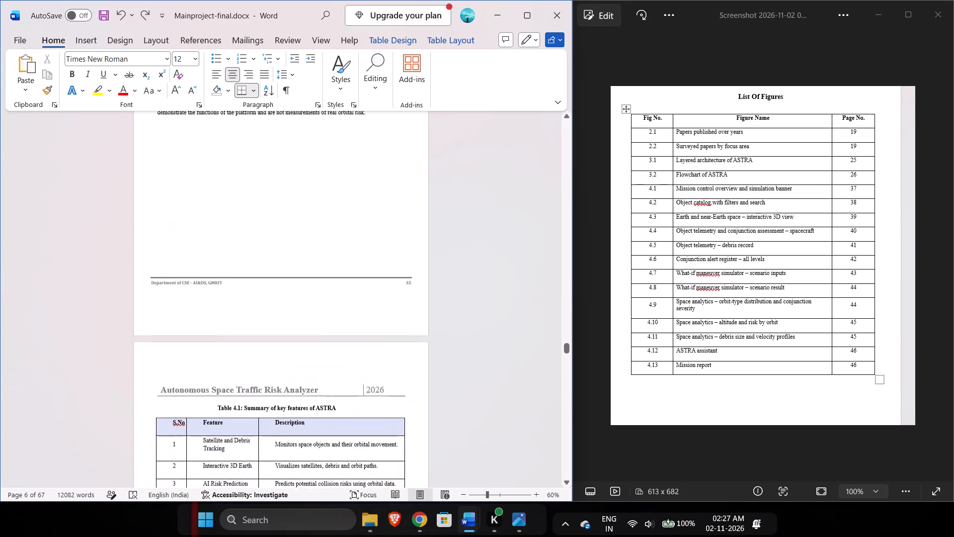
pyautogui.scroll(-5, 501, 323)
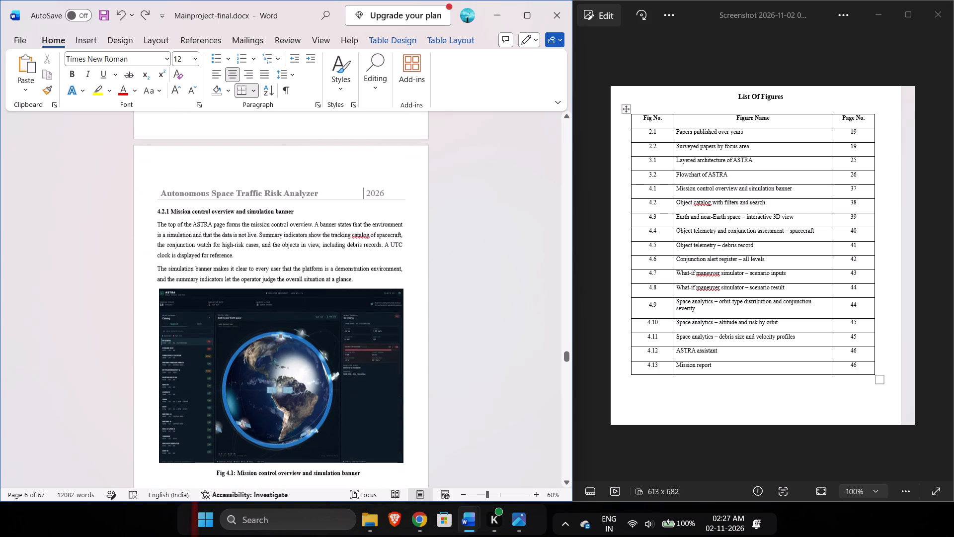
pyautogui.scroll(-6, 501, 323)
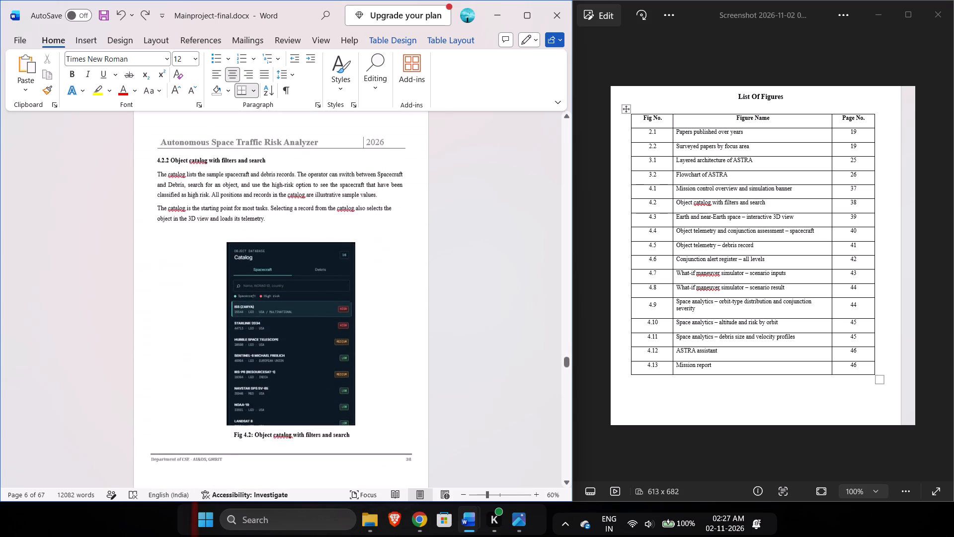
pyautogui.scroll(-7, 501, 323)
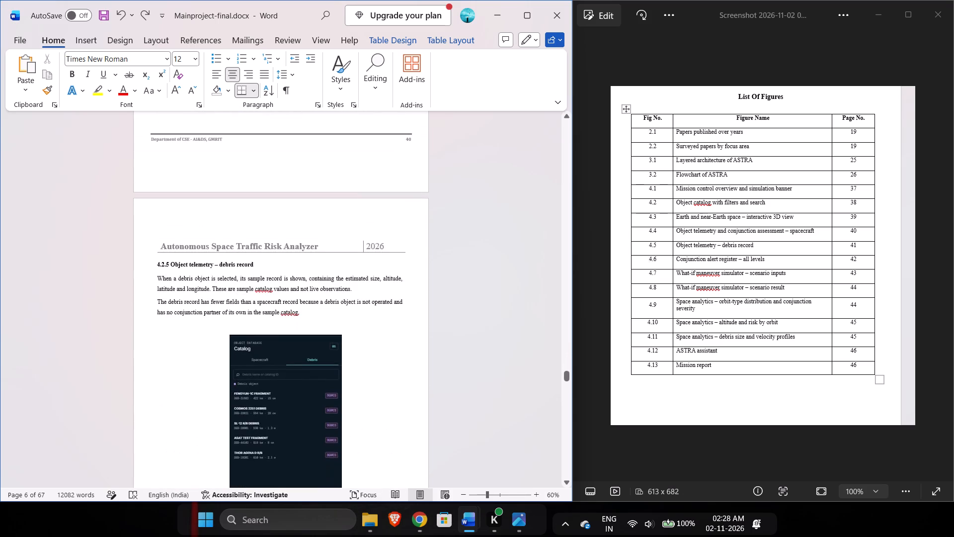
pyautogui.scroll(-5, 501, 323)
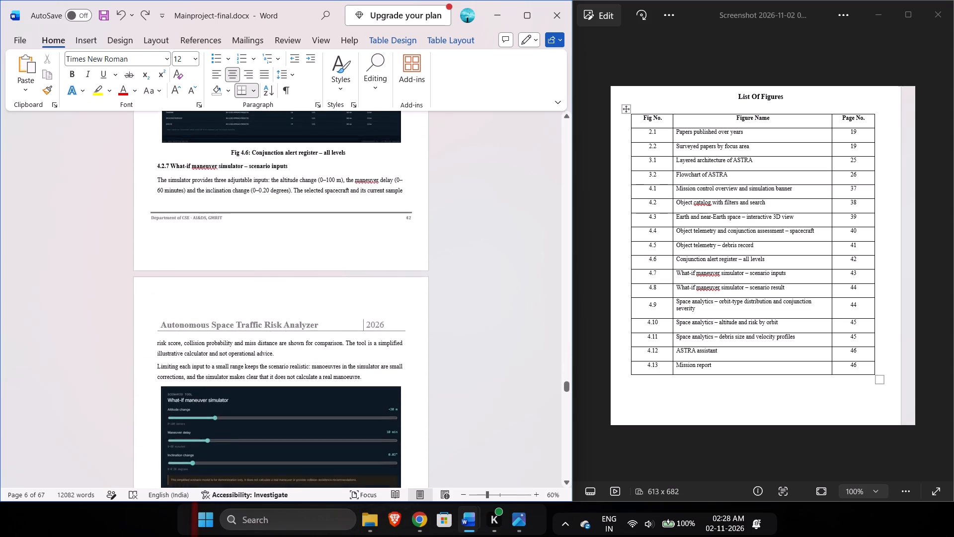
pyautogui.scroll(-4, 501, 323)
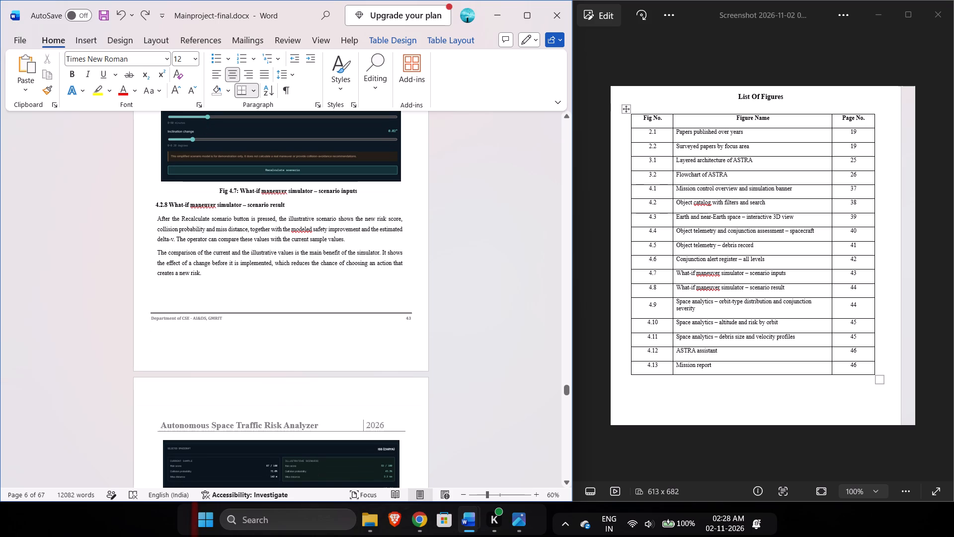
pyautogui.scroll(-2, 501, 323)
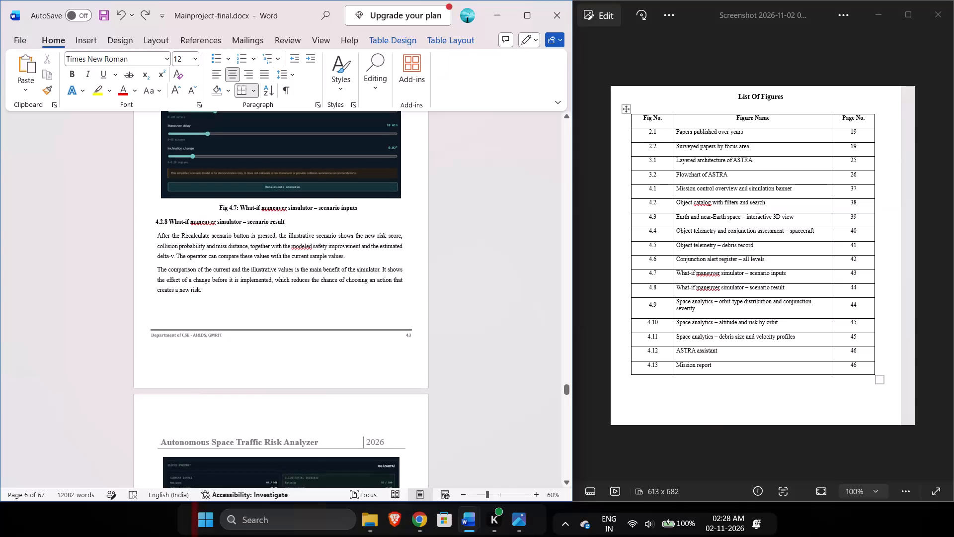
pyautogui.scroll(-4, 501, 323)
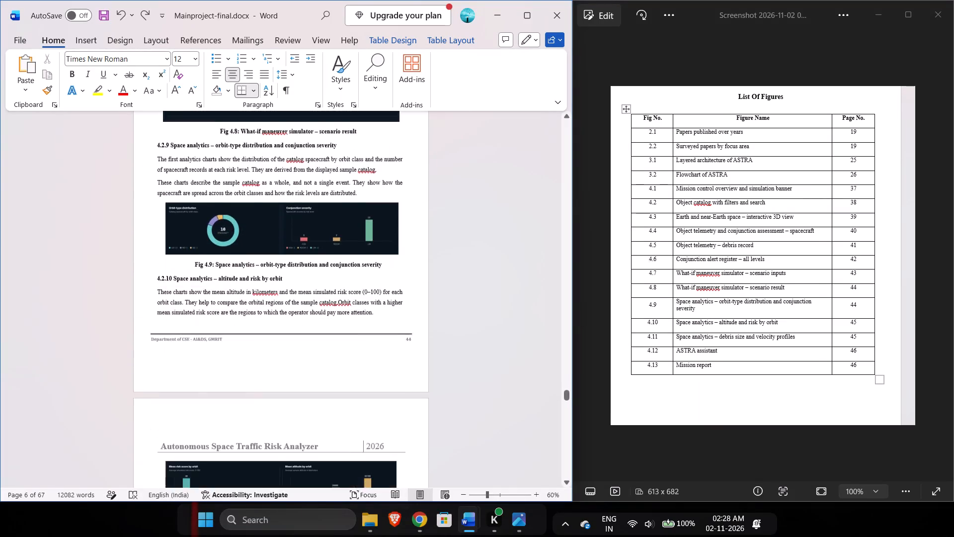
pyautogui.scroll(-5, 501, 323)
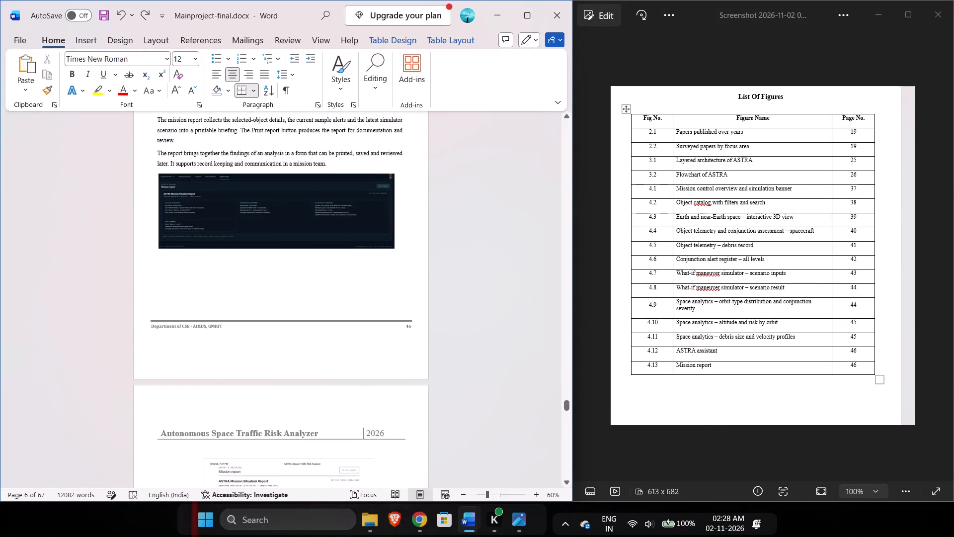
pyautogui.scroll(-7, 500, 314)
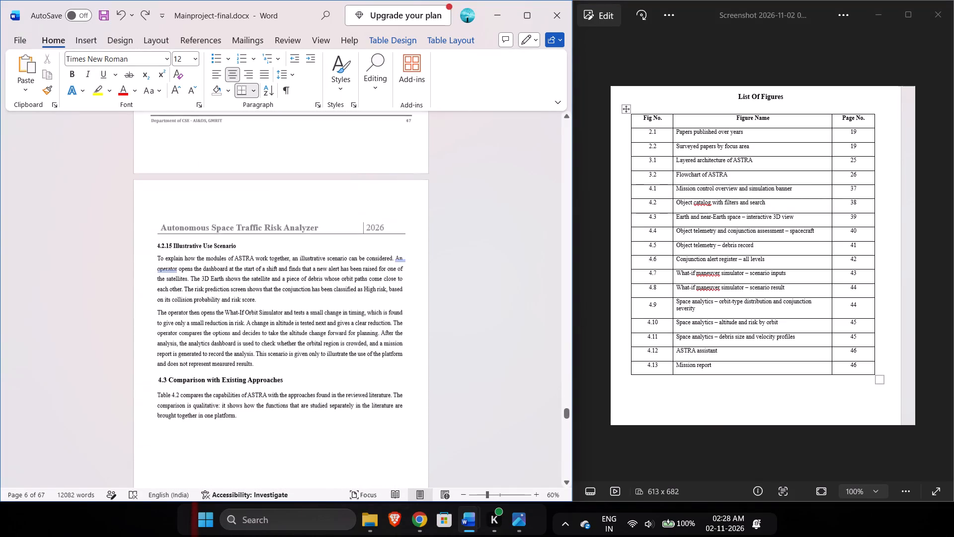
pyautogui.scroll(-2, 500, 314)
# Bring up the List Of Tables screenshot in Photos as the reference beside the document.
pyautogui.hscroll(3, 788, 272)
pyautogui.press('Left')
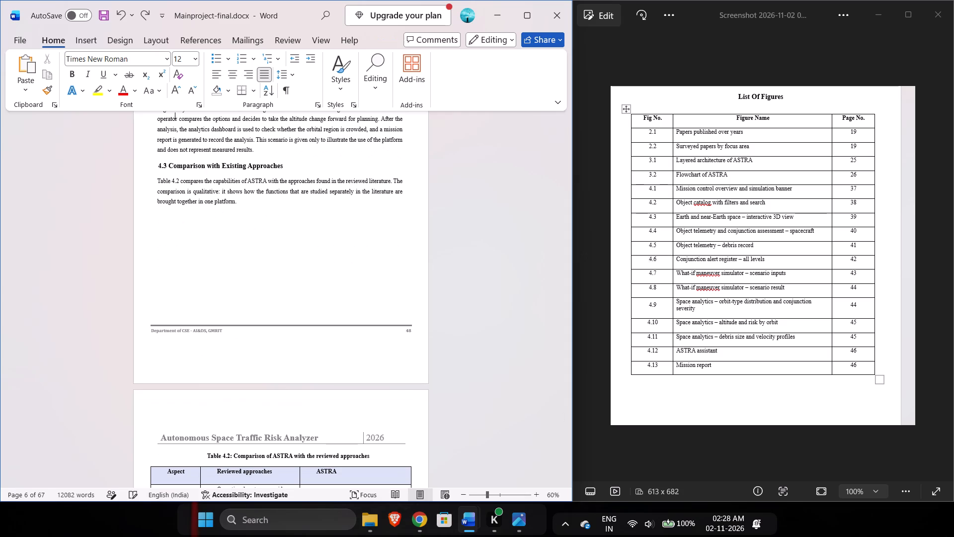
pyautogui.click(788, 272)
pyautogui.press('Left')
pyautogui.press('Left')
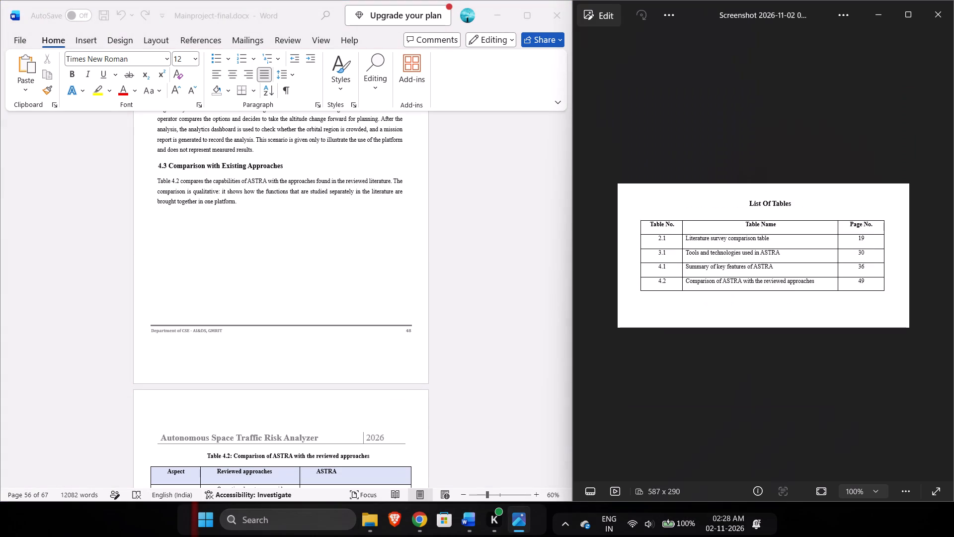
# Check the captions and page numbers of Table 4.2 and Table 4.1 in Chapter 4 against the List Of Tables screenshot.
pyautogui.scroll(-2, 520, 231)
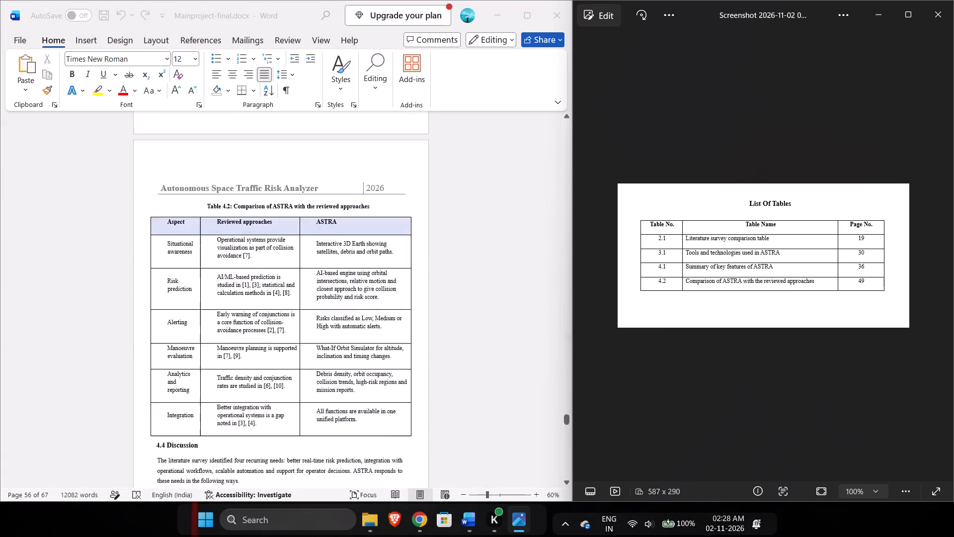
pyautogui.scroll(-2, 520, 231)
pyautogui.scroll(5, 520, 231)
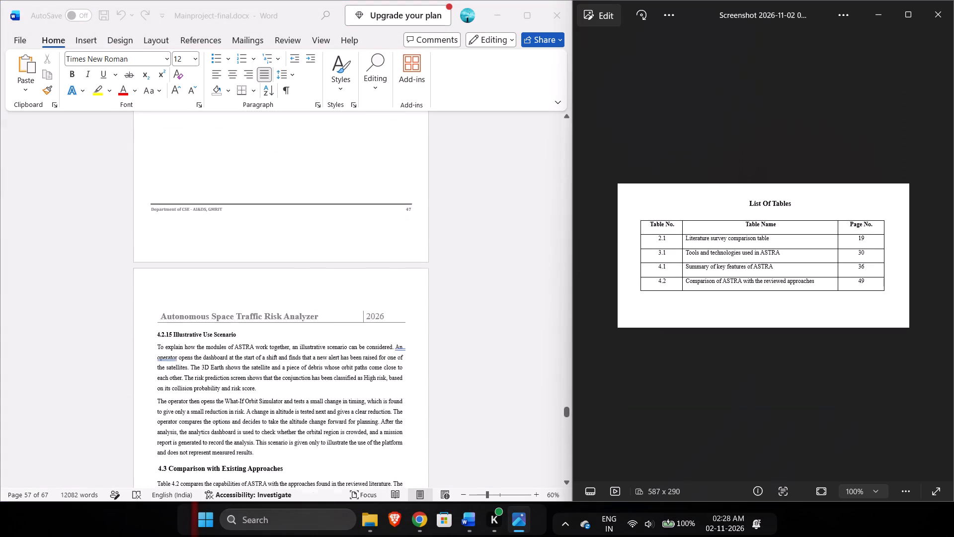
pyautogui.scroll(17, 520, 231)
pyautogui.scroll(-1, 520, 231)
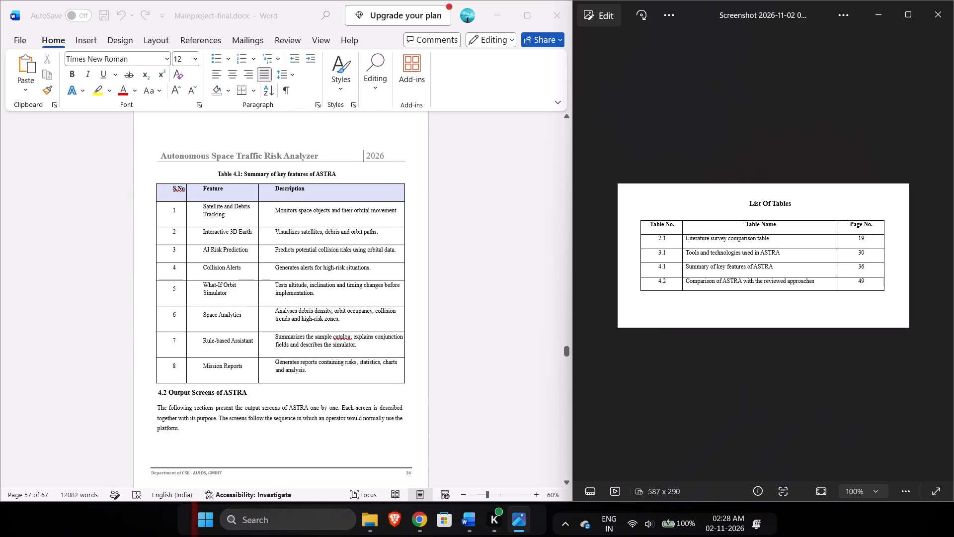
# Compare the Table 3.1 and Table 2.1 captions and page numbers with the List Of Tables screenshot.
pyautogui.scroll(15, 520, 231)
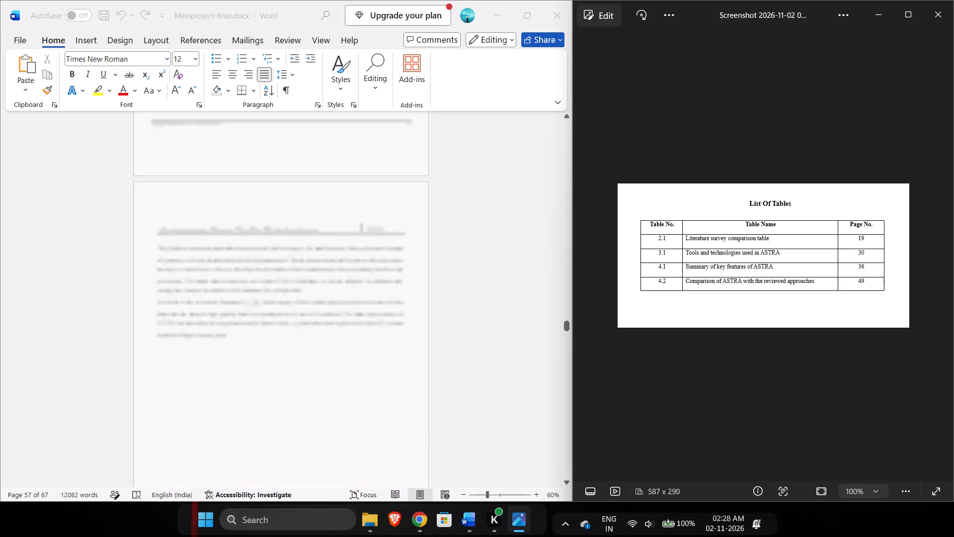
pyautogui.scroll(3, 520, 231)
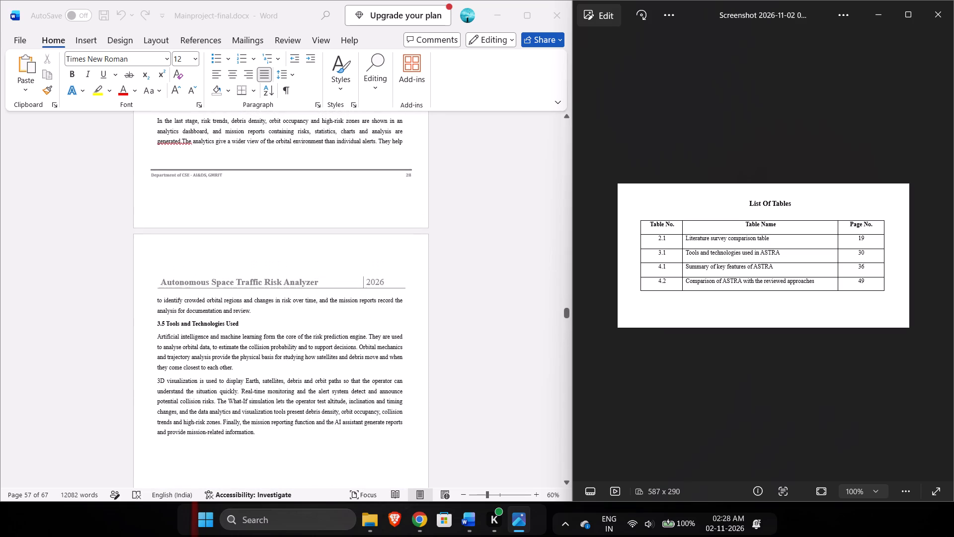
pyautogui.scroll(1, 520, 231)
pyautogui.scroll(-4, 520, 231)
pyautogui.scroll(1, 520, 231)
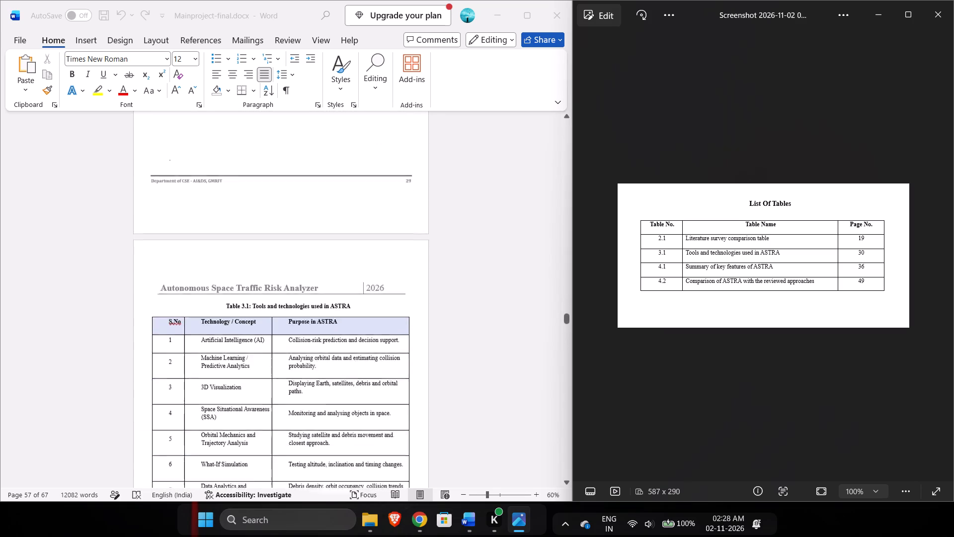
pyautogui.scroll(17, 520, 231)
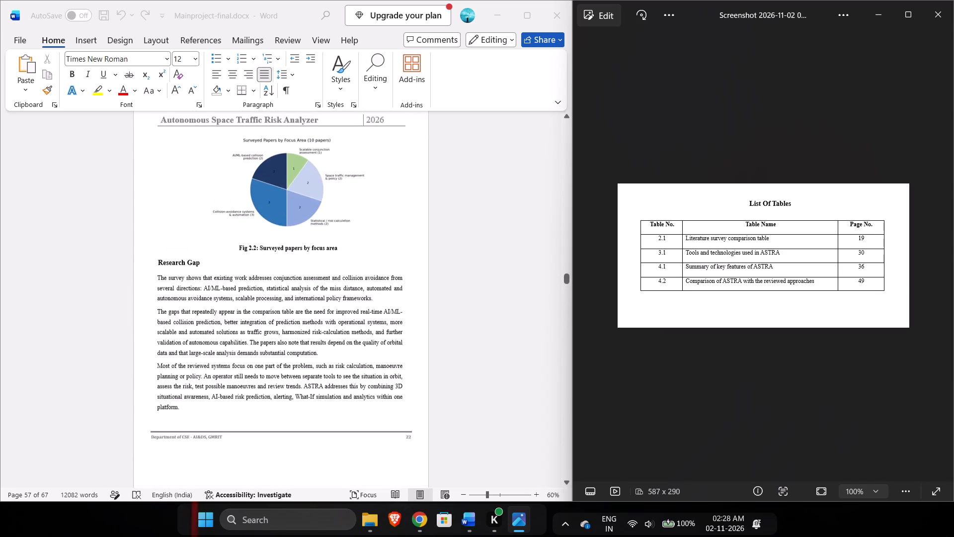
pyautogui.scroll(9, 520, 231)
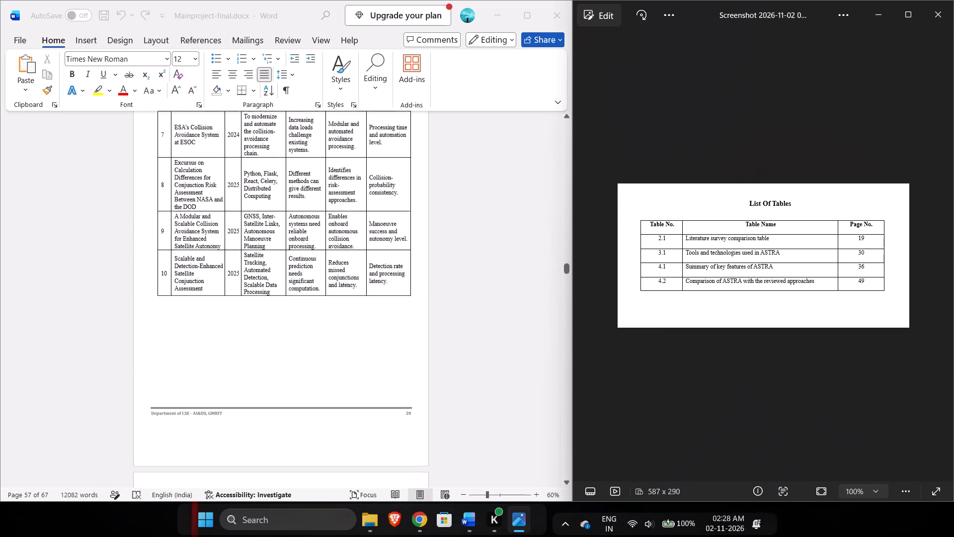
pyautogui.scroll(3, 520, 231)
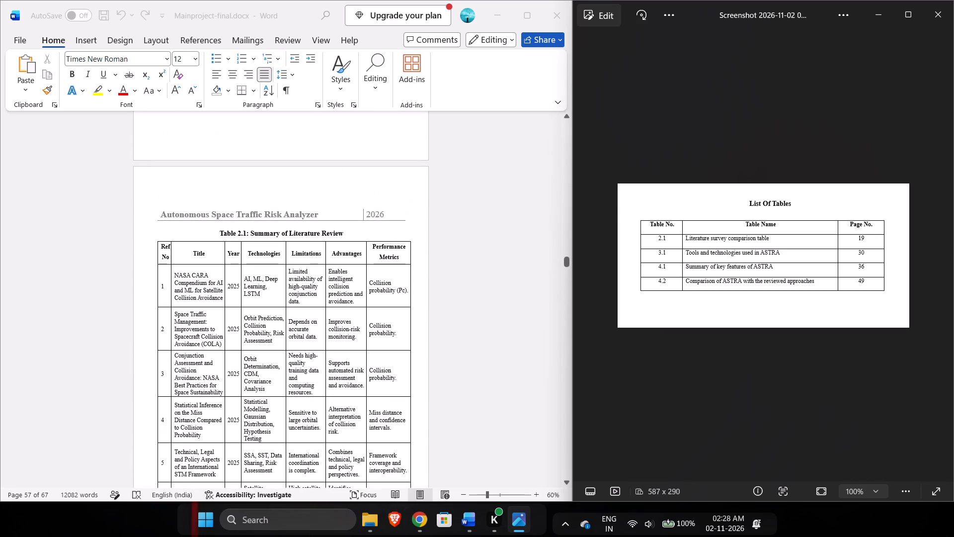
# Arrange Mainproject-final.docx side by side with the protected-view report containing the ML-based incident classification flowchart.
pyautogui.click(533, 14)
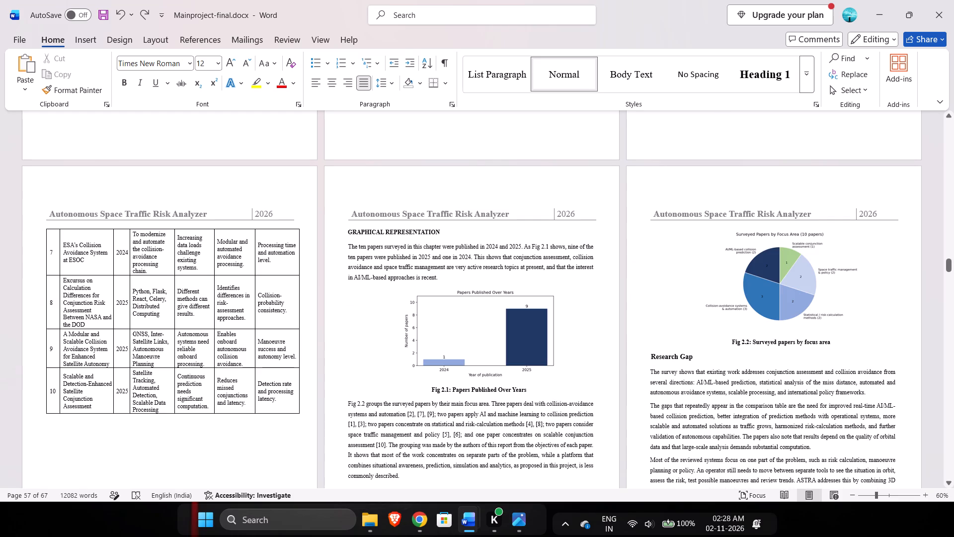
pyautogui.click(636, 14)
pyautogui.moveTo(622, 11); pyautogui.dragTo(387, 53)
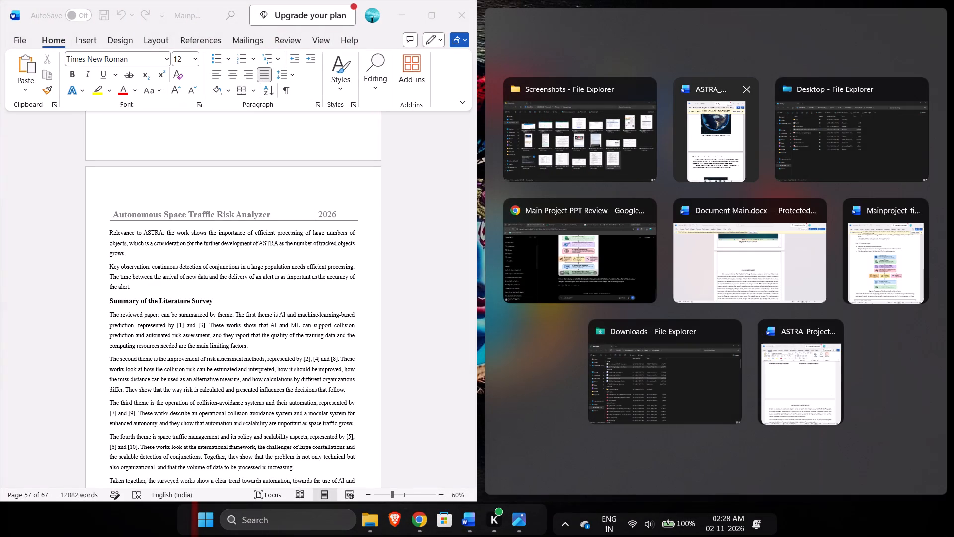
pyautogui.click(745, 273)
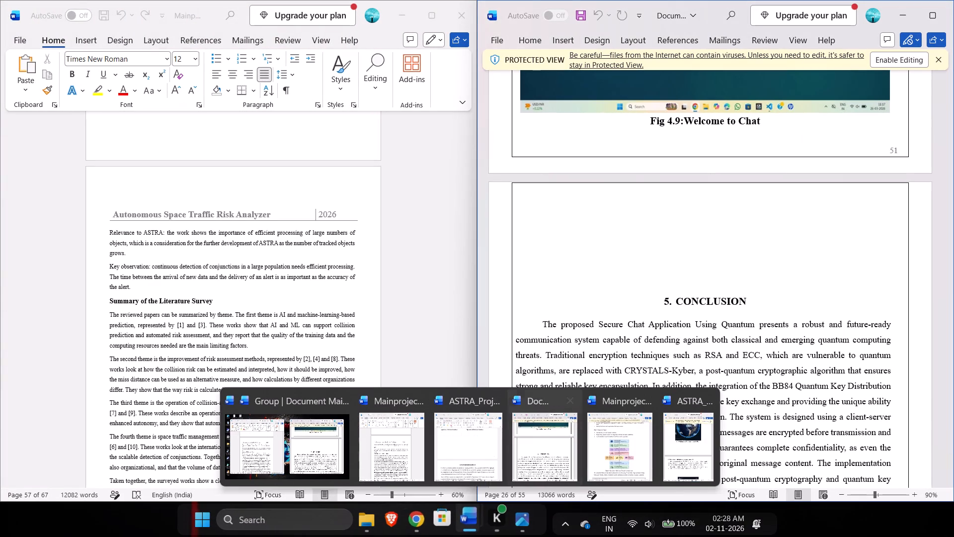
pyautogui.click(609, 442)
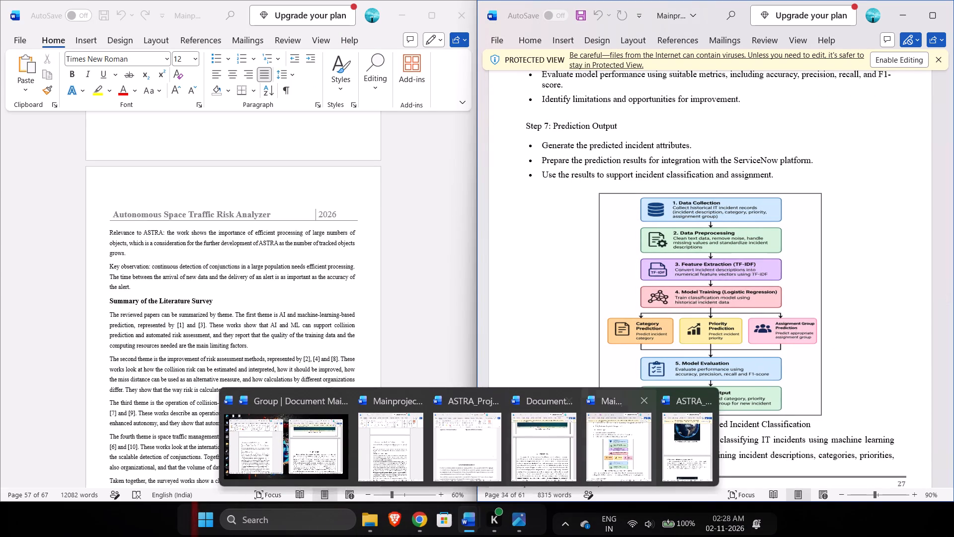
pyautogui.click(418, 427)
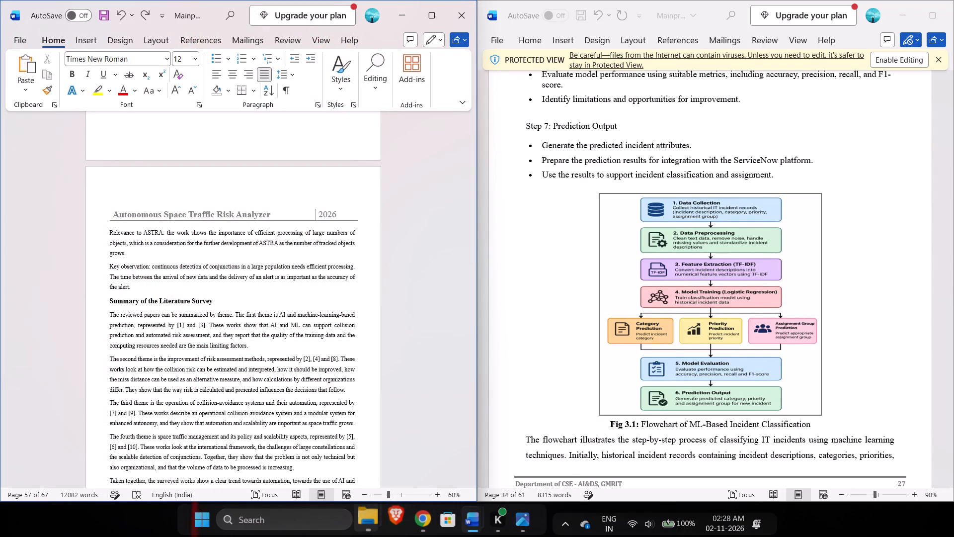
# Open Mainproject-final (1).docx from the Downloads folder.
pyautogui.click(372, 511)
pyautogui.click(354, 457)
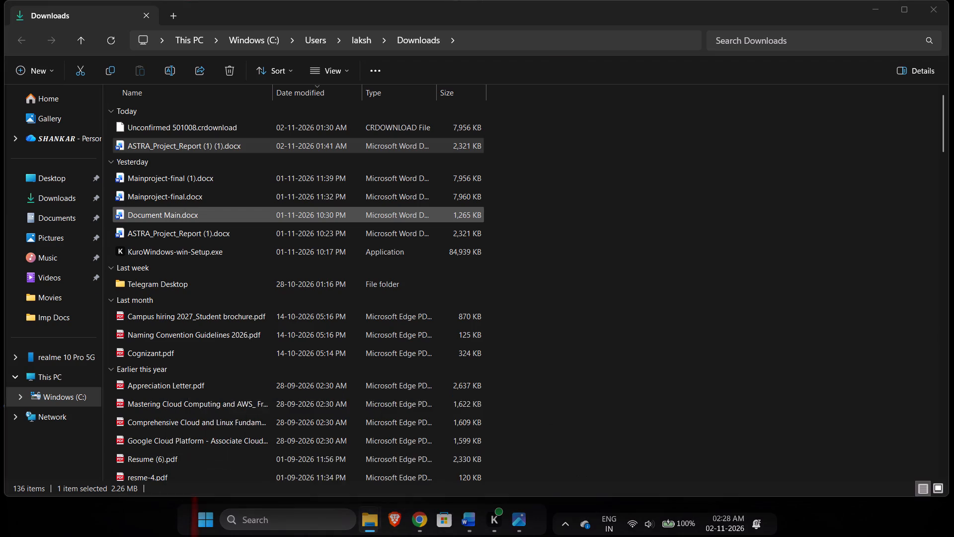
pyautogui.doubleClick(206, 218)
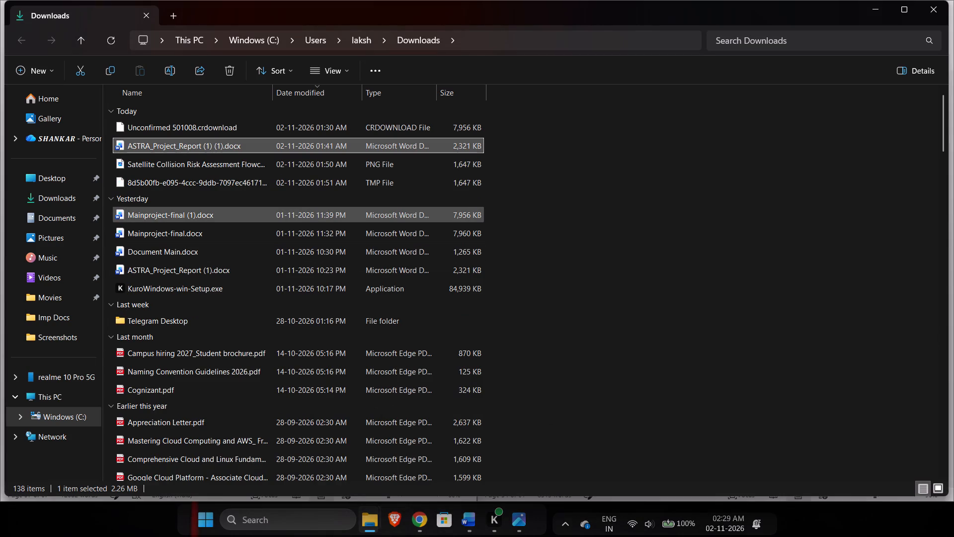
# Return to the title page of the ASTRA report.
pyautogui.scroll(9, 353, 286)
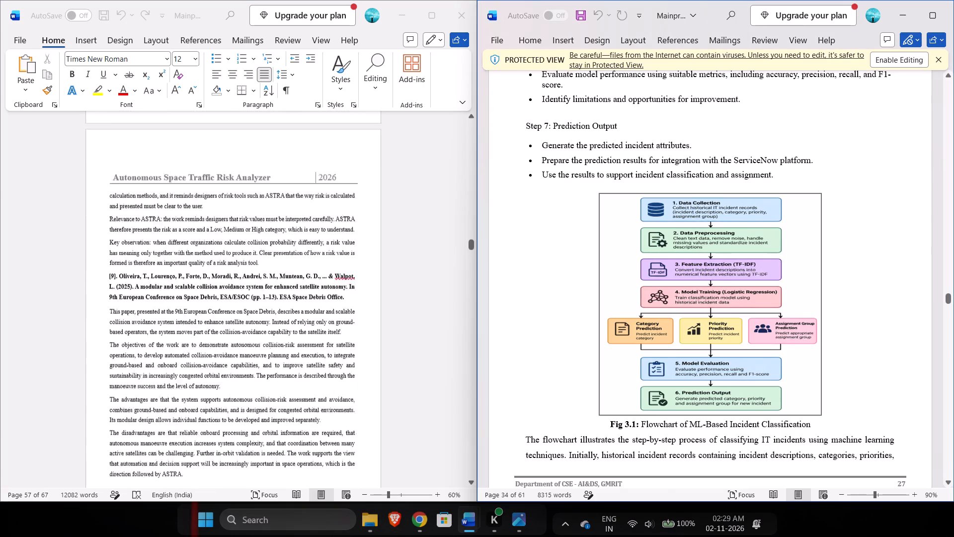
pyautogui.scroll(20, 353, 286)
pyautogui.scroll(10, 353, 286)
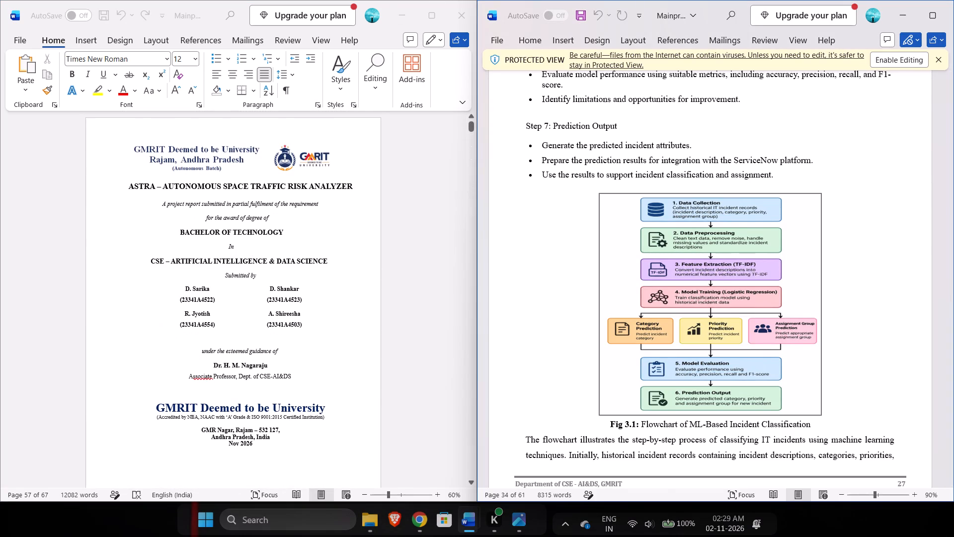
# Minimize the ASTRA report window and open Mainproject-final.docx from the Downloads folder.
pyautogui.click(24, 39)
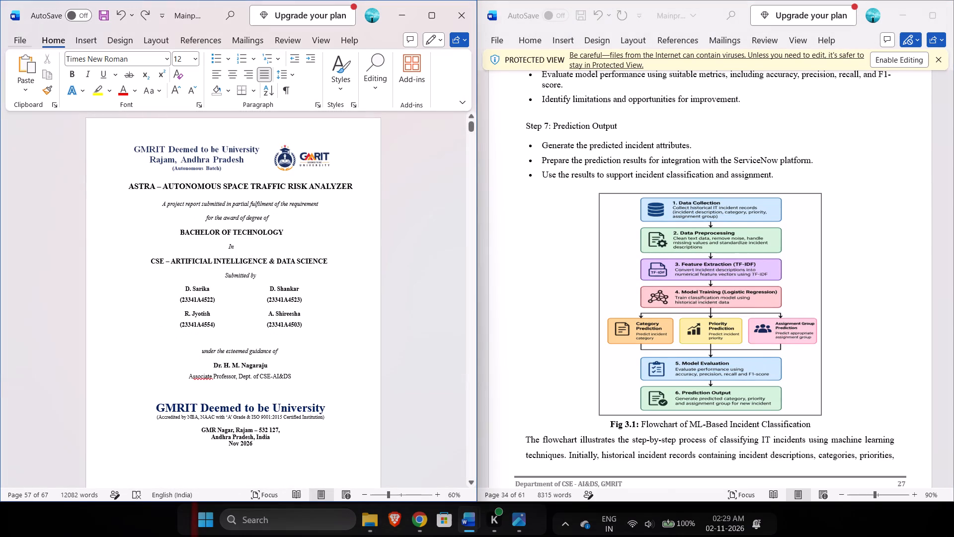
pyautogui.click(396, 25)
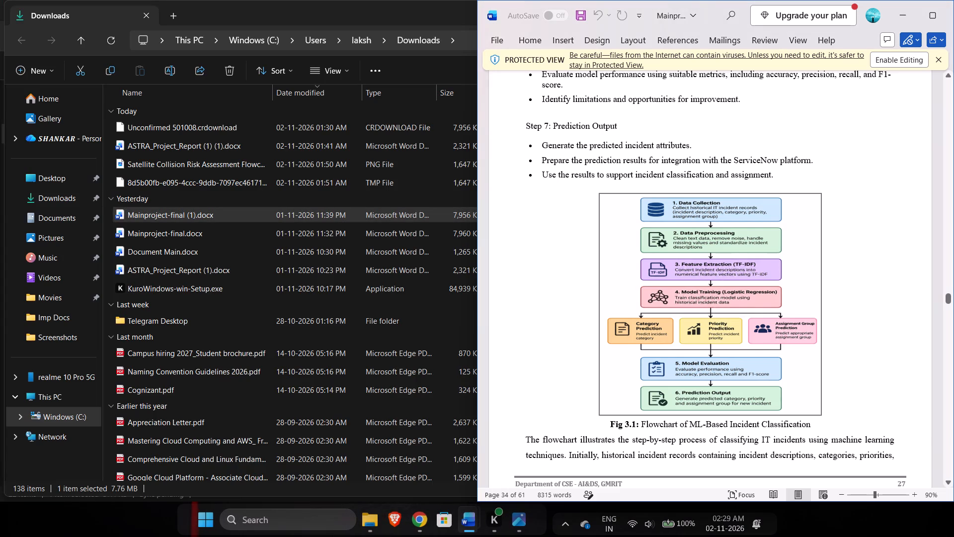
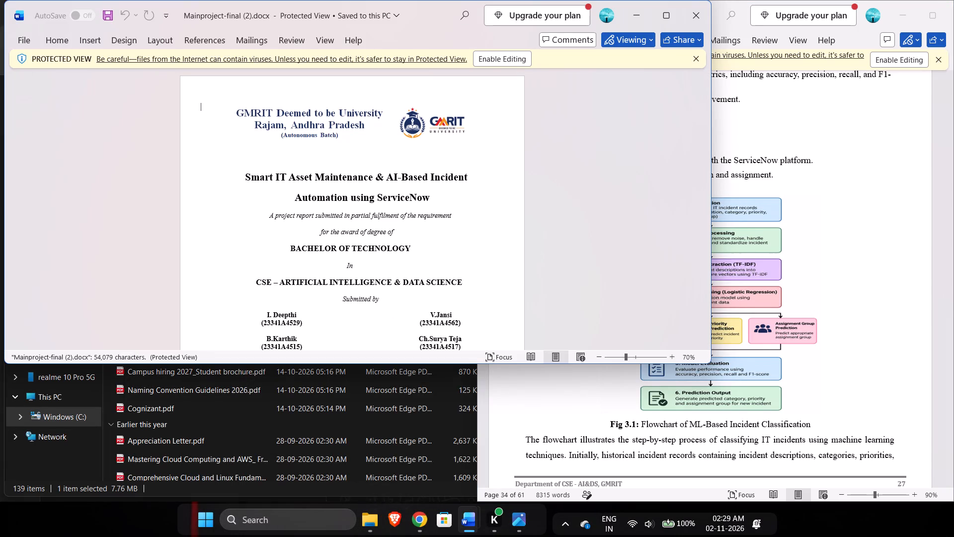
# Place Mainproject-final (2).docx side by side with the other open report, compare their cover pages, and close Mainproject-final (2).docx.
pyautogui.moveTo(438, 13); pyautogui.dragTo(309, 0)
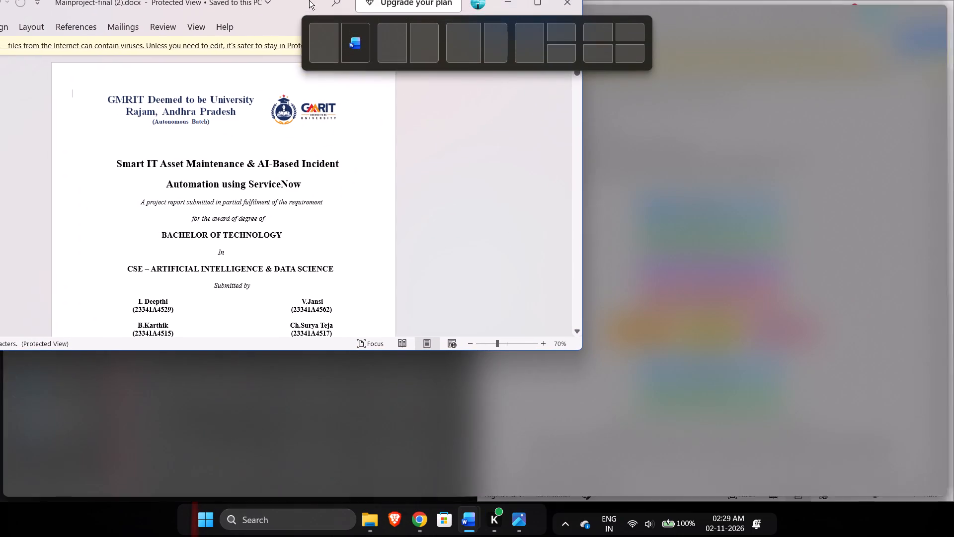
pyautogui.moveTo(309, 0); pyautogui.dragTo(317, 27)
pyautogui.scroll(20, 728, 295)
pyautogui.scroll(2, 728, 295)
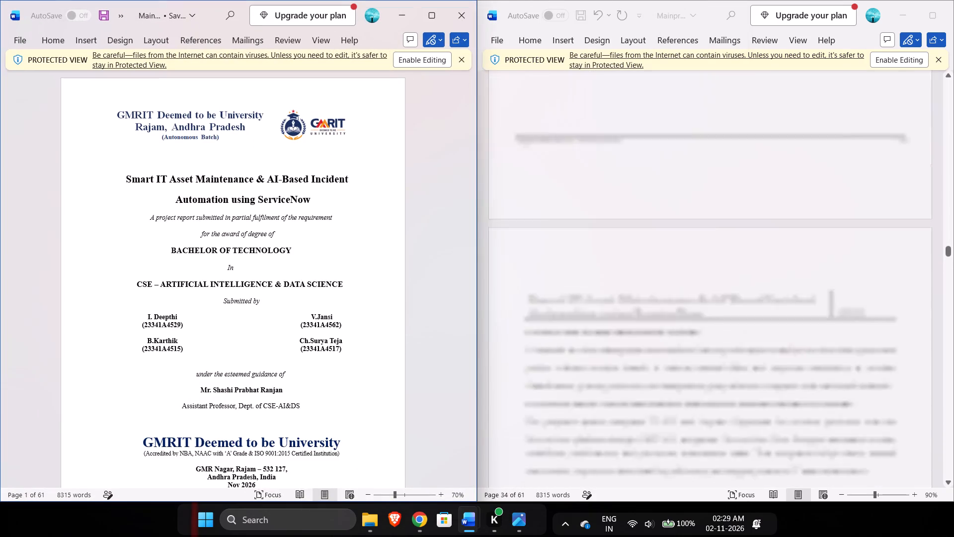
pyautogui.scroll(20, 728, 295)
pyautogui.scroll(5, 728, 295)
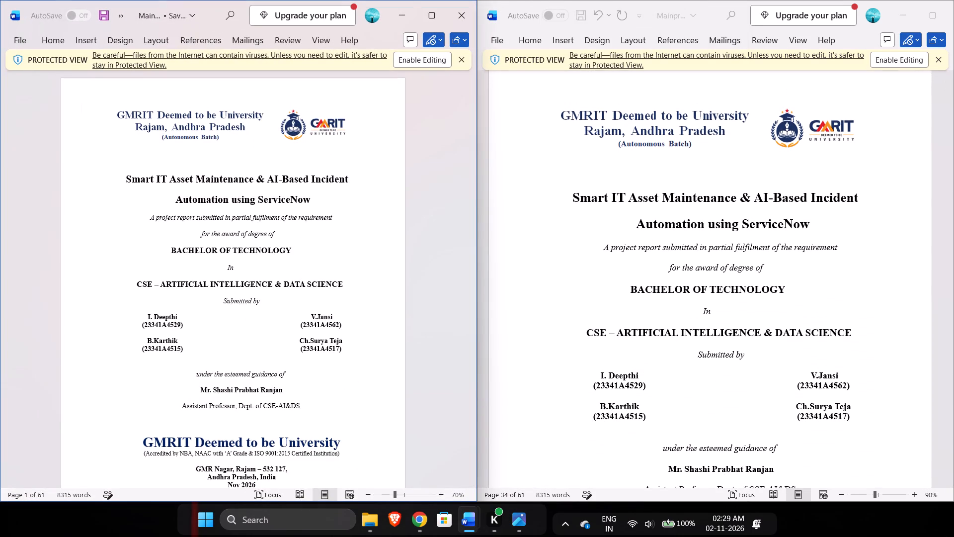
pyautogui.click(469, 15)
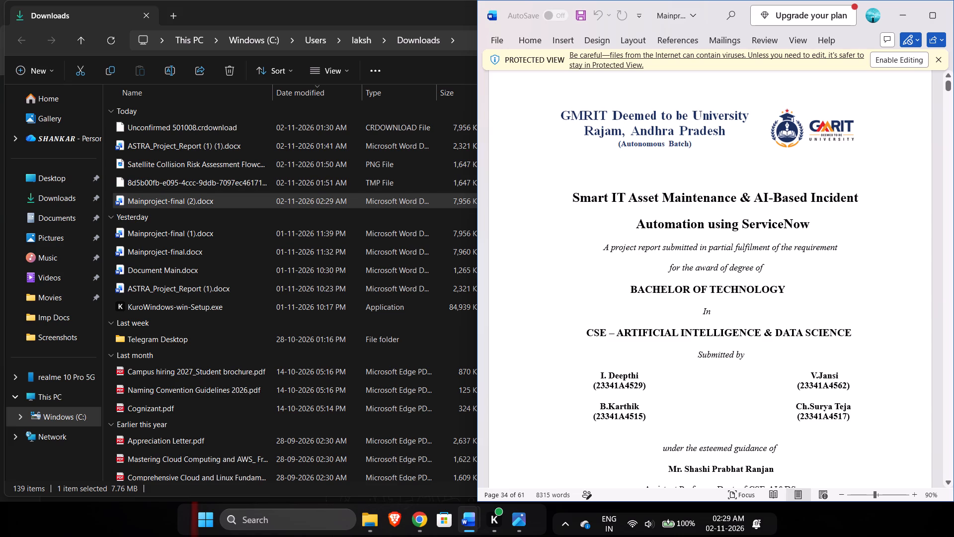
# Open Document Main.docx from Downloads and place it side by side with the Smart IT Asset Maintenance report.
pyautogui.doubleClick(291, 275)
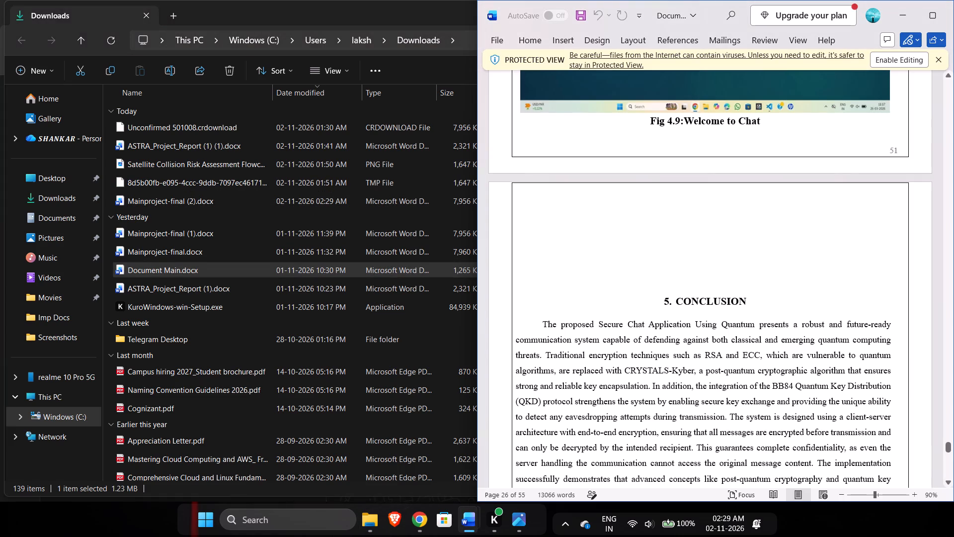
pyautogui.scroll(20, 610, 234)
pyautogui.scroll(19, 610, 234)
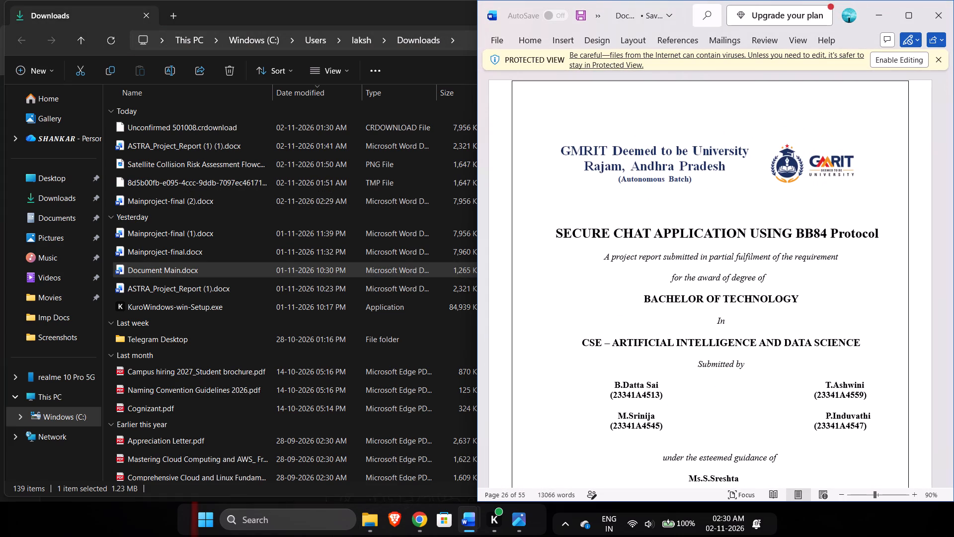
pyautogui.moveTo(685, 9); pyautogui.dragTo(554, 0)
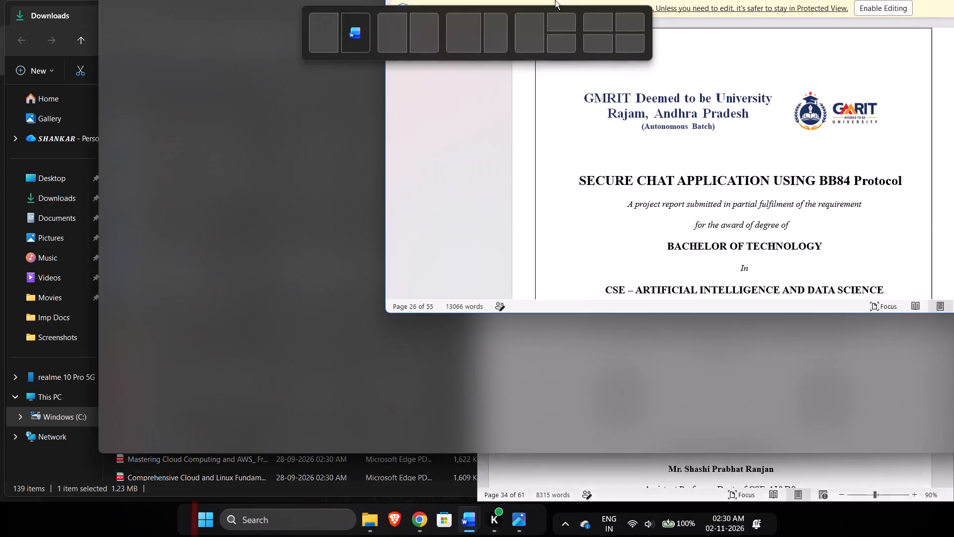
pyautogui.moveTo(554, 0); pyautogui.dragTo(343, 59)
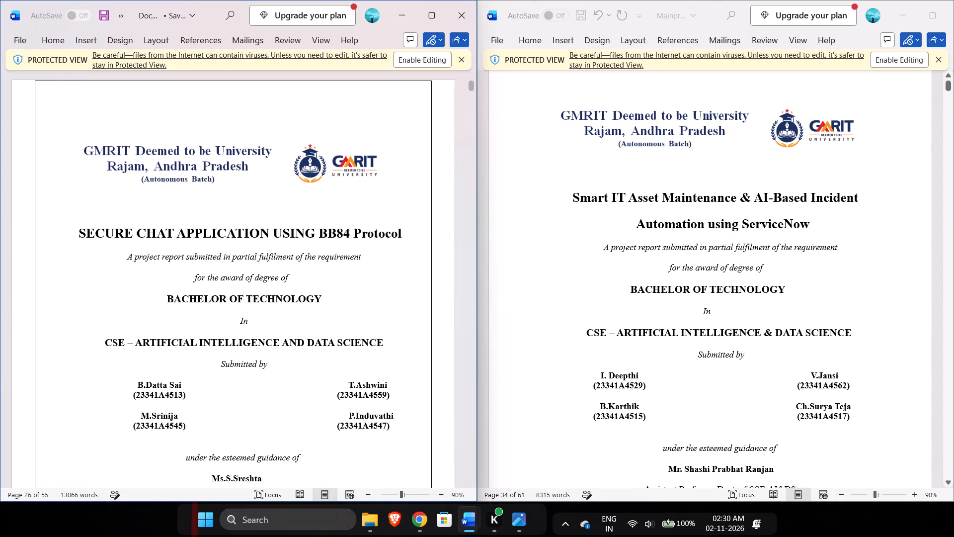
# Compare the closing pages of both reports, including future scope, references and CO–PO mapping, and close Document Main.docx.
pyautogui.scroll(1, 686, 351)
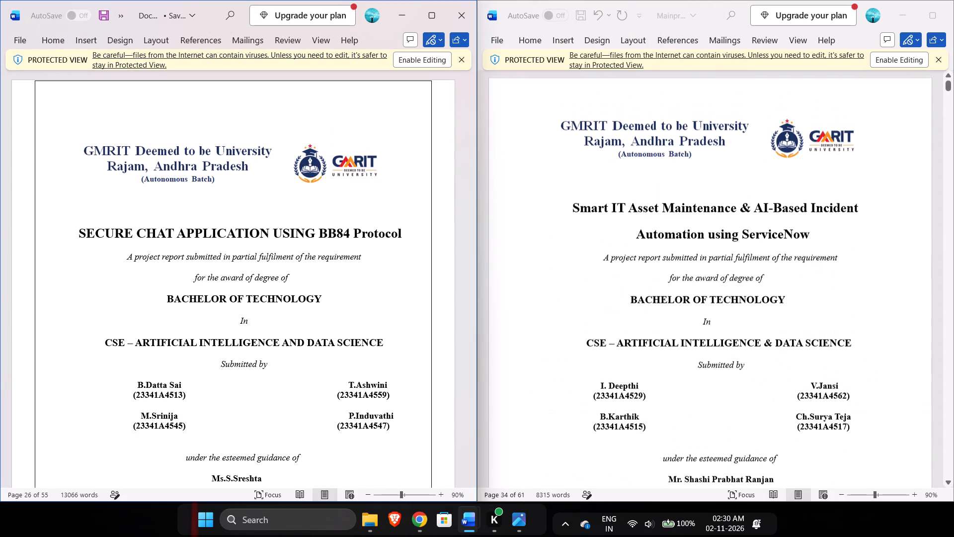
pyautogui.scroll(-20, 686, 351)
pyautogui.scroll(-2, 686, 351)
pyautogui.scroll(20, 686, 351)
pyautogui.scroll(8, 686, 351)
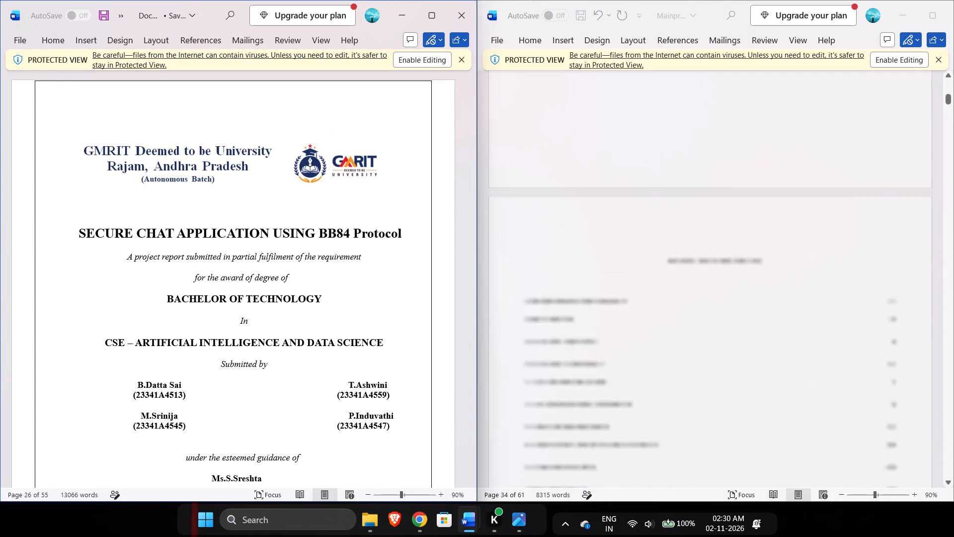
pyautogui.scroll(-20, 686, 351)
pyautogui.scroll(-20, 686, 351)
pyautogui.scroll(-8, 686, 351)
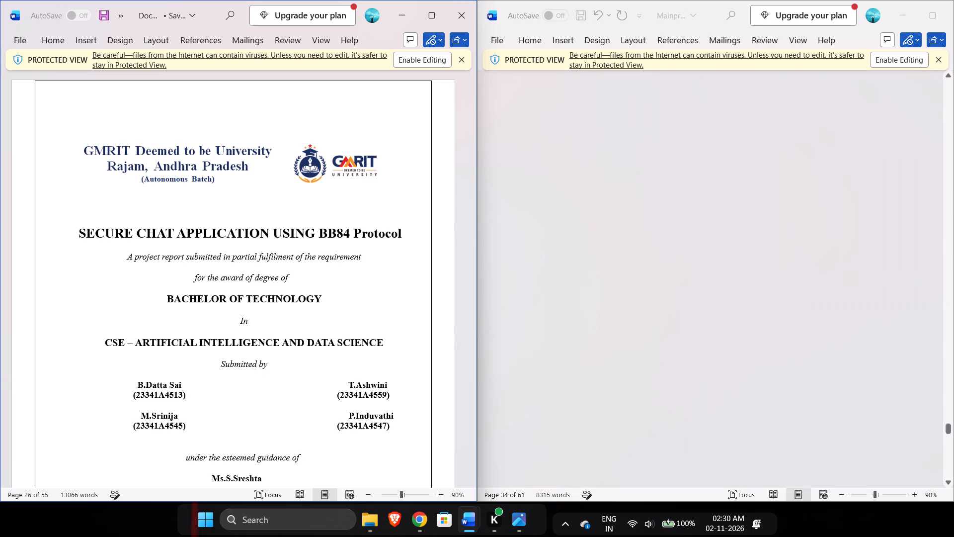
pyautogui.scroll(-4, 686, 351)
pyautogui.scroll(-20, 174, 333)
pyautogui.scroll(-16, 174, 333)
pyautogui.scroll(-9, 177, 357)
pyautogui.scroll(1, 178, 360)
pyautogui.scroll(-7, 178, 360)
pyautogui.scroll(4, 178, 360)
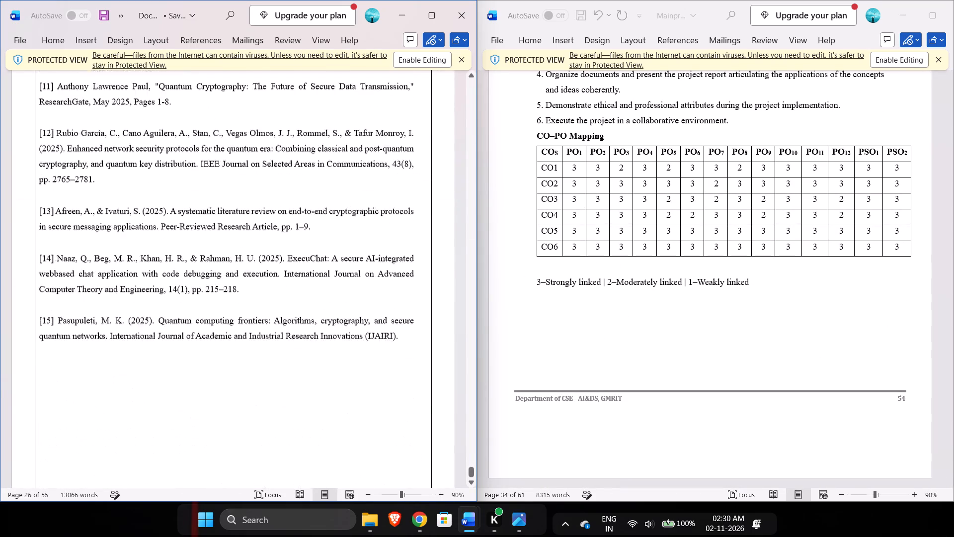
pyautogui.scroll(6, 178, 360)
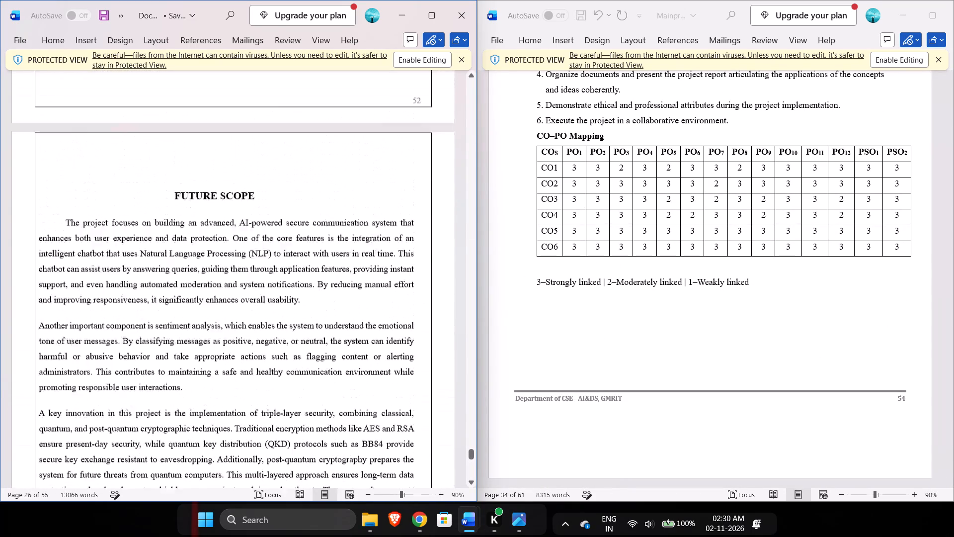
pyautogui.scroll(1, 178, 360)
pyautogui.click(463, 22)
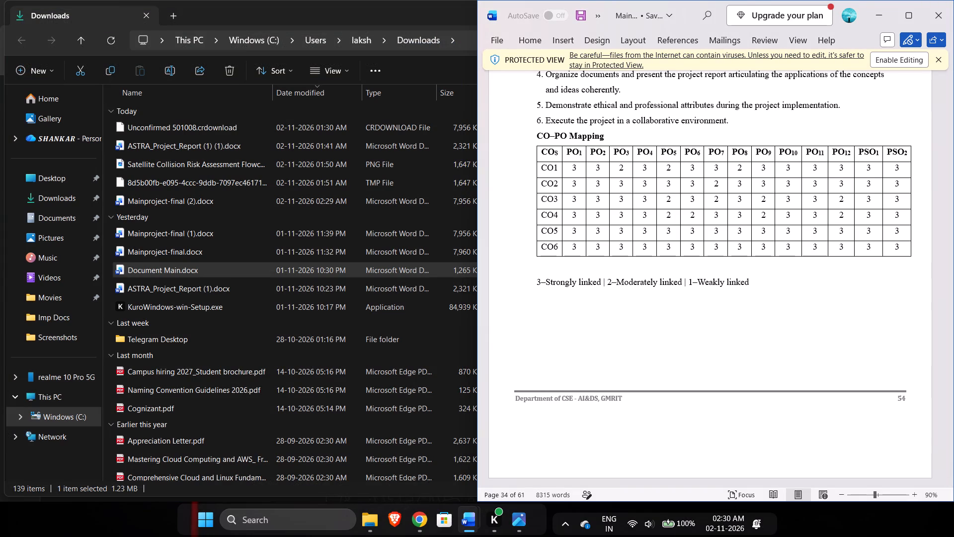
# Switch to the Mainproject-final.docx window containing the ASTRA report and maximize it.
pyautogui.scroll(20, 730, 196)
pyautogui.scroll(14, 730, 196)
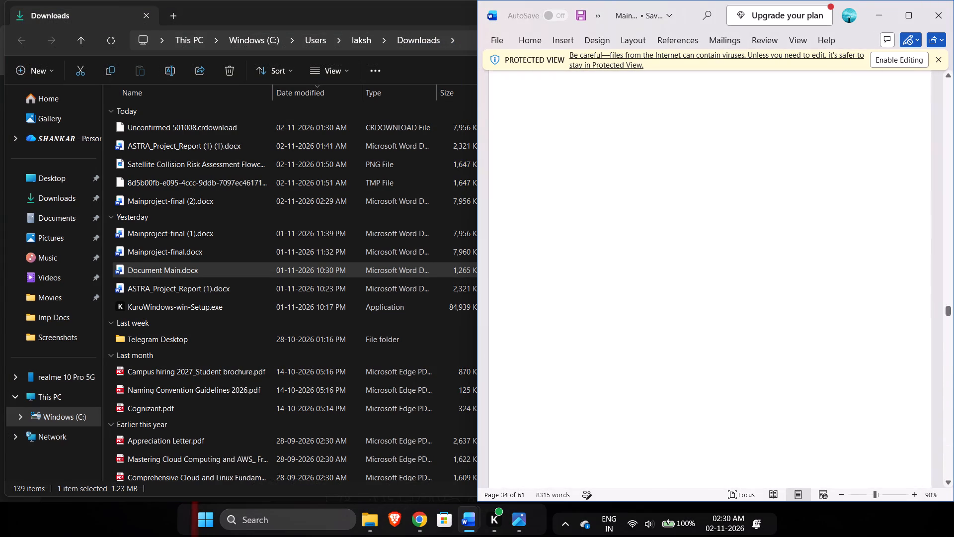
pyautogui.scroll(20, 730, 196)
pyautogui.scroll(6, 730, 196)
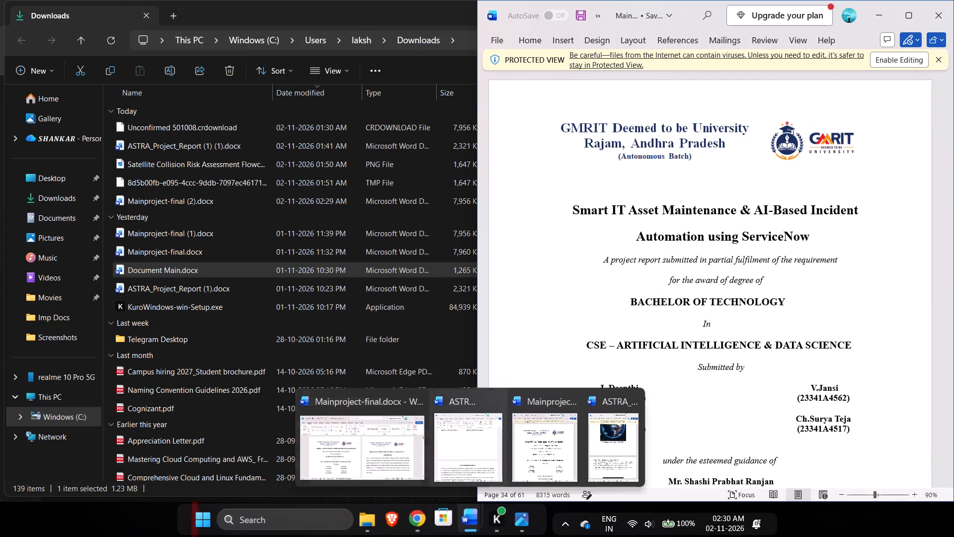
pyautogui.click(374, 440)
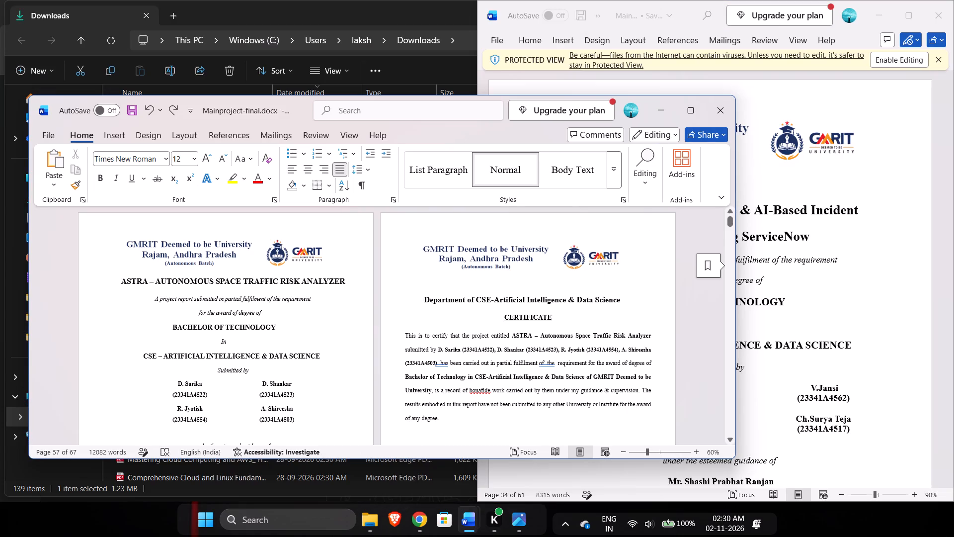
pyautogui.click(691, 120)
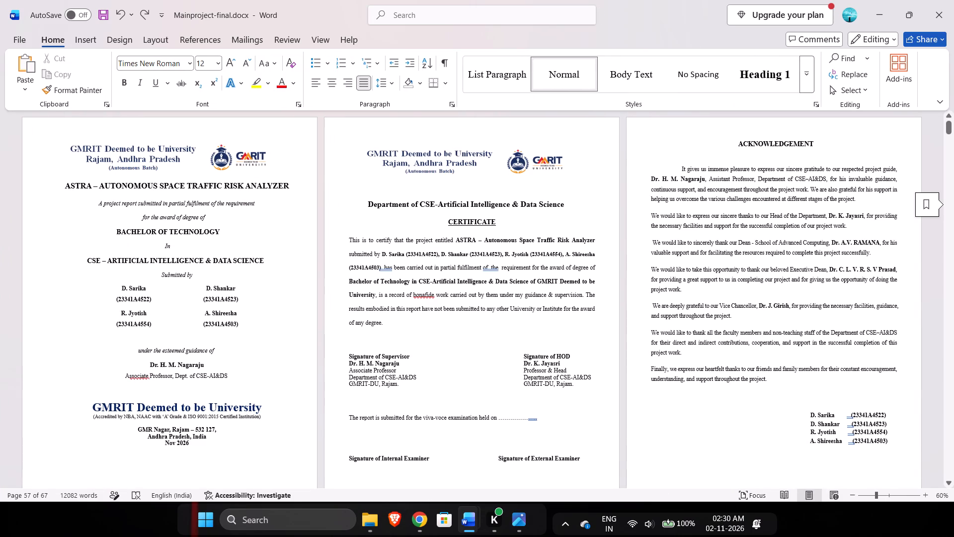
# Review the ASTRA report's front matter from the cover, certificate and acknowledgement through the abstract, index and lists of figures and tables.
pyautogui.scroll(5, 394, 329)
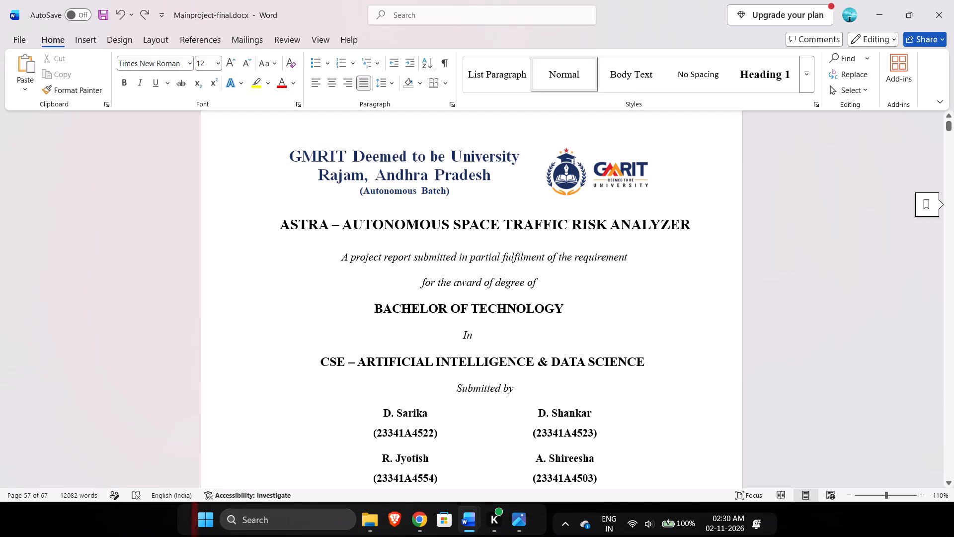
pyautogui.scroll(-1, 633, 388)
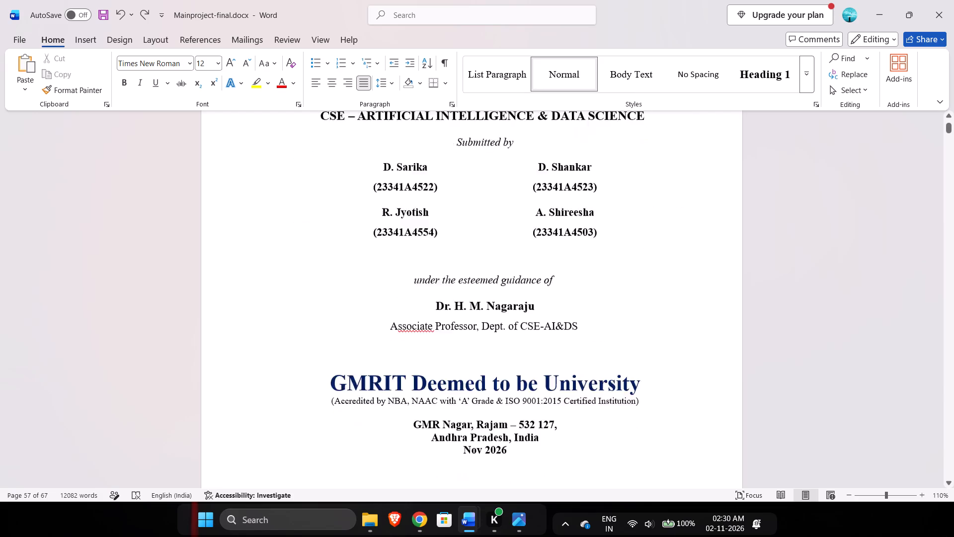
pyautogui.scroll(-2, 633, 388)
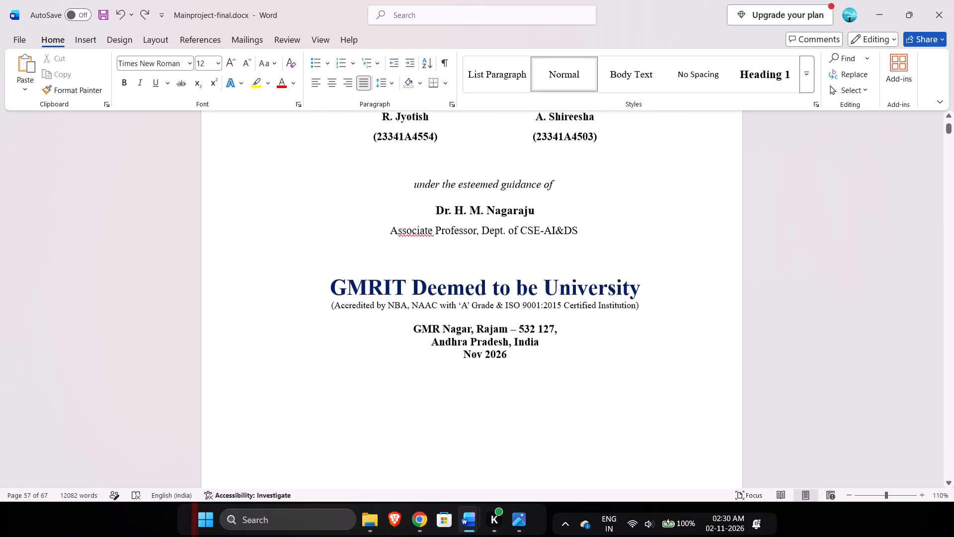
pyautogui.scroll(-2, 633, 388)
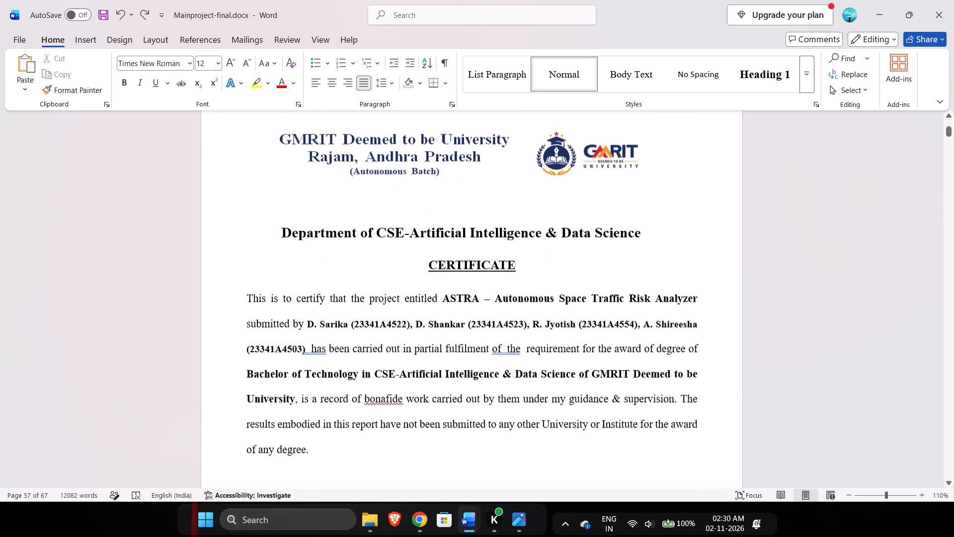
pyautogui.scroll(-4, 633, 388)
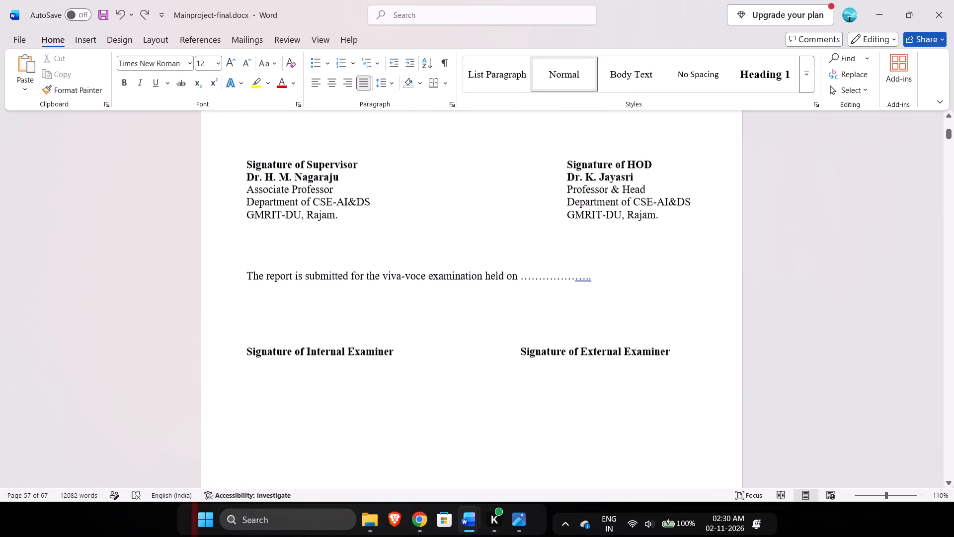
pyautogui.scroll(-4, 633, 388)
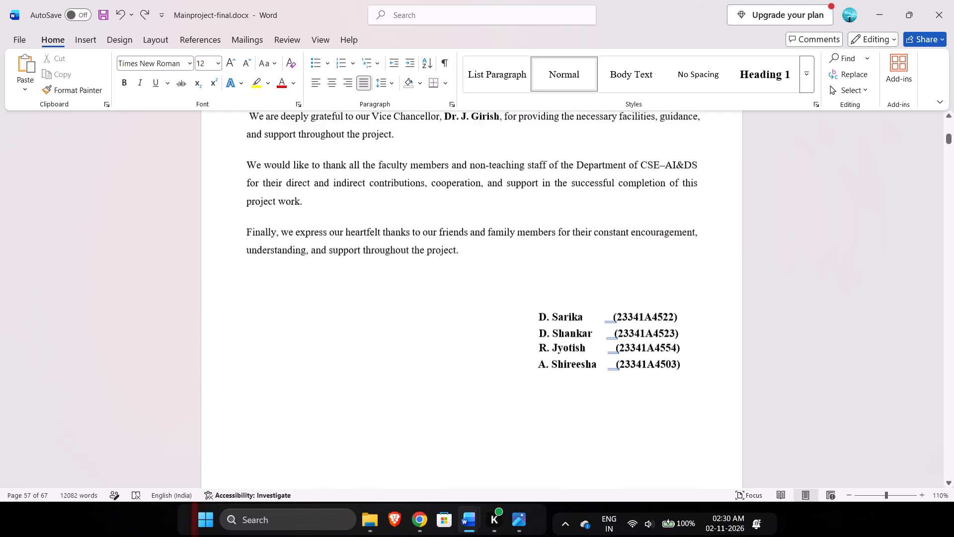
pyautogui.scroll(-5, 633, 388)
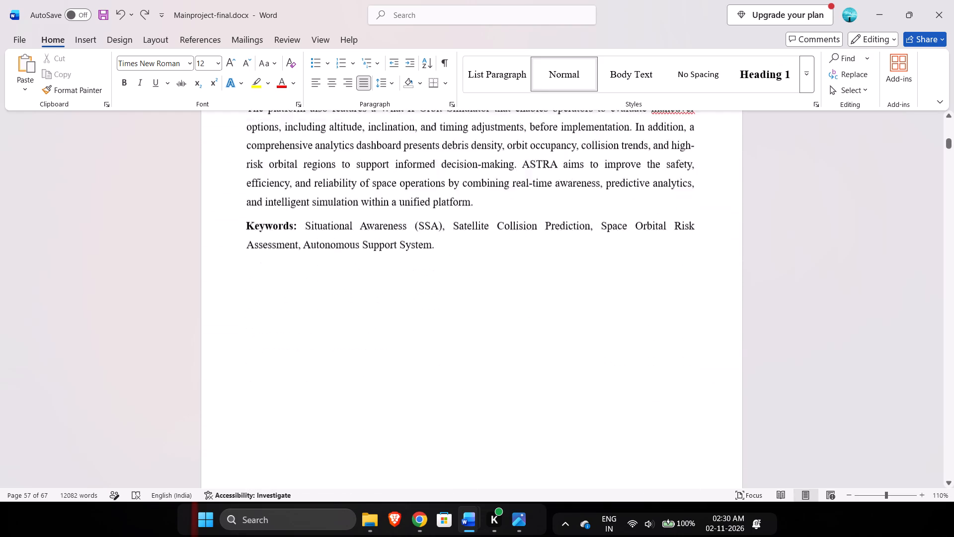
pyautogui.scroll(-5, 633, 388)
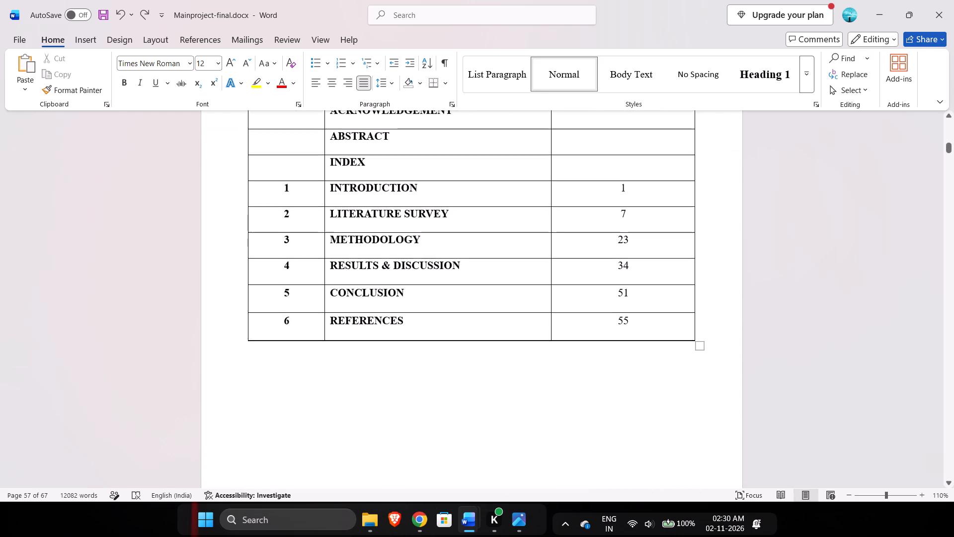
pyautogui.scroll(-6, 633, 388)
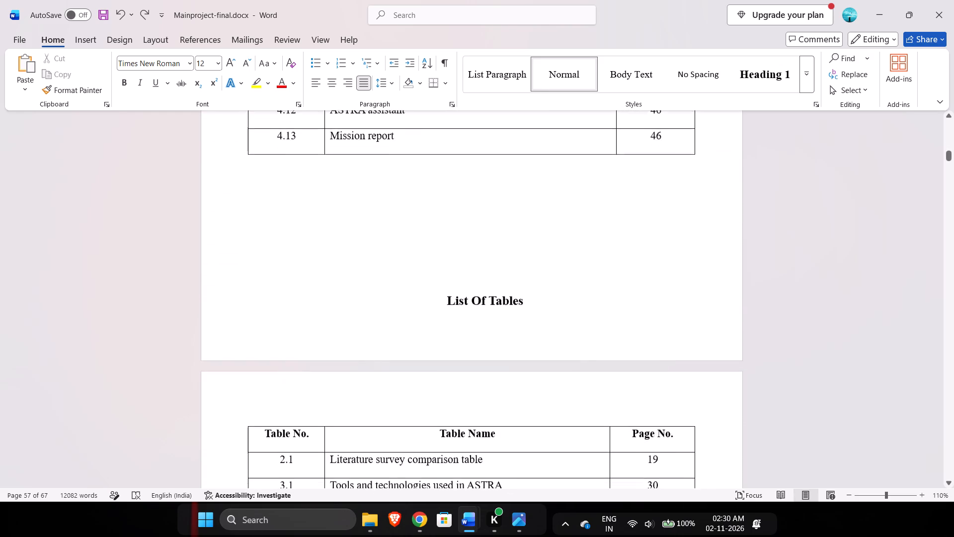
# Examine the ASTRA report from the list of tables through the Chapter 1 title page and the opening Introduction text.
pyautogui.scroll(-6, 633, 388)
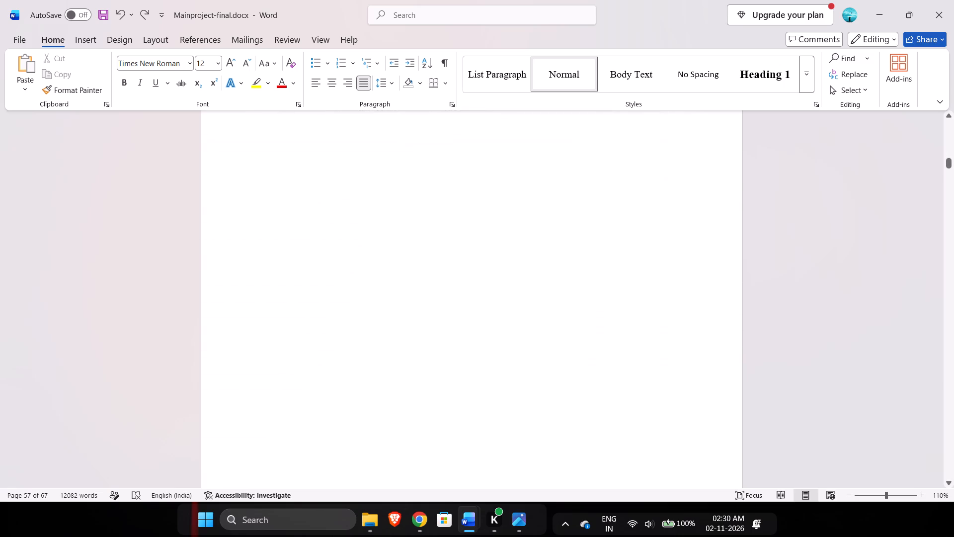
pyautogui.scroll(-6, 633, 388)
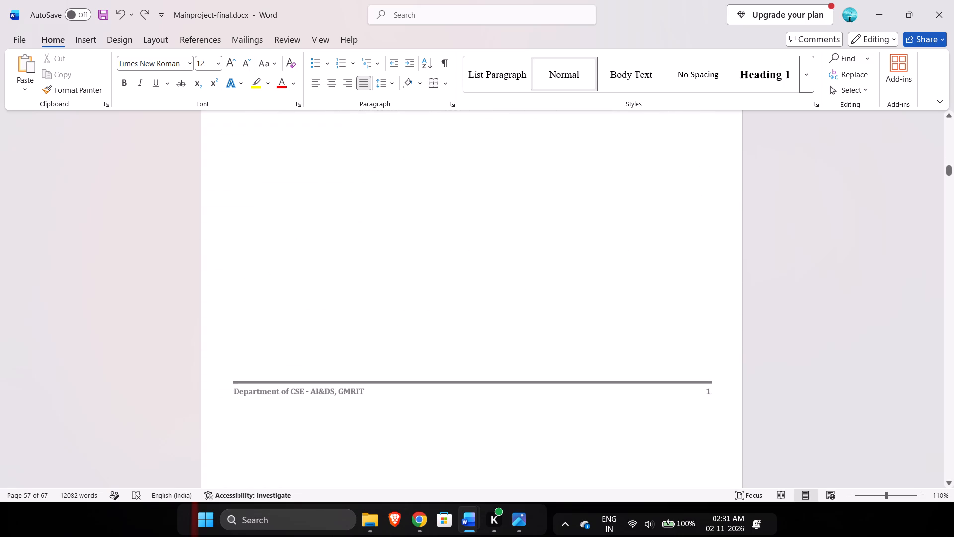
pyautogui.scroll(-3, 633, 388)
pyautogui.scroll(1, 633, 388)
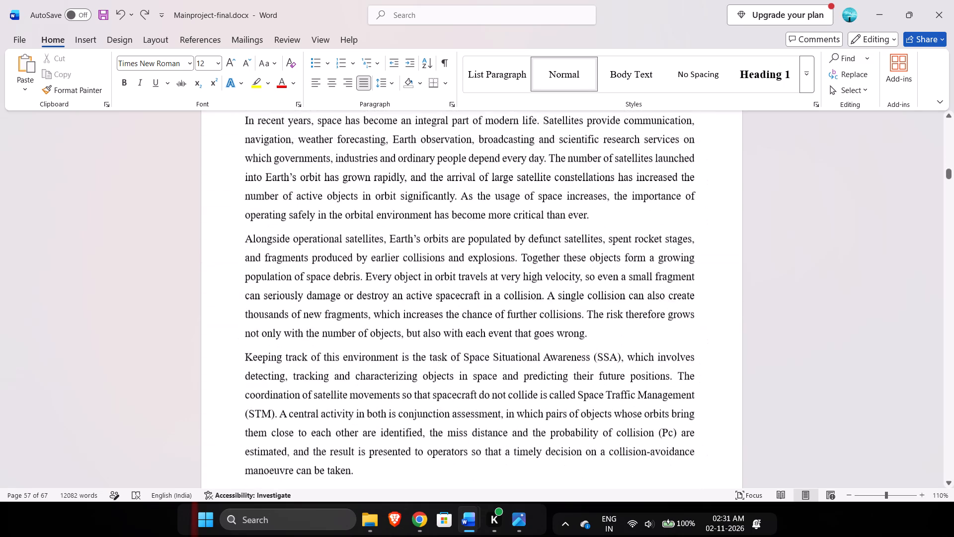
pyautogui.scroll(7, 633, 388)
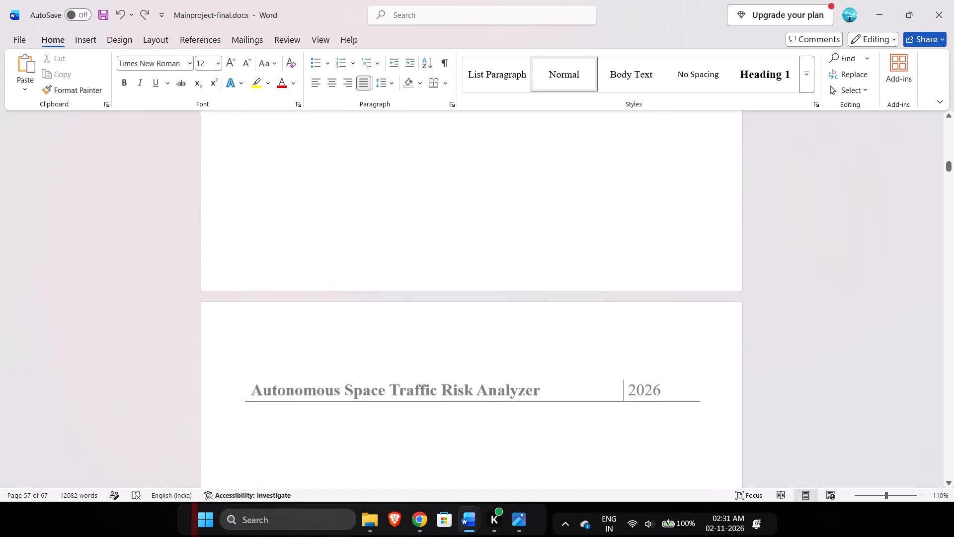
pyautogui.scroll(2, 633, 388)
pyautogui.scroll(-5, 633, 388)
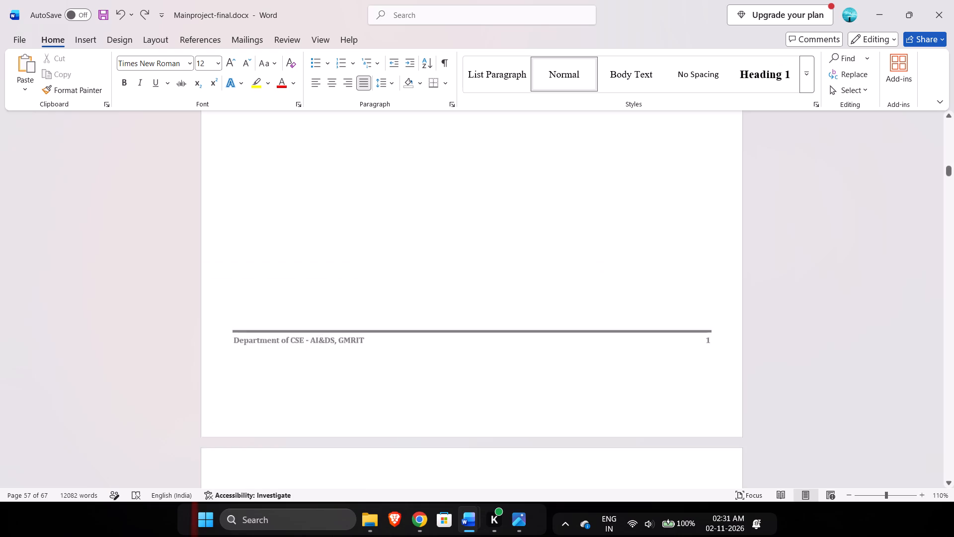
pyautogui.scroll(-8, 633, 388)
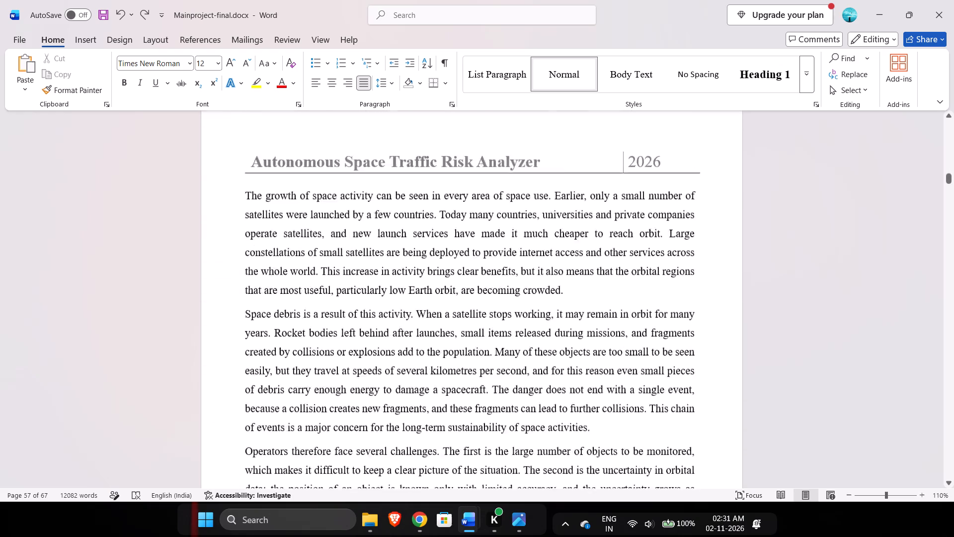
# Review Chapter 1 sections 1.1 to 1.6, from the problem statement and motivation to the significance, with several pages shown at once.
pyautogui.scroll(-5, 633, 388)
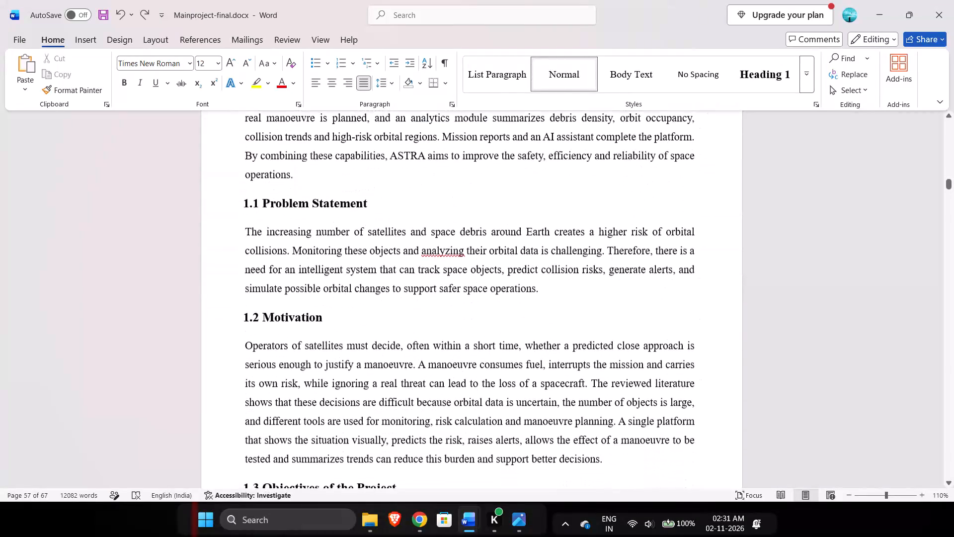
pyautogui.scroll(-1, 633, 388)
pyautogui.keyDown('ctrl'); pyautogui.scroll(-4, 633, 388); pyautogui.keyUp('ctrl')
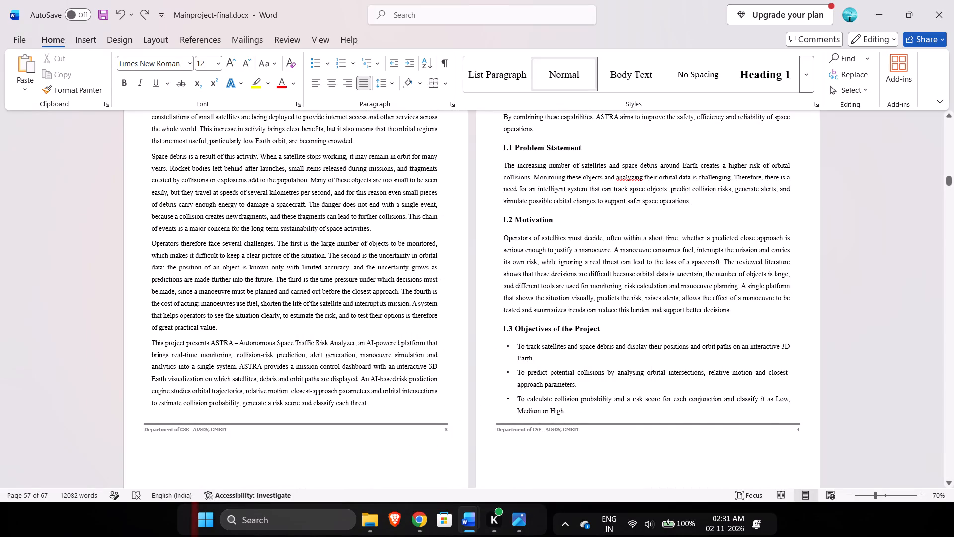
pyautogui.keyDown('ctrl'); pyautogui.scroll(-4, 633, 388); pyautogui.keyUp('ctrl')
pyautogui.keyDown('ctrl'); pyautogui.scroll(3, 633, 388); pyautogui.keyUp('ctrl')
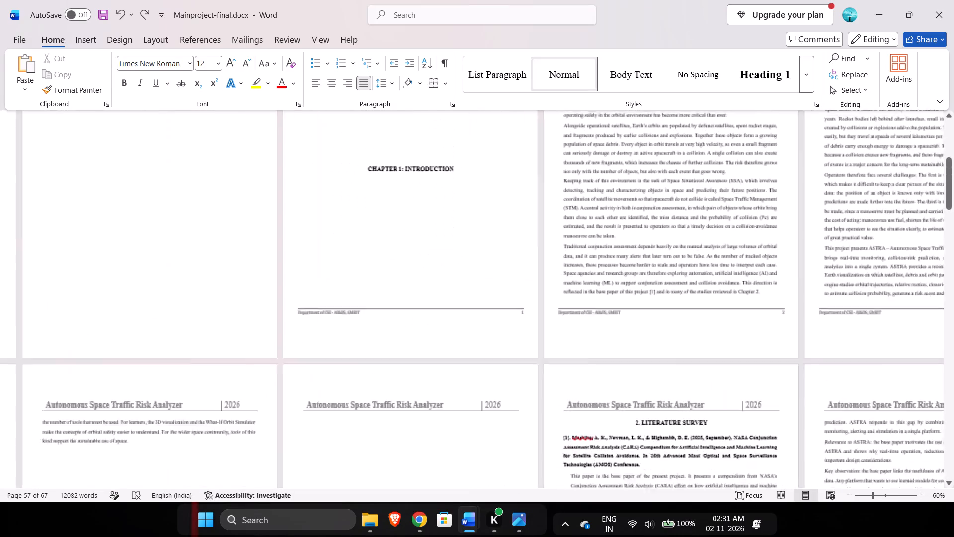
pyautogui.hscroll(1, 633, 388)
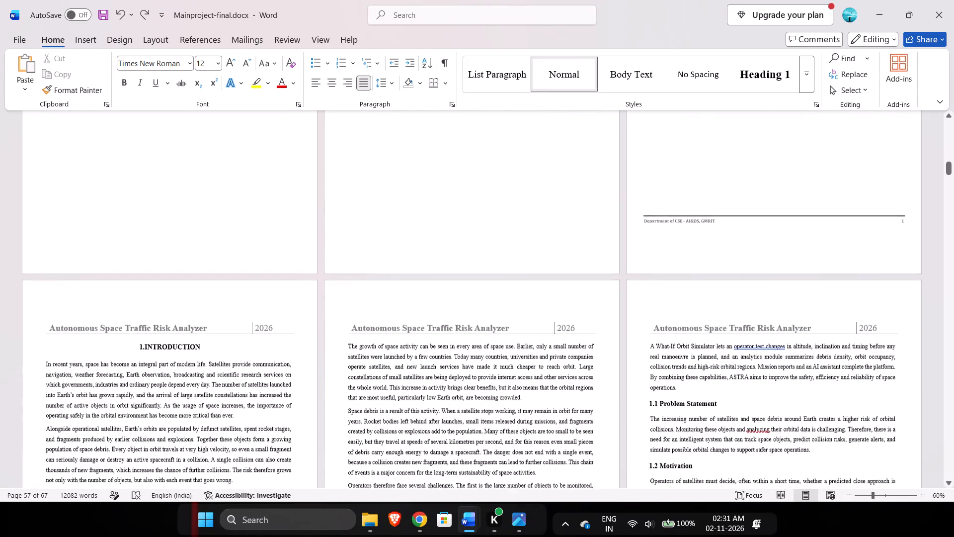
pyautogui.scroll(-4, 633, 388)
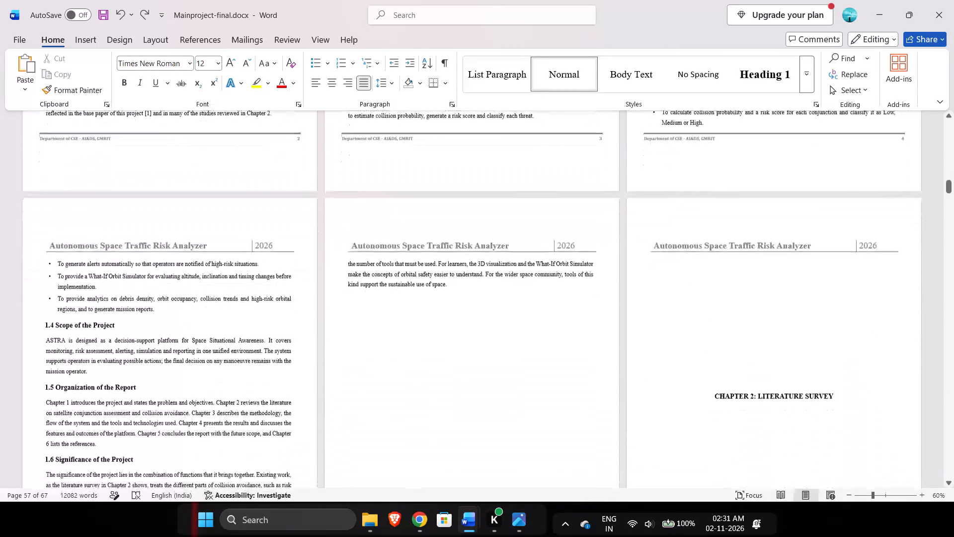
# Review the Chapter 2 literature survey, including the ten paper reviews, the survey summary and Table 2.1.
pyautogui.scroll(-5, 633, 388)
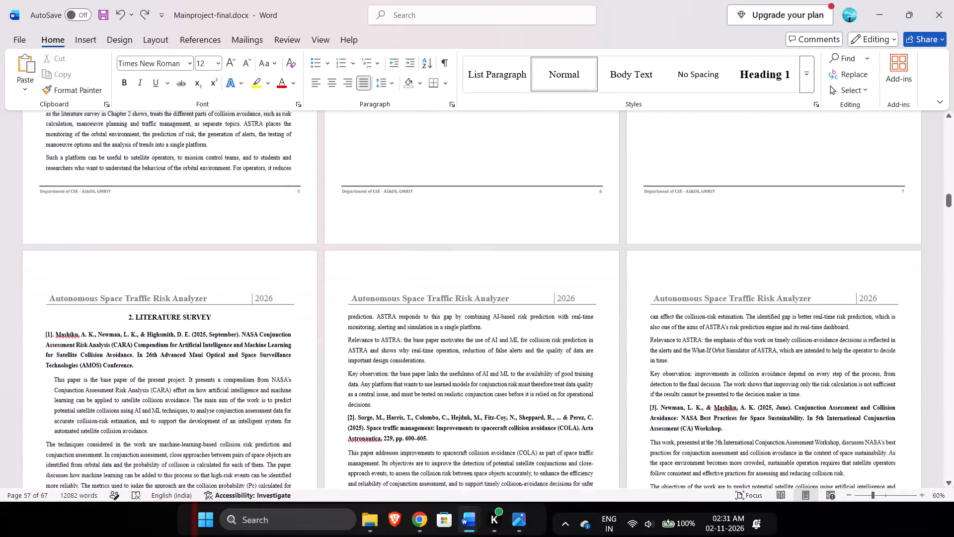
pyautogui.scroll(-9, 633, 388)
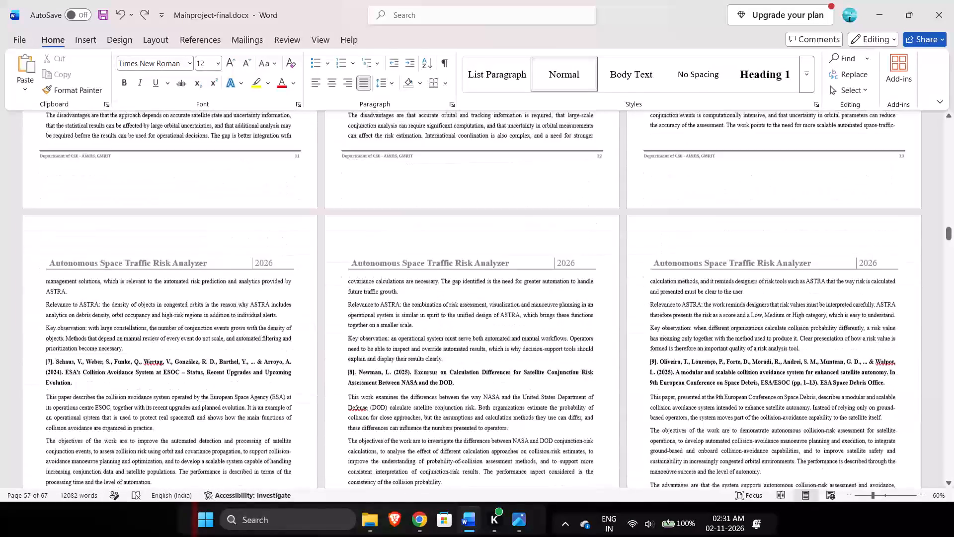
pyautogui.scroll(-7, 633, 388)
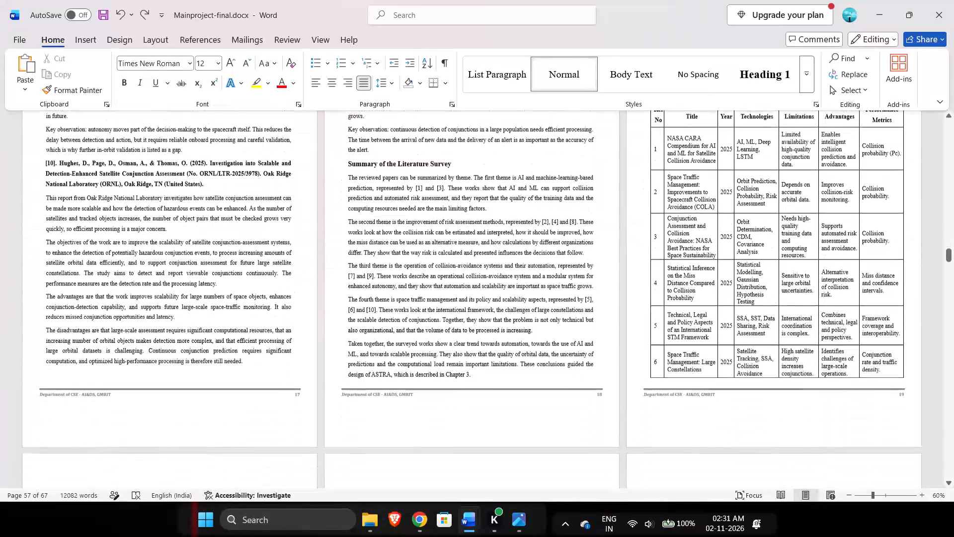
pyautogui.scroll(-3, 633, 388)
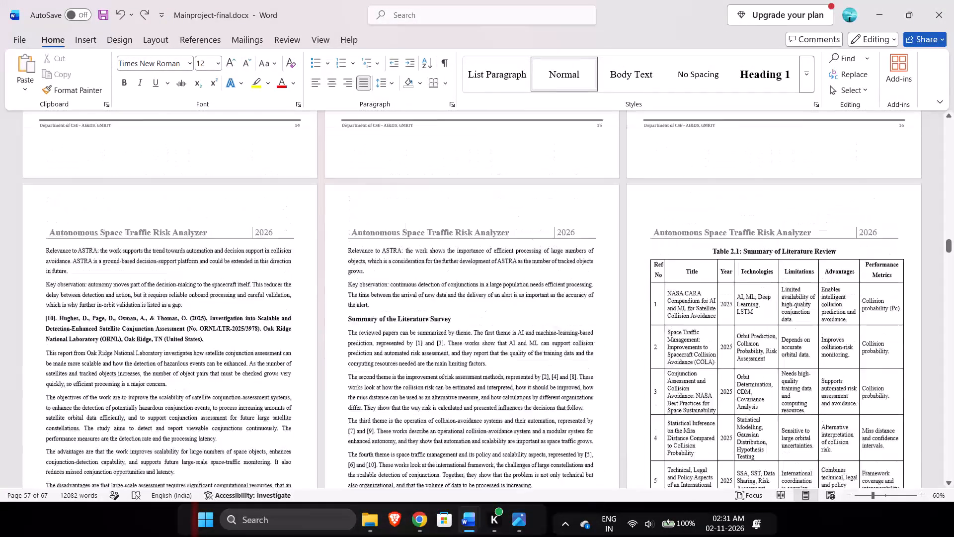
pyautogui.scroll(-5, 633, 388)
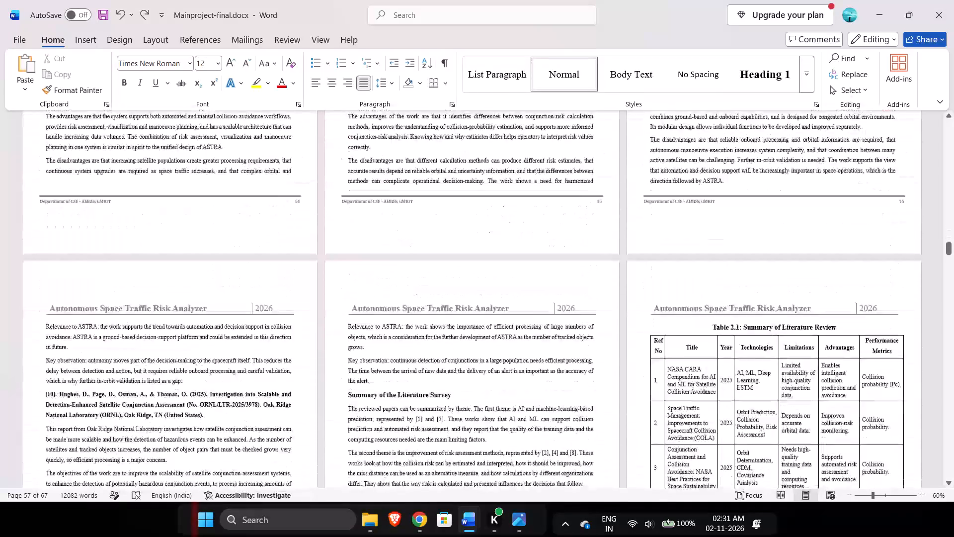
pyautogui.scroll(-3, 633, 388)
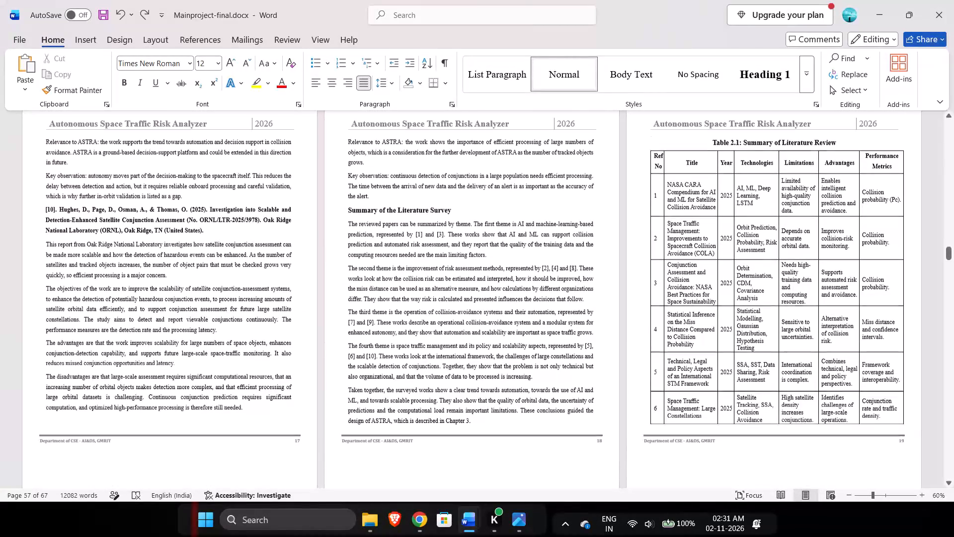
# Examine the rest of the literature comparison table, the Fig 2.1 and Fig 2.2 charts and the Research Gap section.
pyautogui.scroll(-2, 633, 388)
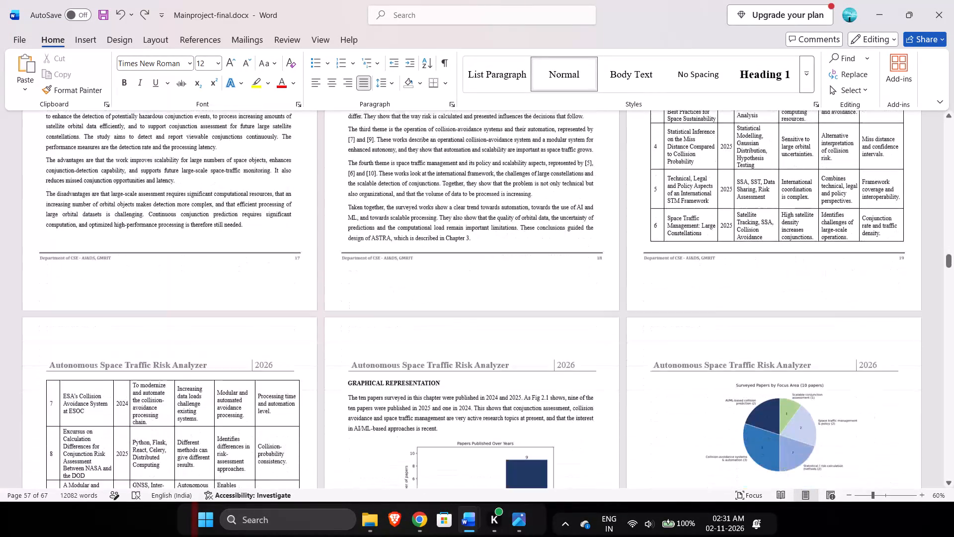
pyautogui.scroll(-2, 633, 388)
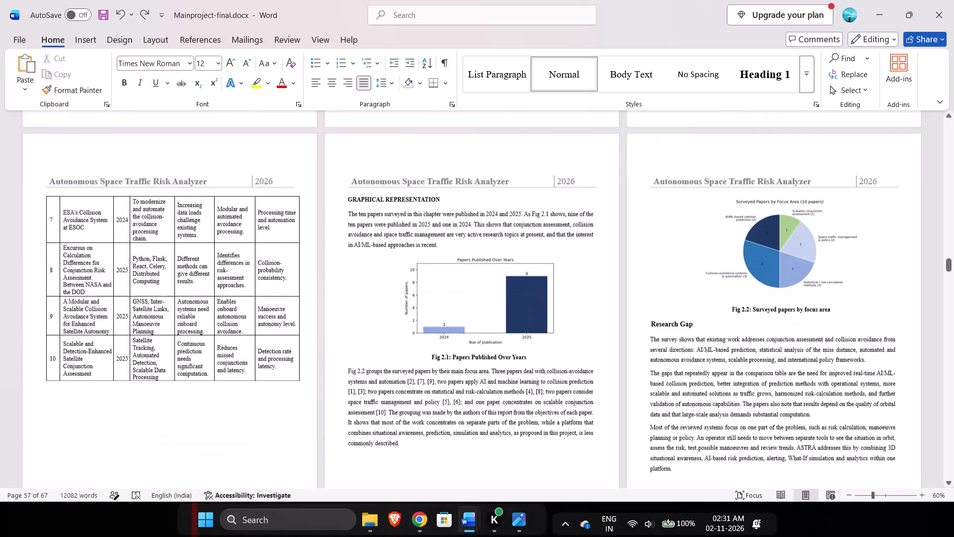
pyautogui.scroll(-2, 633, 388)
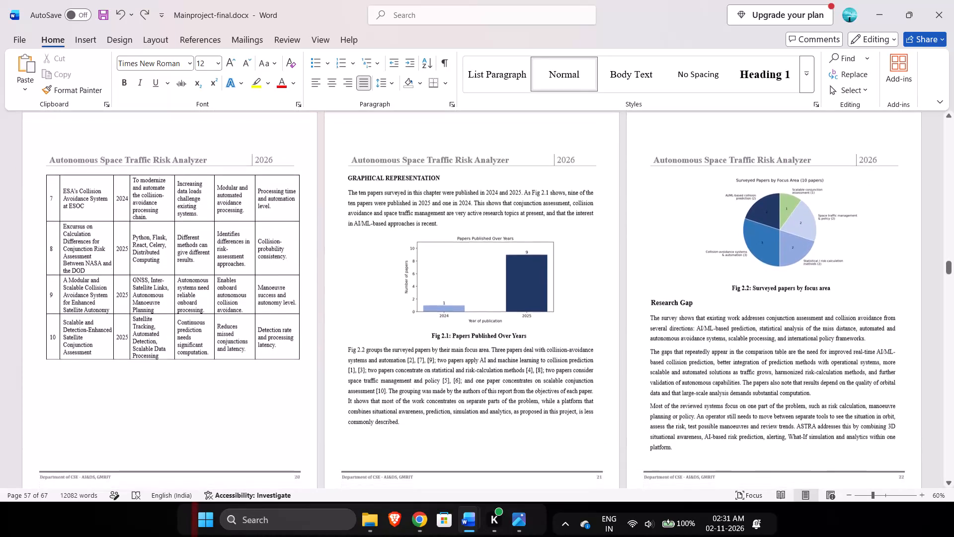
pyautogui.scroll(-2, 633, 388)
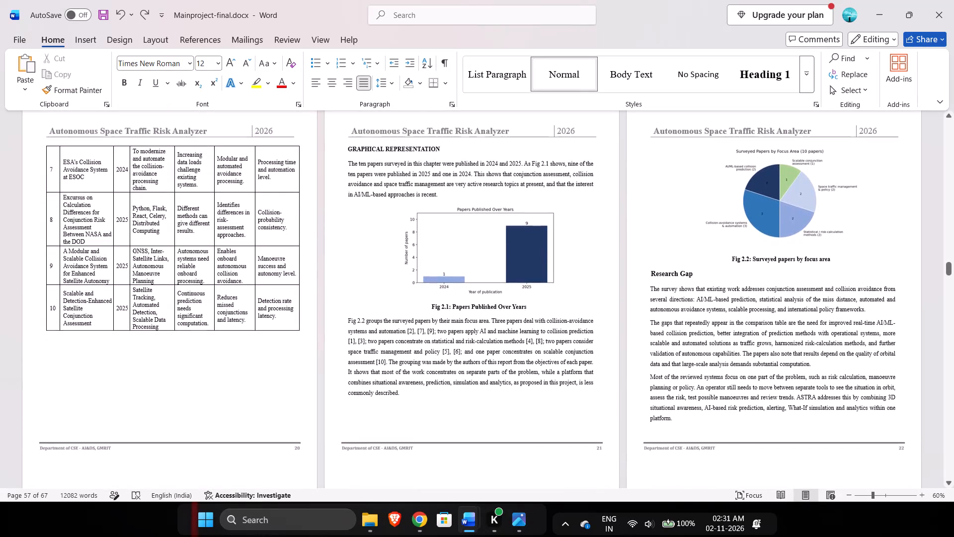
# Review the first part of Chapter 3 Methodology, covering background concepts, system architecture, the ASTRA flowchart and module descriptions.
pyautogui.scroll(-3, 633, 388)
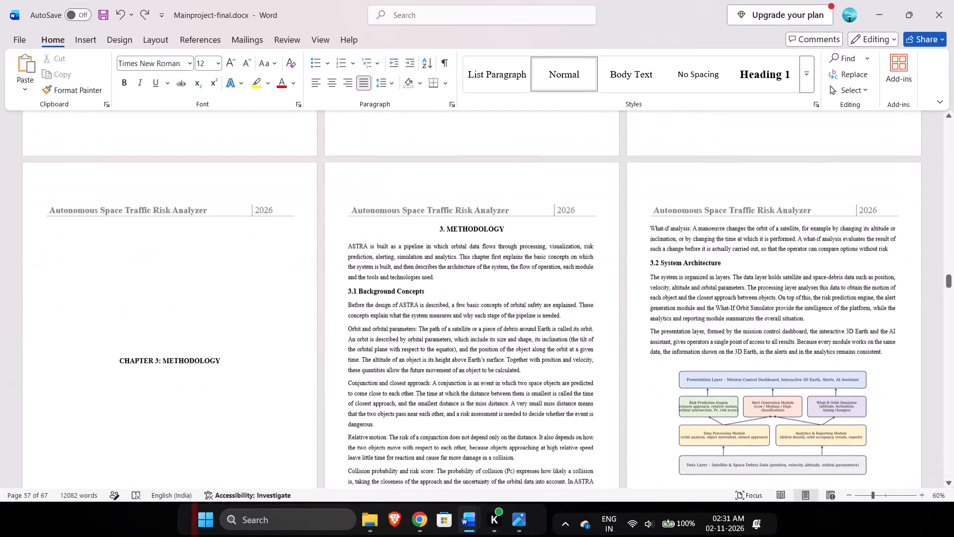
pyautogui.scroll(-5, 633, 388)
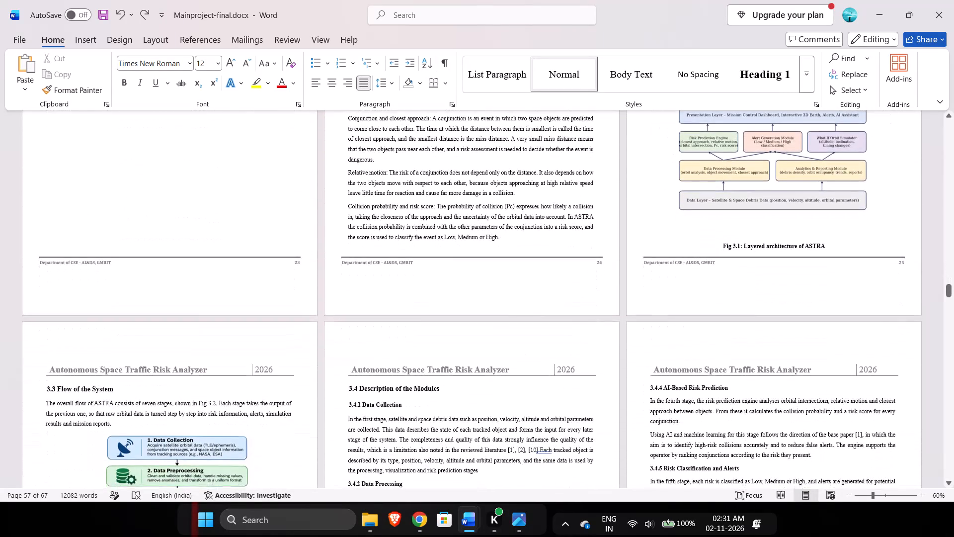
pyautogui.scroll(-3, 633, 388)
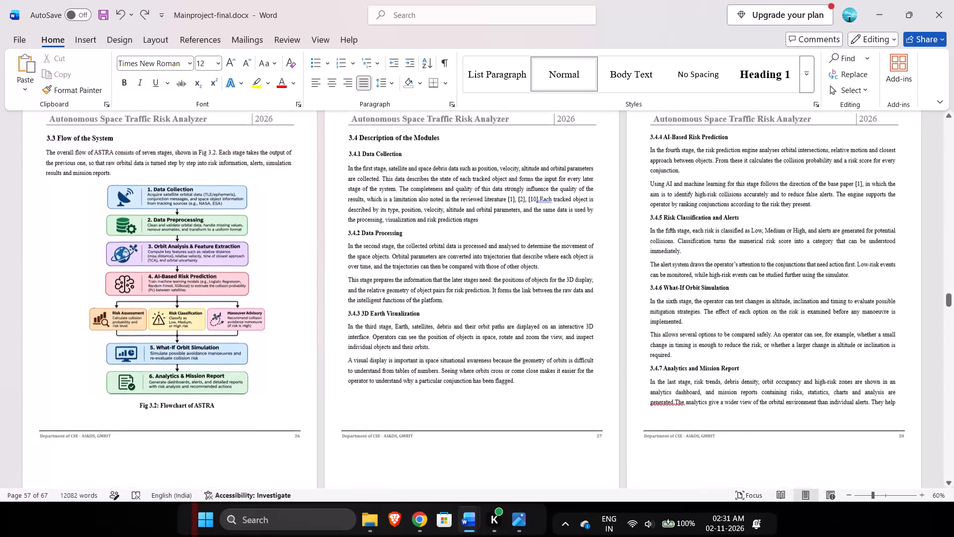
# Review the rest of Chapter 3, from the tools and technologies table through the operational workflow, design considerations and system advantages.
pyautogui.scroll(-2, 633, 388)
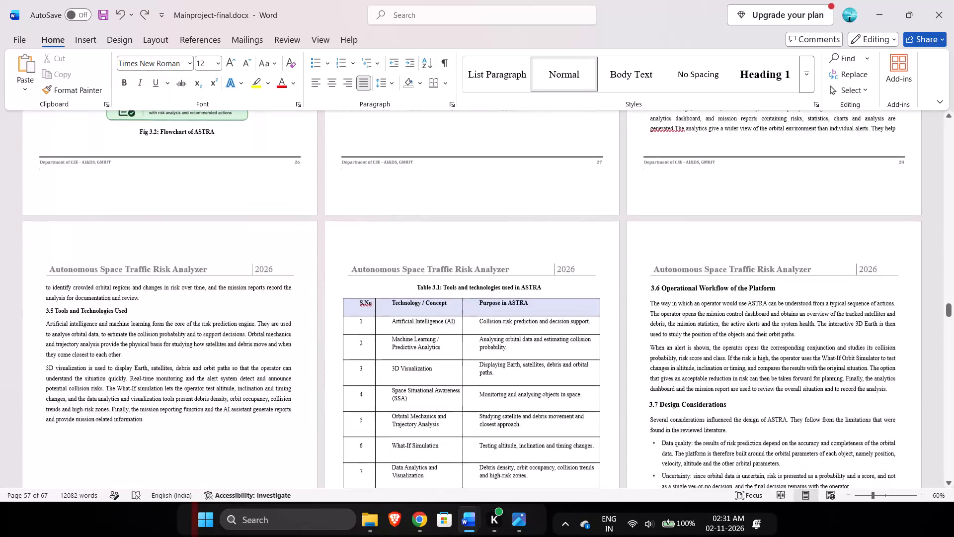
pyautogui.scroll(-3, 633, 388)
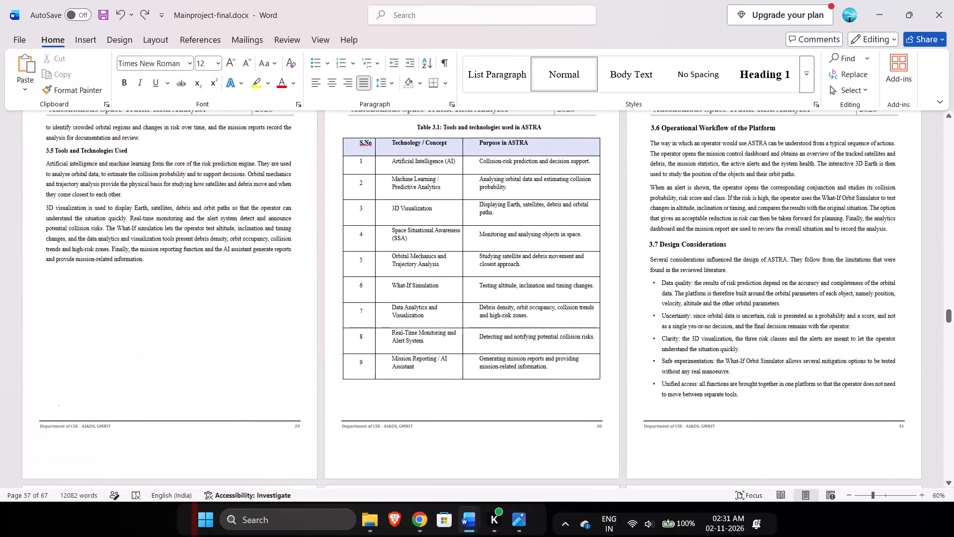
pyautogui.scroll(-3, 633, 388)
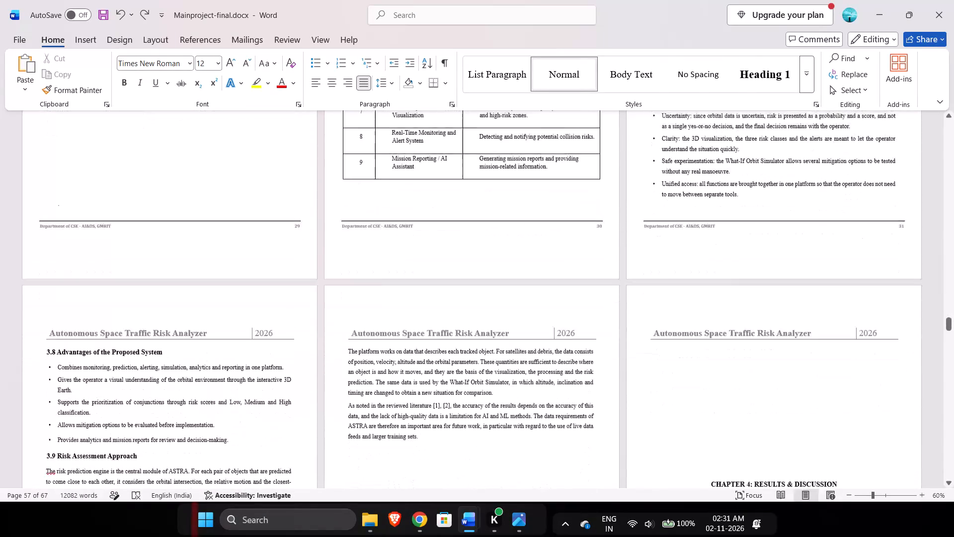
# Review Chapter 4 Results & Discussion, including the key features table, the ASTRA output screens and the comparison with reviewed approaches.
pyautogui.scroll(-5, 633, 388)
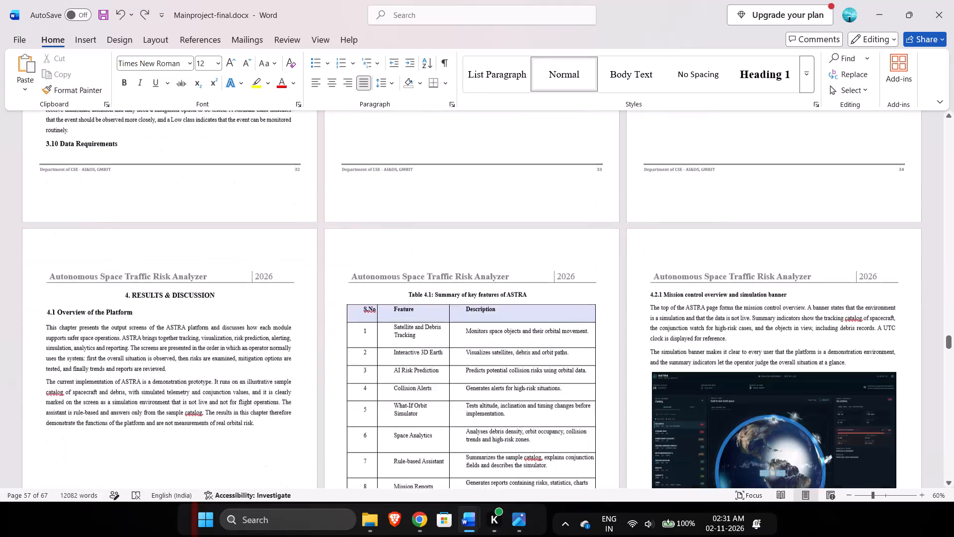
pyautogui.scroll(-5, 633, 388)
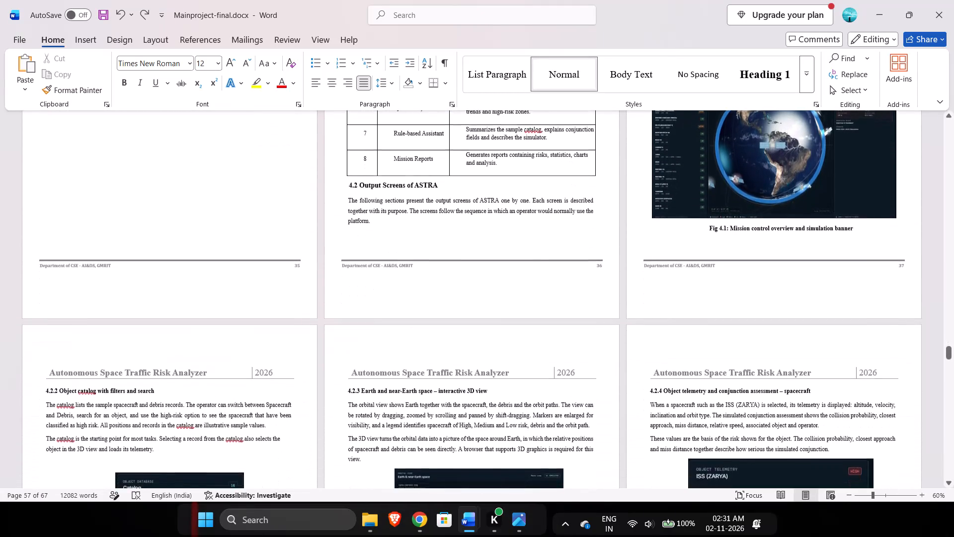
pyautogui.scroll(-5, 633, 388)
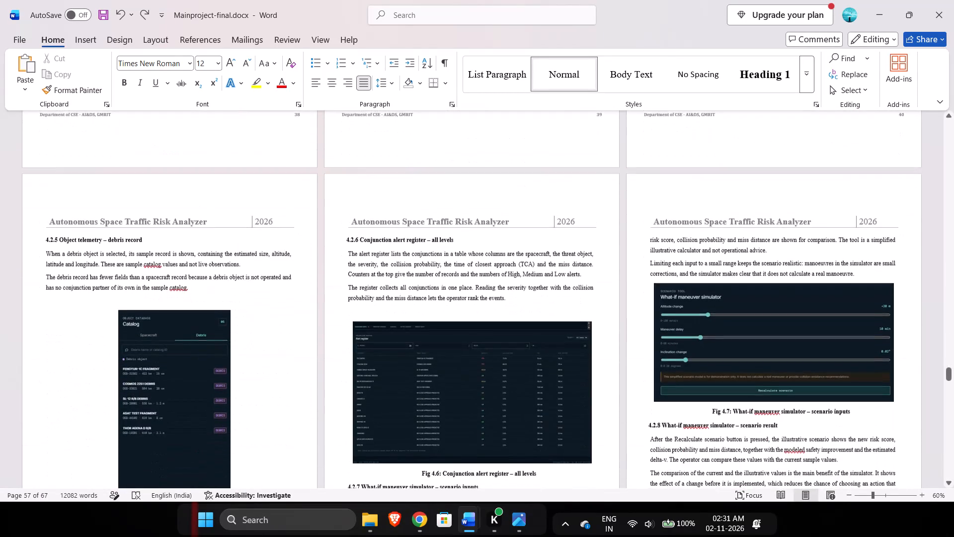
pyautogui.scroll(-6, 633, 388)
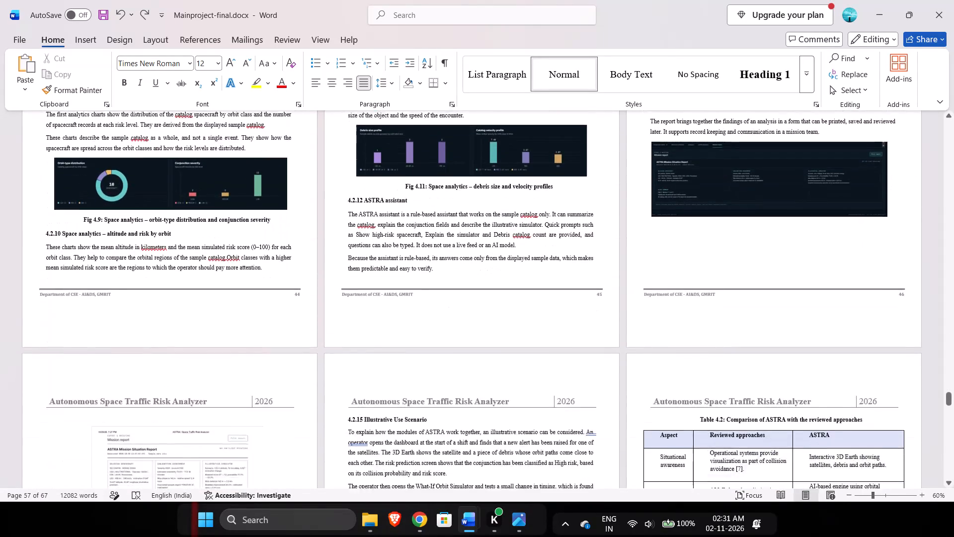
pyautogui.scroll(-2, 633, 388)
# Examine the closing pages, from the discussion and Chapter 5 conclusion through future scope, references and CO–PO mapping.
pyautogui.scroll(-3, 633, 388)
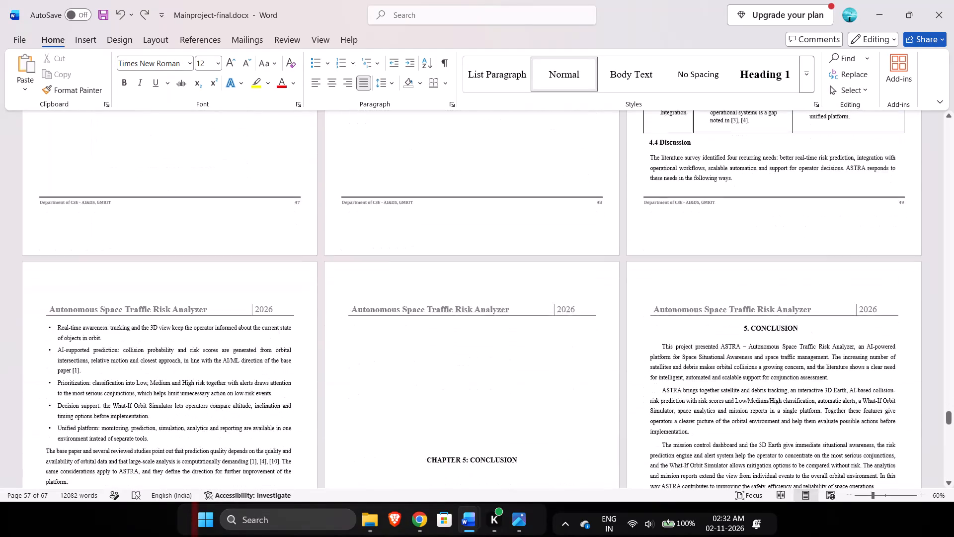
pyautogui.scroll(-7, 633, 388)
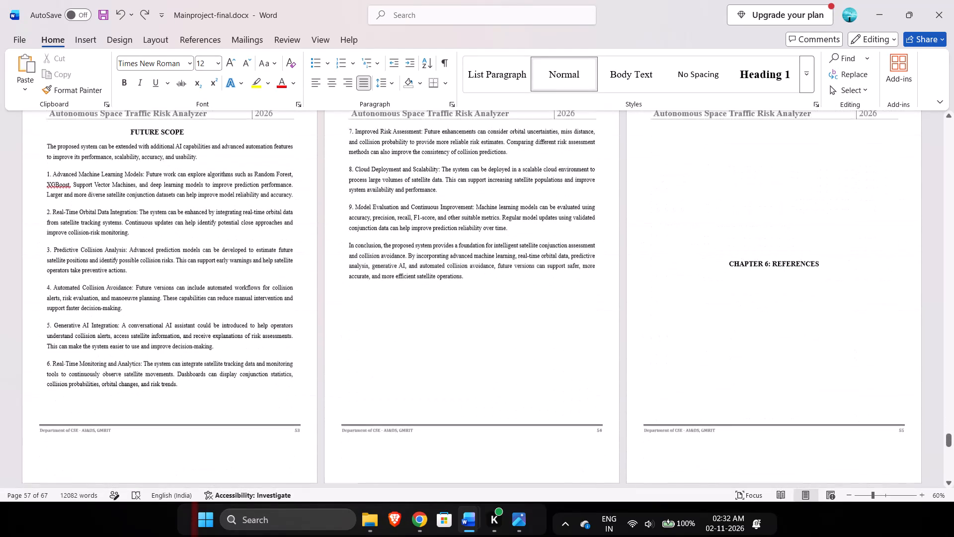
pyautogui.scroll(-7, 633, 388)
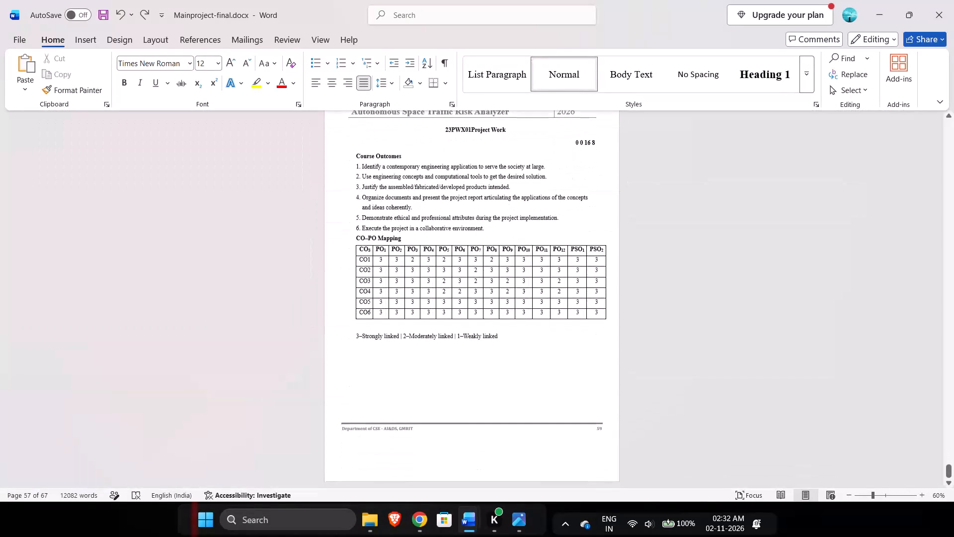
# Save a copy of the report in the Downloads folder under the file name ASTRA Report-final.docx.
pyautogui.scroll(16, 633, 388)
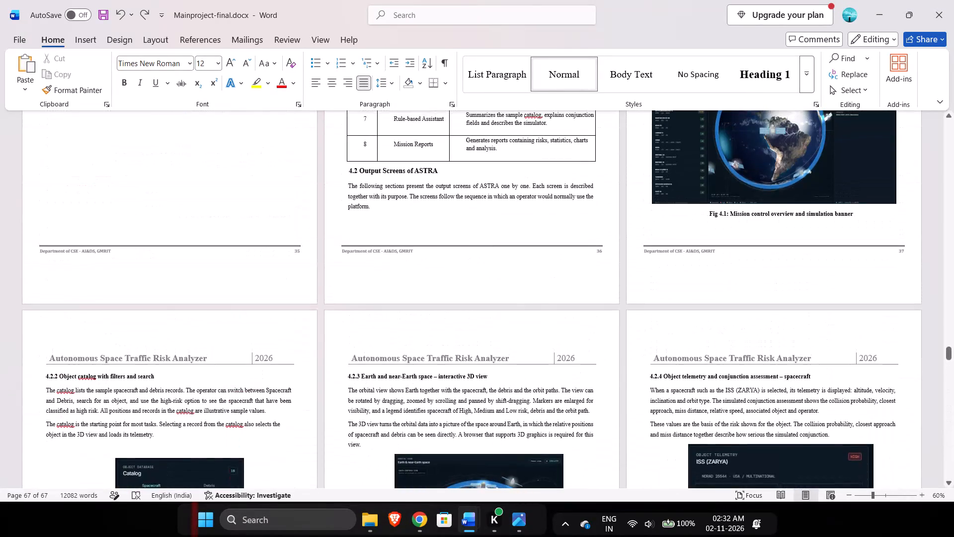
pyautogui.click(15, 43)
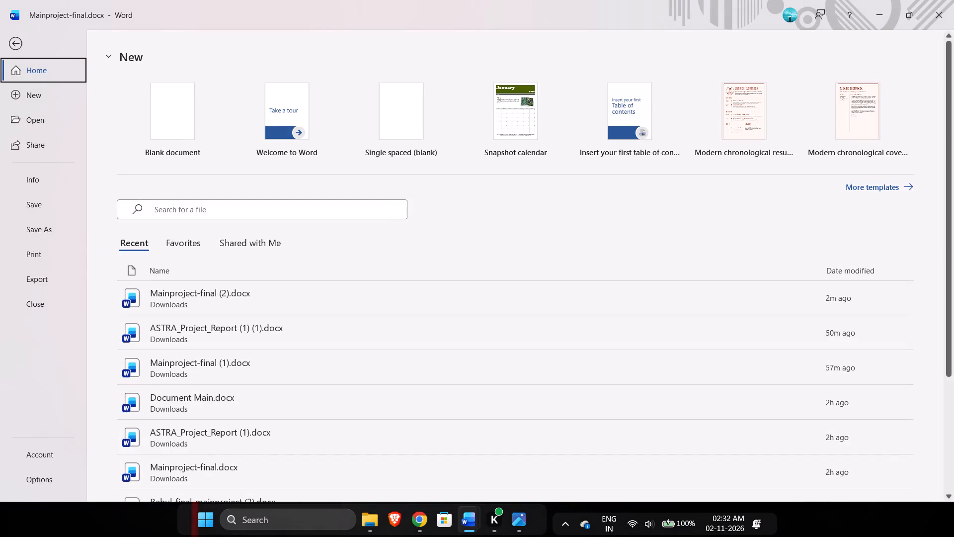
pyautogui.click(51, 228)
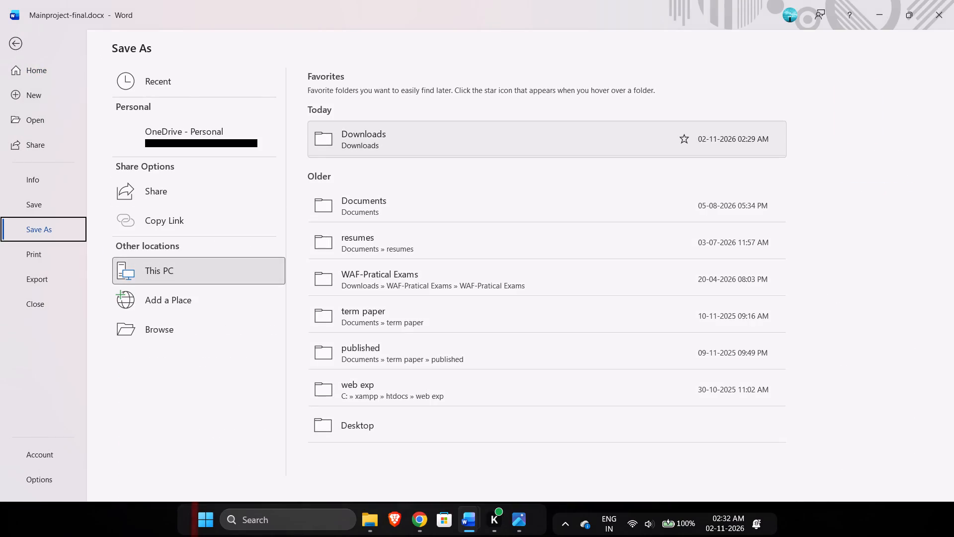
pyautogui.click(406, 143)
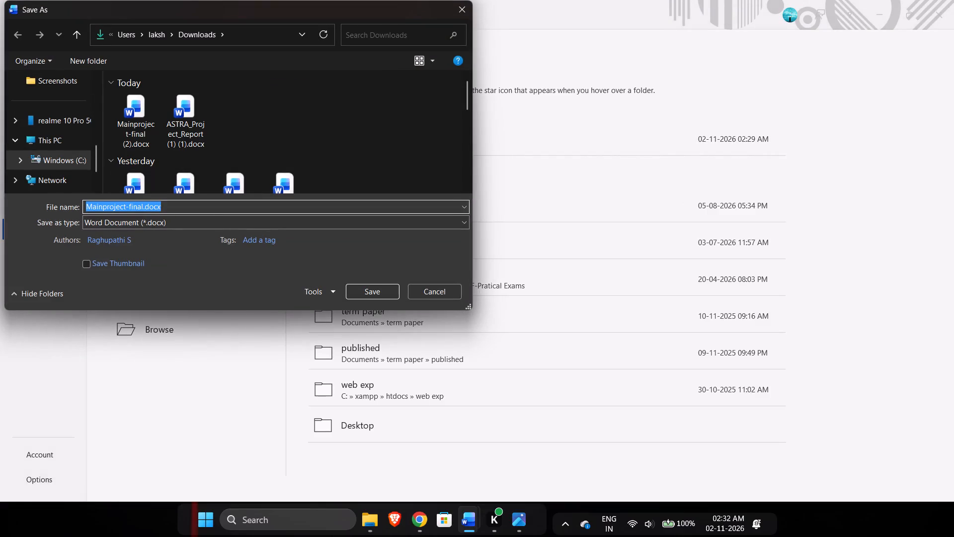
pyautogui.press('Left')
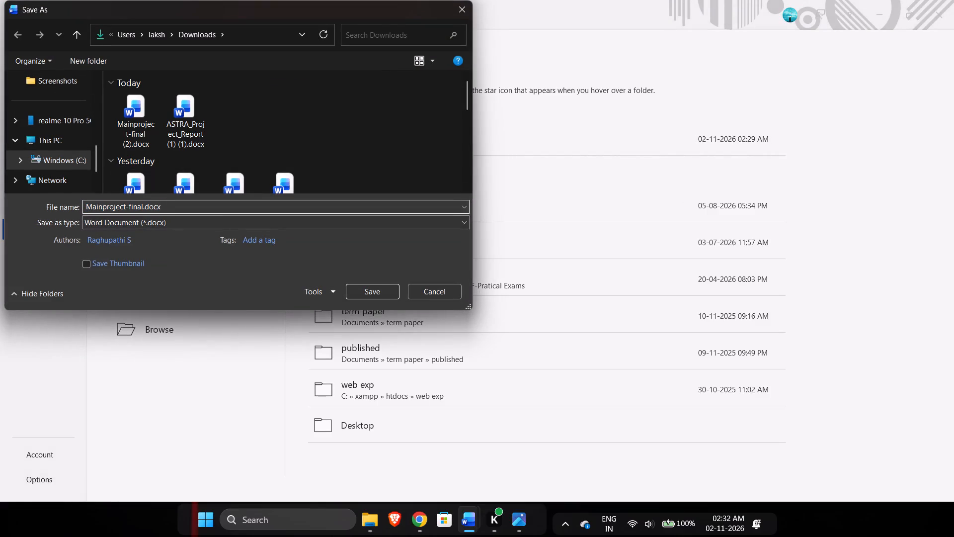
pyautogui.hotkey('shift', 's')
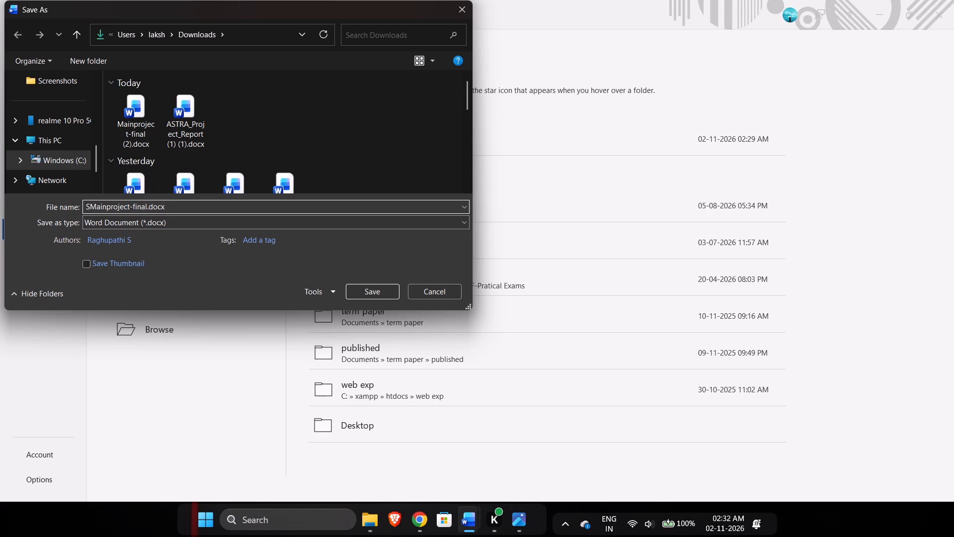
pyautogui.press('BackSpace')
pyautogui.write('ASTRA')
pyautogui.press('space')
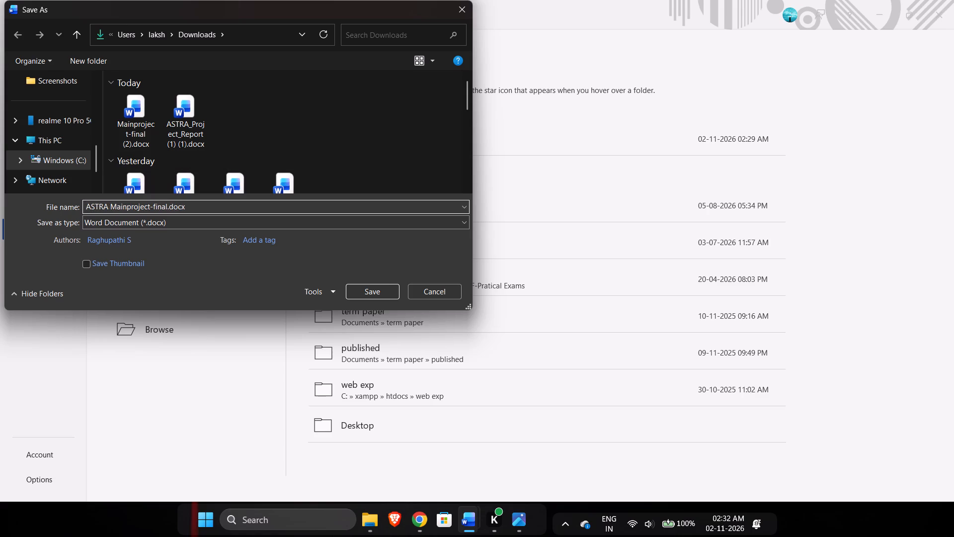
pyautogui.hotkey('shift', 'r')
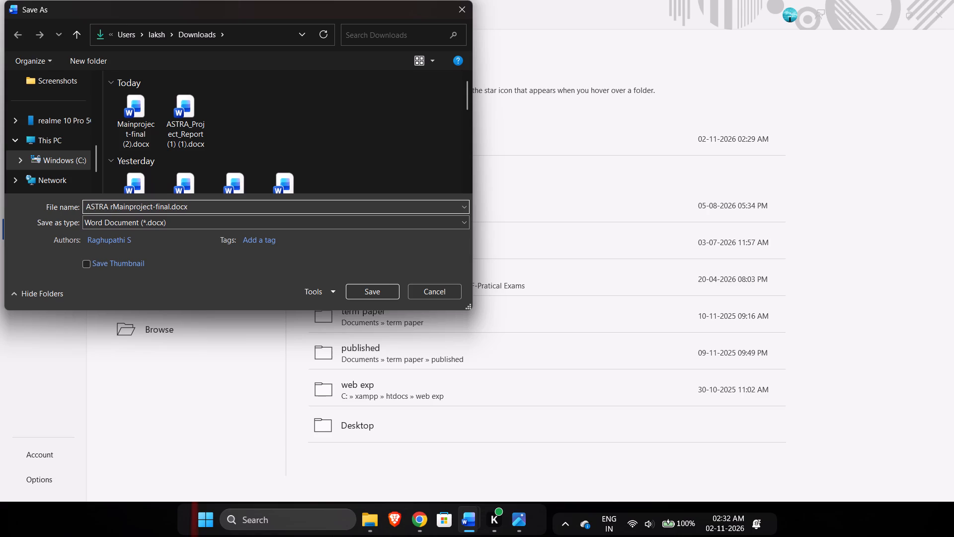
pyautogui.press('e')
pyautogui.press('BackSpace')
pyautogui.write('Report')
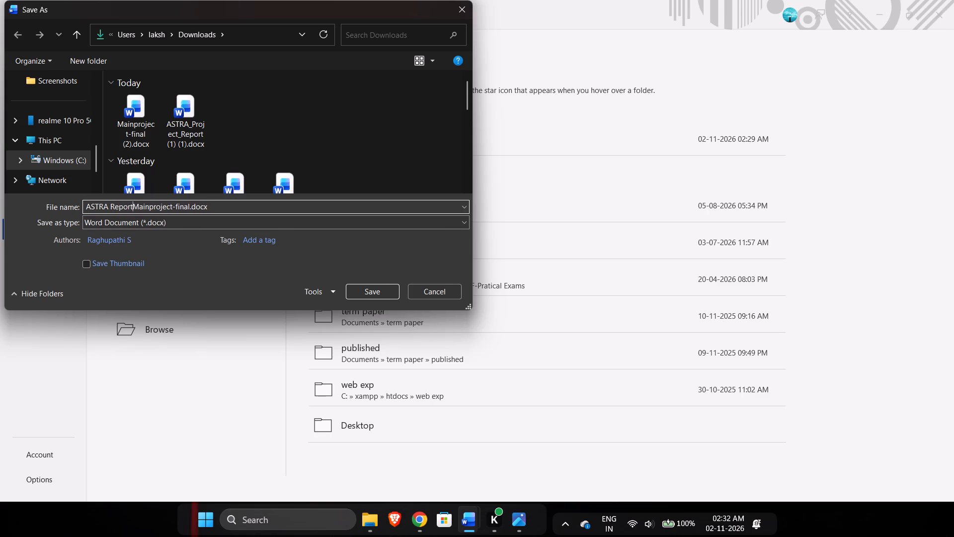
pyautogui.press('Delete')
pyautogui.press('Delete')
pyautogui.press('Delete')
pyautogui.press('Delete')
pyautogui.press('Delete')
pyautogui.press('Delete')
pyautogui.press('Delete')
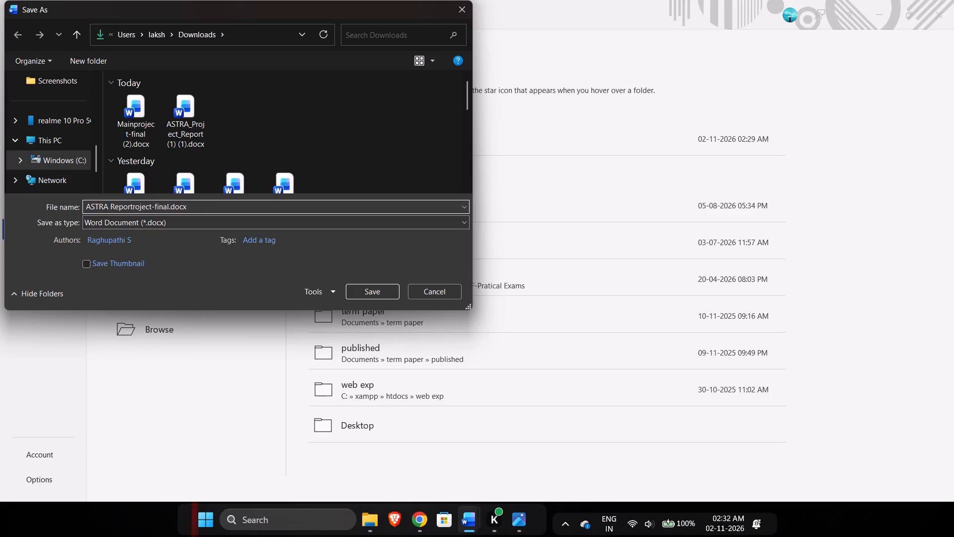
pyautogui.press('Delete')
pyautogui.press('Delete')
pyautogui.press('Delete')
pyautogui.press('Delete')
pyautogui.click(365, 295)
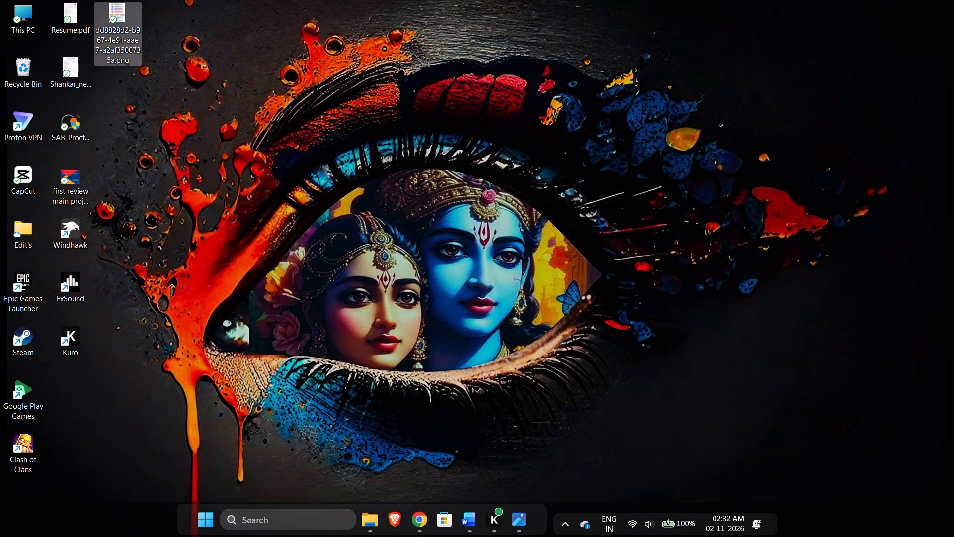
# Switch to File Explorer and open ASTRA Report-final.docx from the Downloads folder.
pyautogui.click(375, 509)
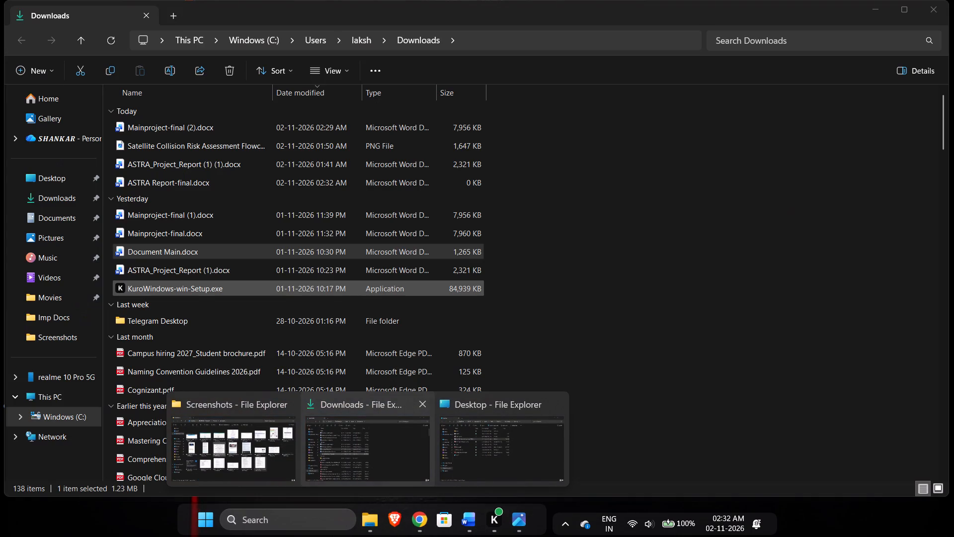
pyautogui.click(333, 463)
pyautogui.click(112, 30)
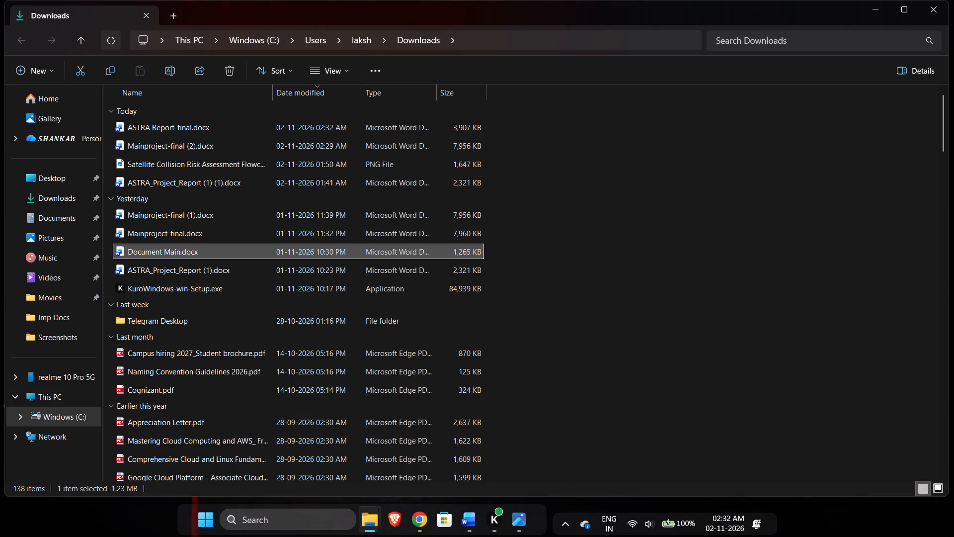
pyautogui.click(191, 135)
pyautogui.doubleClick(193, 131)
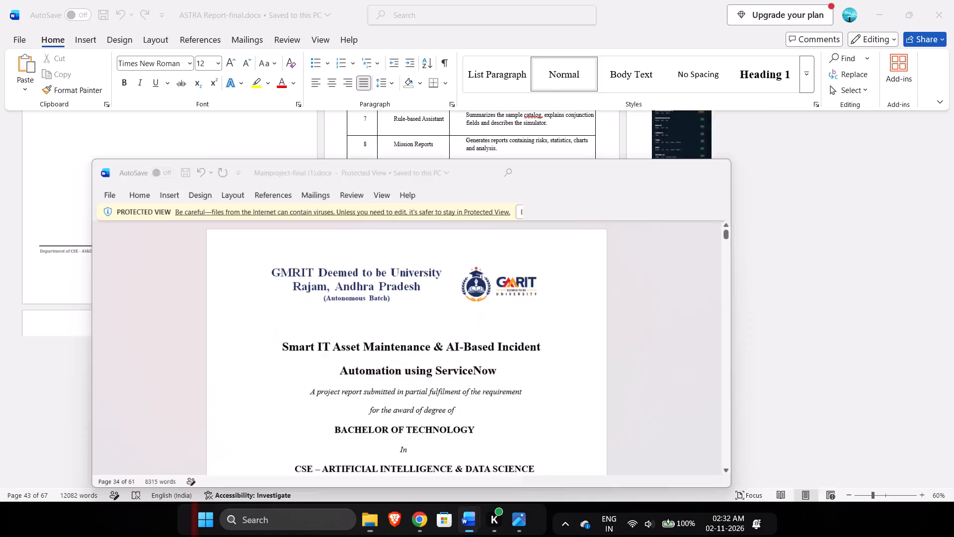
# Examine the closing pages of ASTRA Report-final.docx, covering the references and the SDG table for project work.
pyautogui.keyDown('ctrl'); pyautogui.scroll(4, 498, 270); pyautogui.keyUp('ctrl')
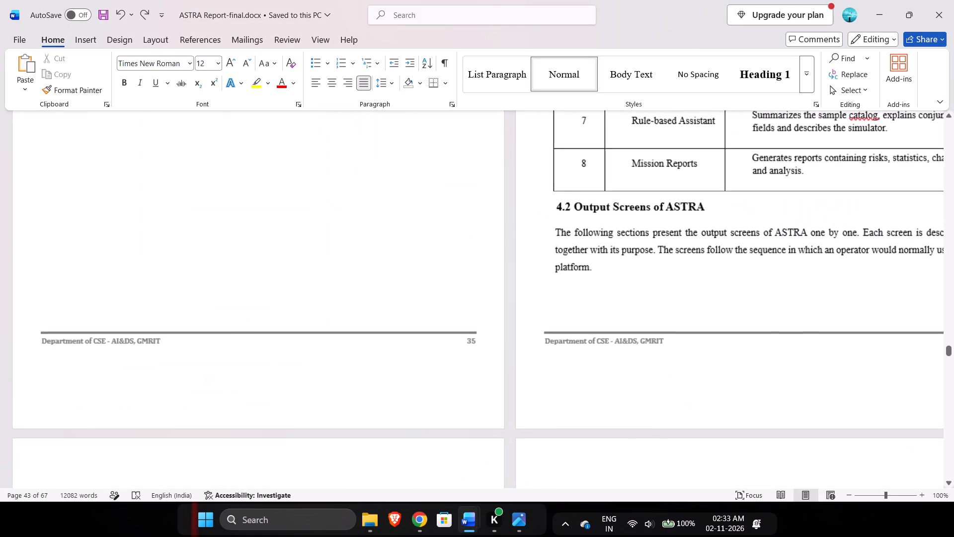
pyautogui.scroll(20, 498, 270)
pyautogui.scroll(-20, 498, 270)
pyautogui.scroll(-5, 498, 270)
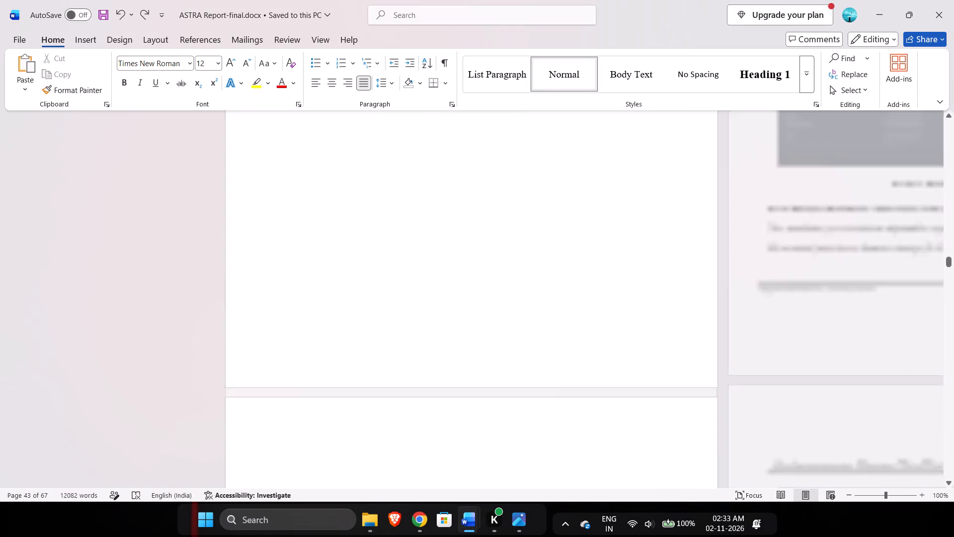
pyautogui.scroll(-20, 498, 270)
pyautogui.scroll(-14, 498, 270)
pyautogui.click(498, 270)
pyautogui.scroll(1, 498, 270)
pyautogui.keyDown('ctrl'); pyautogui.scroll(-1, 498, 270); pyautogui.keyUp('ctrl')
pyautogui.keyDown('ctrl'); pyautogui.scroll(1, 498, 270); pyautogui.keyUp('ctrl')
pyautogui.keyDown('ctrl'); pyautogui.scroll(-1, 498, 270); pyautogui.keyUp('ctrl')
pyautogui.keyDown('ctrl'); pyautogui.scroll(2, 498, 270); pyautogui.keyUp('ctrl')
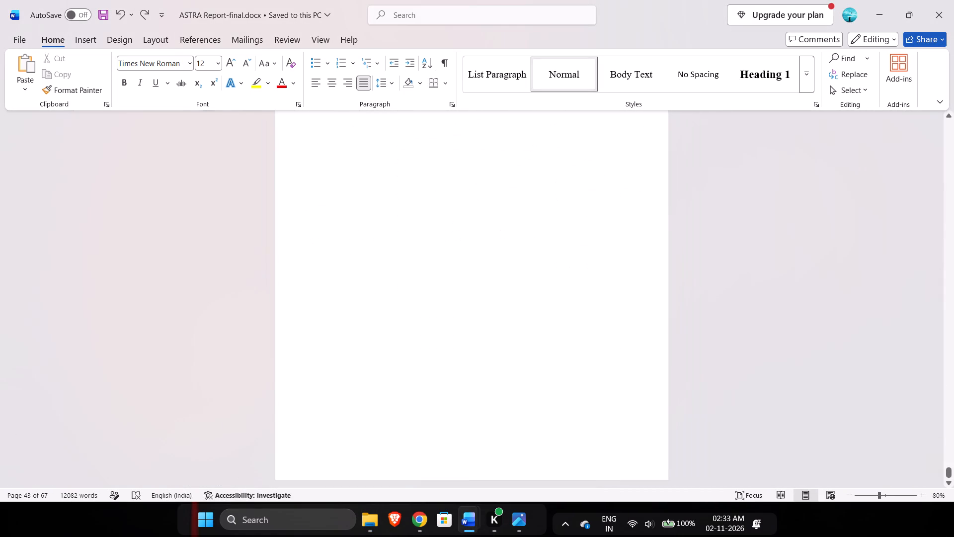
pyautogui.scroll(3, 498, 270)
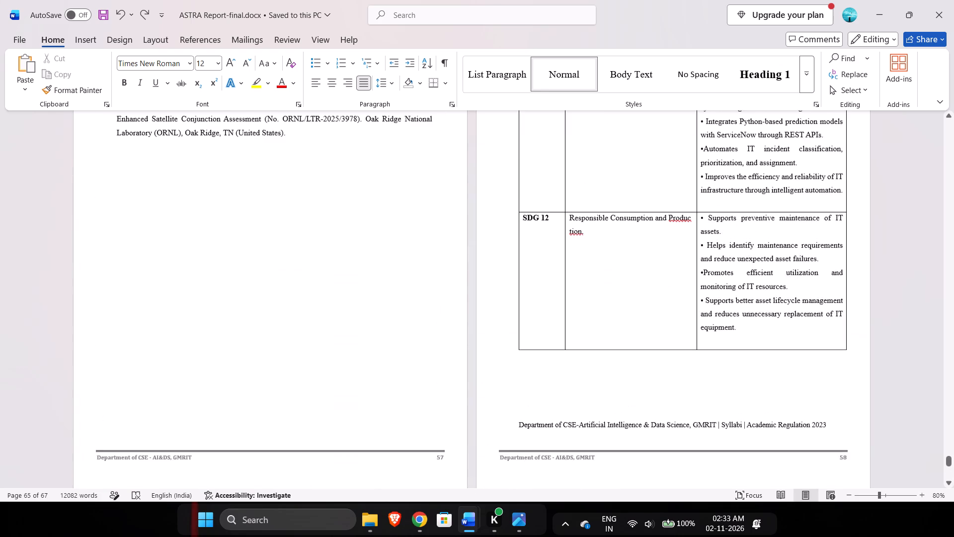
pyautogui.scroll(1, 498, 270)
pyautogui.keyDown('ctrl'); pyautogui.scroll(-2, 498, 270); pyautogui.keyUp('ctrl')
pyautogui.scroll(1, 498, 270)
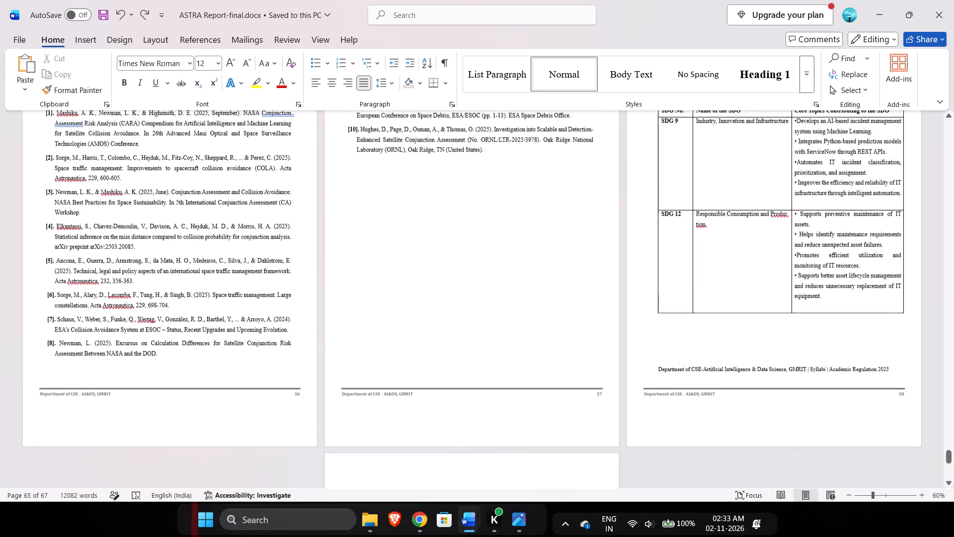
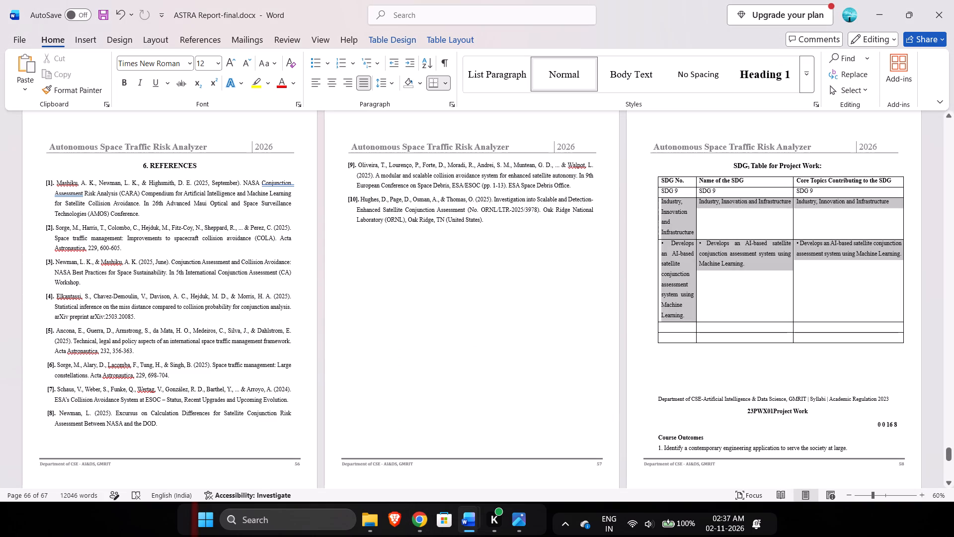
pyautogui.moveTo(690, 206); pyautogui.dragTo(666, 194)
pyautogui.hotkey('ctrl', 'v')
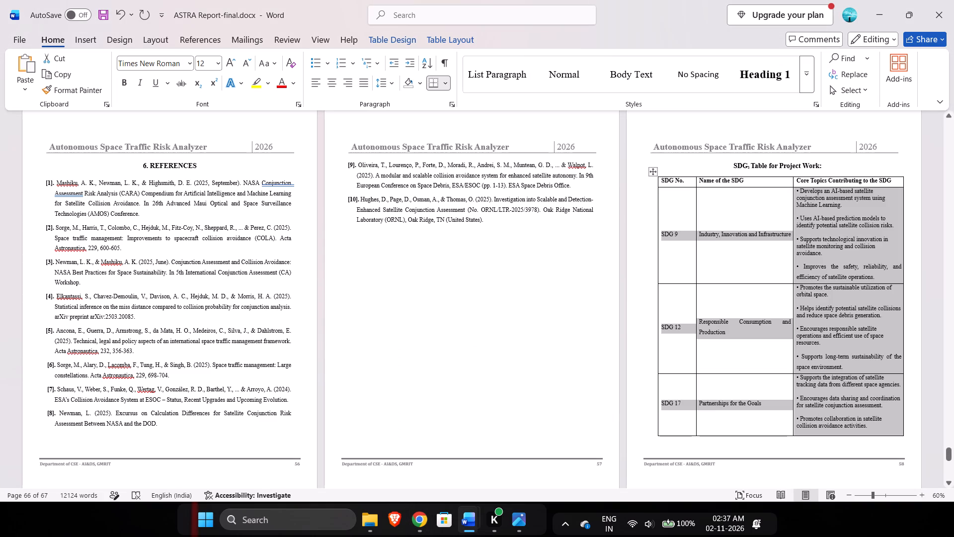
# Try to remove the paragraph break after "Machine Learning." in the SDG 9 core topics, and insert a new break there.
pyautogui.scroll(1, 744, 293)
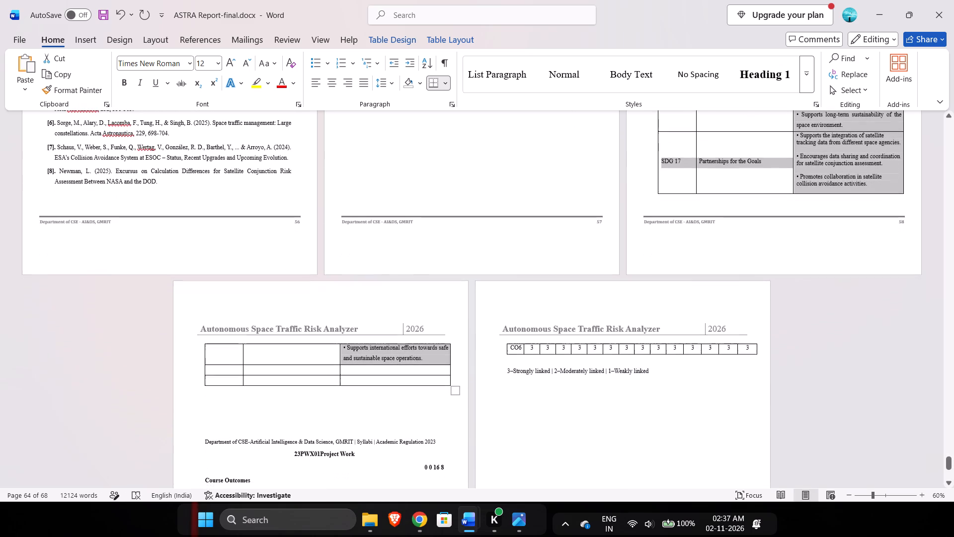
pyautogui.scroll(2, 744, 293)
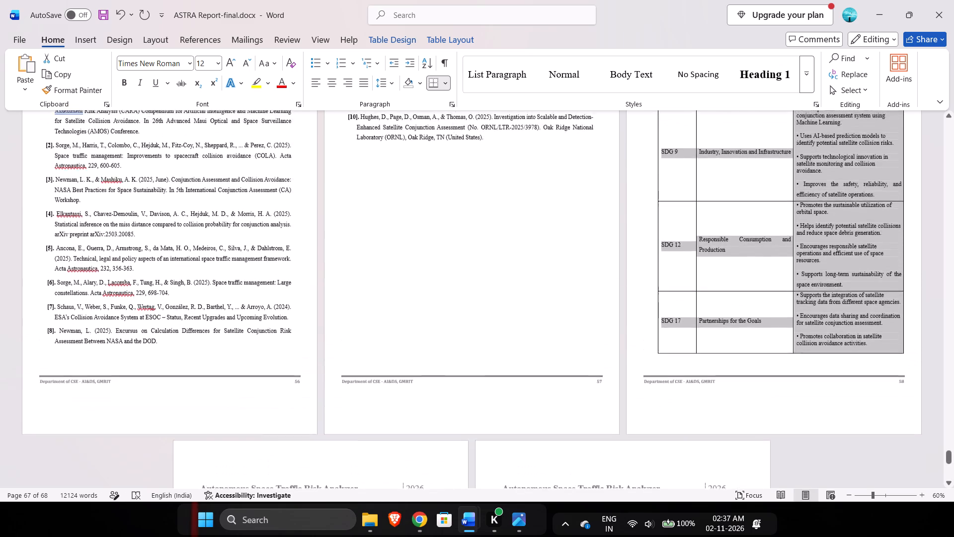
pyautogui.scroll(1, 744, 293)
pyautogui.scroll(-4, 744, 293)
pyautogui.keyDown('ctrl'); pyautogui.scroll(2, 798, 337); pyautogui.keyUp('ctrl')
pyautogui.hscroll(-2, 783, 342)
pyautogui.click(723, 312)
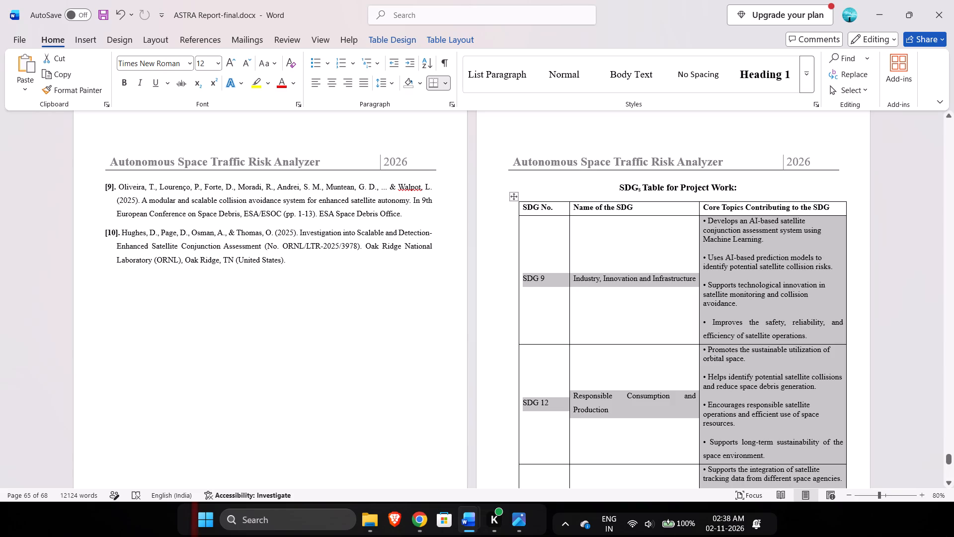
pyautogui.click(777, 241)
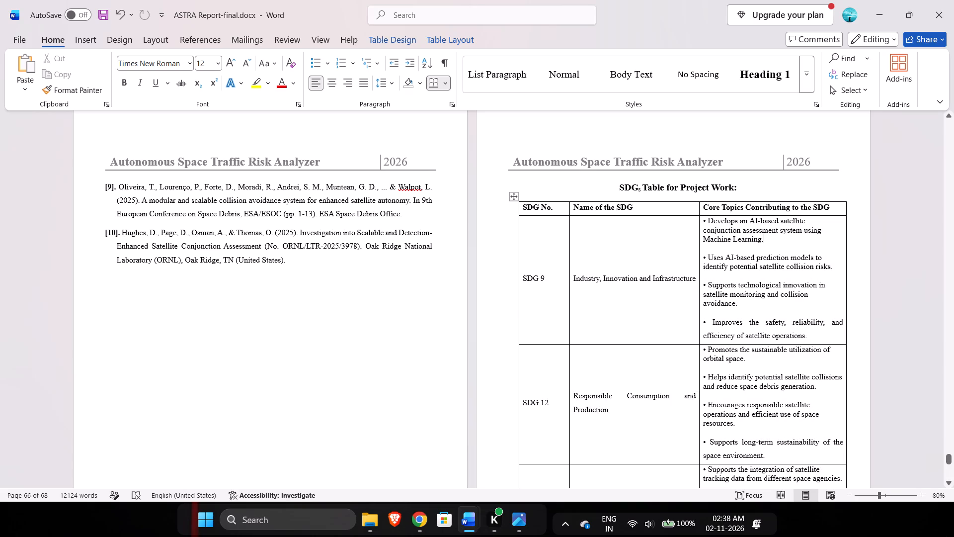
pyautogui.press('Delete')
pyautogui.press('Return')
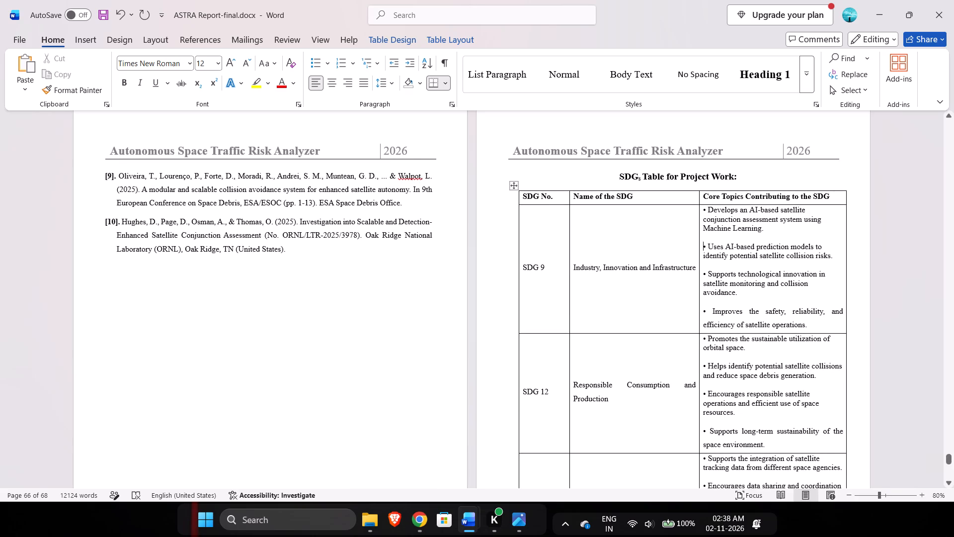
# Shorten the third SDG 9 bullet to end at "satellite monitoring." by deleting "and collision avoidance".
pyautogui.scroll(-1, 807, 314)
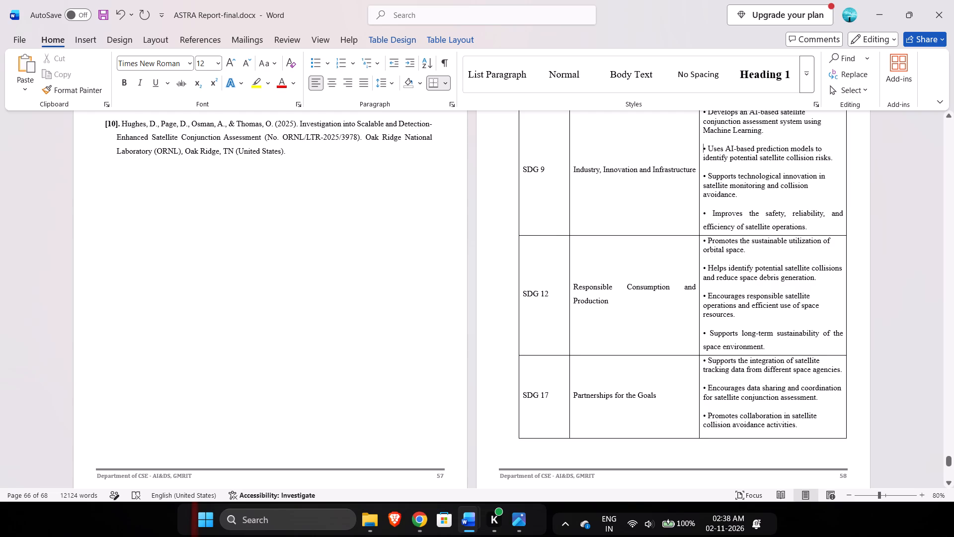
pyautogui.scroll(1, 805, 229)
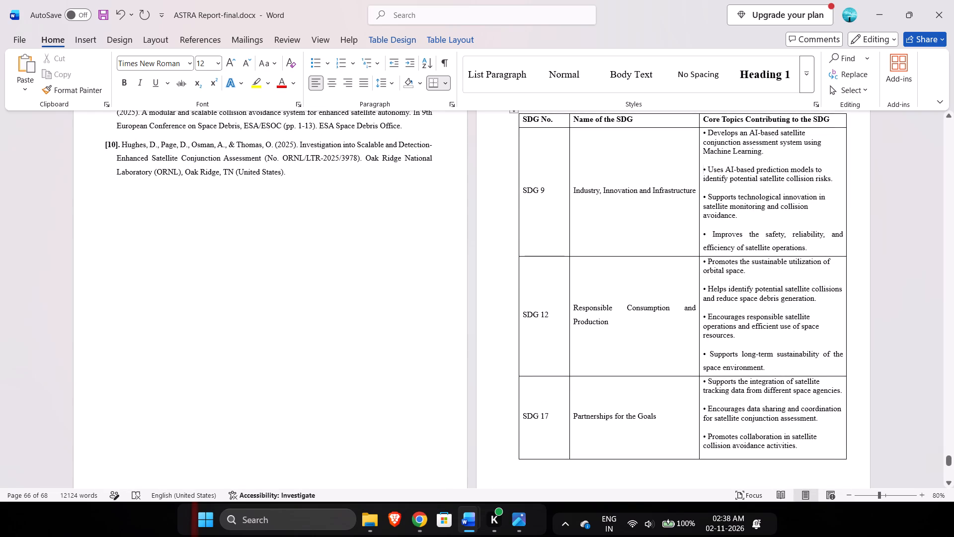
pyautogui.moveTo(750, 218); pyautogui.dragTo(768, 207)
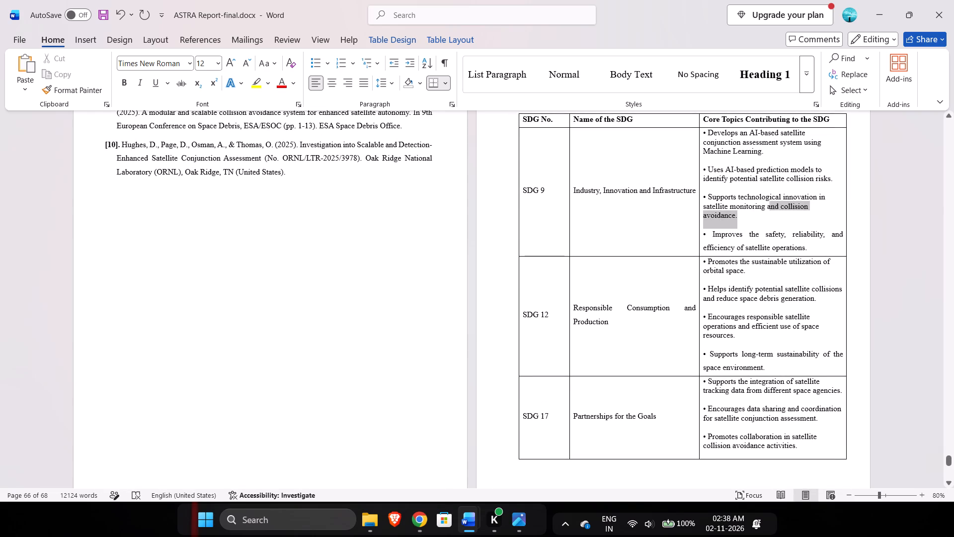
pyautogui.moveTo(768, 207); pyautogui.dragTo(767, 208)
pyautogui.press('BackSpace')
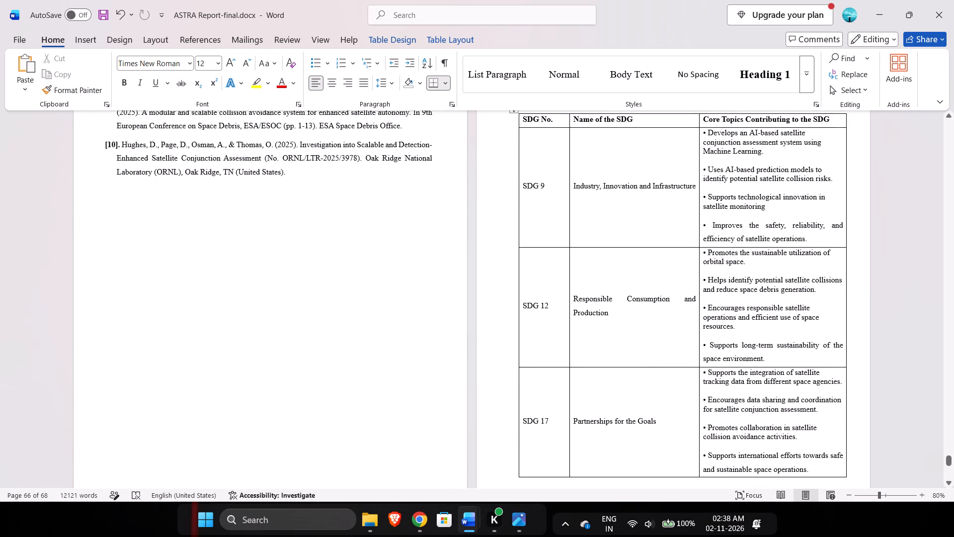
pyautogui.press('BackSpace')
pyautogui.press('.')
# Delete the two empty rows at the end of the SDG table, using the option to shift cells left.
pyautogui.scroll(-1, 793, 279)
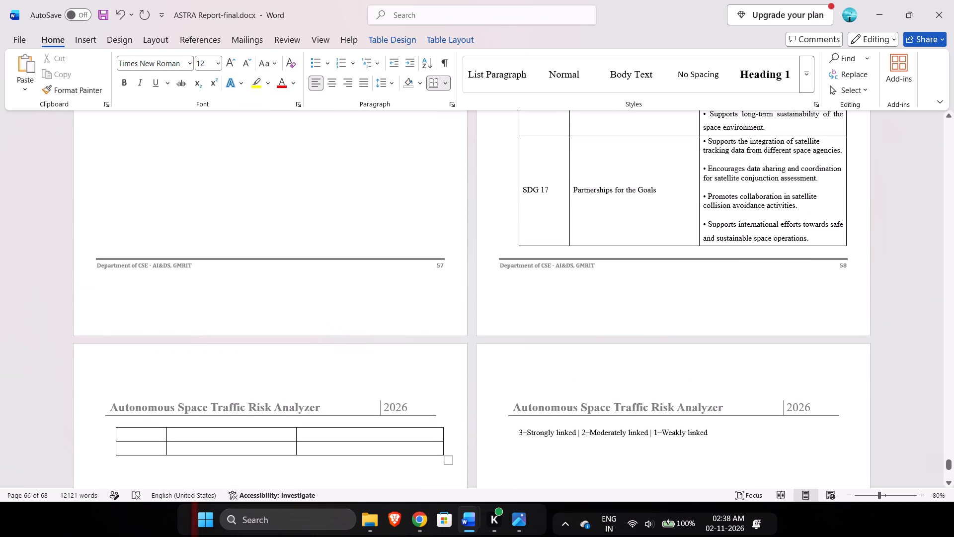
pyautogui.moveTo(440, 447); pyautogui.dragTo(152, 439)
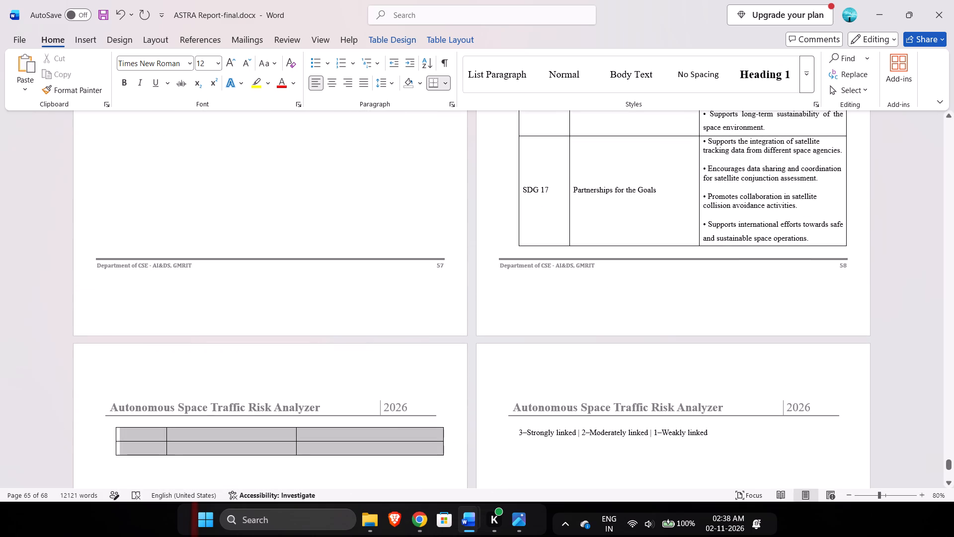
pyautogui.moveTo(152, 439); pyautogui.dragTo(146, 437)
pyautogui.press('Delete')
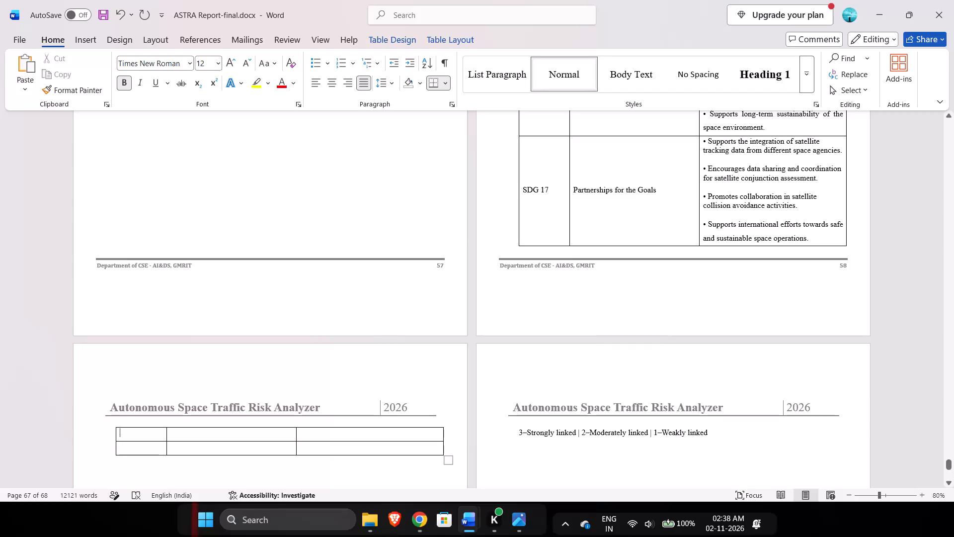
pyautogui.moveTo(142, 436); pyautogui.dragTo(384, 428)
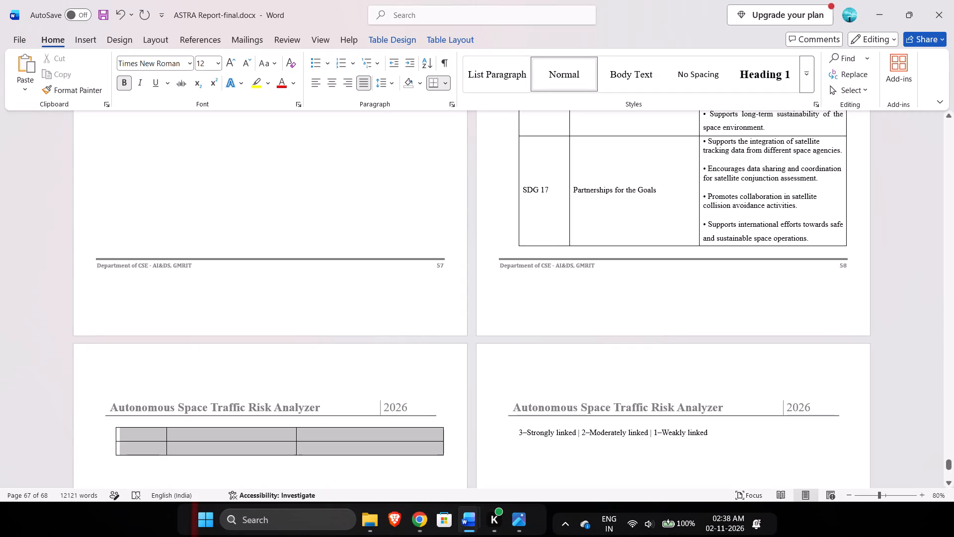
pyautogui.moveTo(384, 428); pyautogui.dragTo(415, 446)
pyautogui.press('BackSpace')
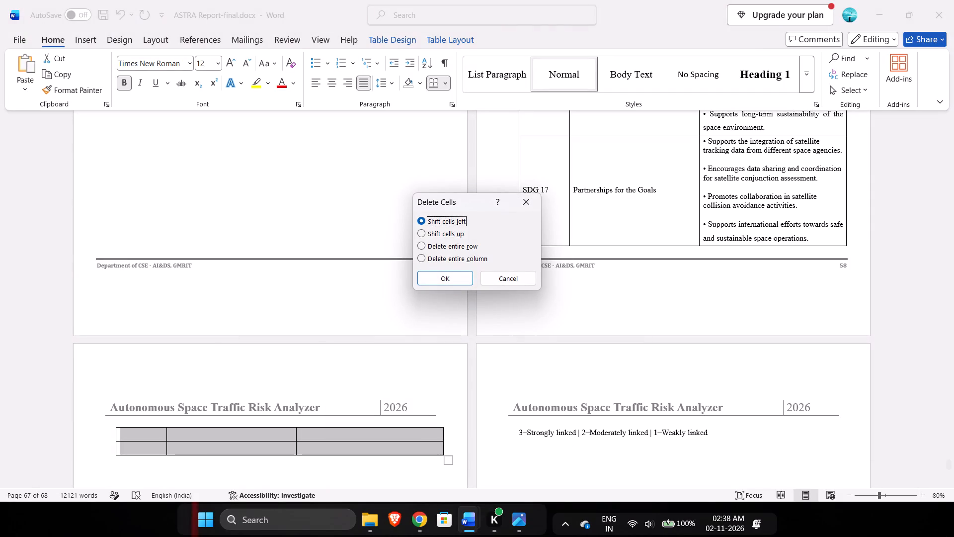
pyautogui.press('Return')
# Review the Course Outcomes page and the edited SDG table for layout.
pyautogui.hscroll(1, 500, 439)
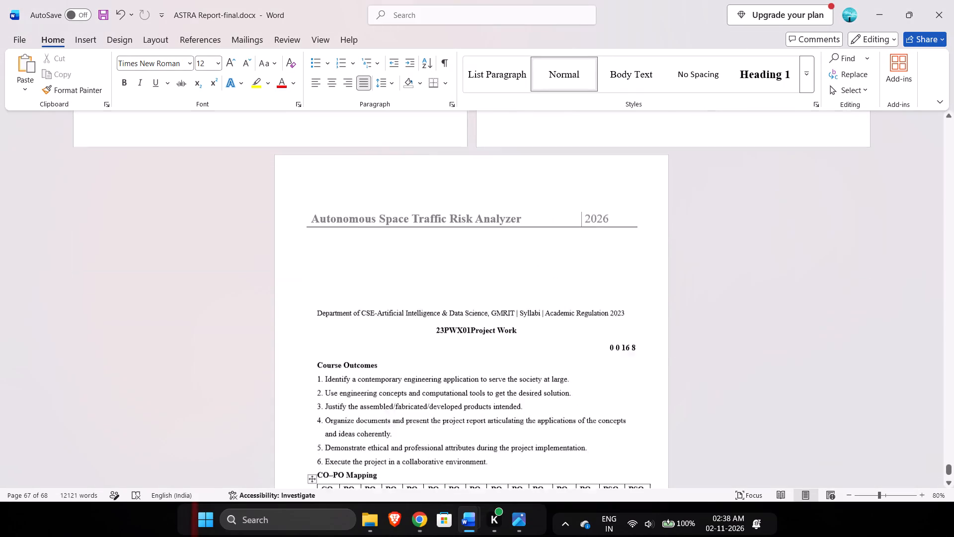
pyautogui.hscroll(1, 500, 439)
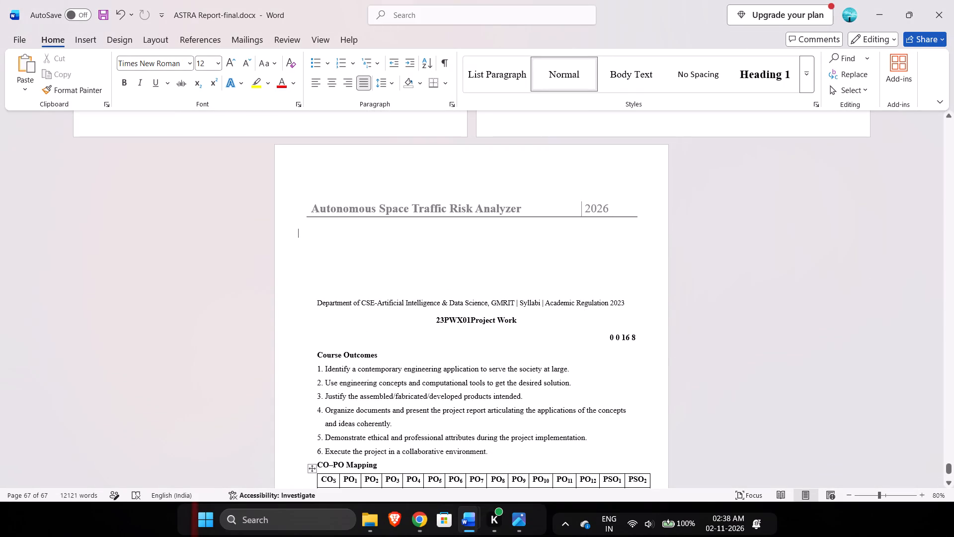
pyautogui.scroll(3, 500, 439)
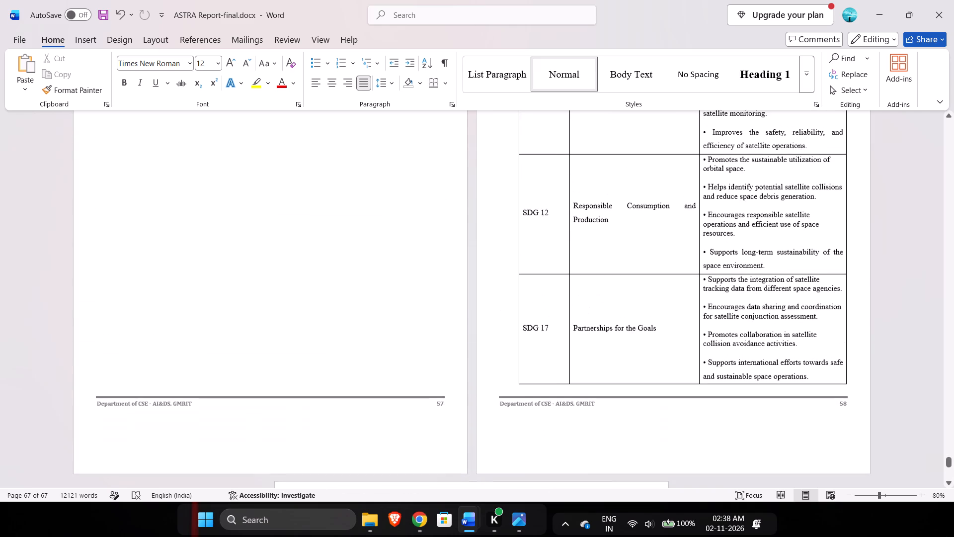
pyautogui.scroll(1, 500, 439)
pyautogui.scroll(1, 555, 441)
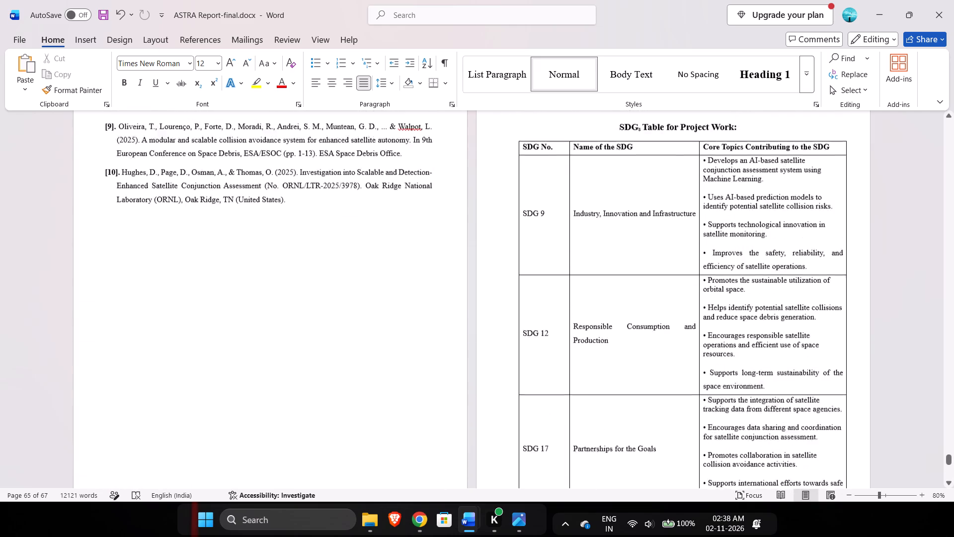
pyautogui.scroll(1, 555, 441)
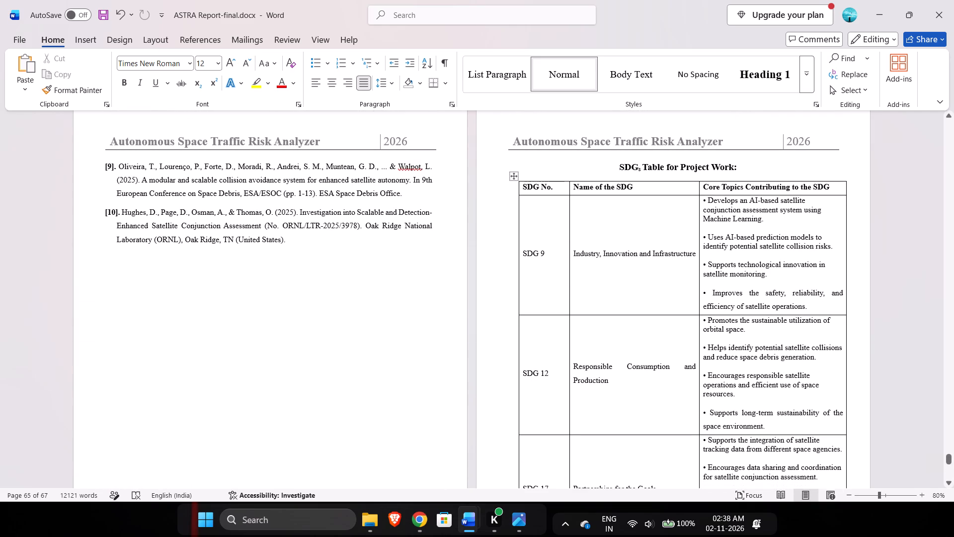
# Delete ", and efficiency" from the fourth SDG 9 bullet in the core topics column.
pyautogui.scroll(-1, 811, 347)
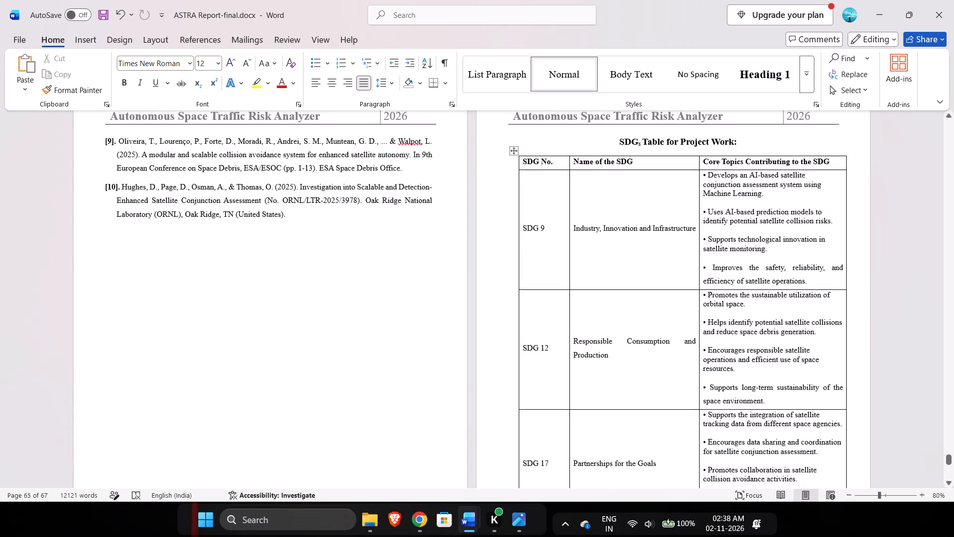
pyautogui.scroll(-1, 811, 347)
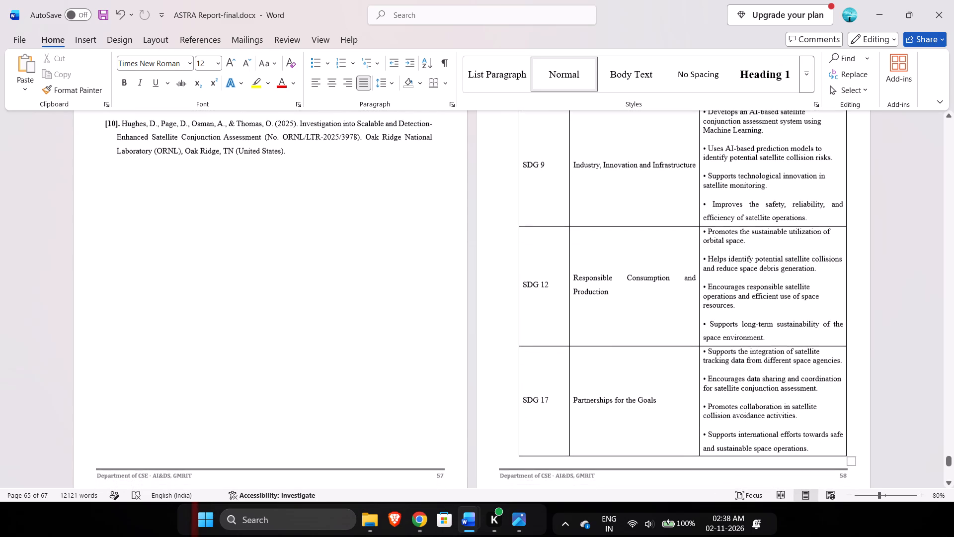
pyautogui.scroll(-2, 811, 347)
pyautogui.click(811, 347)
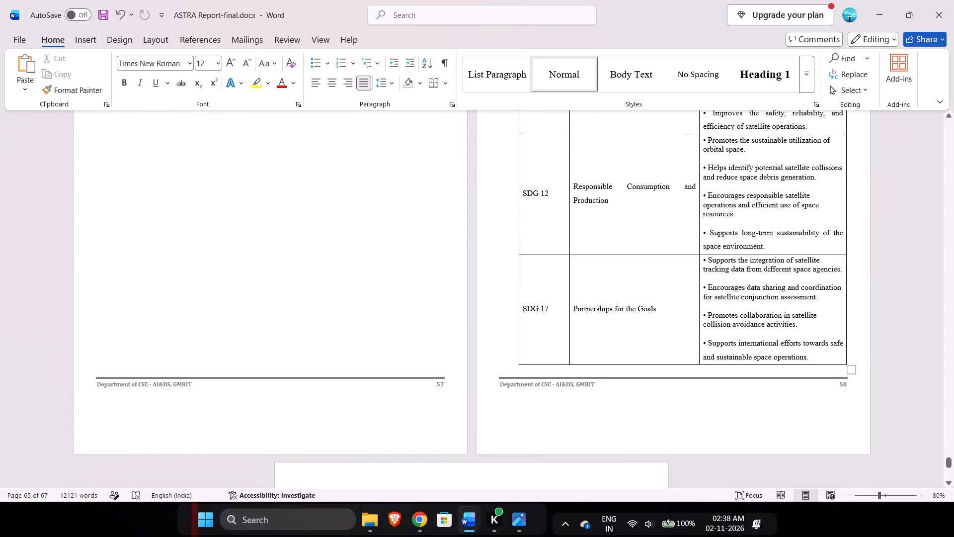
pyautogui.scroll(1, 820, 399)
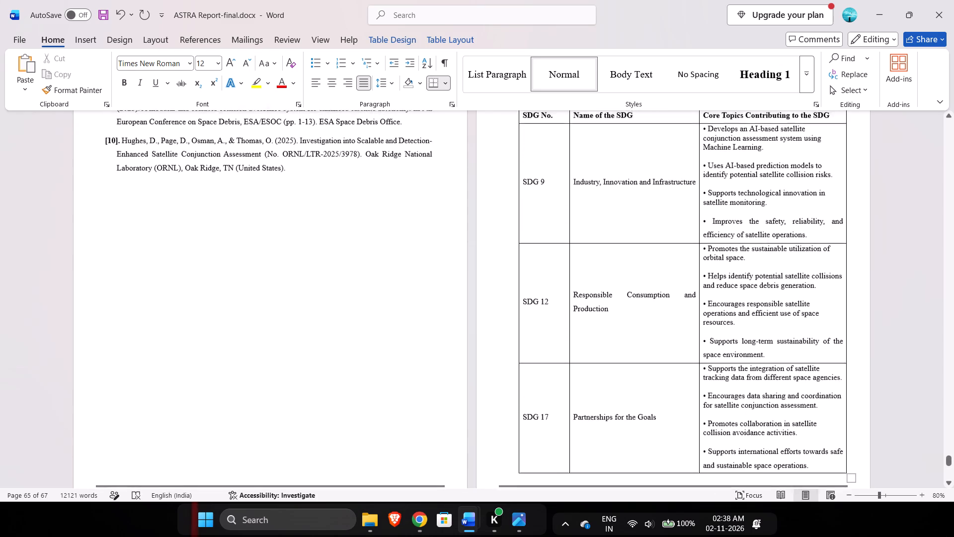
pyautogui.scroll(1, 820, 399)
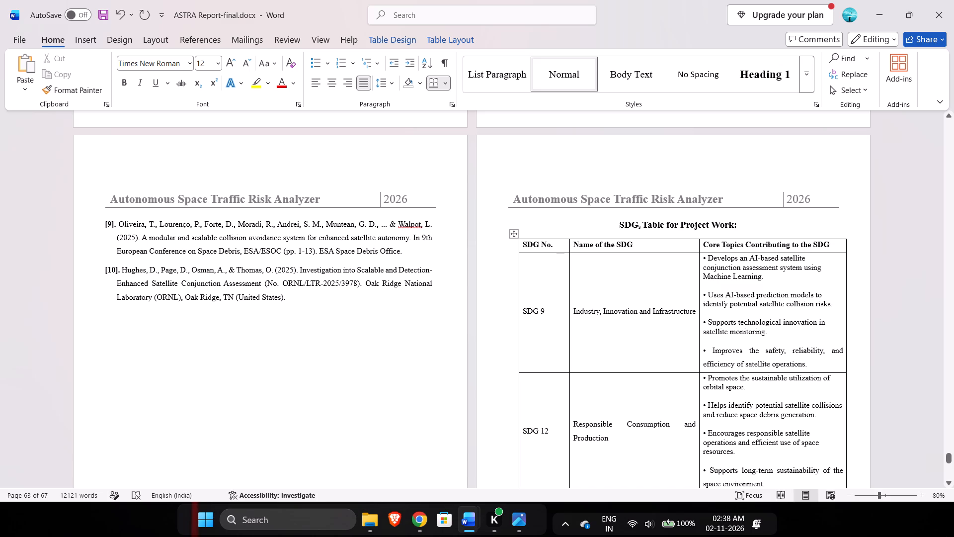
pyautogui.moveTo(823, 352); pyautogui.dragTo(763, 369)
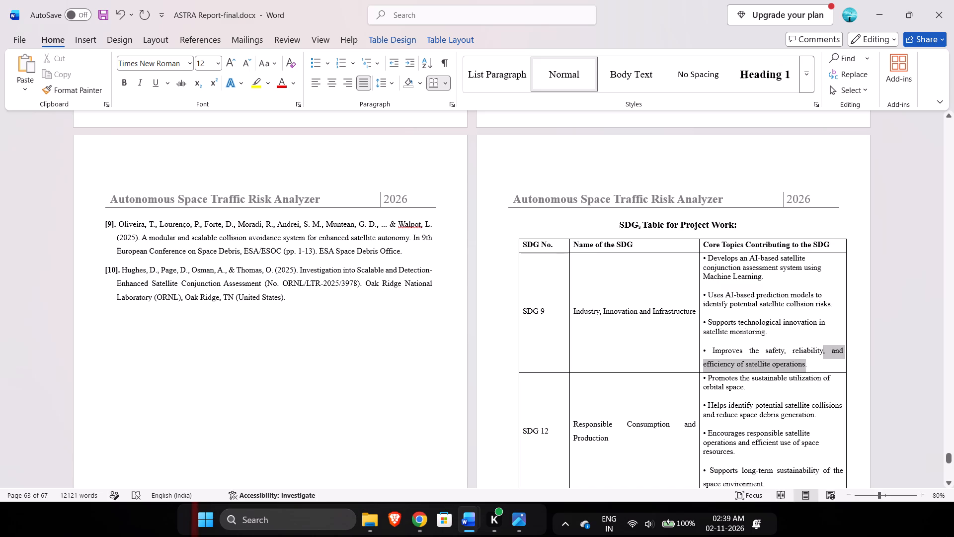
pyautogui.moveTo(763, 369); pyautogui.dragTo(735, 371)
pyautogui.press('BackSpace')
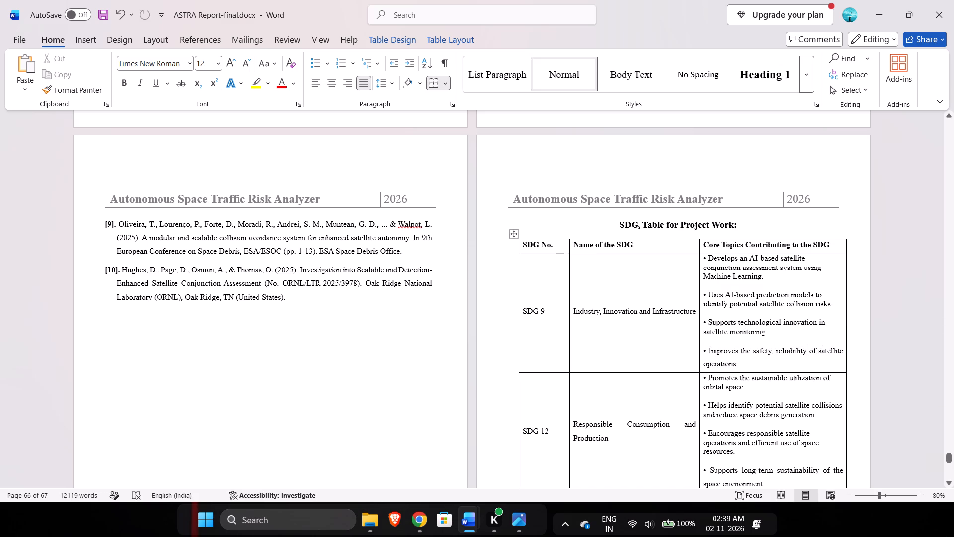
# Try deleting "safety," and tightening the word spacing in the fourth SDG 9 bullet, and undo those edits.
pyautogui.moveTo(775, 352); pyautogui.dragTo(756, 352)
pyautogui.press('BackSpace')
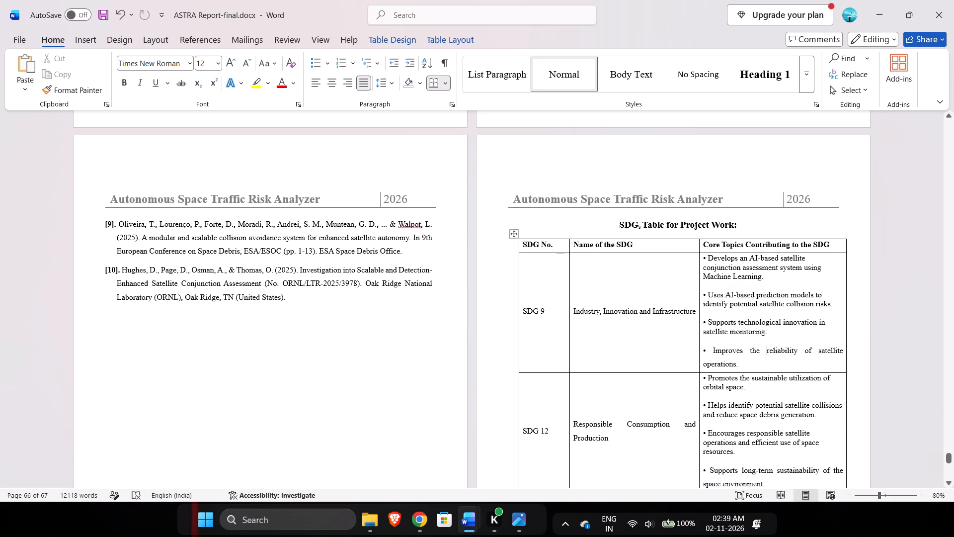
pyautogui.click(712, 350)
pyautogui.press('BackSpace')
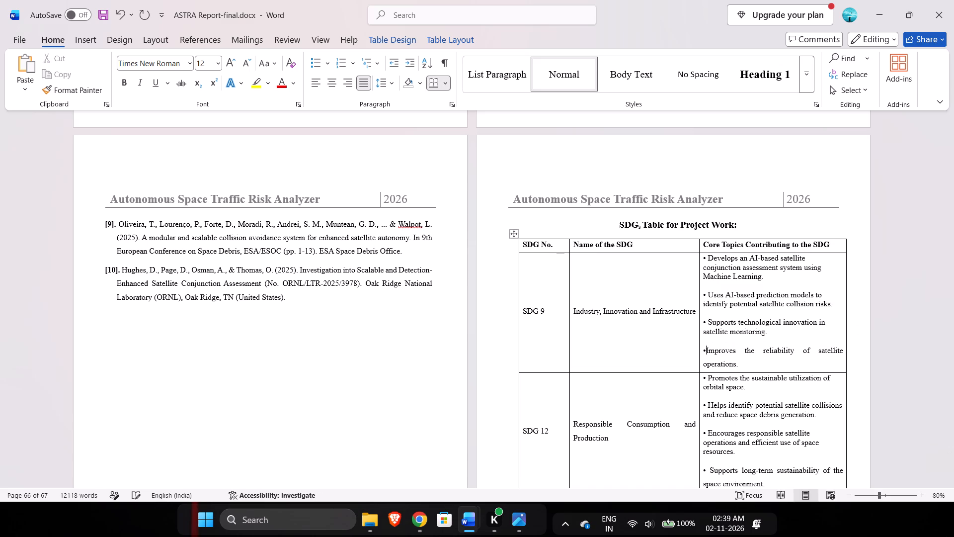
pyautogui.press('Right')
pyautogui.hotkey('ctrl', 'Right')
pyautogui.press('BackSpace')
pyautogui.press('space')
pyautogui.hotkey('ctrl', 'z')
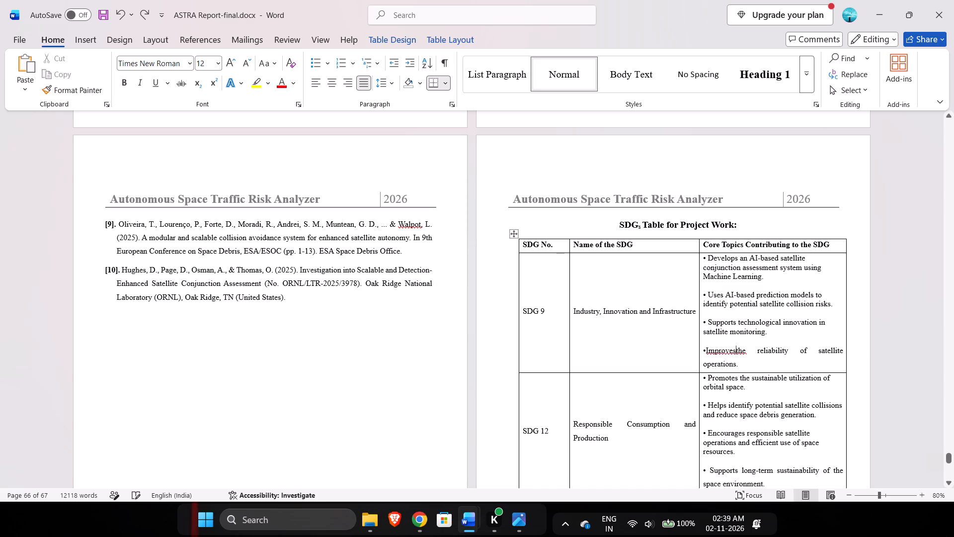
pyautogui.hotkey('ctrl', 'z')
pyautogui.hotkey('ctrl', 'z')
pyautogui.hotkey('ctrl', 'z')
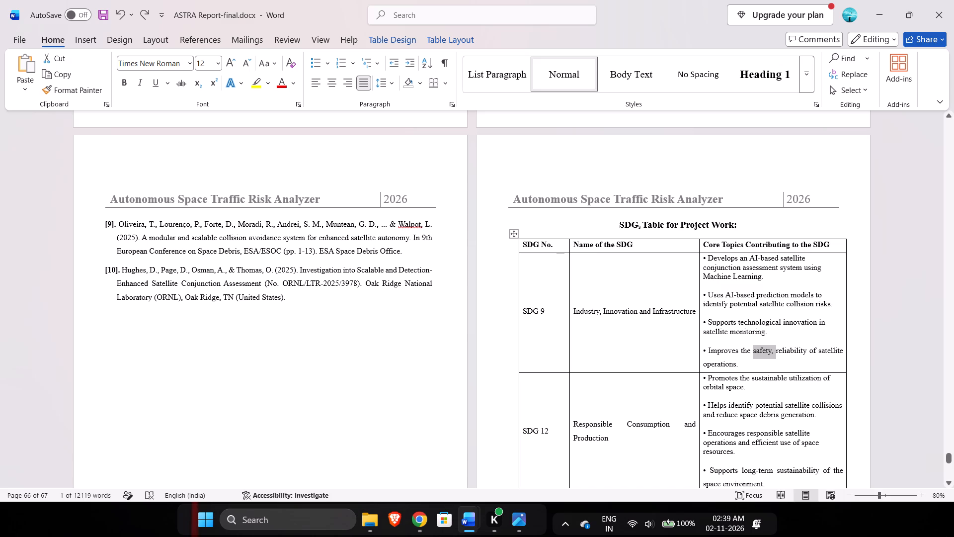
# Delete ", reliability" from the fourth SDG 9 bullet so it reads "Improves the safety of satellite operations.".
pyautogui.click(809, 353)
pyautogui.click(809, 353)
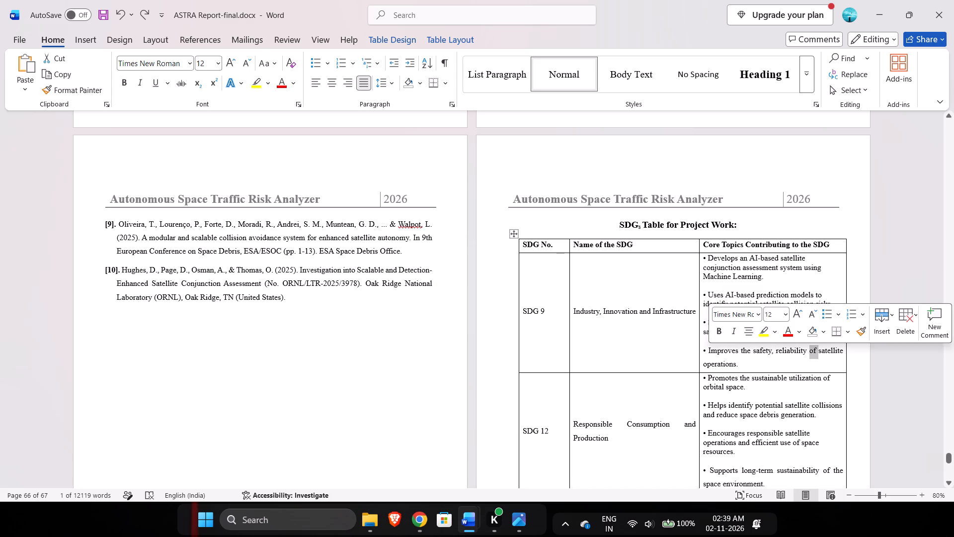
pyautogui.click(809, 353)
pyautogui.moveTo(809, 353); pyautogui.dragTo(773, 351)
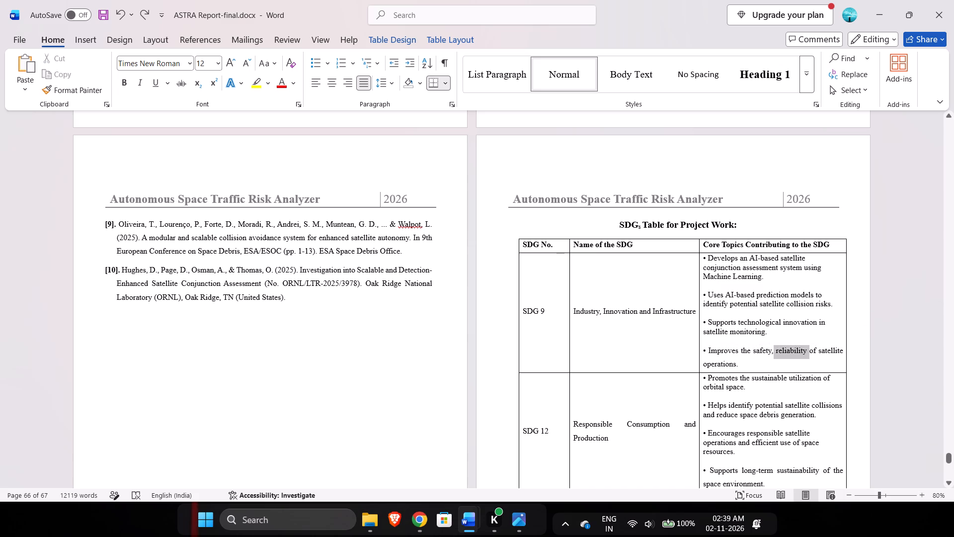
pyautogui.moveTo(773, 351); pyautogui.dragTo(772, 349)
pyautogui.press('BackSpace')
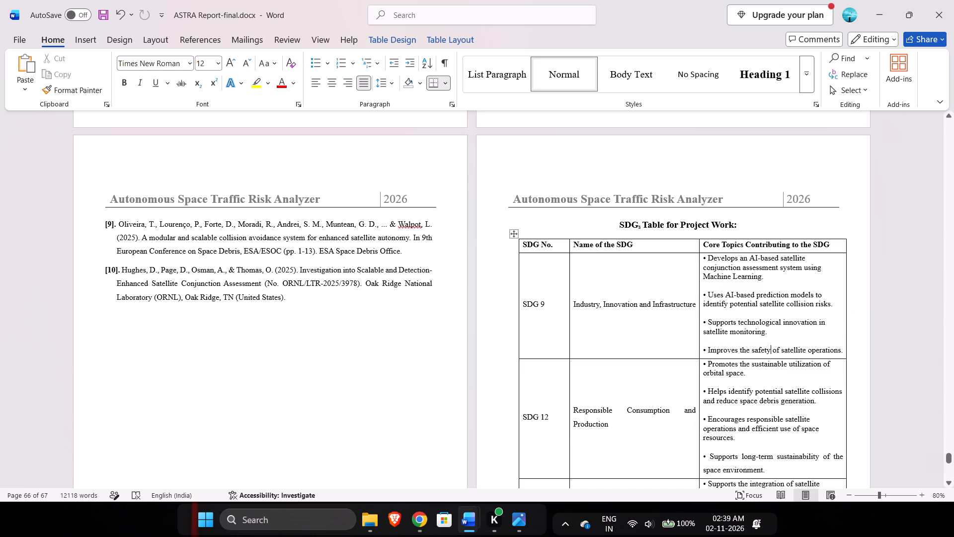
# Delete the fourth SDG 12 bullet, "Supports long-term sustainability of the space environment.", along with its leftover empty line.
pyautogui.scroll(-1, 819, 388)
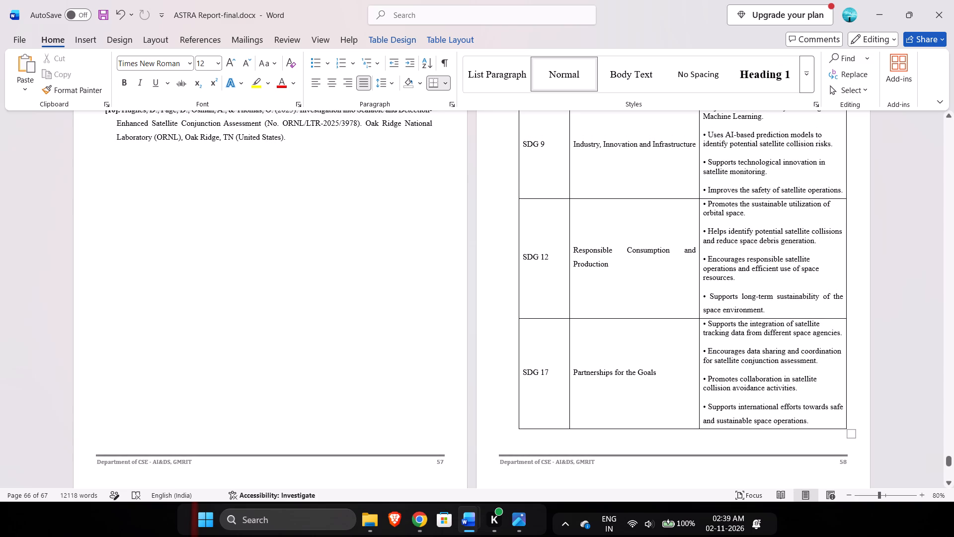
pyautogui.scroll(-1, 815, 328)
pyautogui.scroll(3, 815, 328)
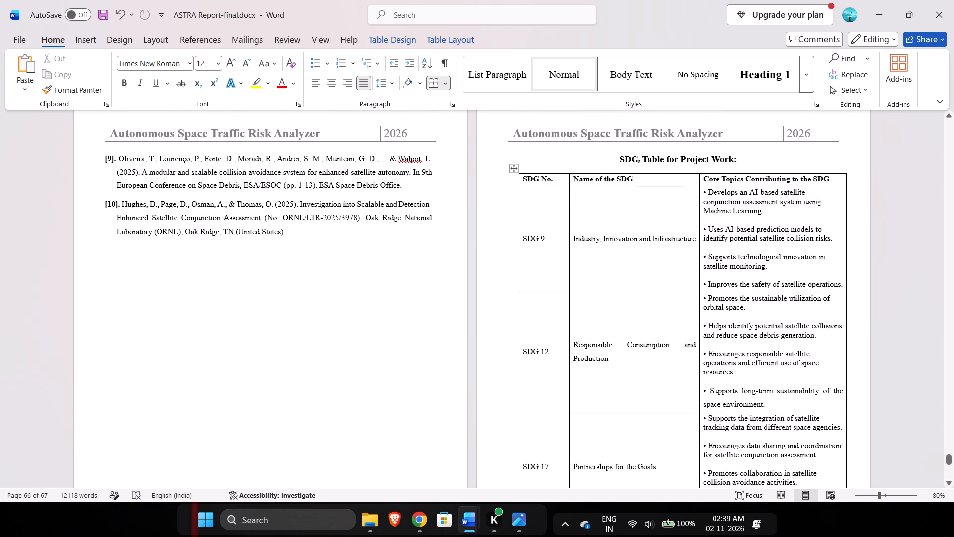
pyautogui.scroll(-1, 803, 373)
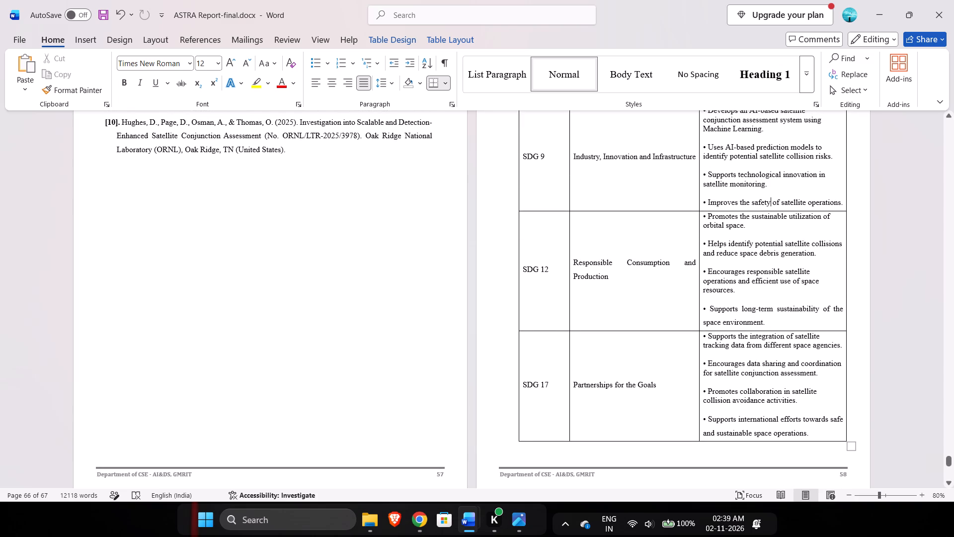
pyautogui.moveTo(768, 322); pyautogui.dragTo(728, 313)
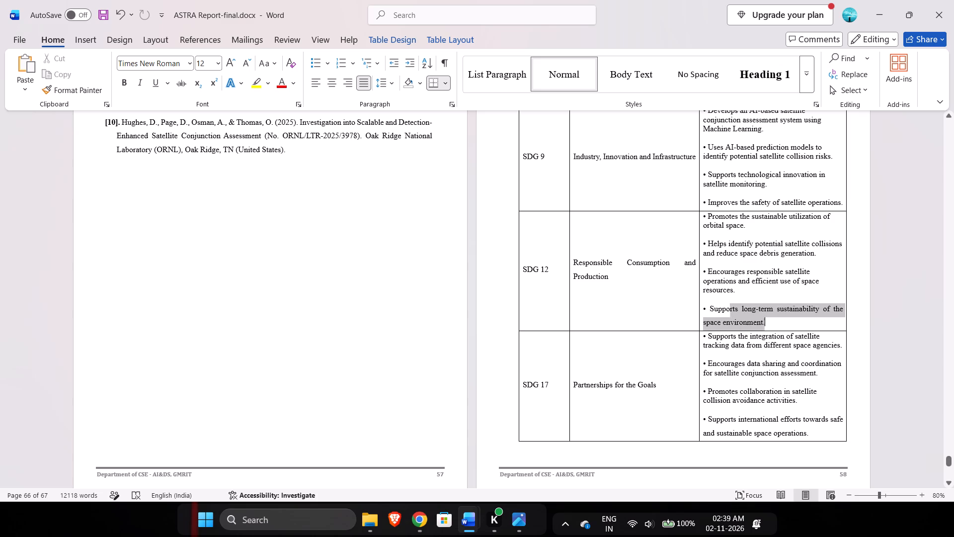
pyautogui.moveTo(728, 313); pyautogui.dragTo(700, 303)
pyautogui.press('BackSpace')
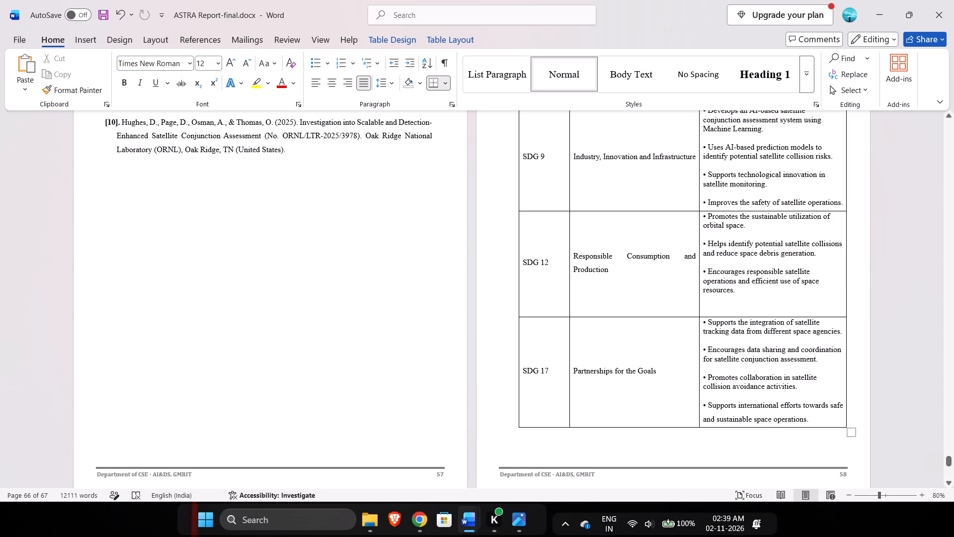
pyautogui.press('BackSpace')
# Delete two empty paragraphs between the SDG table and the "Department of CSE-Artificial Intelligence & Data Science" syllabus line.
pyautogui.scroll(-1, 718, 305)
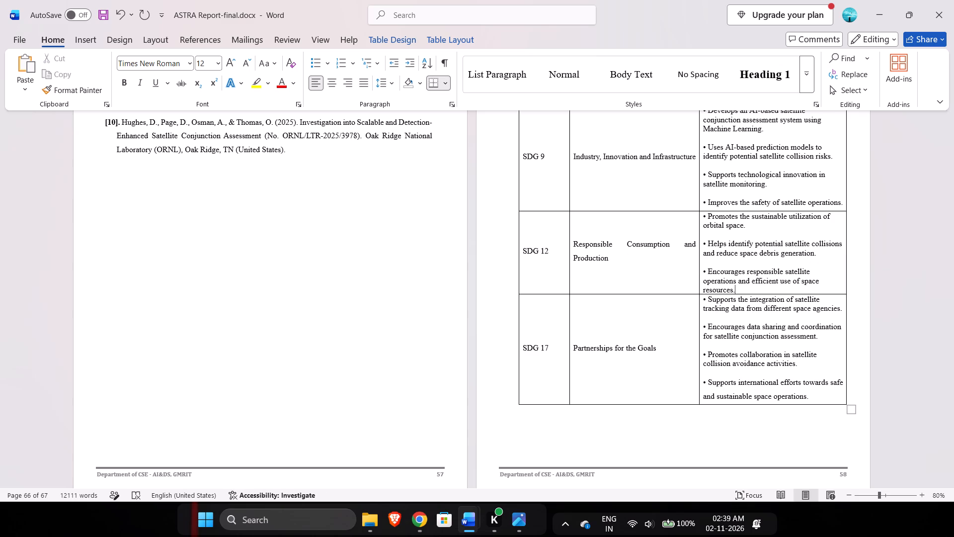
pyautogui.scroll(-1, 718, 305)
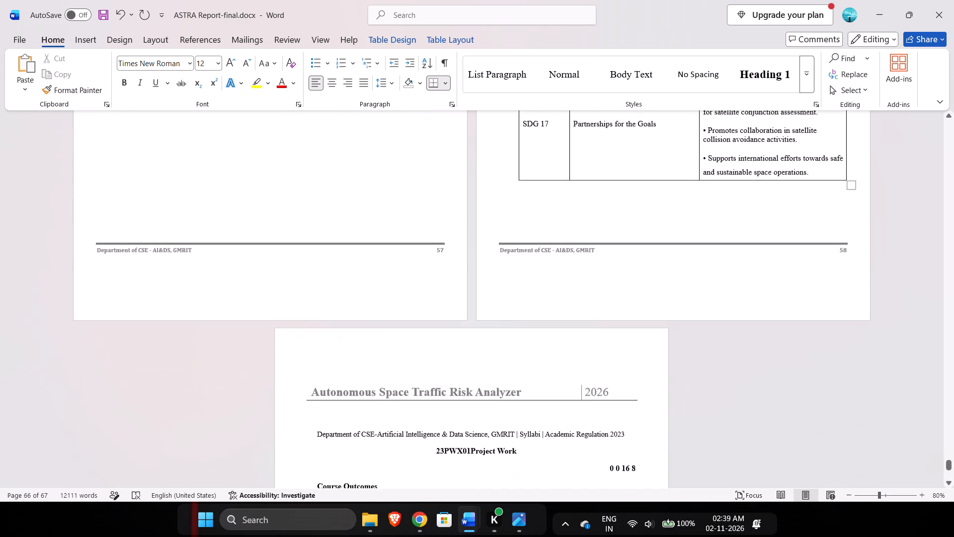
pyautogui.scroll(-1, 718, 305)
pyautogui.click(582, 185)
pyautogui.press('Delete')
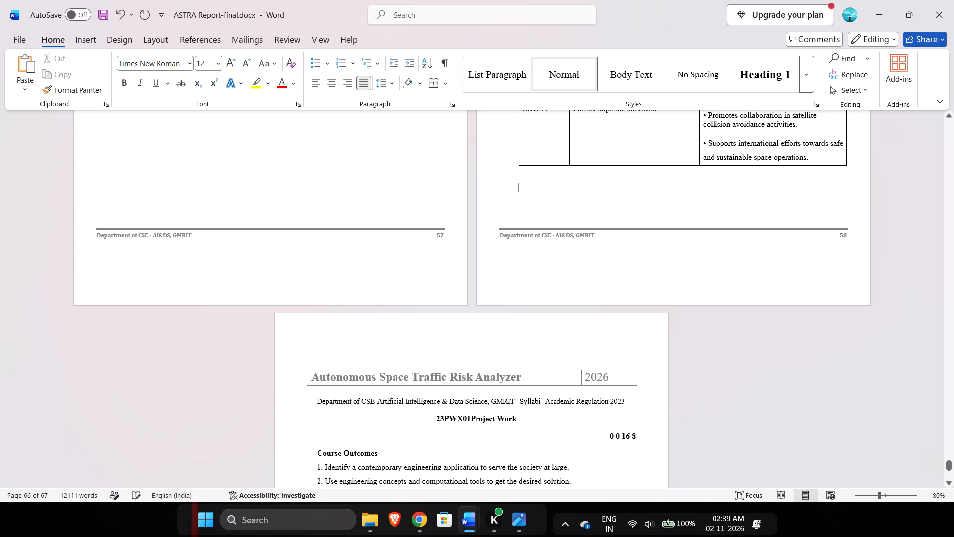
pyautogui.press('Delete')
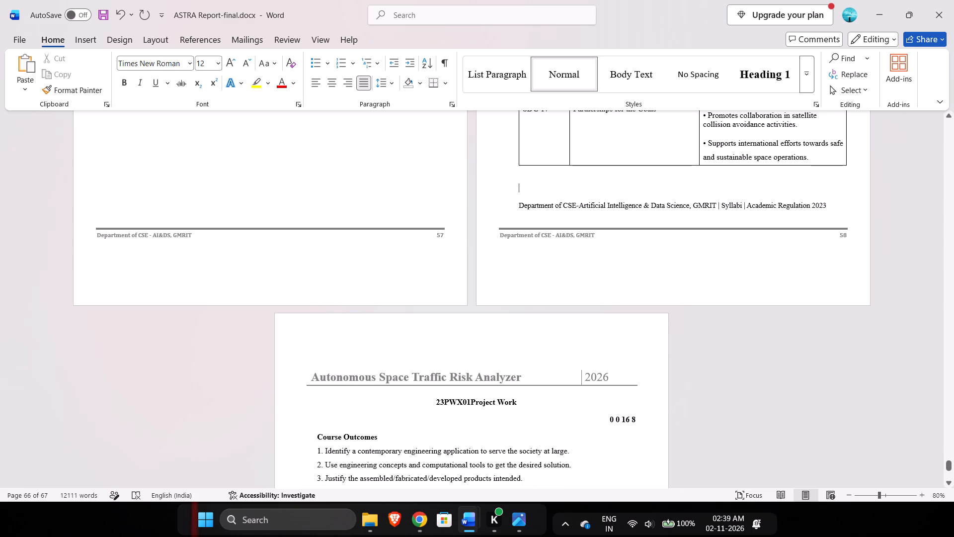
pyautogui.scroll(-2, 582, 185)
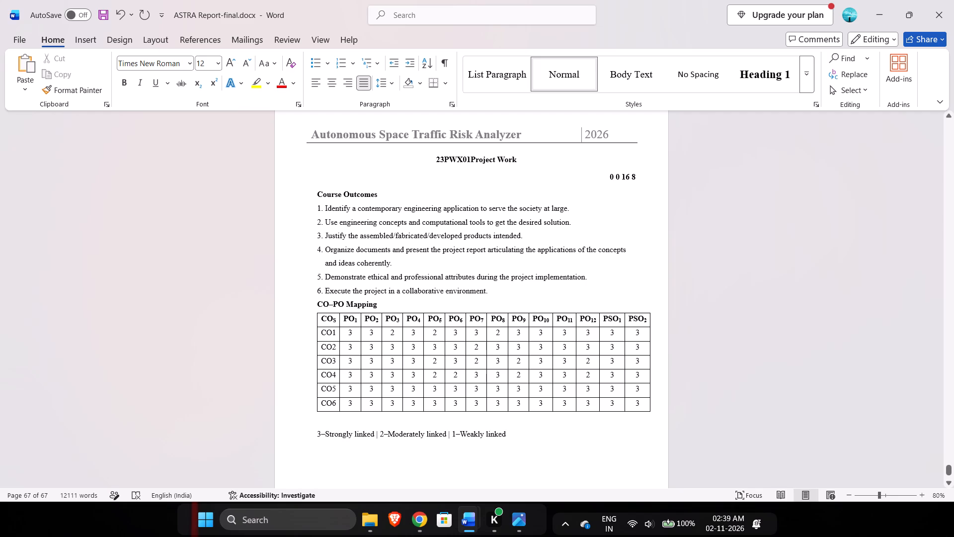
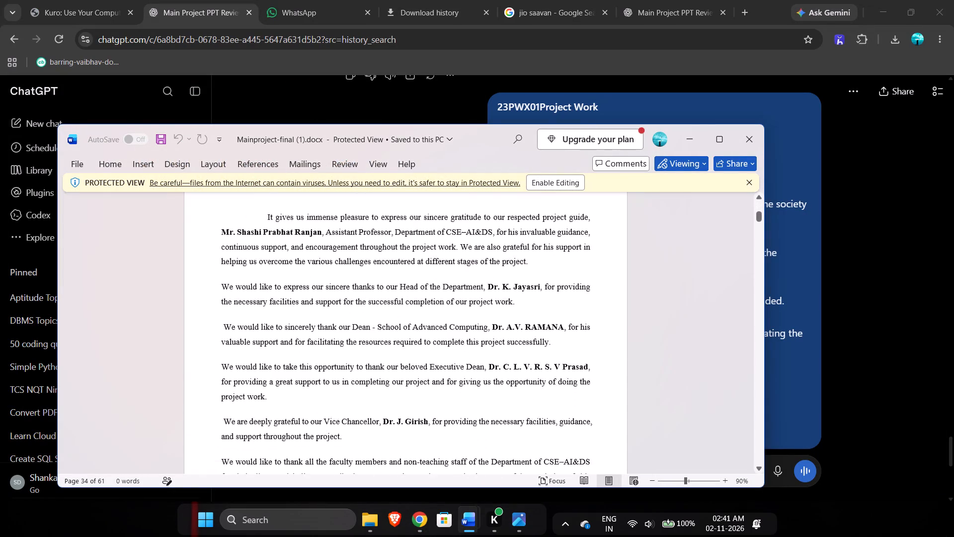
pyautogui.scroll(7, 509, 385)
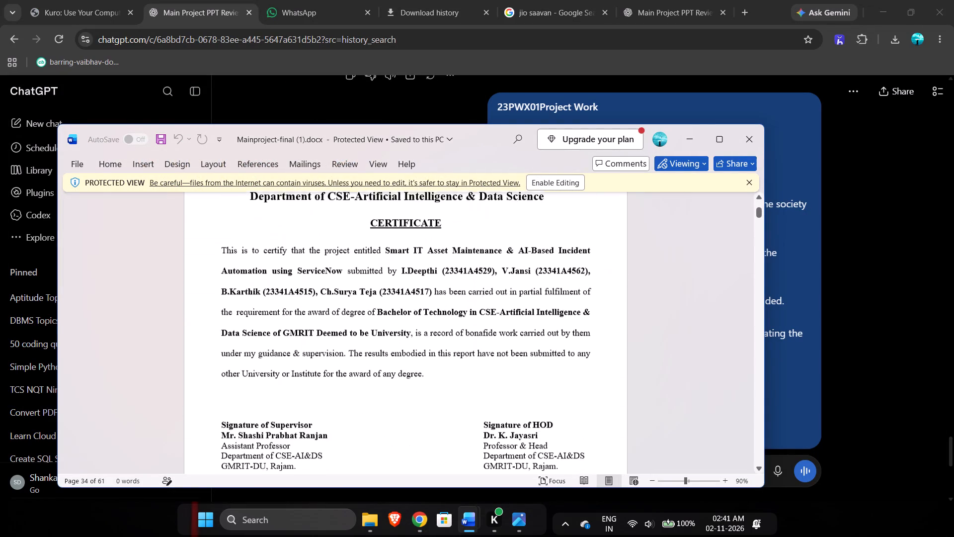
pyautogui.scroll(2, 509, 387)
pyautogui.scroll(-1, 509, 387)
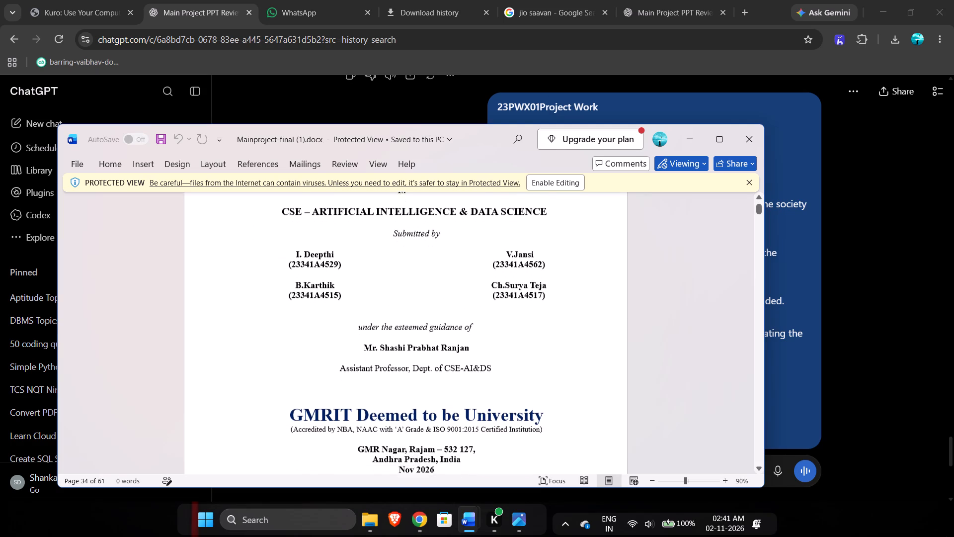
pyautogui.scroll(-3, 492, 415)
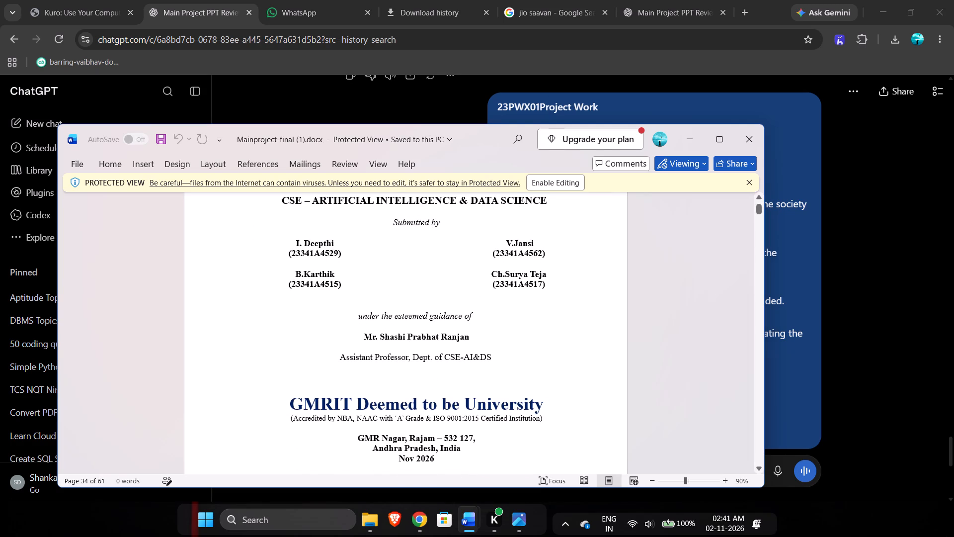
pyautogui.scroll(-20, 492, 415)
pyautogui.scroll(-20, 492, 415)
pyautogui.scroll(-10, 492, 415)
pyautogui.scroll(20, 492, 415)
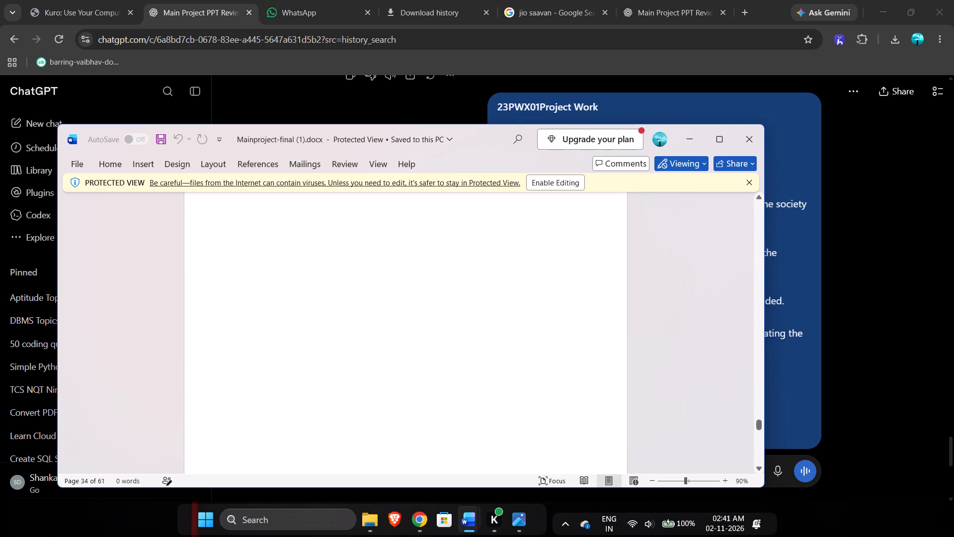
pyautogui.scroll(20, 492, 415)
pyautogui.scroll(18, 492, 415)
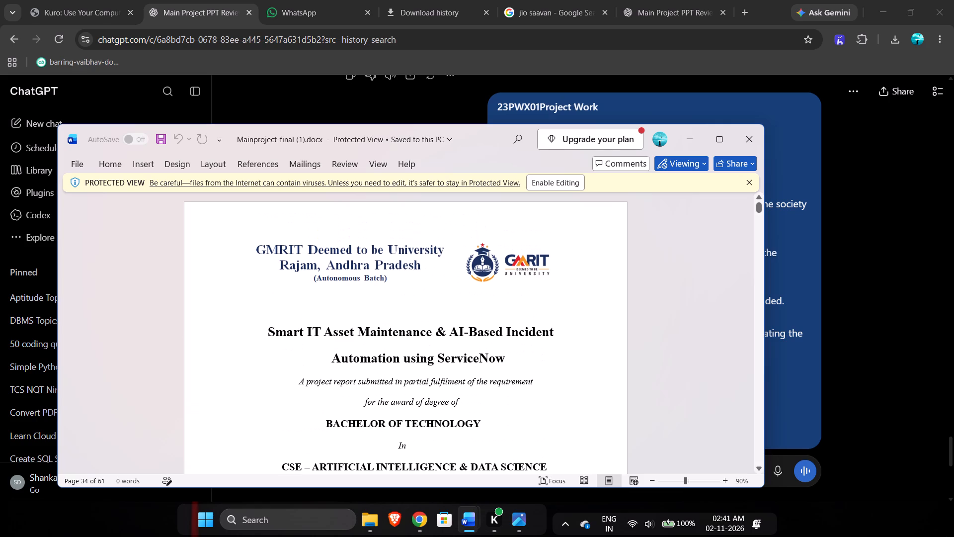
pyautogui.scroll(-1, 567, 384)
pyautogui.scroll(1, 567, 384)
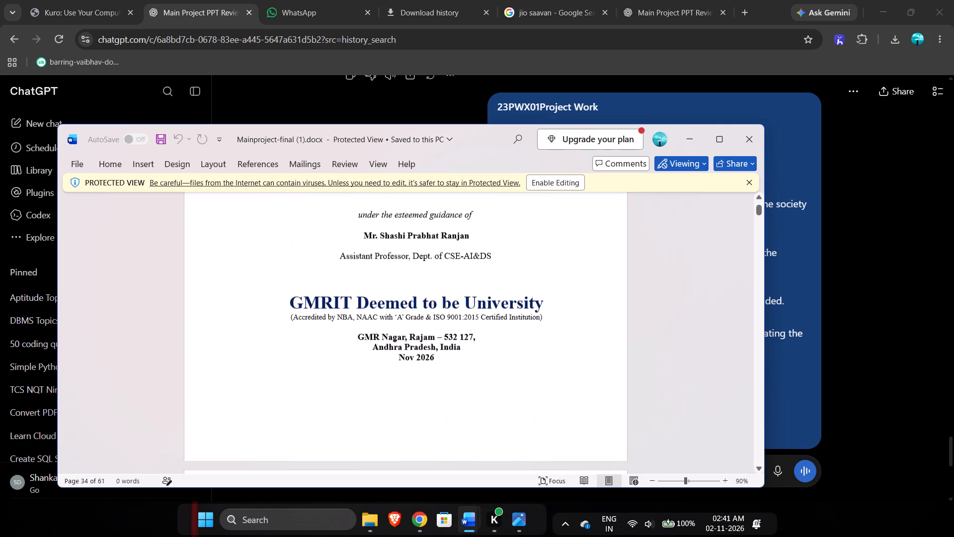
pyautogui.scroll(1, 567, 384)
# Examine the 23PWX01 Project Work page of Mainproject-final (1).docx, covering the Course Outcomes and the CO–PO Mapping table.
pyautogui.scroll(-20, 567, 384)
pyautogui.scroll(-6, 567, 384)
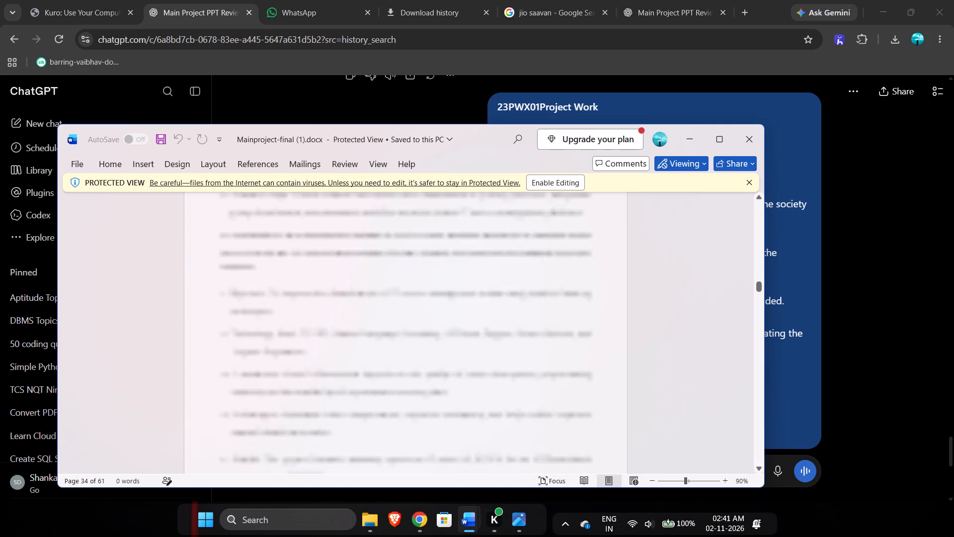
pyautogui.scroll(-10, 567, 384)
pyautogui.hscroll(1, 567, 384)
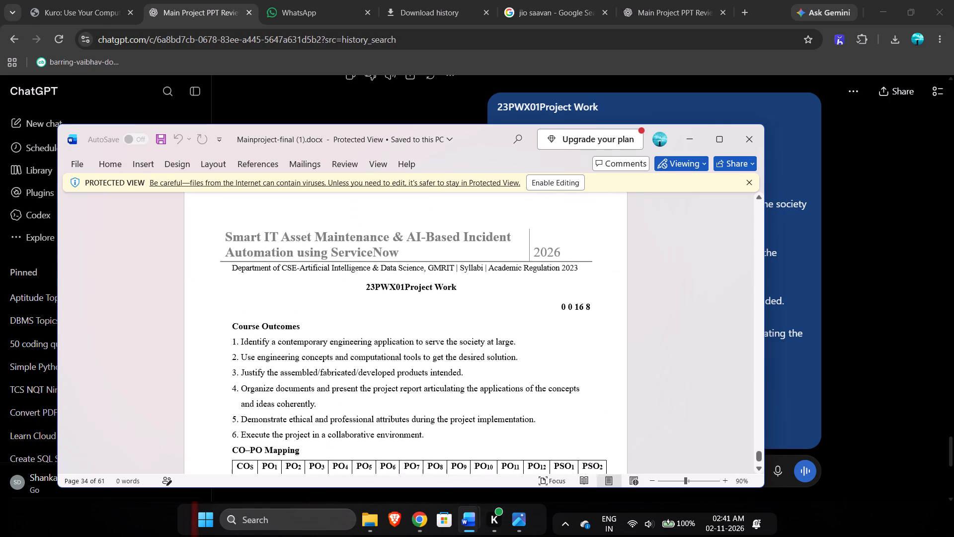
pyautogui.hscroll(1, 567, 384)
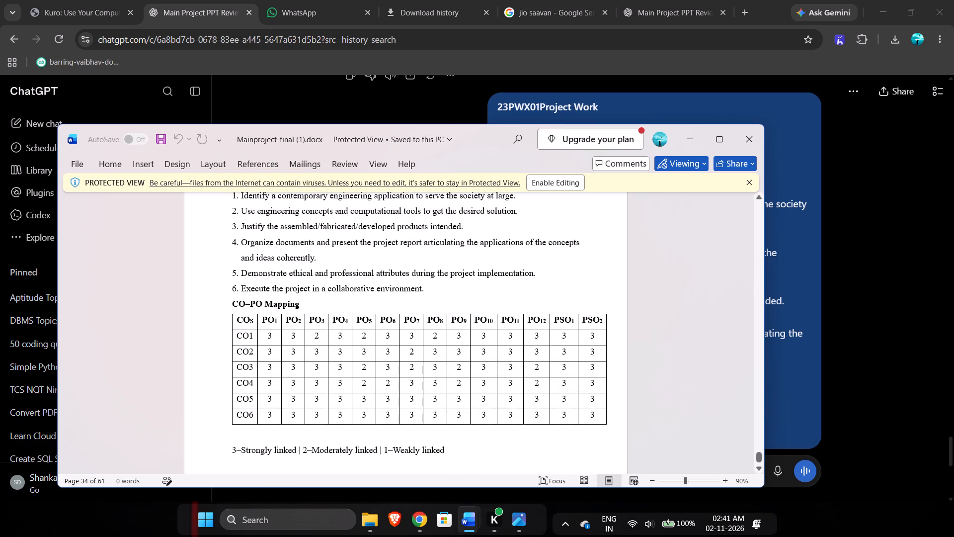
pyautogui.scroll(-1, 567, 384)
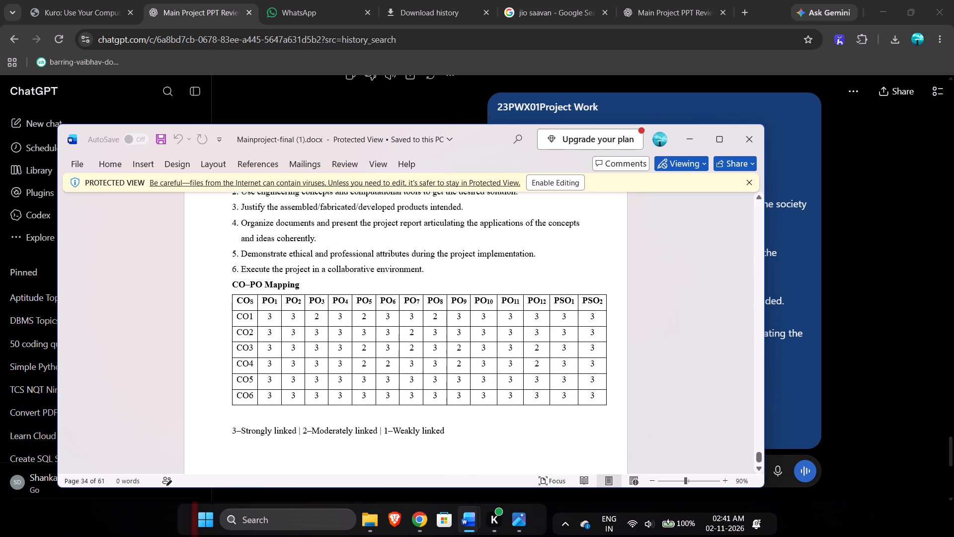
pyautogui.scroll(-1, 567, 384)
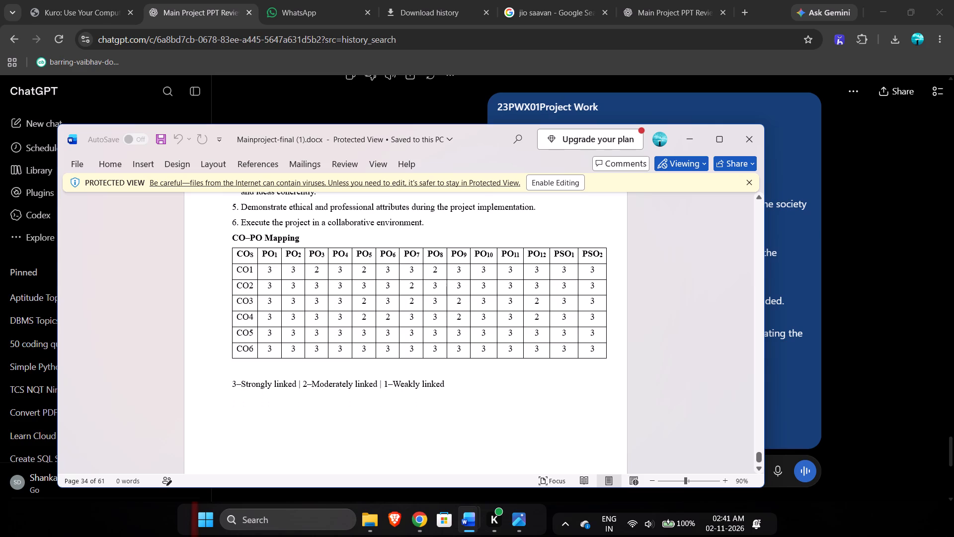
pyautogui.scroll(-1, 567, 384)
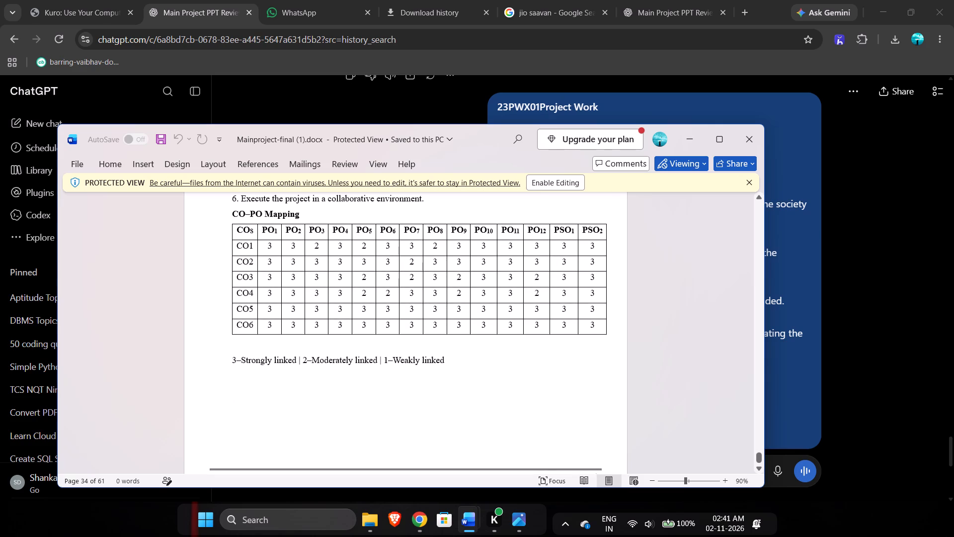
pyautogui.scroll(1, 567, 384)
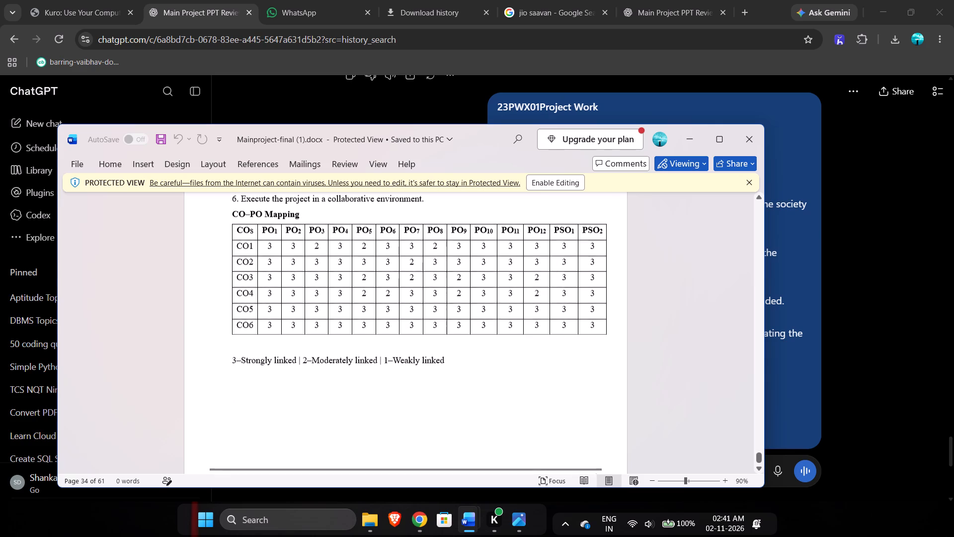
pyautogui.scroll(2, 567, 384)
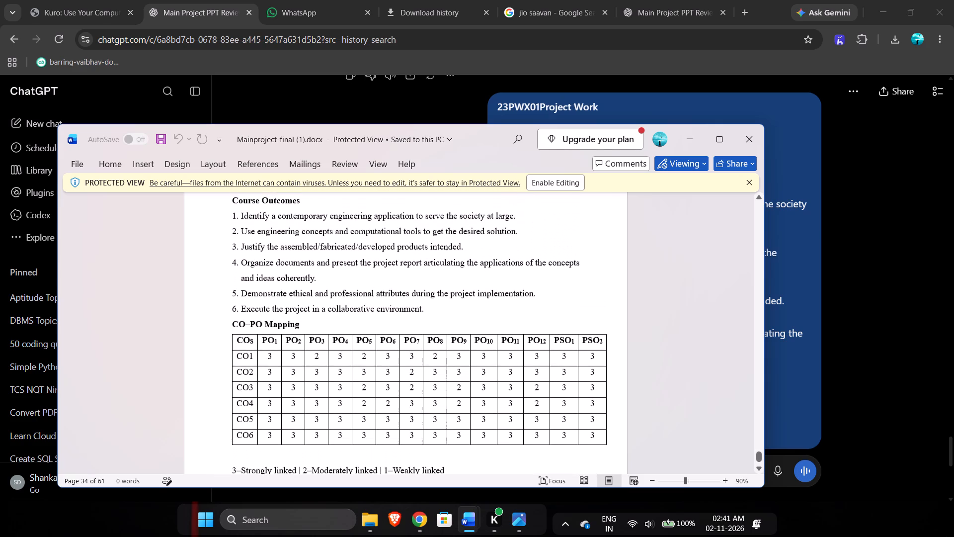
pyautogui.scroll(2, 567, 384)
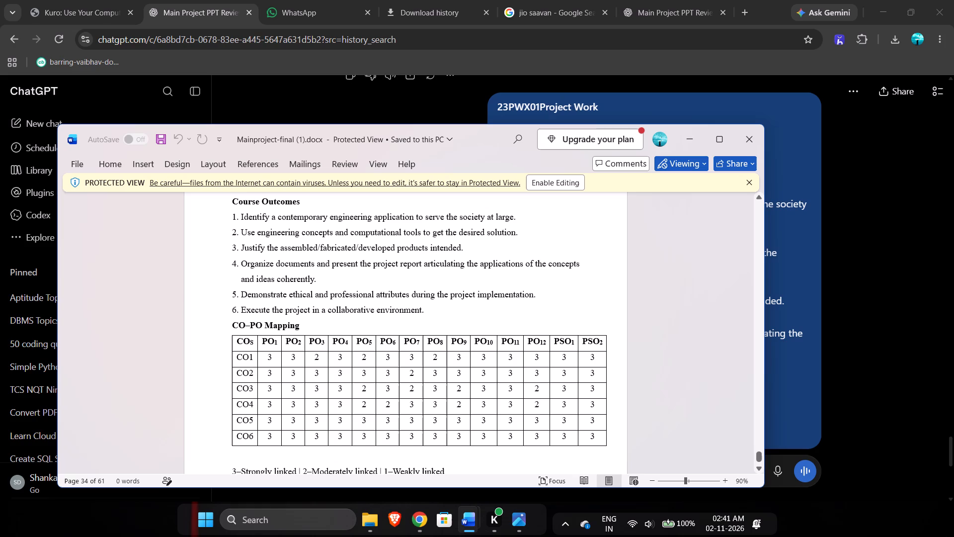
pyautogui.scroll(1, 567, 384)
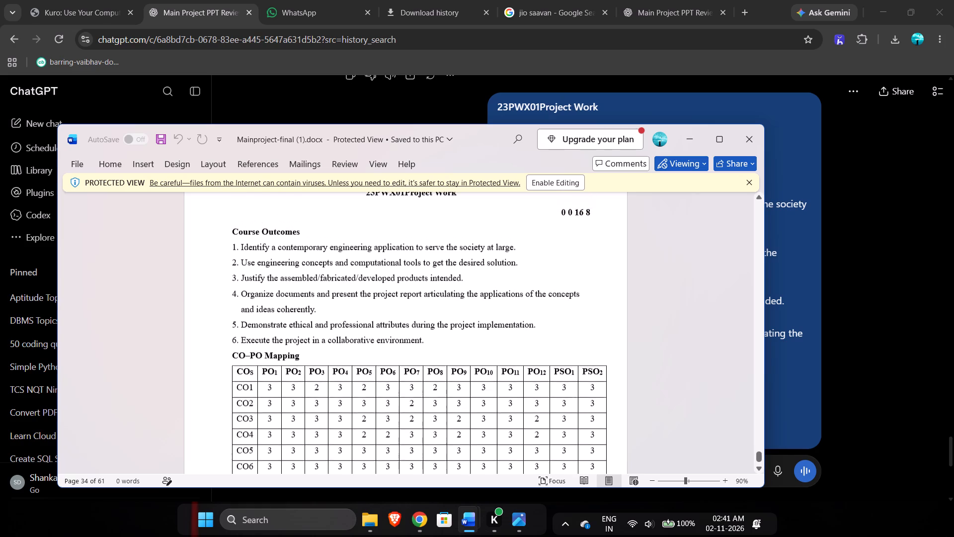
pyautogui.scroll(1, 567, 384)
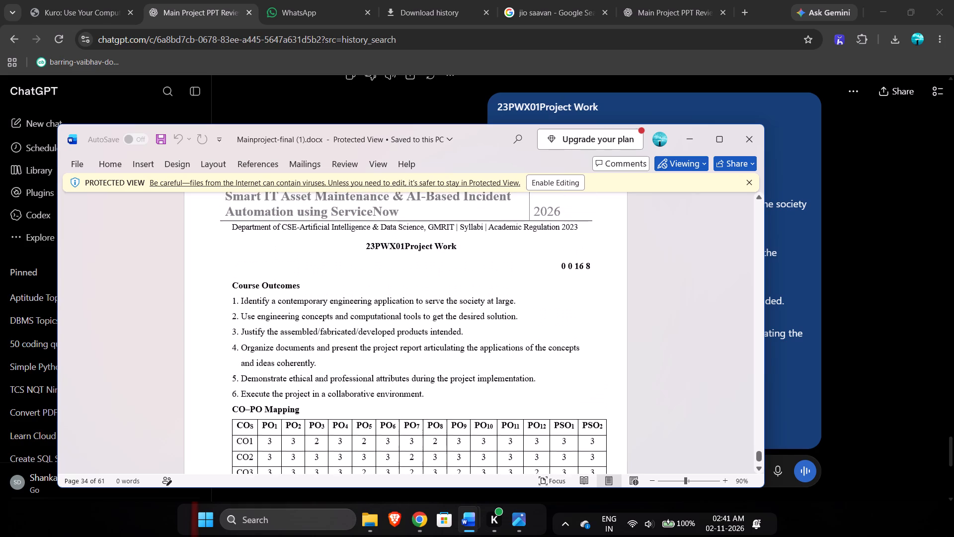
# Review the SDG table for Project Work and how the Course Outcomes page follows it in the reference report.
pyautogui.scroll(2, 567, 384)
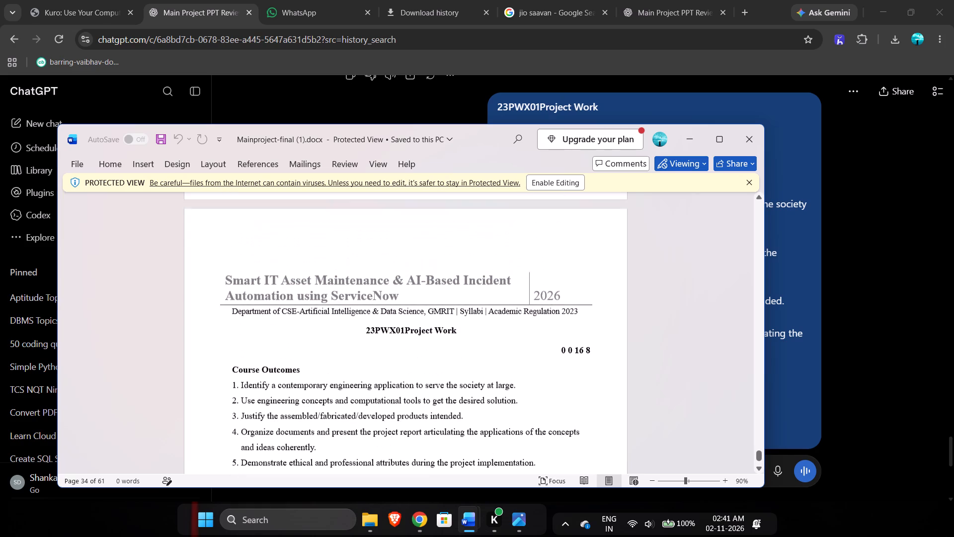
pyautogui.scroll(2, 567, 384)
pyautogui.scroll(-1, 567, 384)
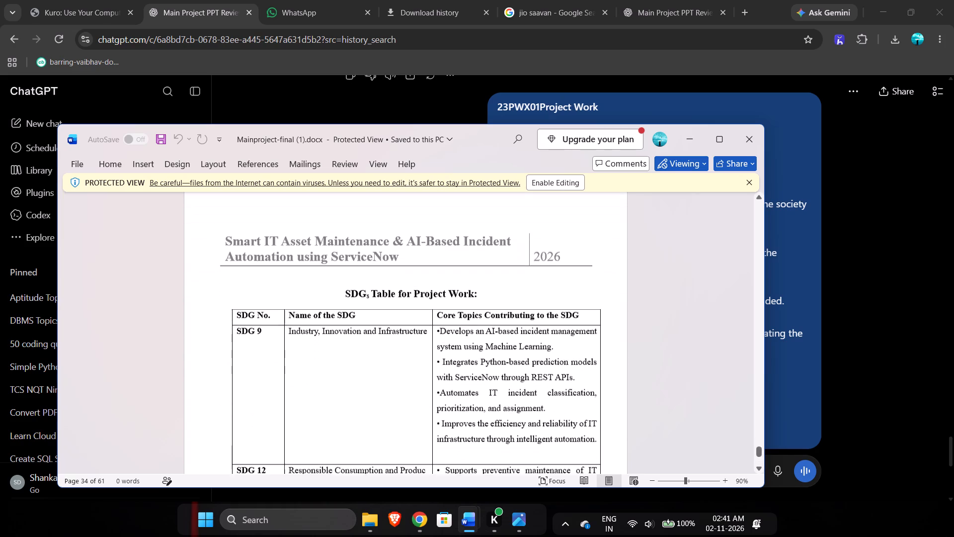
pyautogui.scroll(-2, 567, 384)
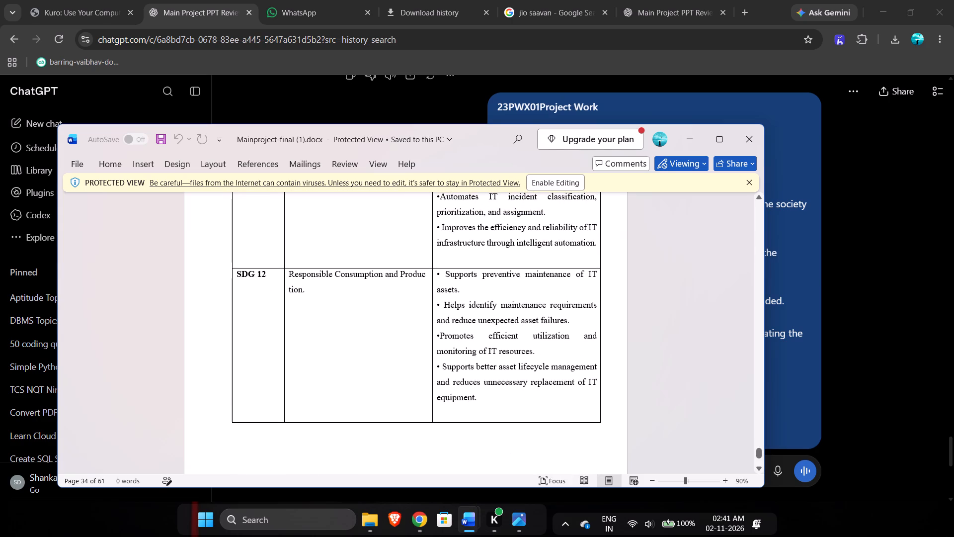
pyautogui.scroll(-2, 567, 384)
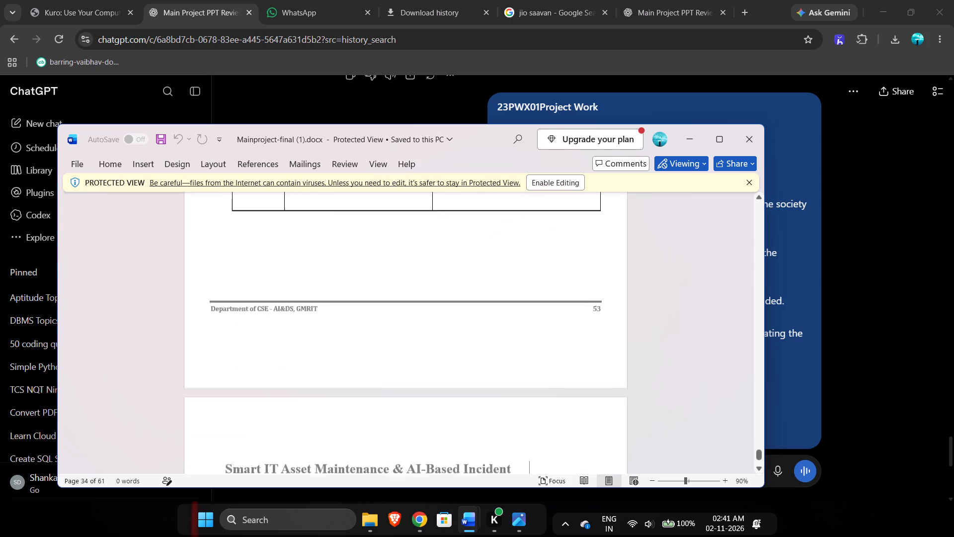
pyautogui.scroll(-2, 567, 384)
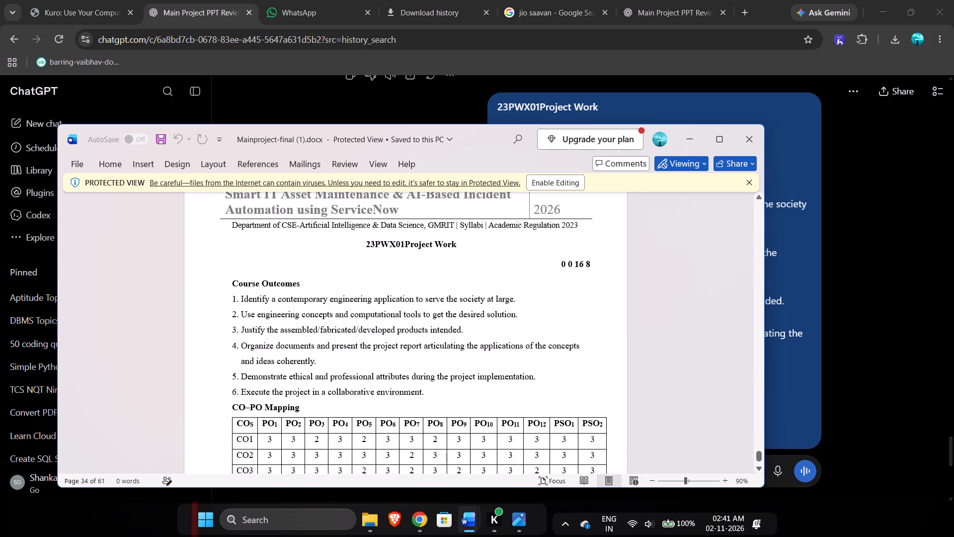
# Look back through the figure list, acknowledgement, certificate and title pages of Mainproject-final (1).docx.
pyautogui.scroll(20, 589, 379)
pyautogui.scroll(18, 589, 379)
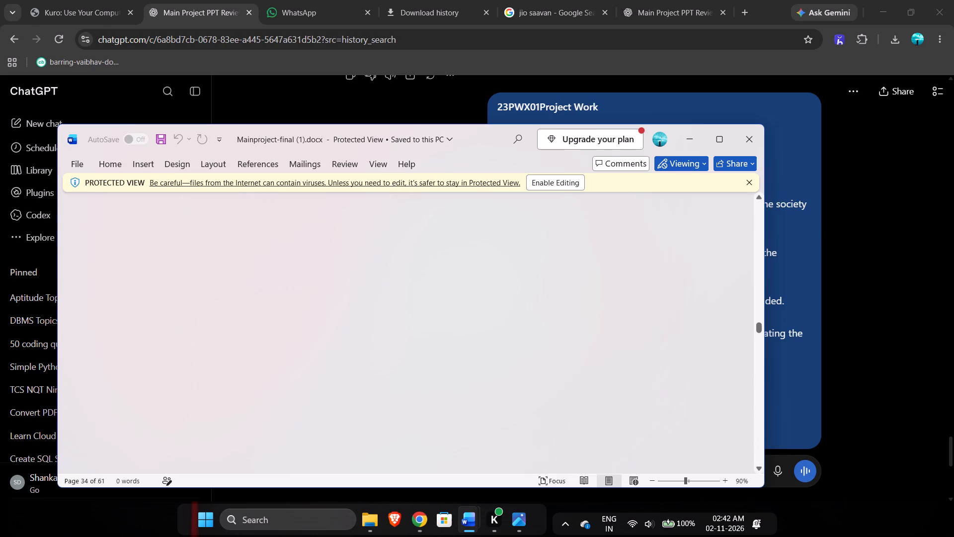
pyautogui.scroll(2, 589, 379)
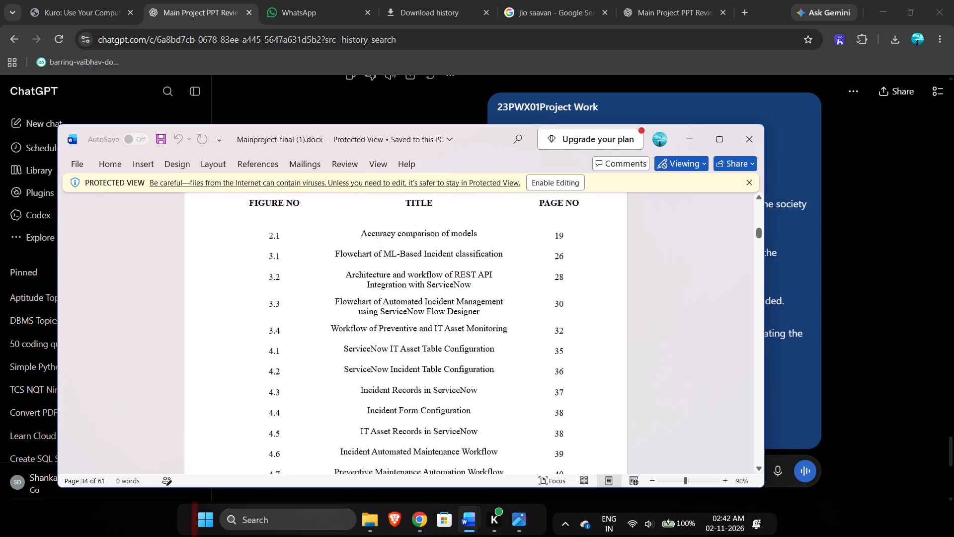
pyautogui.scroll(6, 589, 379)
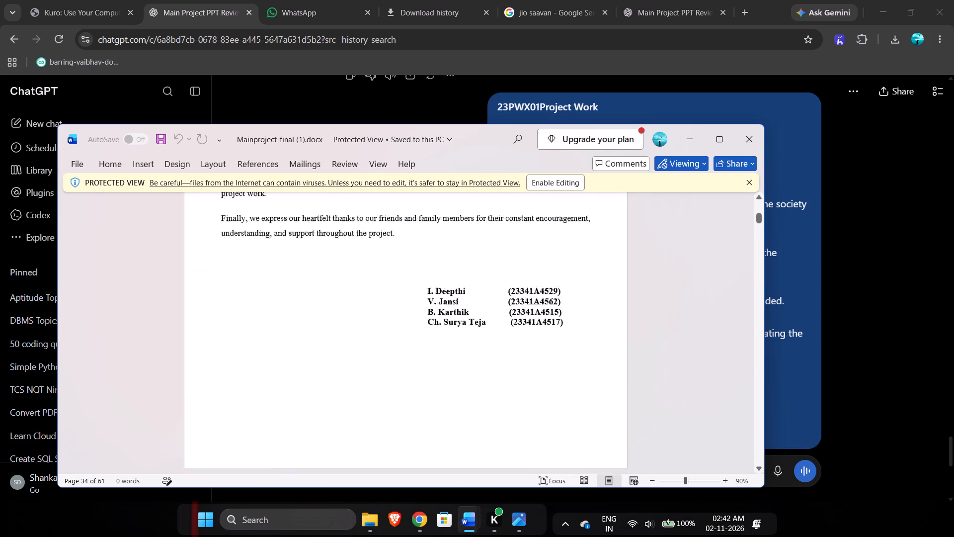
pyautogui.scroll(4, 589, 379)
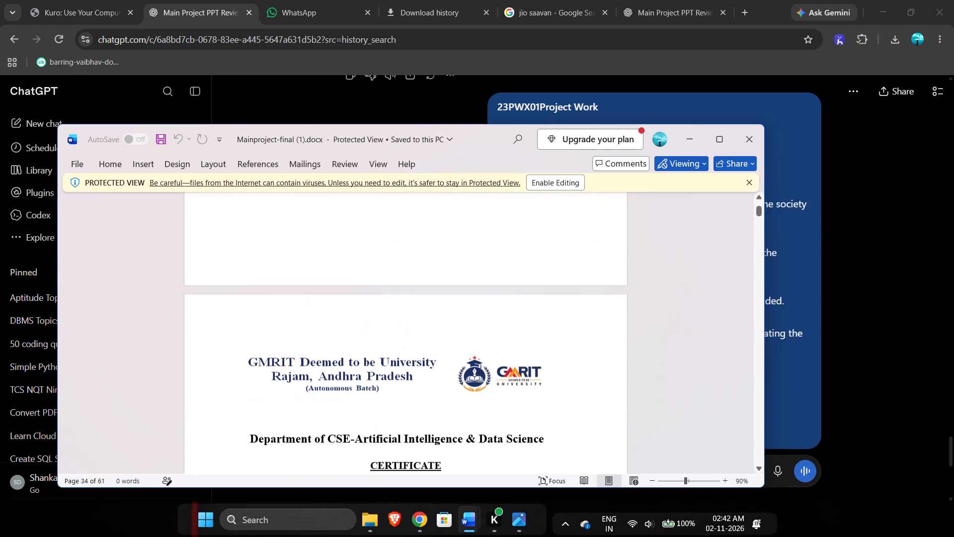
pyautogui.scroll(4, 589, 379)
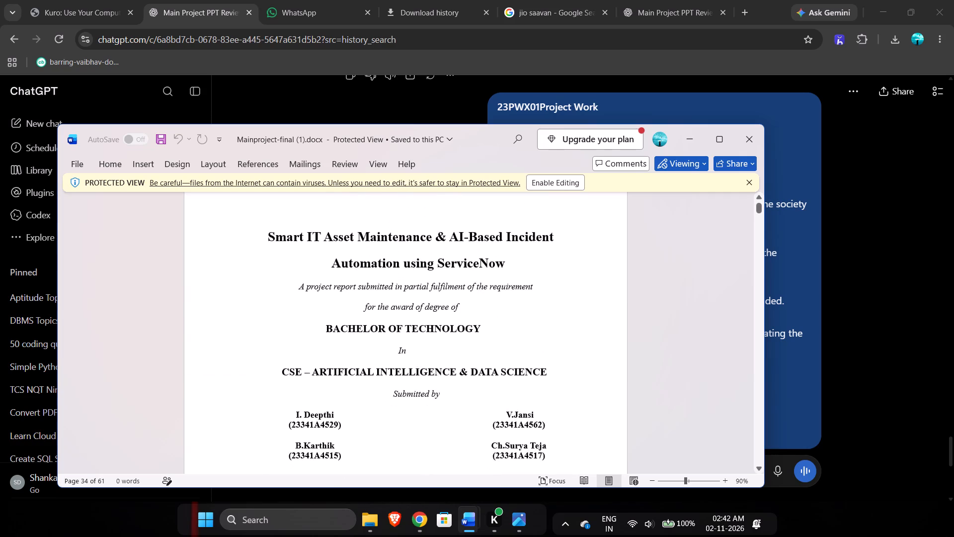
pyautogui.scroll(2, 589, 379)
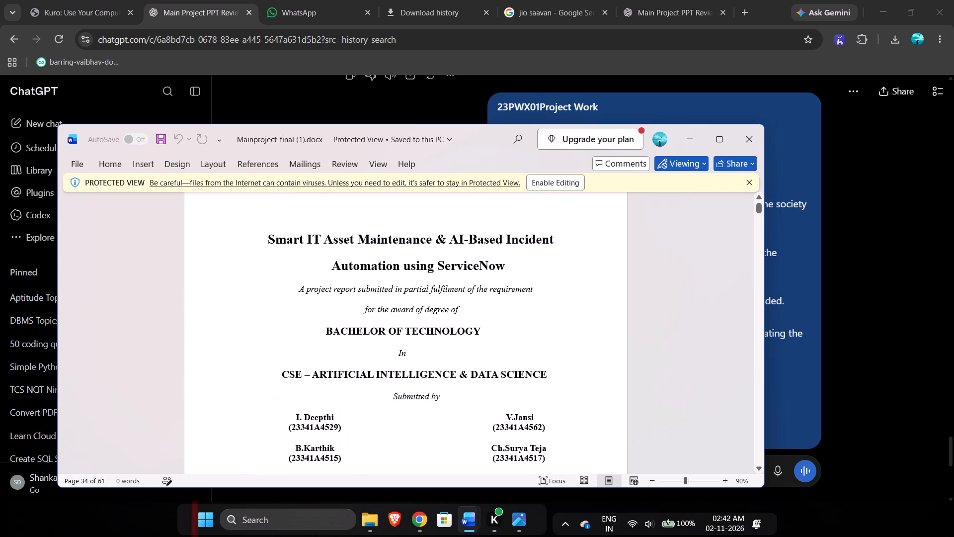
pyautogui.scroll(3, 589, 379)
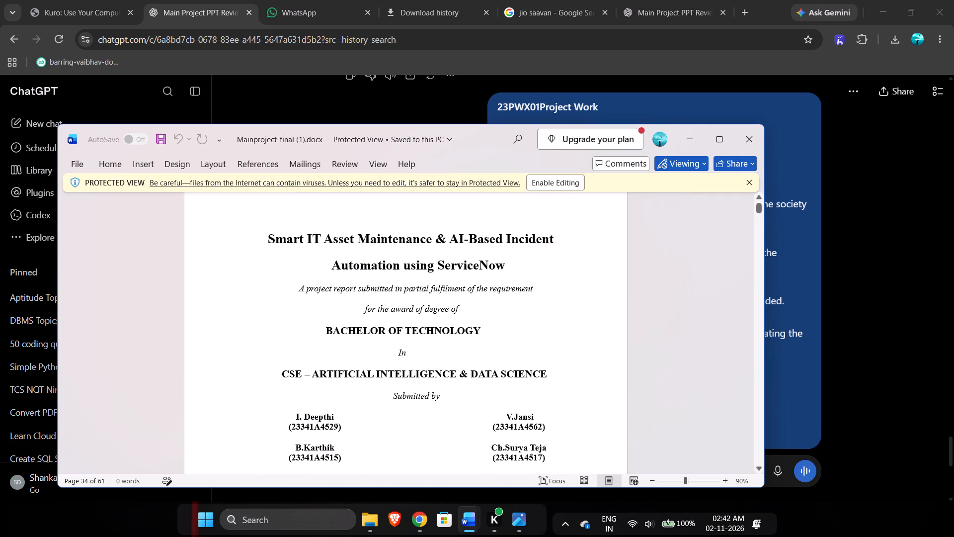
# Look through the methodology pages of the reference report and on to its 23PWX01 Project Work page with Course Outcomes and CO–PO Mapping.
pyautogui.scroll(-7, 477, 341)
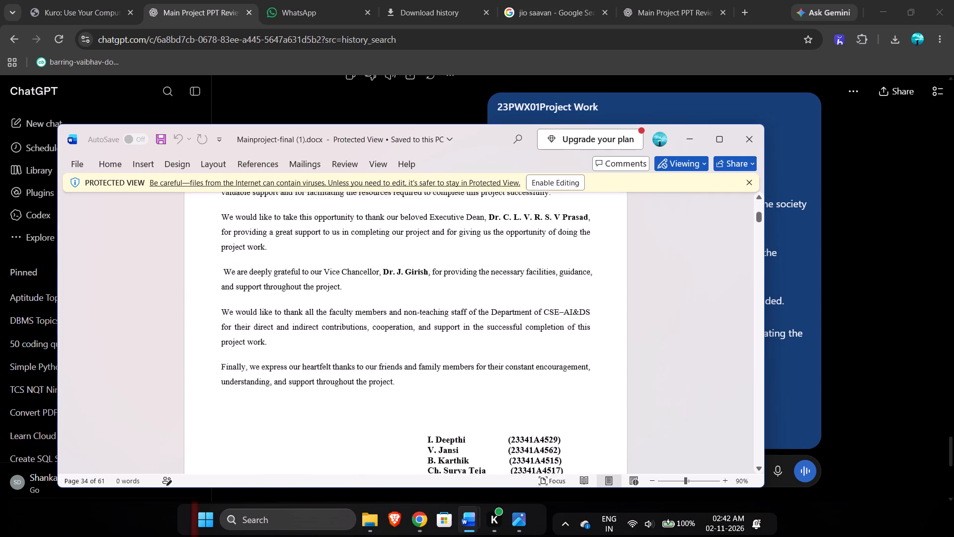
pyautogui.scroll(-17, 477, 341)
pyautogui.hscroll(1, 477, 341)
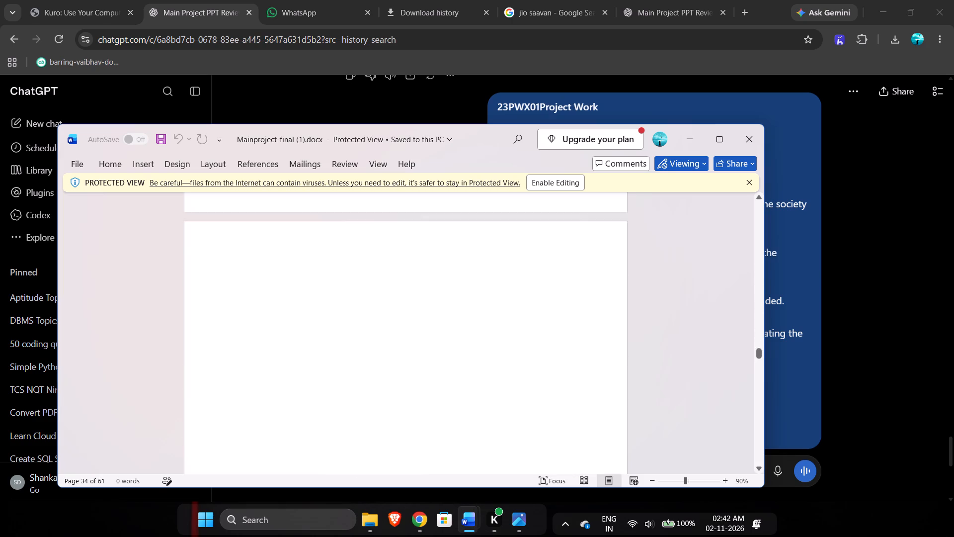
pyautogui.hscroll(1, 477, 341)
pyautogui.scroll(3, 477, 341)
pyautogui.hscroll(1, 477, 341)
pyautogui.scroll(1, 477, 341)
pyautogui.scroll(-3, 477, 341)
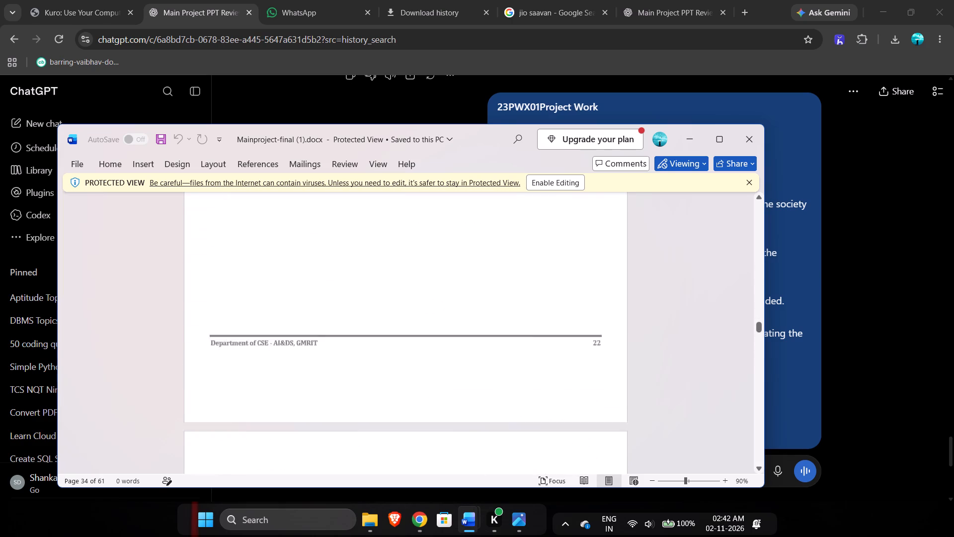
pyautogui.scroll(-6, 477, 341)
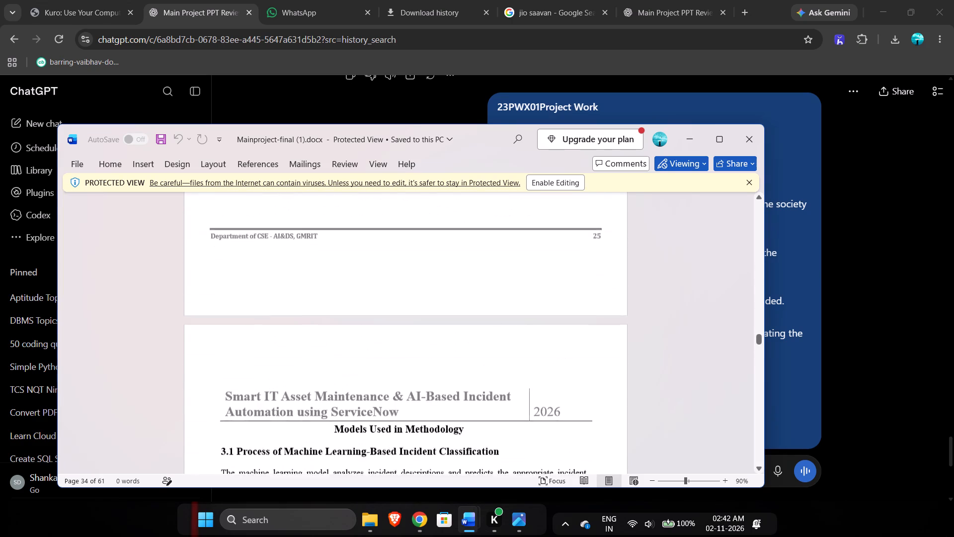
pyautogui.scroll(-6, 477, 341)
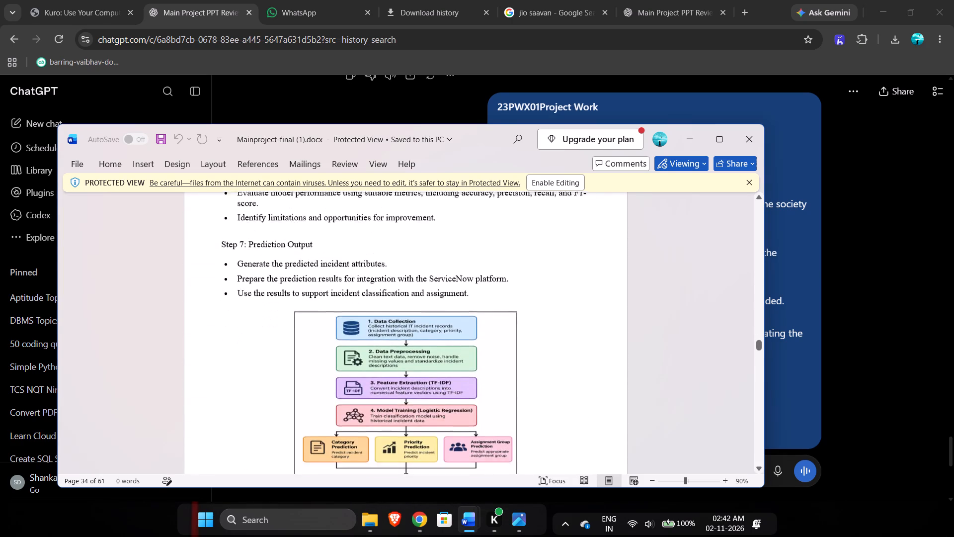
pyautogui.scroll(-2, 477, 341)
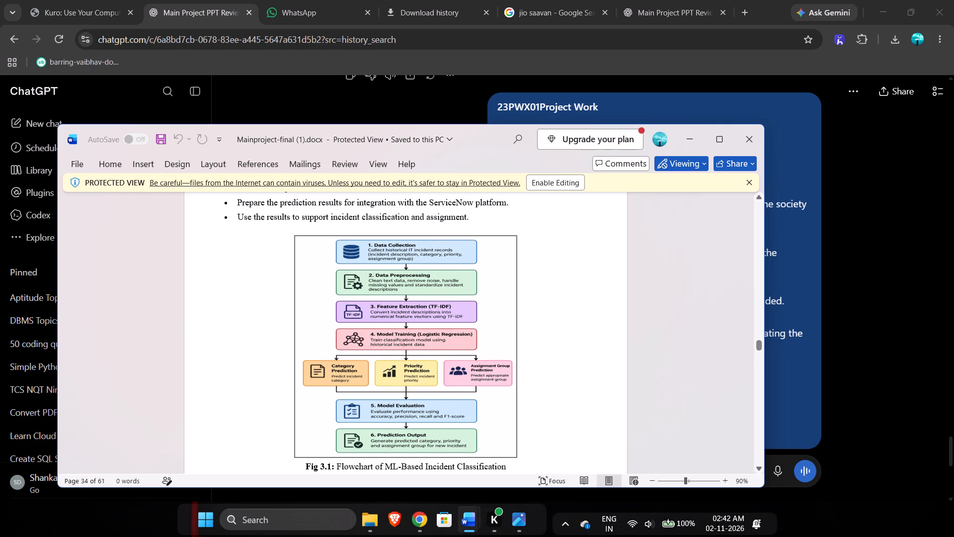
pyautogui.scroll(-20, 585, 394)
pyautogui.scroll(-20, 585, 394)
pyautogui.scroll(-9, 585, 394)
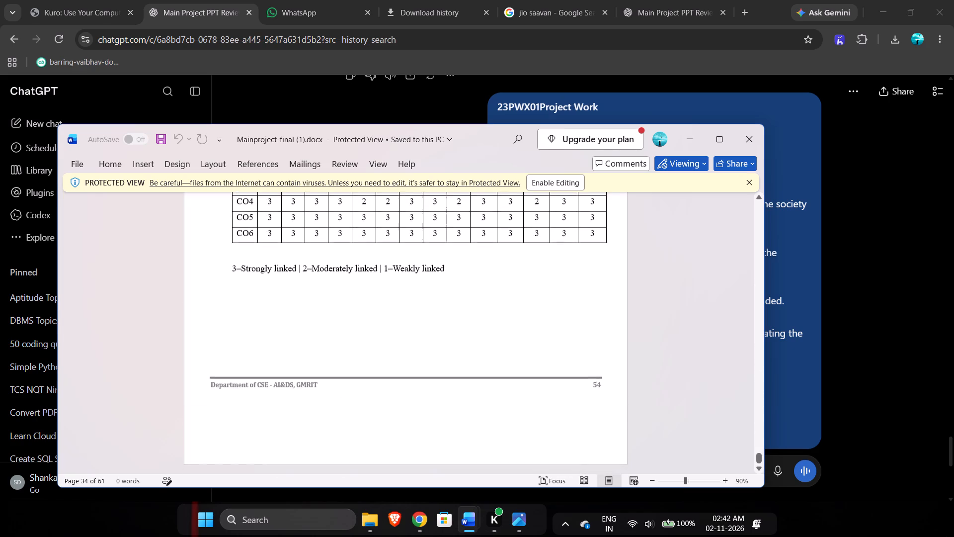
pyautogui.scroll(1, 585, 394)
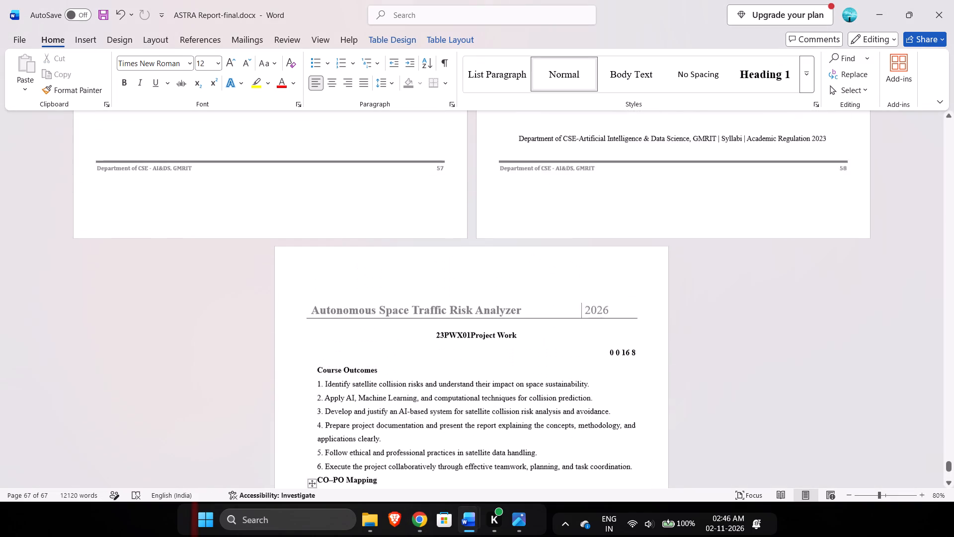
pyautogui.scroll(6, 742, 327)
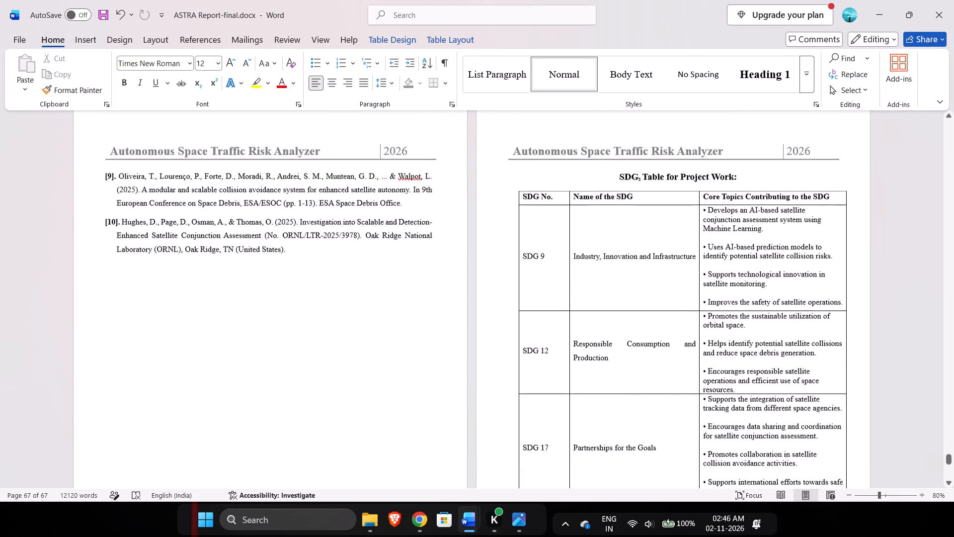
pyautogui.scroll(1, 742, 327)
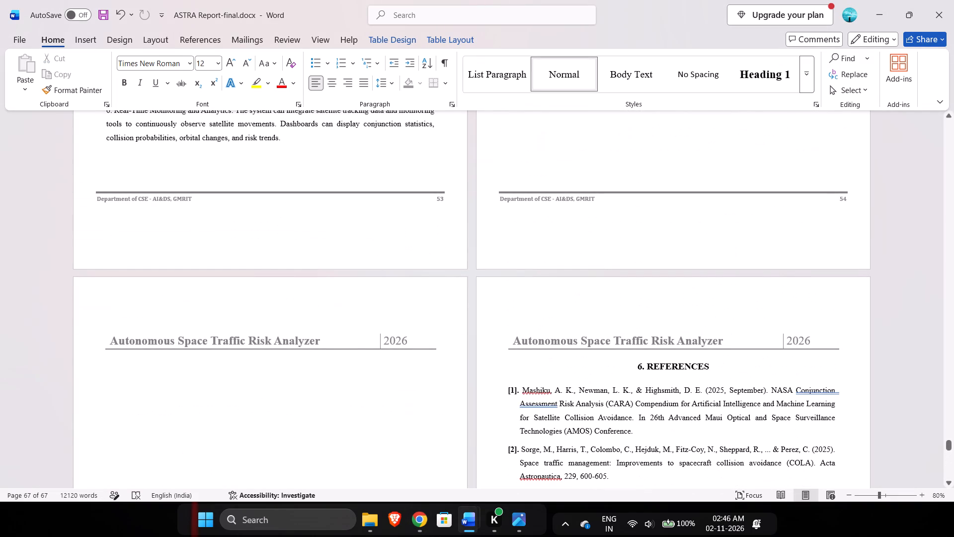
# Save ASTRA Report-final.docx.
pyautogui.hotkey('ctrl', 's')
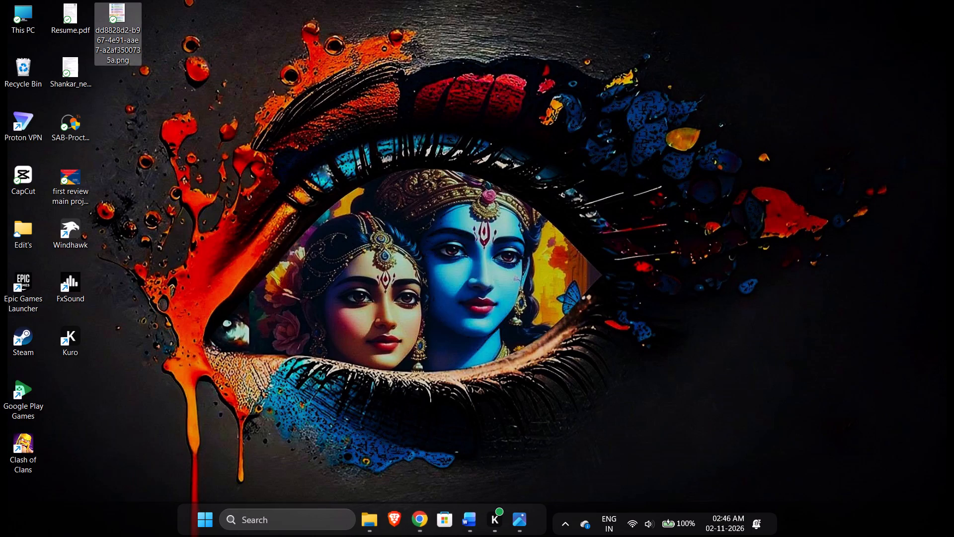
# Close the open browser, Kuro, screenshot, File Explorer and other document windows one after another.
pyautogui.hotkey('alt', 'Tab')
pyautogui.hotkey('alt', 'Delete')
pyautogui.hotkey('alt', 'Tab')
pyautogui.hotkey('alt', 'Delete')
pyautogui.hotkey('alt', 'Tab')
pyautogui.hotkey('alt', 'Delete')
pyautogui.hotkey('alt', 'Tab')
pyautogui.hotkey('alt', 'Delete')
pyautogui.hotkey('alt', 'Tab')
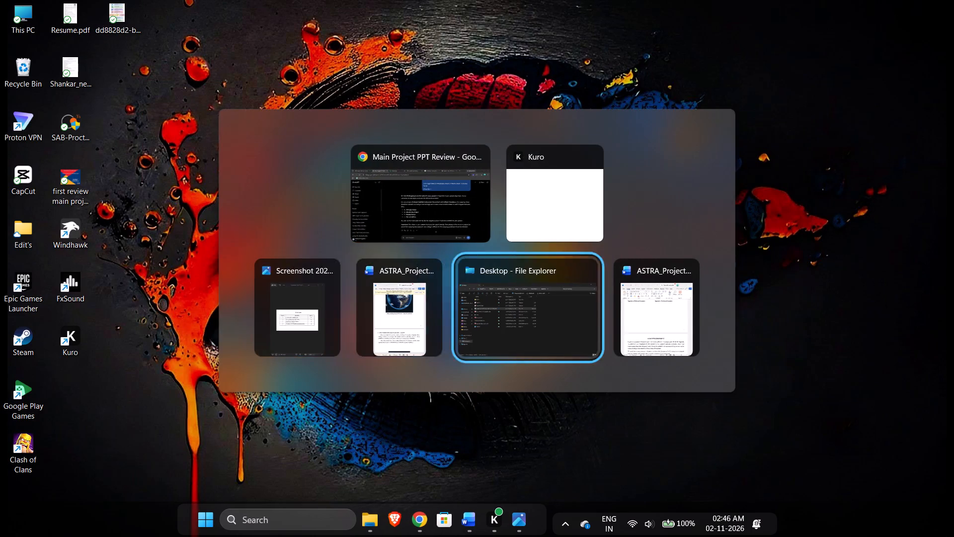
pyautogui.hotkey('alt', 'Delete')
pyautogui.hotkey('alt', 'Tab')
pyautogui.hotkey('alt', 'Delete')
pyautogui.hotkey('alt', 'Tab')
pyautogui.hotkey('alt', 'Delete')
pyautogui.hotkey('alt', 'Tab')
pyautogui.hotkey('alt', 'Delete')
pyautogui.hotkey('alt', 'Tab')
pyautogui.hotkey('alt', 'Delete')
pyautogui.hotkey('alt', 'Tab')
pyautogui.hotkey('alt', 'Delete')
pyautogui.hotkey('alt', 'Tab')
pyautogui.hotkey('alt', 'Delete')
pyautogui.hotkey('alt', 'Tab')
pyautogui.hotkey('alt', 'Delete')
pyautogui.hotkey('alt', 'Tab')
pyautogui.hotkey('alt', 'Delete')
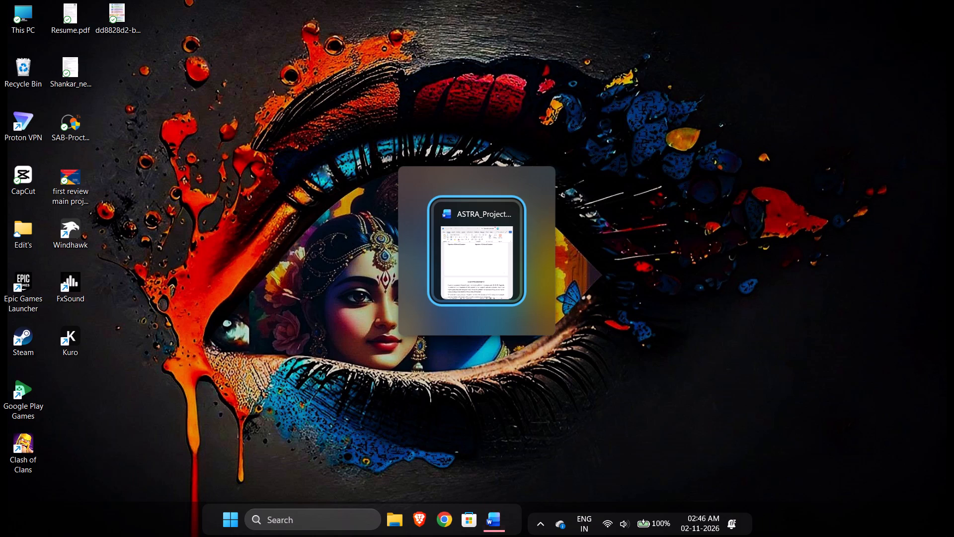
# Close the remaining ASTRA_Project_Report (1).docx, saving its changes in Downloads.
pyautogui.hotkey('alt', 'Delete')
pyautogui.hotkey('alt', 'Delete')
pyautogui.hotkey('alt', 'Delete')
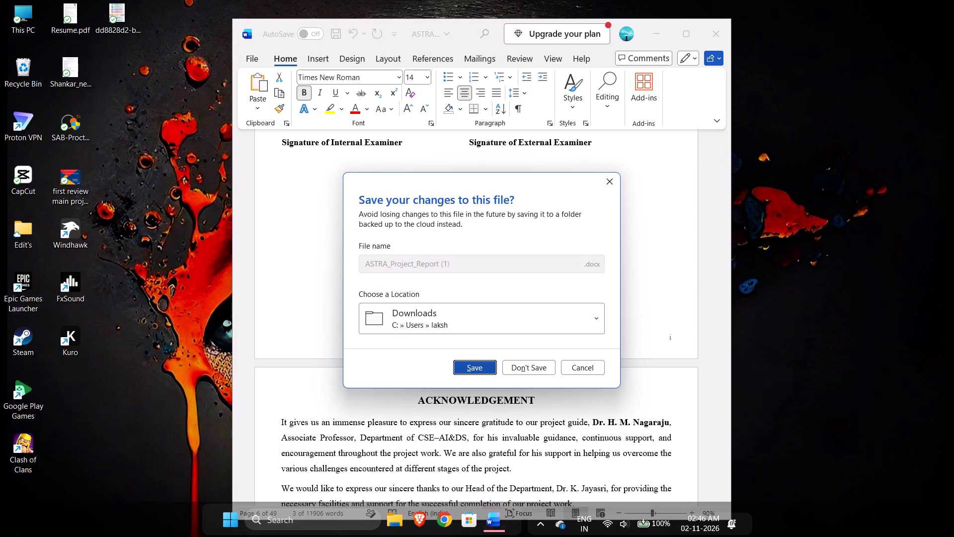
pyautogui.click(470, 366)
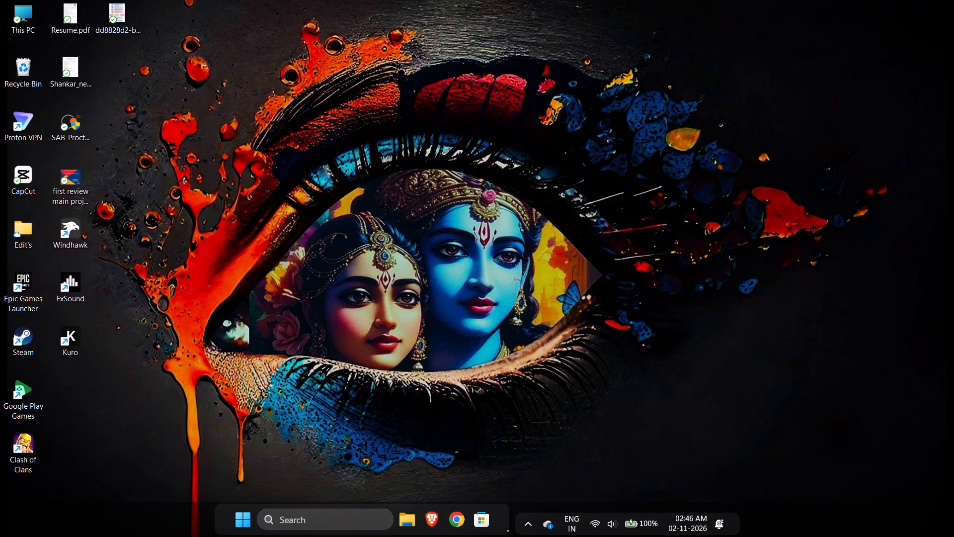
# Open ASTRA Report-final.docx from the Downloads folder.
pyautogui.click(406, 509)
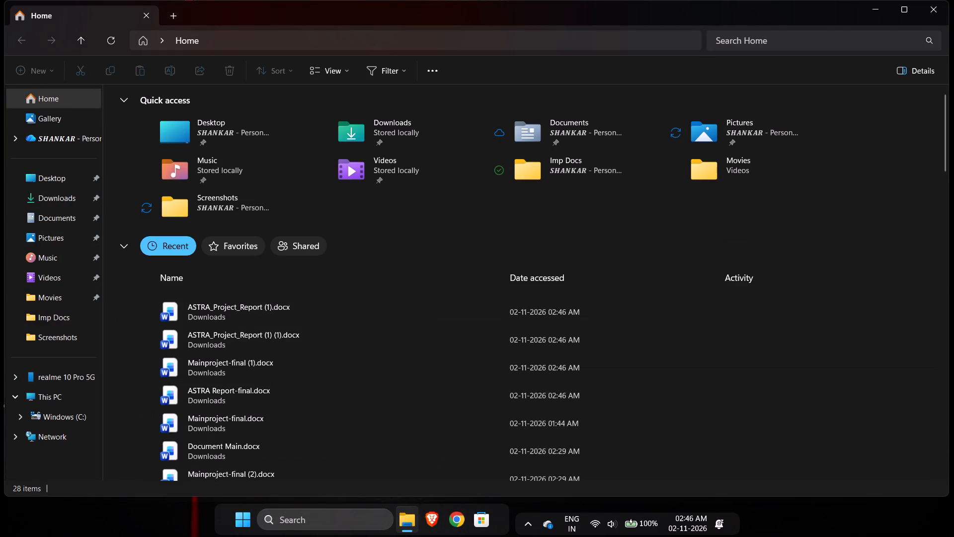
pyautogui.click(71, 206)
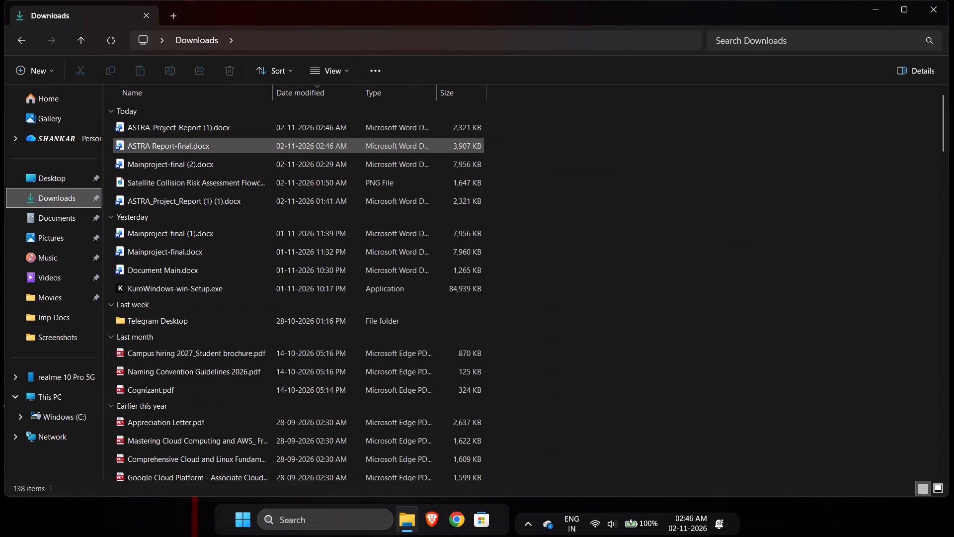
pyautogui.doubleClick(178, 145)
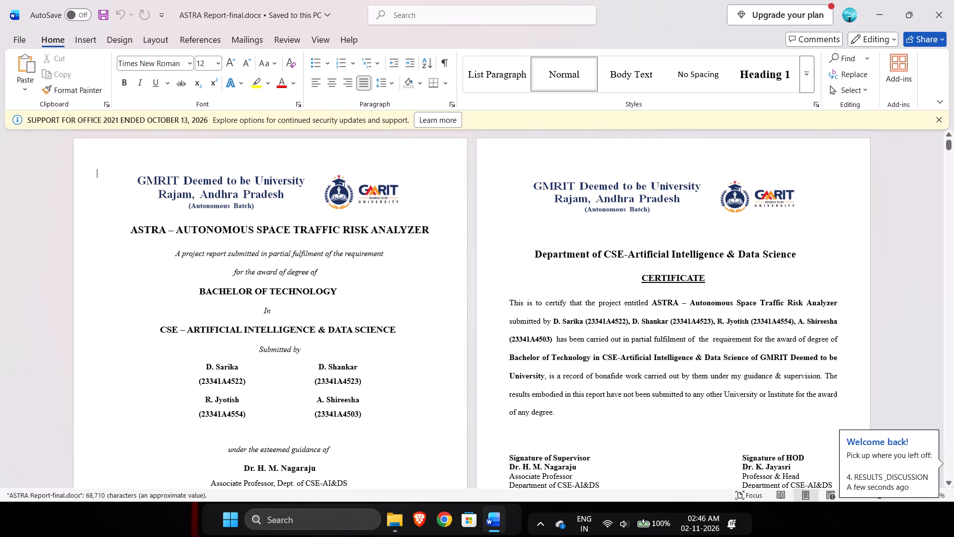
# Arrange the ASTRA report window side by side with the Downloads folder window, each filling half the screen.
pyautogui.moveTo(607, 11); pyautogui.dragTo(400, 93)
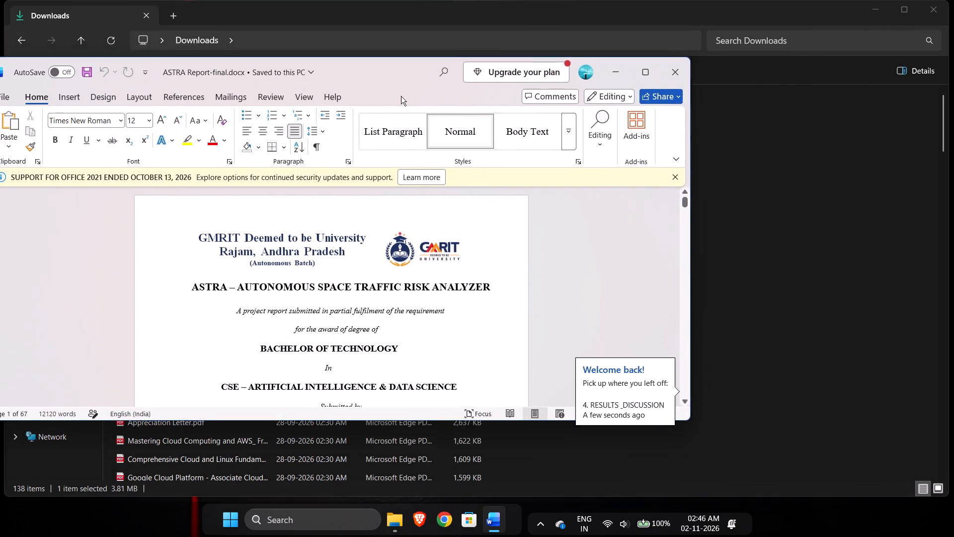
pyautogui.moveTo(400, 93); pyautogui.dragTo(400, 47)
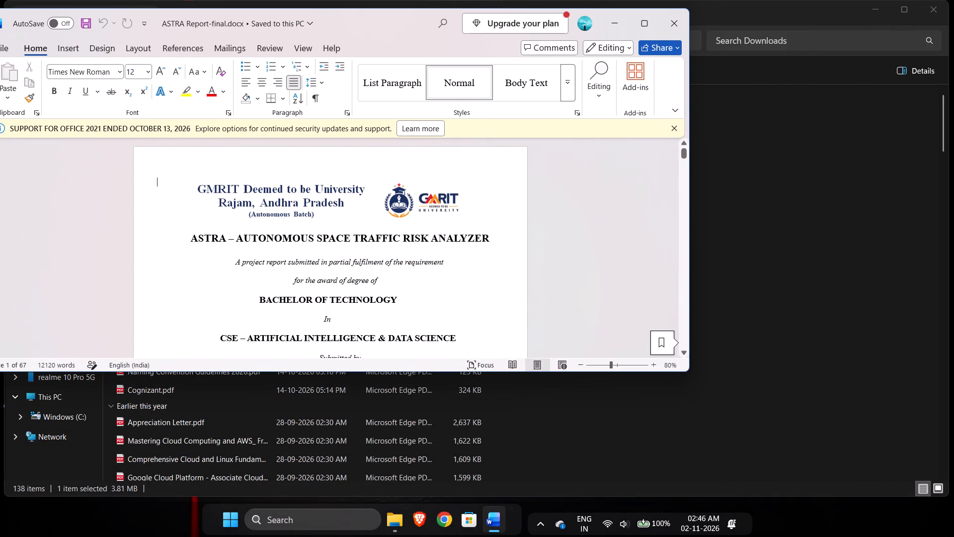
pyautogui.moveTo(388, 18); pyautogui.dragTo(391, 42)
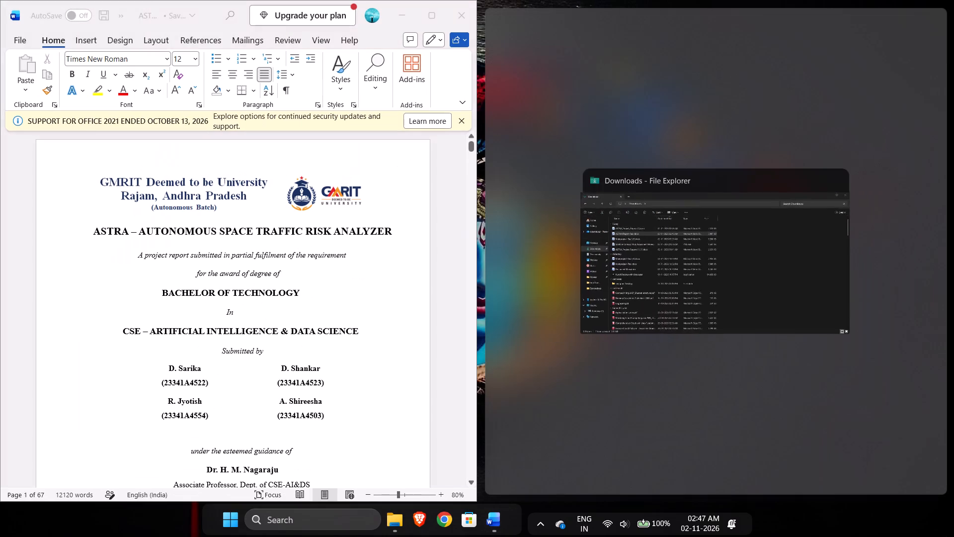
pyautogui.click(615, 245)
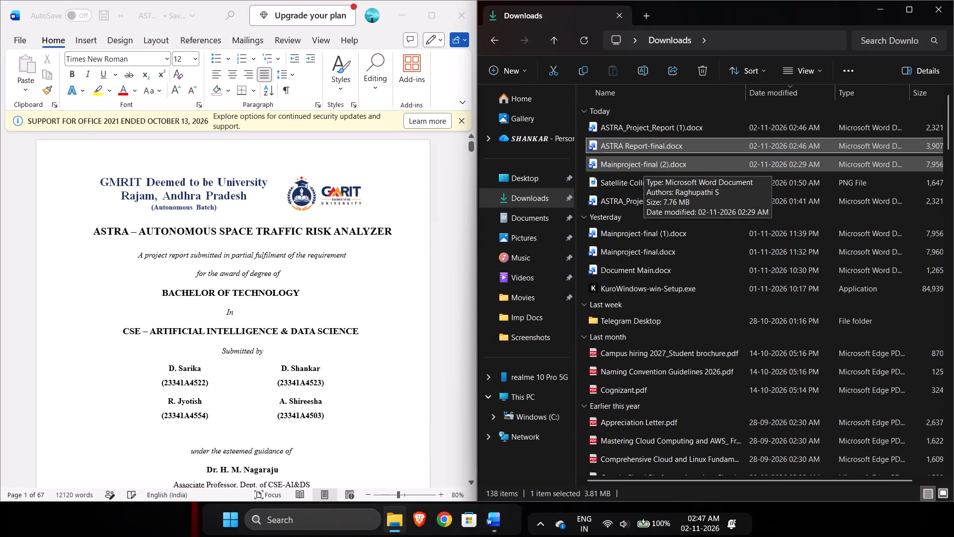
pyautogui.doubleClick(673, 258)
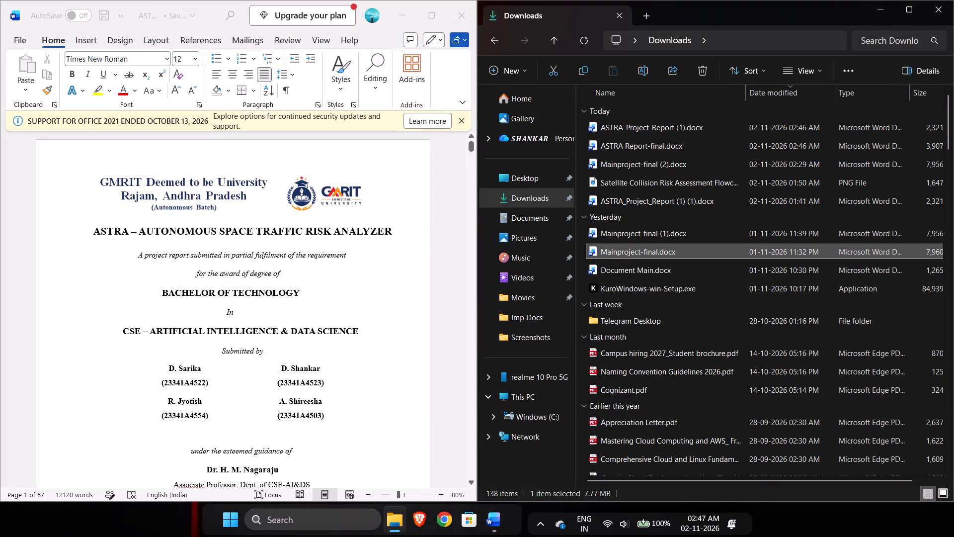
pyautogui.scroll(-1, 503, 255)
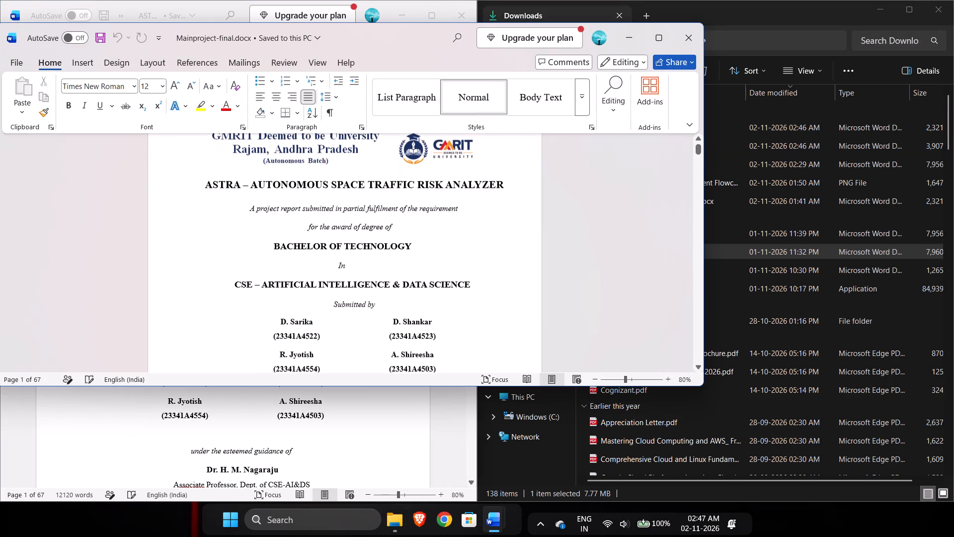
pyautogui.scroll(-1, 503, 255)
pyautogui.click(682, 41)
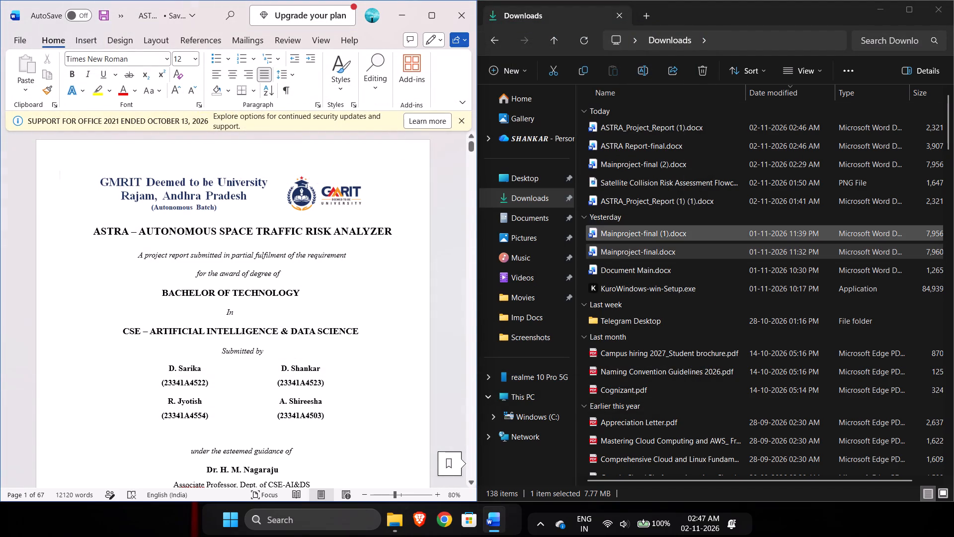
# Open Mainproject-final (1).docx from Downloads, place it beside the ASTRA report and zoom it to 70%.
pyautogui.doubleClick(670, 233)
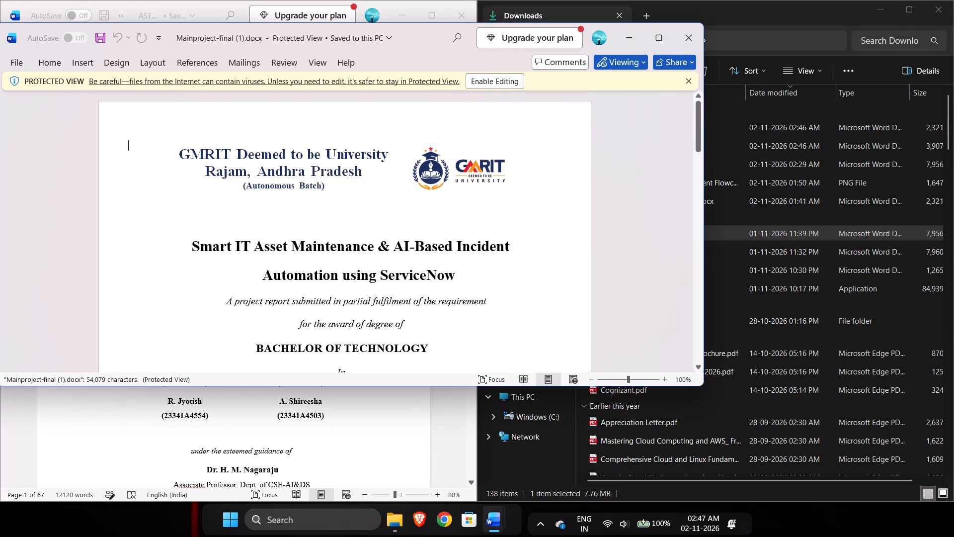
pyautogui.scroll(-1, 557, 226)
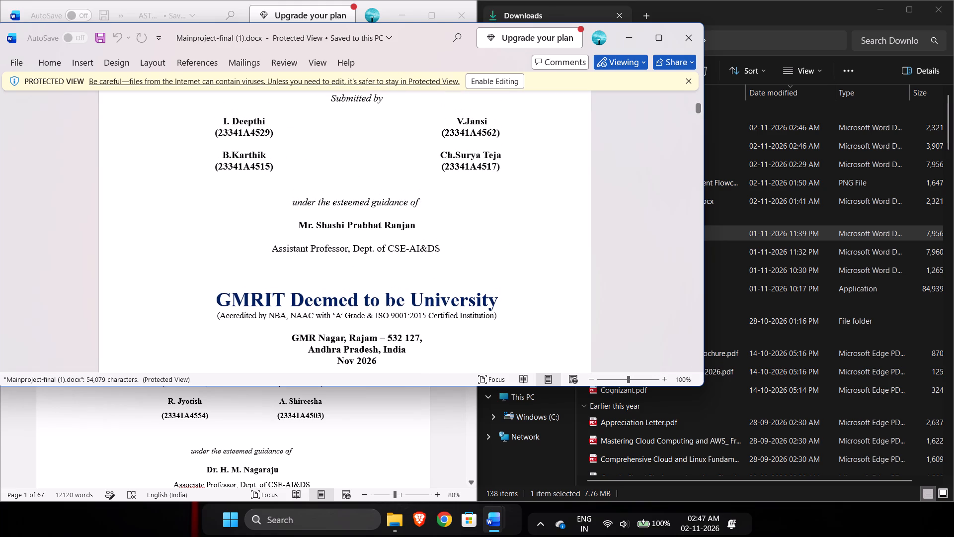
pyautogui.moveTo(419, 37); pyautogui.dragTo(479, 46)
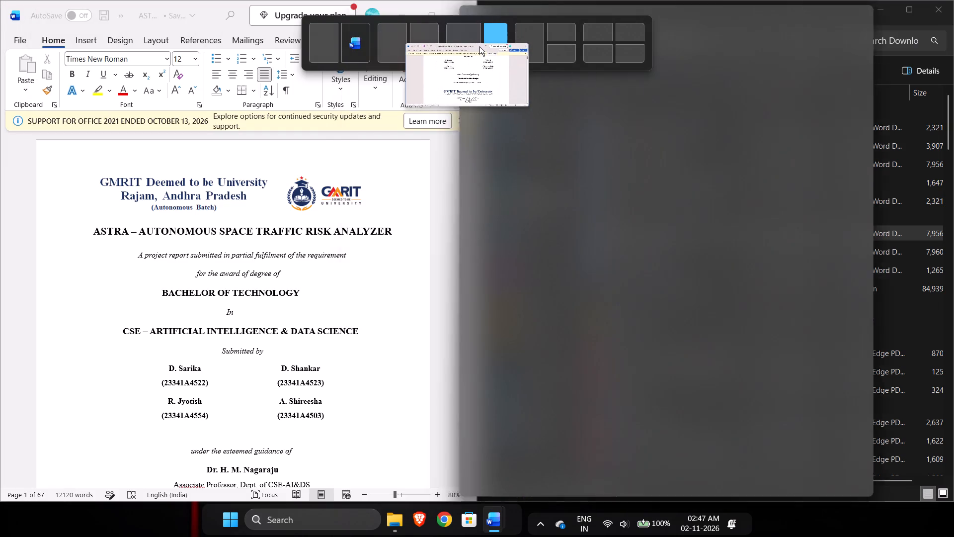
pyautogui.moveTo(479, 46); pyautogui.dragTo(425, 46)
pyautogui.scroll(5, 572, 303)
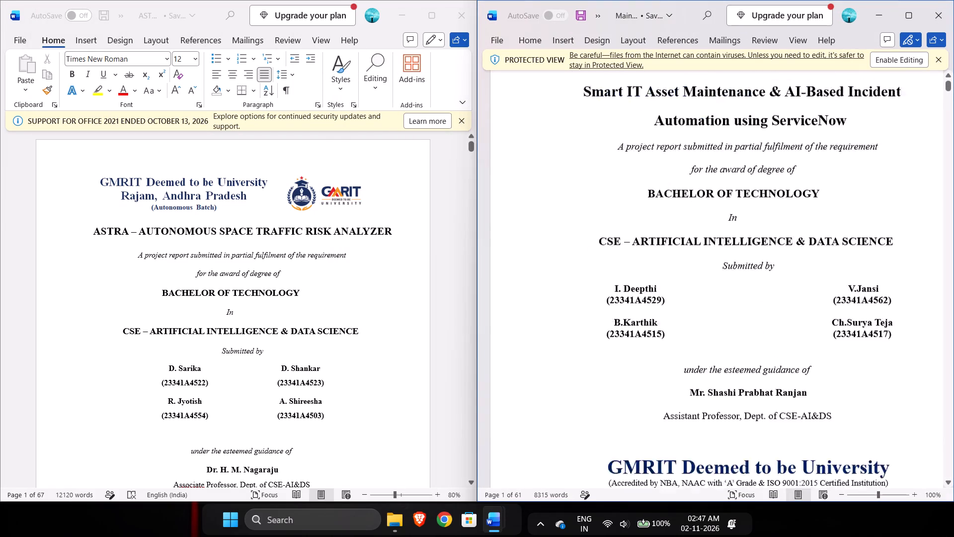
pyautogui.scroll(2, 572, 303)
pyautogui.keyDown('ctrl'); pyautogui.scroll(-3, 572, 303); pyautogui.keyUp('ctrl')
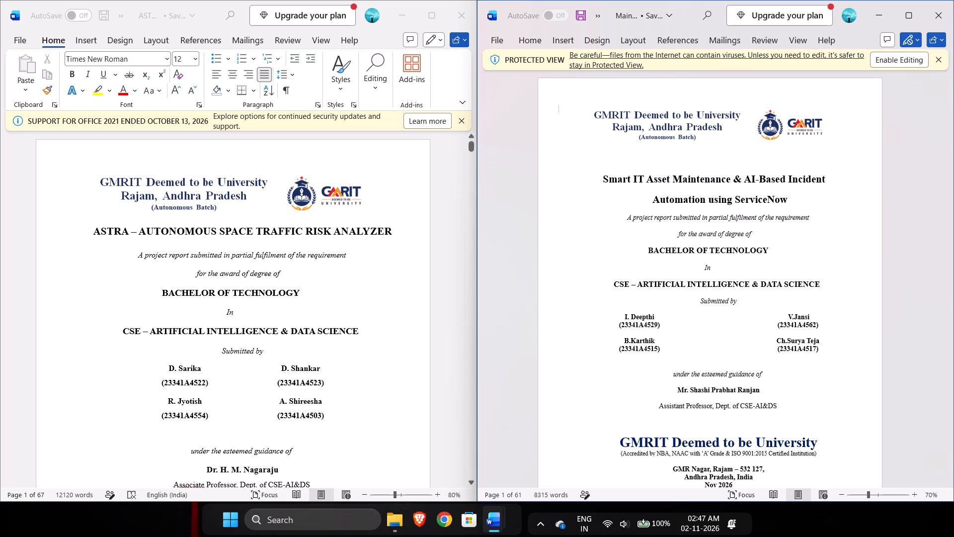
# Compare the cover and certificate pages of the ASTRA report with those of Mainproject-final (1).docx.
pyautogui.scroll(-1, 389, 332)
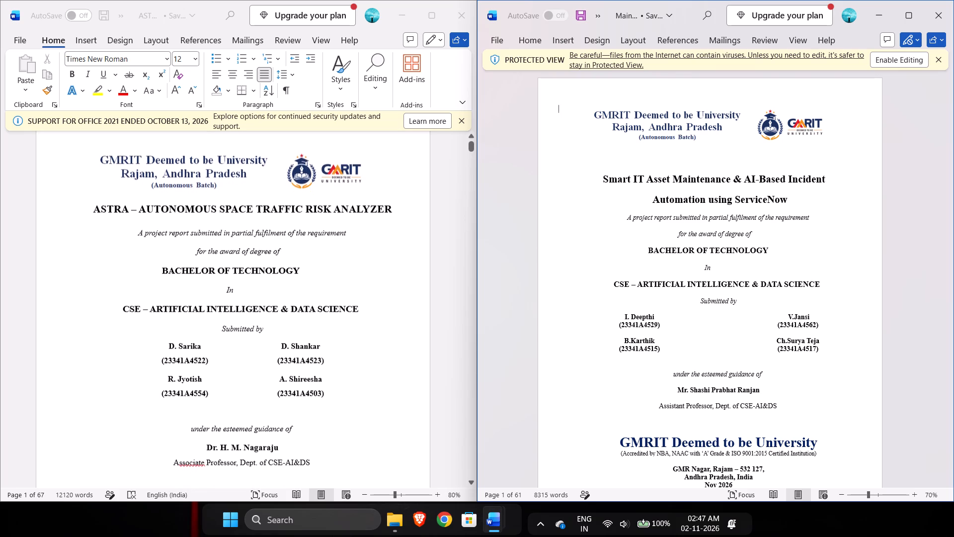
pyautogui.scroll(-1, 389, 332)
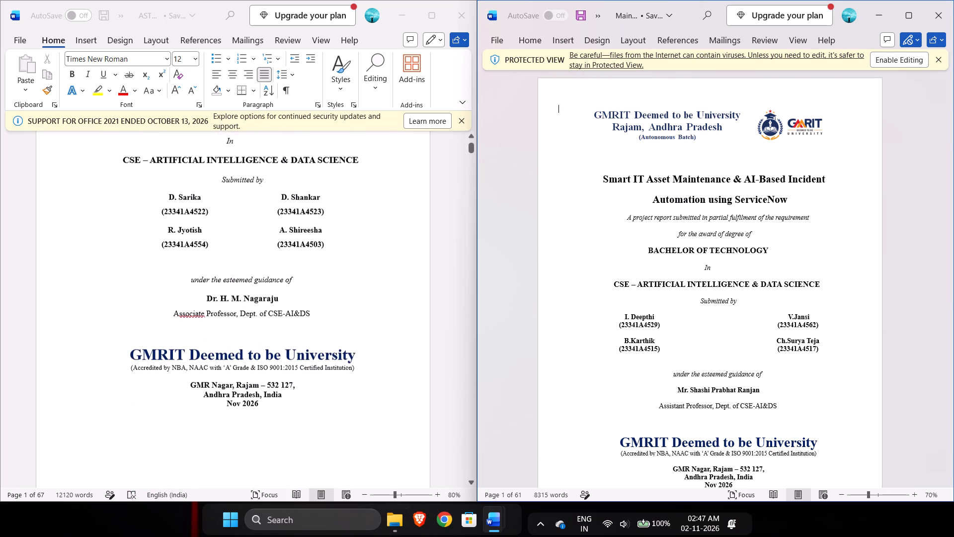
pyautogui.scroll(-3, 389, 332)
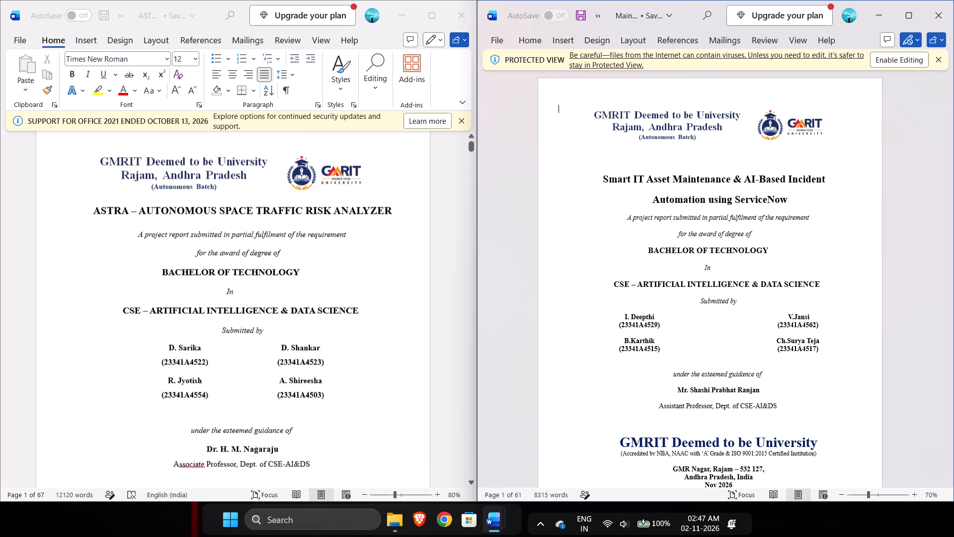
pyautogui.scroll(-2, 389, 332)
pyautogui.scroll(-2, 637, 374)
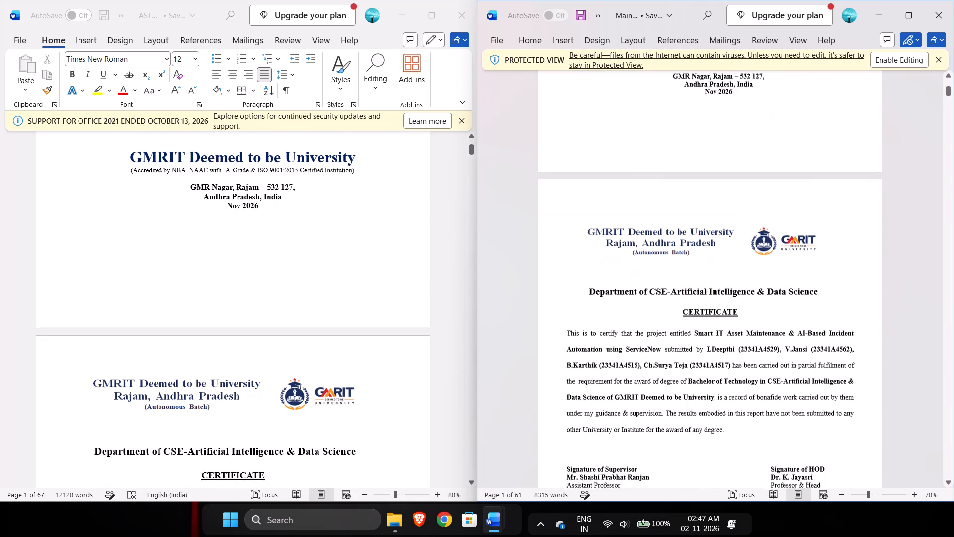
pyautogui.scroll(-1, 637, 374)
pyautogui.scroll(-3, 399, 399)
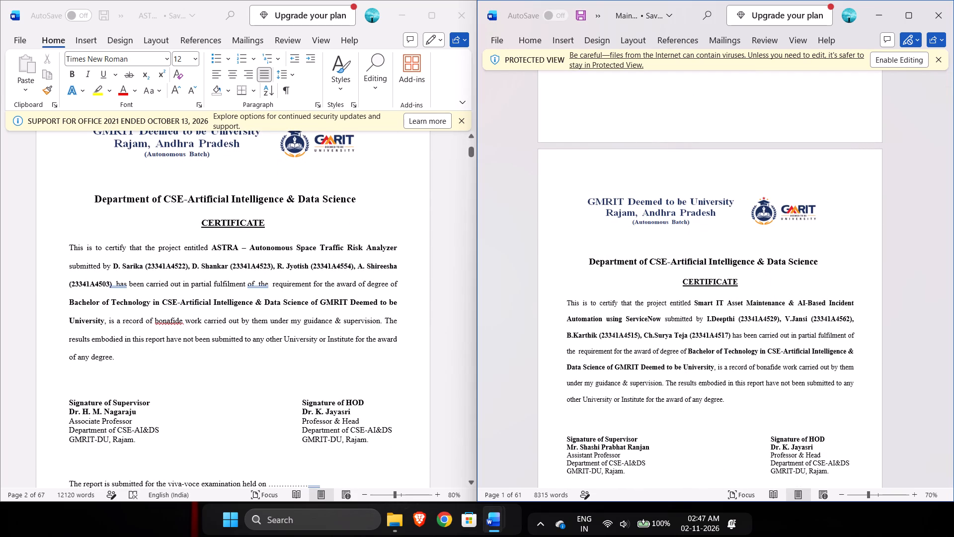
pyautogui.scroll(-3, 399, 399)
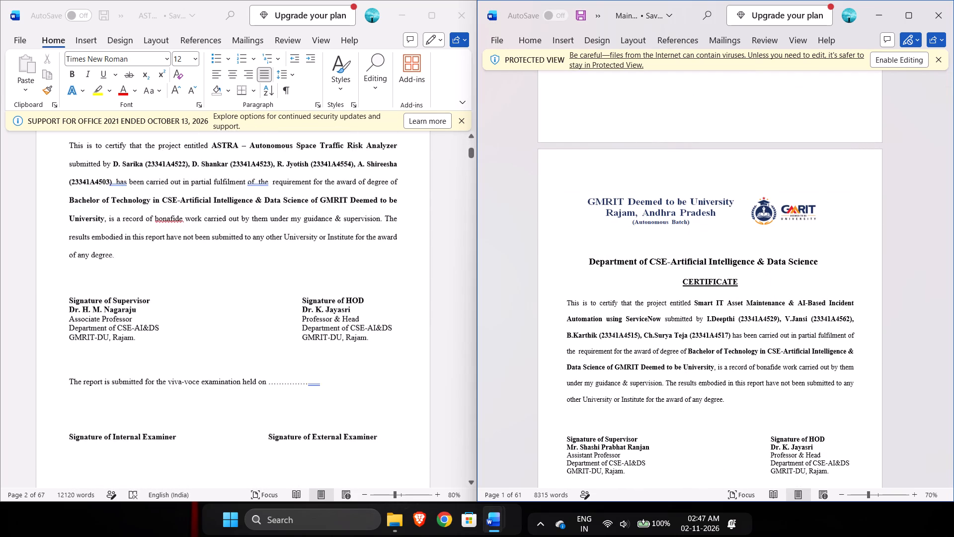
pyautogui.scroll(-1, 399, 399)
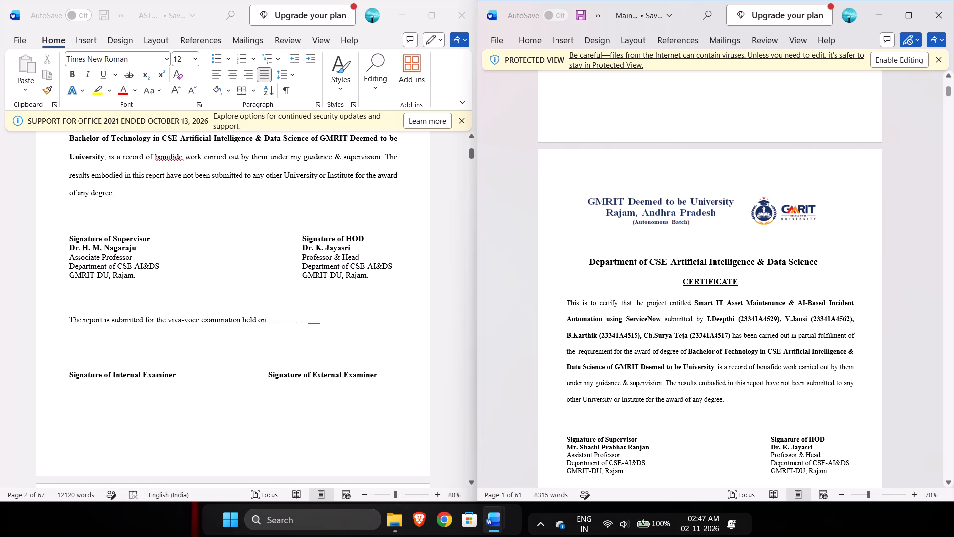
pyautogui.scroll(1, 413, 301)
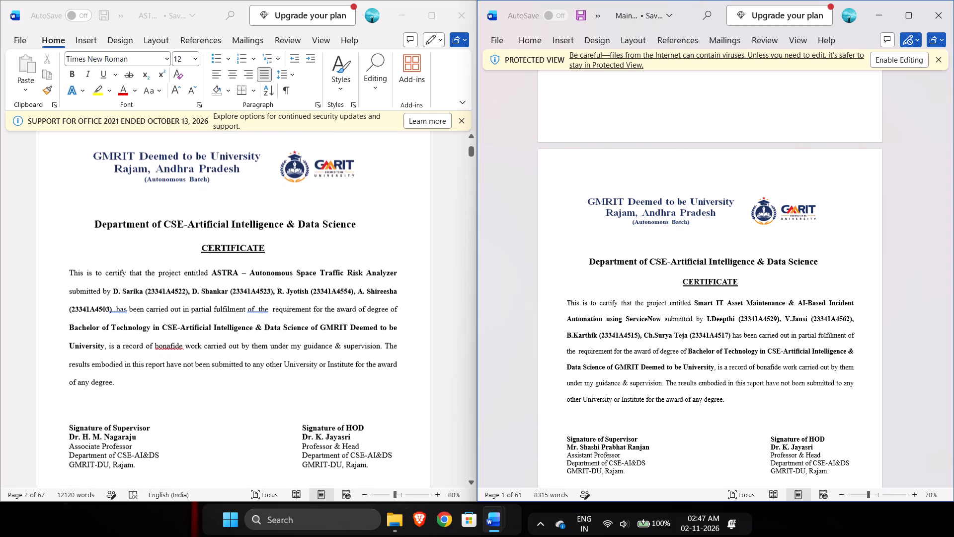
pyautogui.scroll(-3, 620, 306)
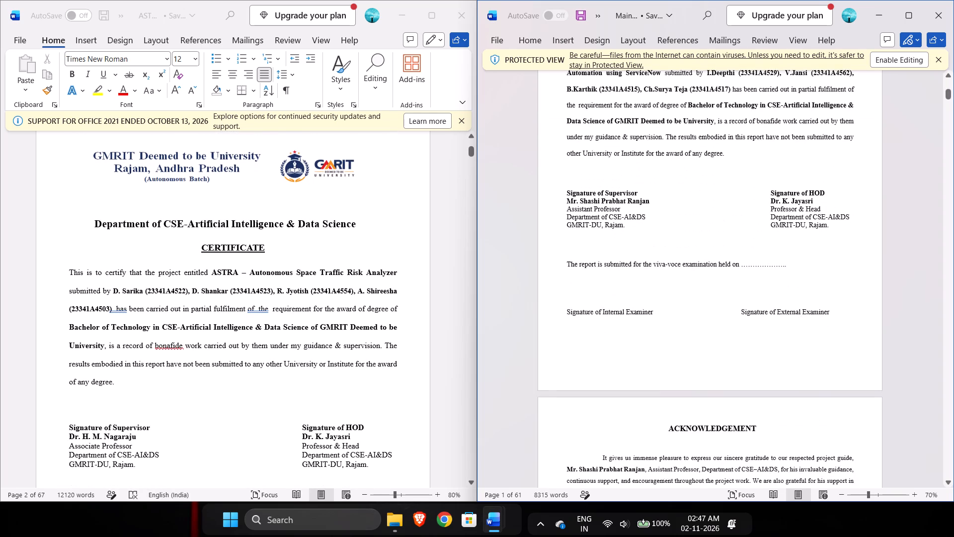
# Compare the Acknowledgement and Abstract pages of the ASTRA report with those of Mainproject-final (1).docx.
pyautogui.scroll(-4, 620, 306)
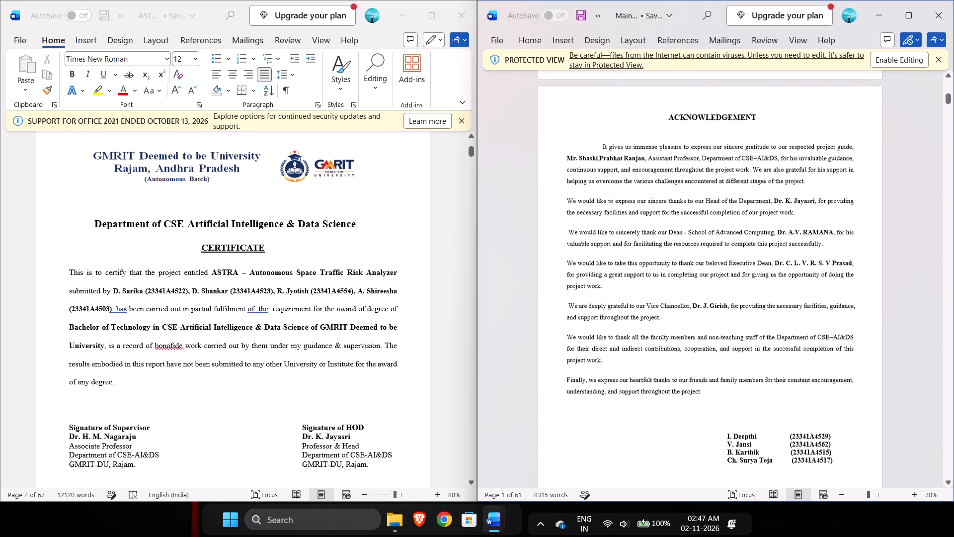
pyautogui.scroll(-5, 408, 332)
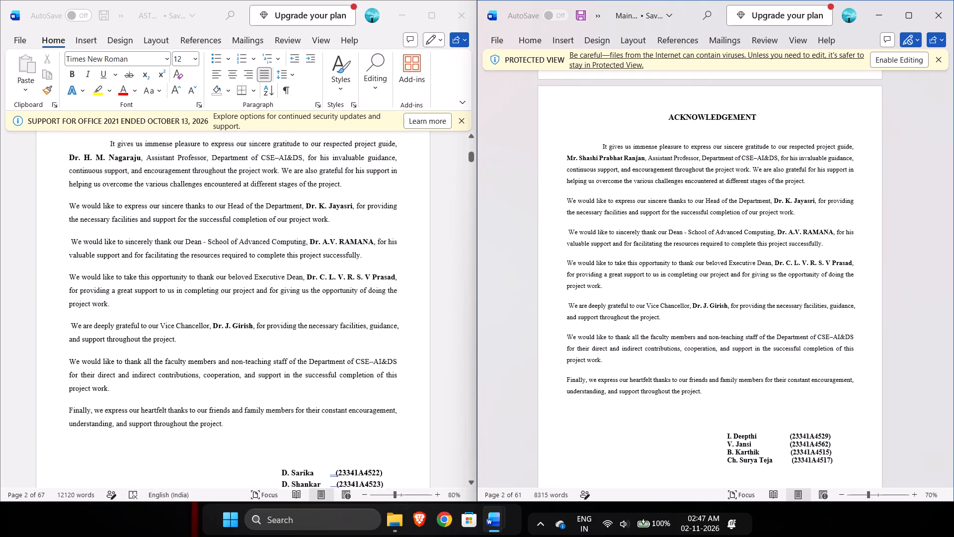
pyautogui.scroll(-3, 408, 332)
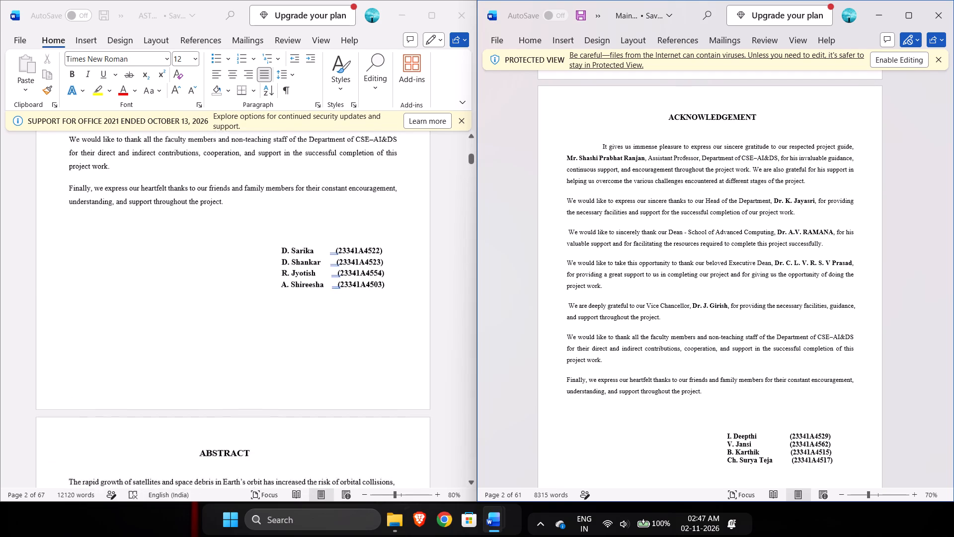
pyautogui.scroll(-1, 408, 332)
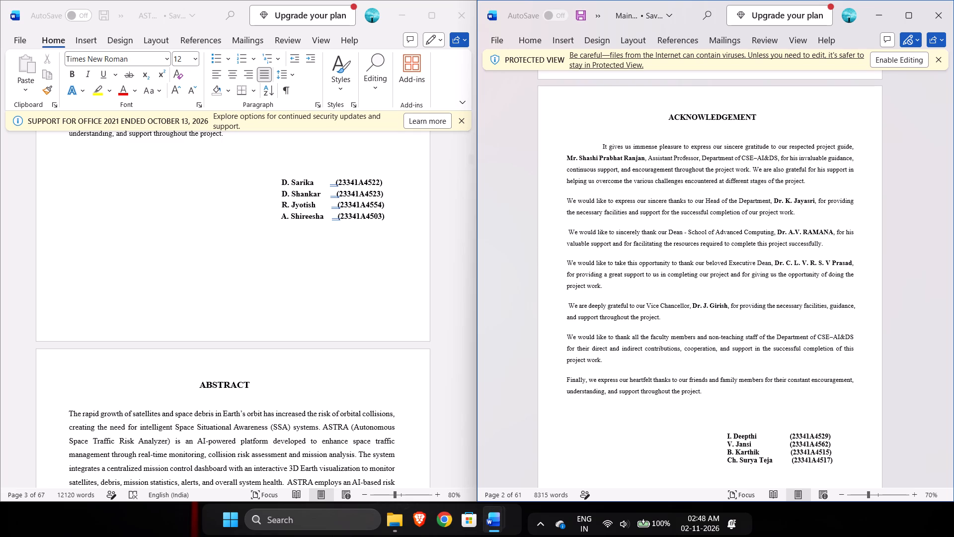
pyautogui.scroll(-1, 377, 300)
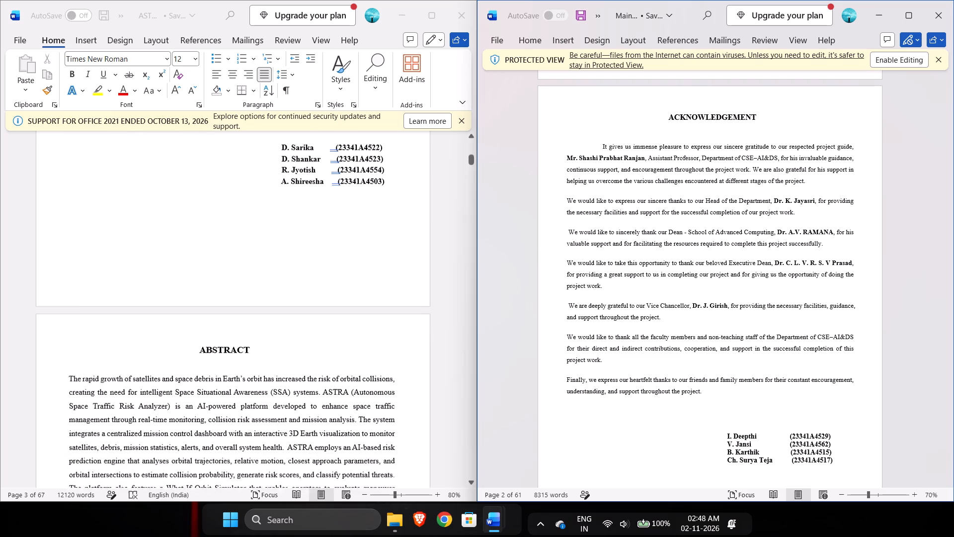
pyautogui.scroll(-3, 377, 300)
pyautogui.scroll(-2, 600, 352)
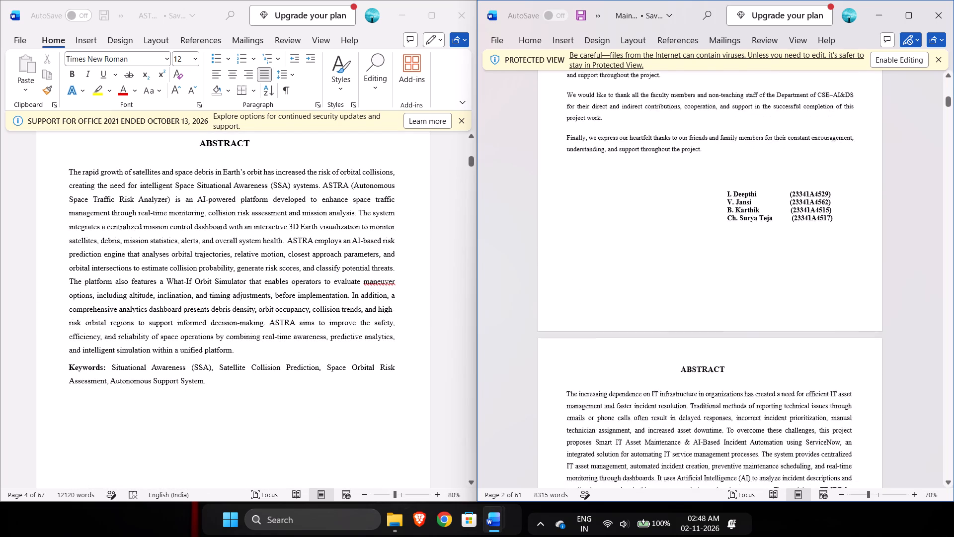
pyautogui.scroll(-4, 600, 352)
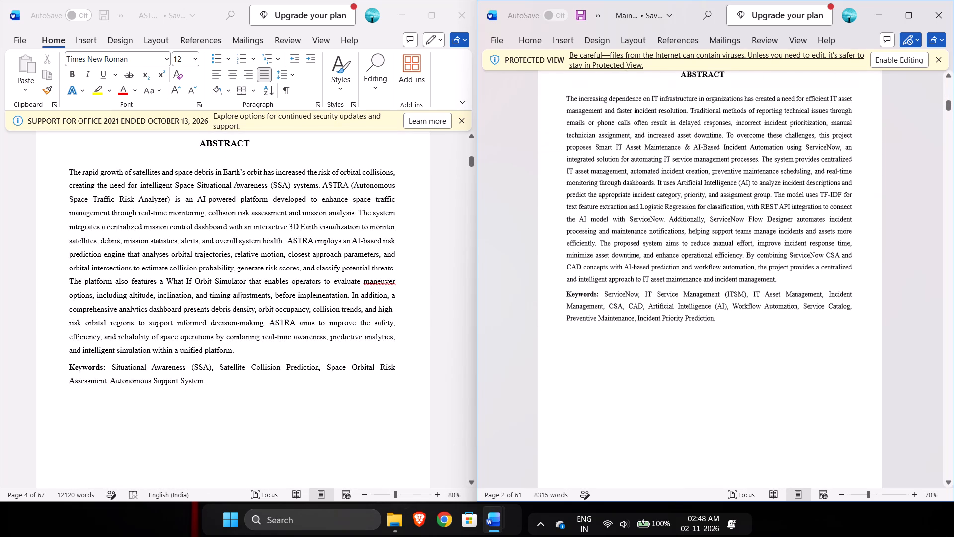
# Compare the table of contents page of the ASTRA report with that of Mainproject-final (1).docx.
pyautogui.scroll(-6, 600, 352)
pyautogui.scroll(1, 600, 352)
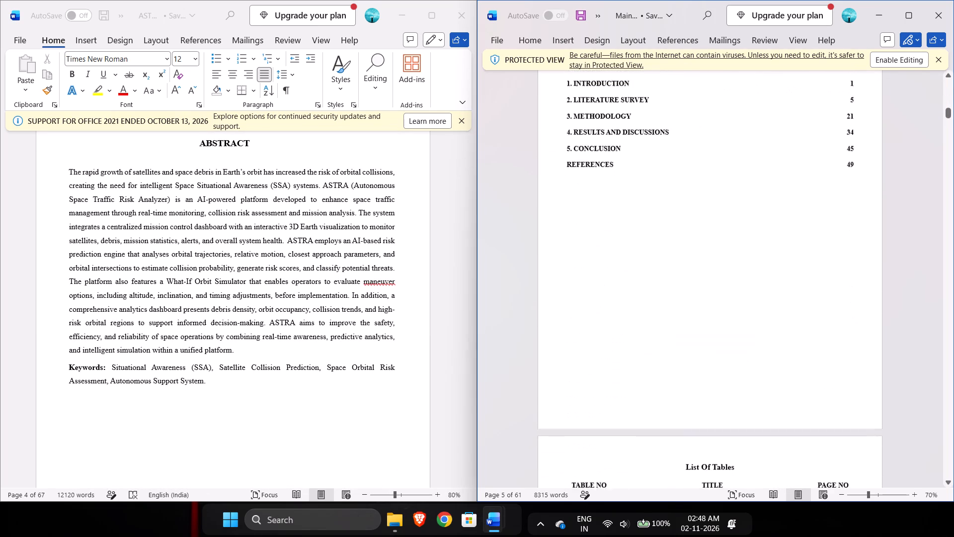
pyautogui.scroll(1, 600, 352)
pyautogui.scroll(-4, 372, 358)
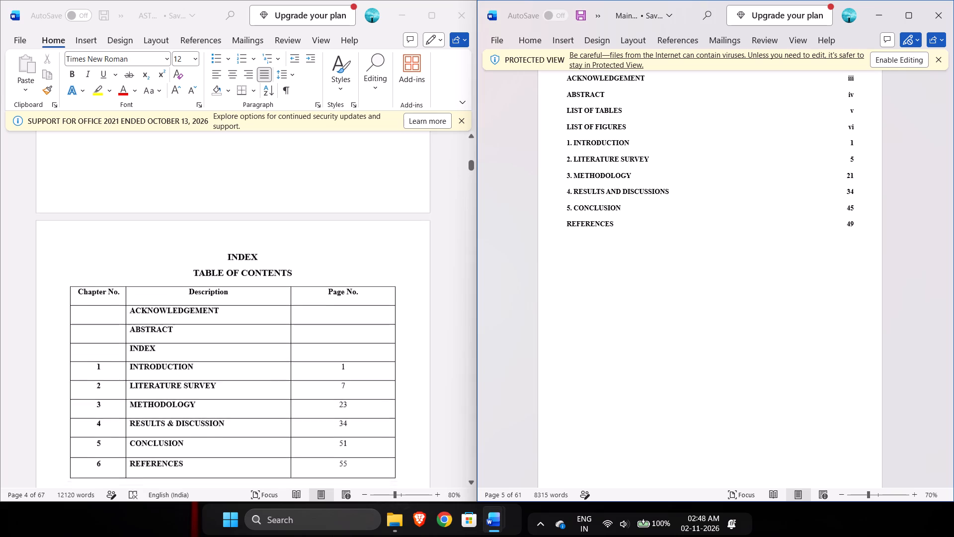
pyautogui.scroll(-1, 372, 358)
pyautogui.scroll(-1, 579, 388)
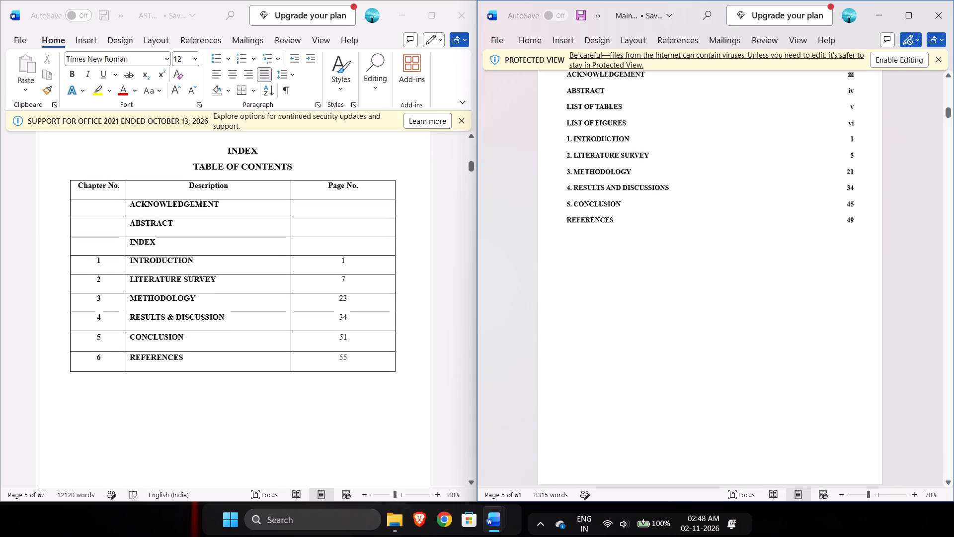
# Compare the List Of Figures and List Of Tables pages of the ASTRA report with those of Mainproject-final (1).docx.
pyautogui.scroll(-2, 579, 388)
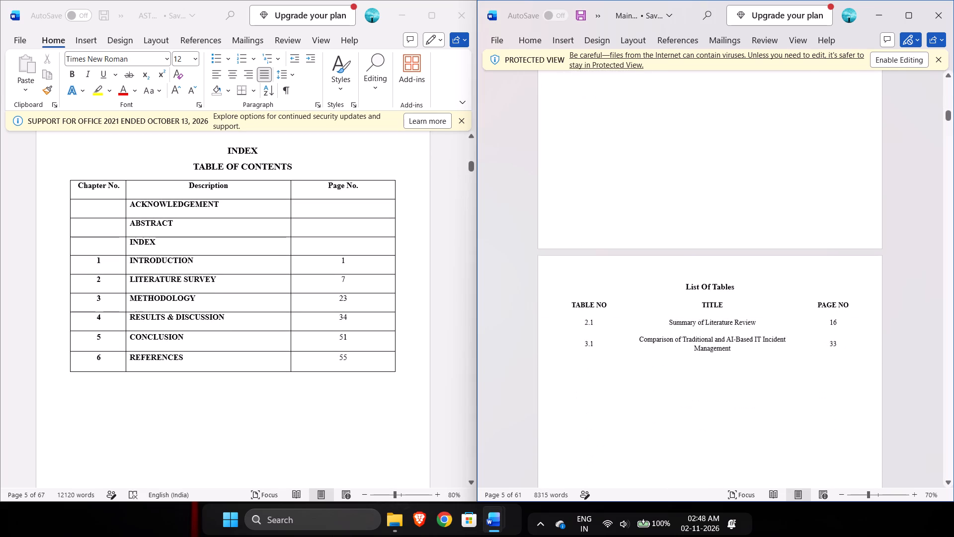
pyautogui.scroll(-1, 579, 388)
pyautogui.scroll(-3, 269, 416)
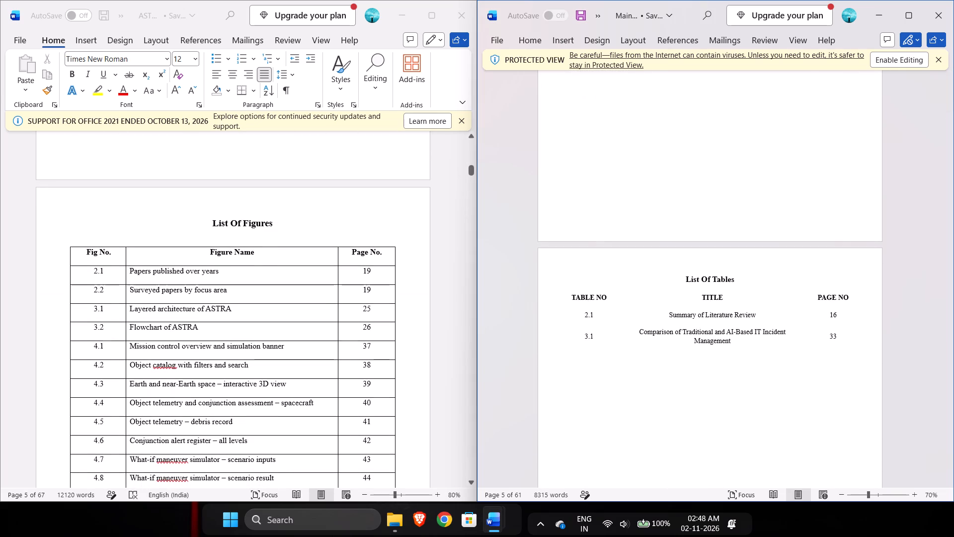
pyautogui.scroll(-1, 269, 416)
pyautogui.scroll(-1, 601, 341)
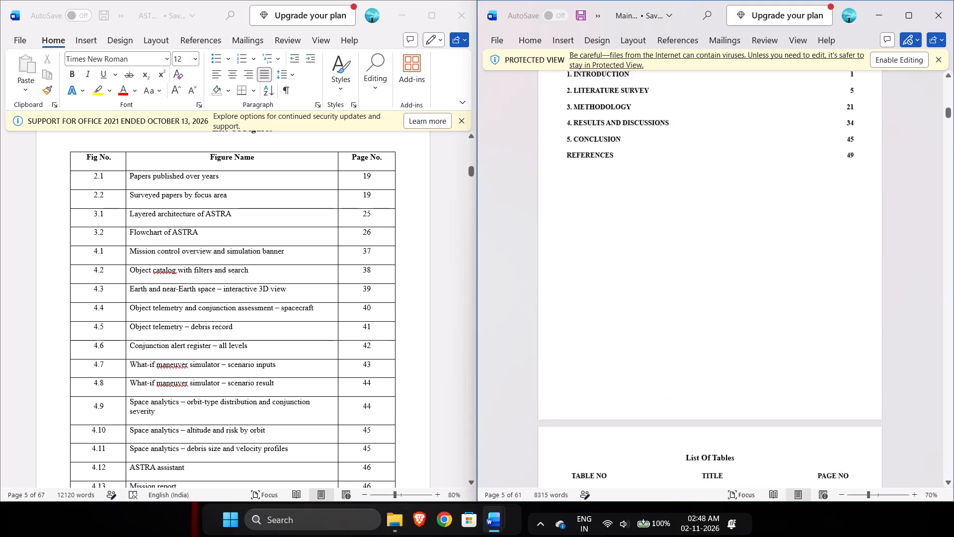
pyautogui.scroll(-1, 601, 341)
pyautogui.scroll(1, 601, 341)
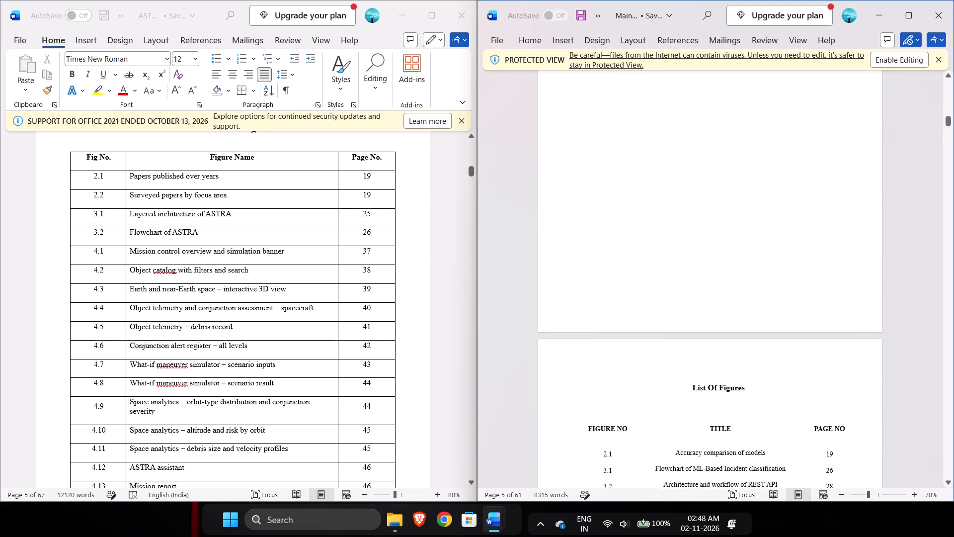
pyautogui.scroll(1, 601, 341)
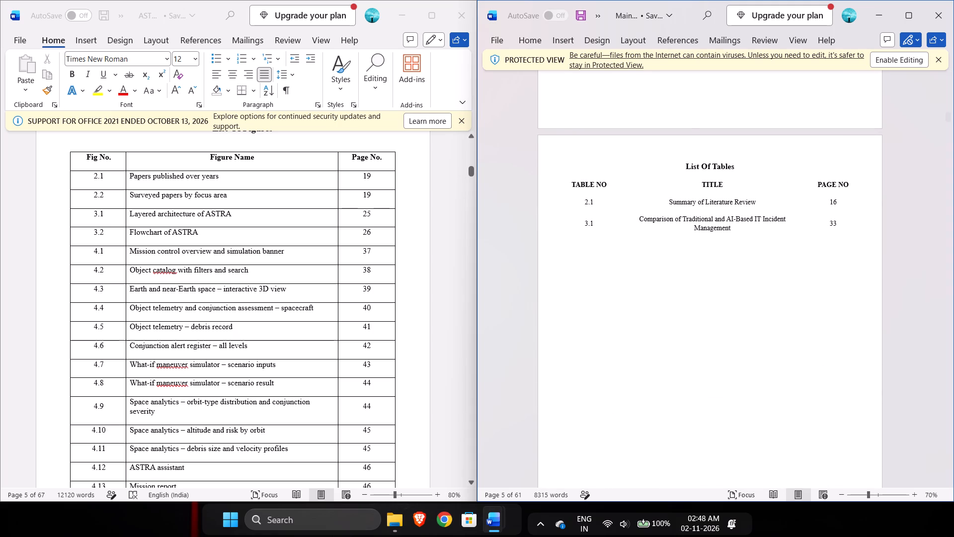
pyautogui.scroll(-1, 401, 386)
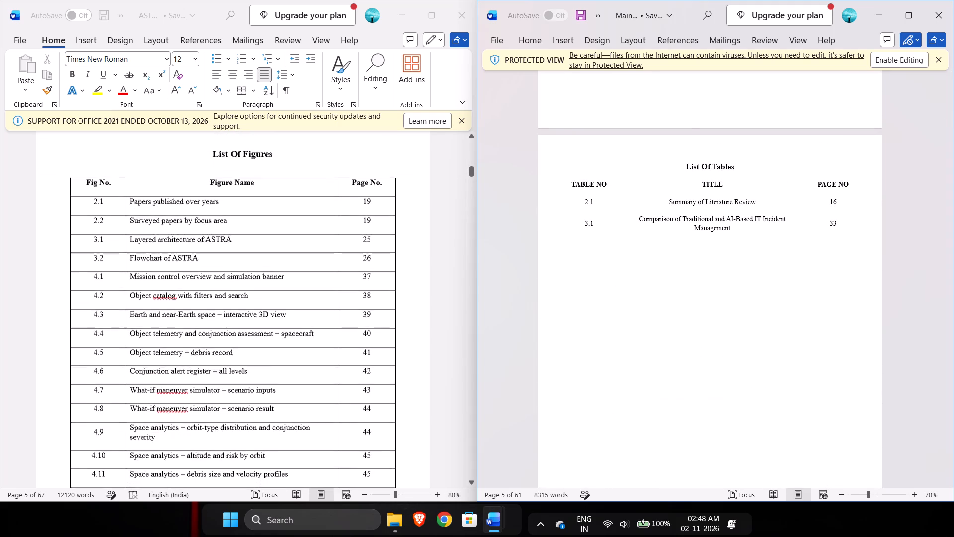
pyautogui.scroll(-2, 401, 386)
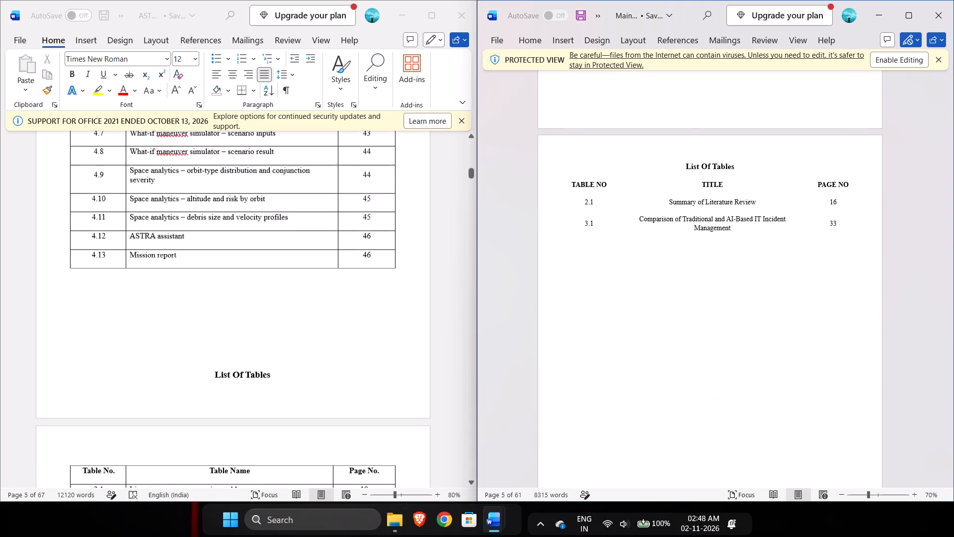
pyautogui.scroll(-1, 401, 386)
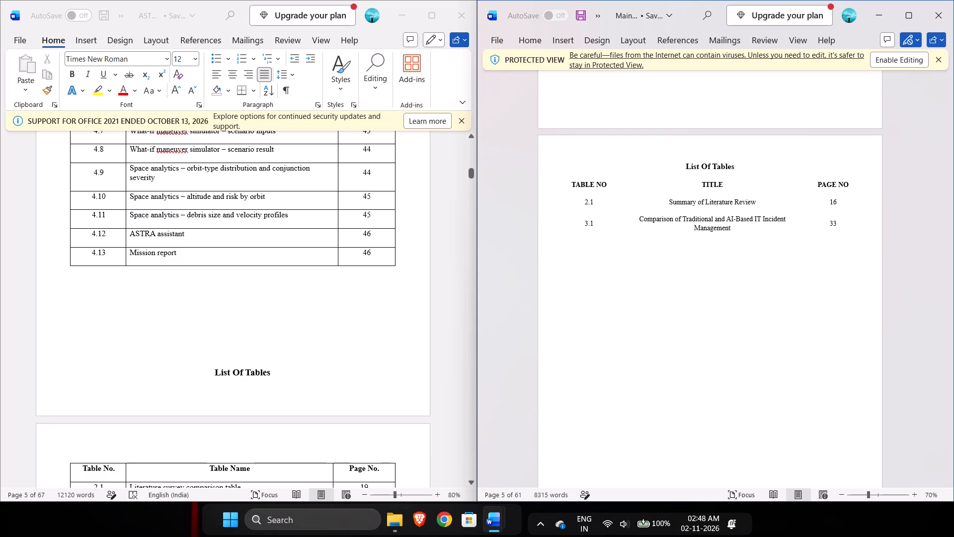
# Insert a blank line above the List Of Tables heading in the ASTRA report so it moves to its table's page.
pyautogui.click(249, 316)
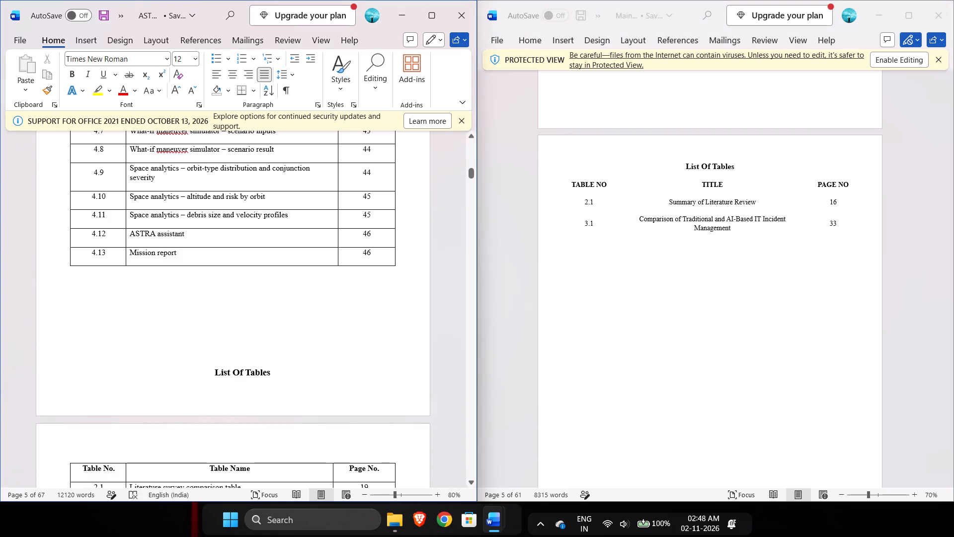
pyautogui.click(252, 236)
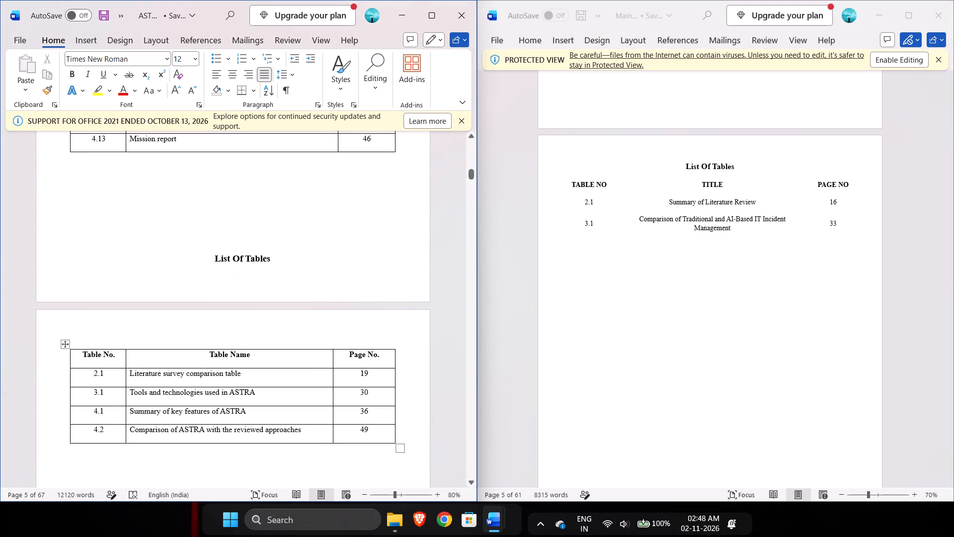
pyautogui.press('Return')
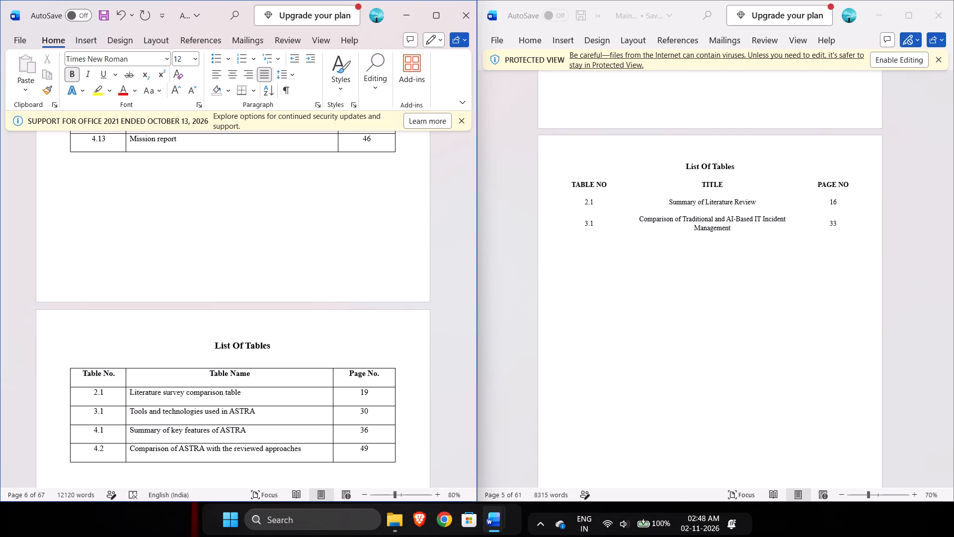
# Compare the pages between the List Of Tables and the Chapter 1 title page in both reports.
pyautogui.scroll(-1, 593, 267)
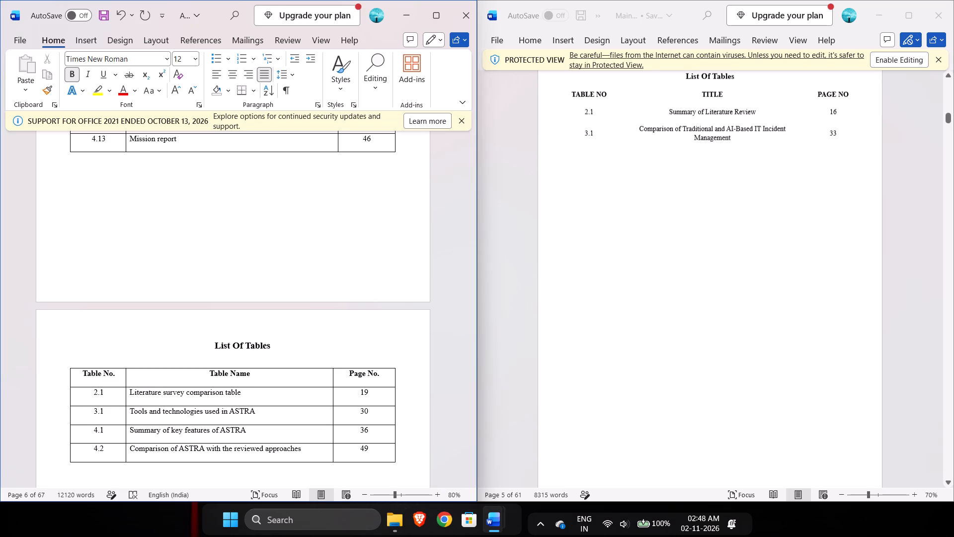
pyautogui.scroll(-1, 593, 267)
pyautogui.scroll(-5, 323, 311)
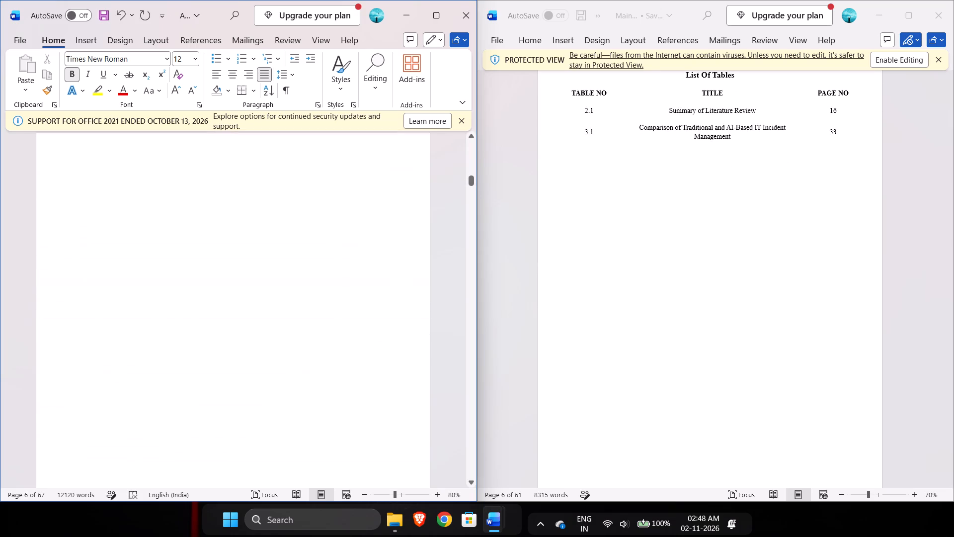
pyautogui.scroll(-6, 323, 311)
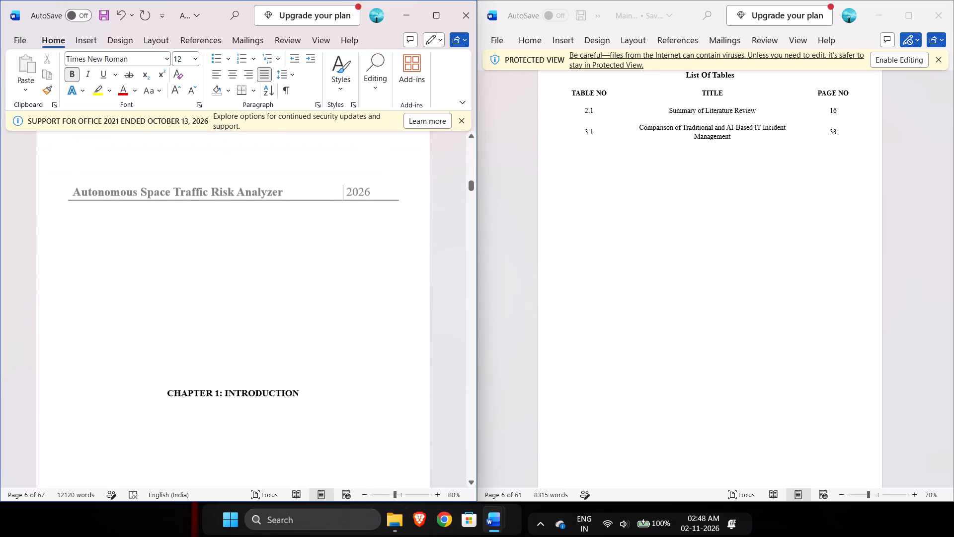
pyautogui.scroll(-3, 323, 311)
pyautogui.scroll(-2, 626, 276)
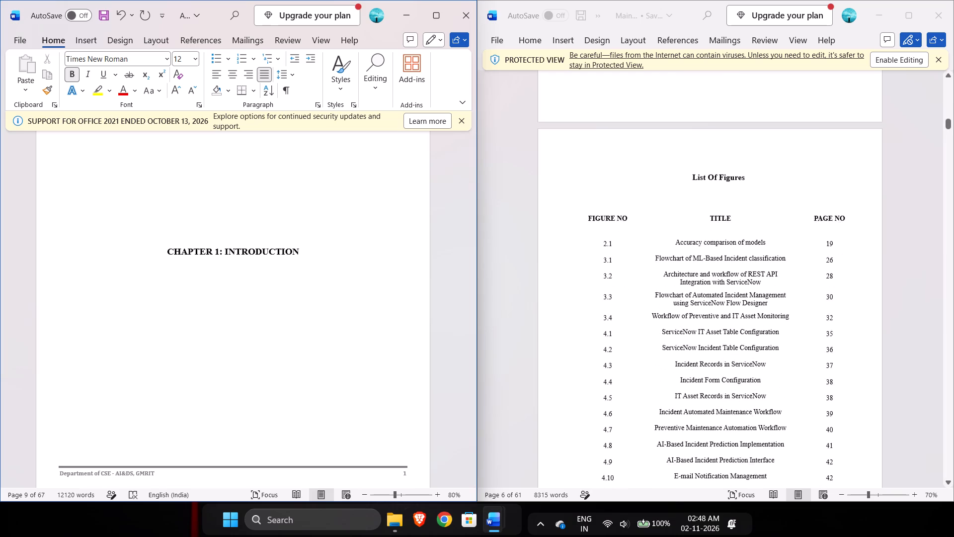
pyautogui.scroll(-4, 626, 276)
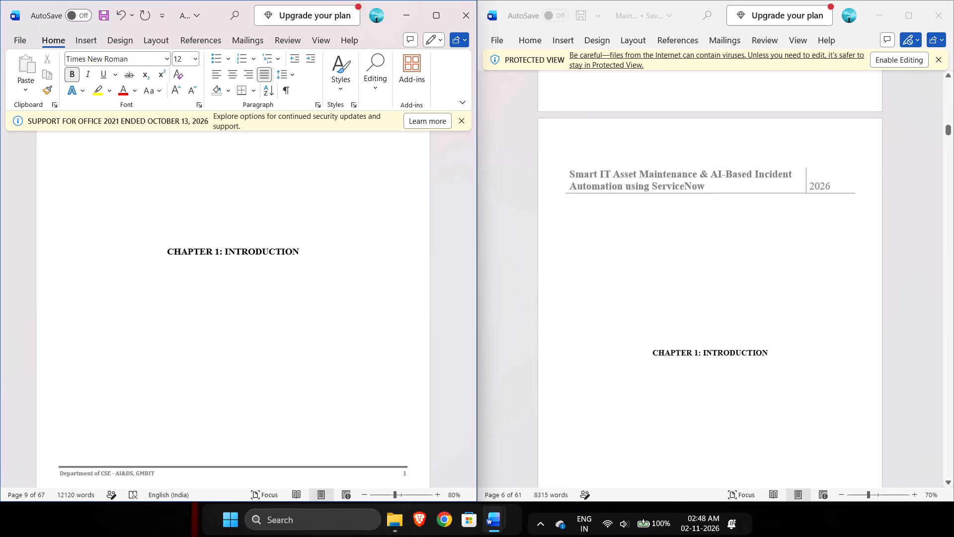
# Examine the start of the reference report's Introduction and recheck the ASTRA report's pages just before Chapter 1.
pyautogui.scroll(-4, 626, 276)
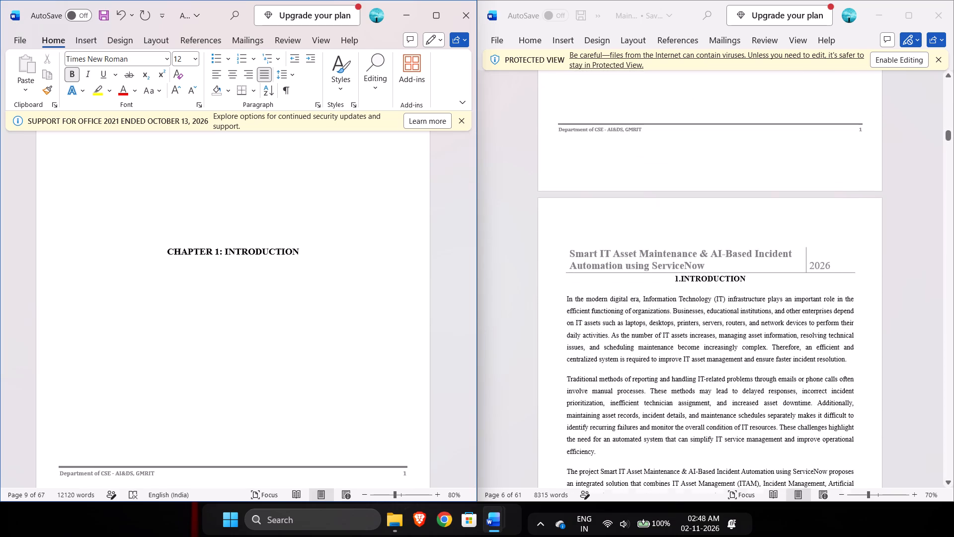
pyautogui.scroll(-3, 626, 276)
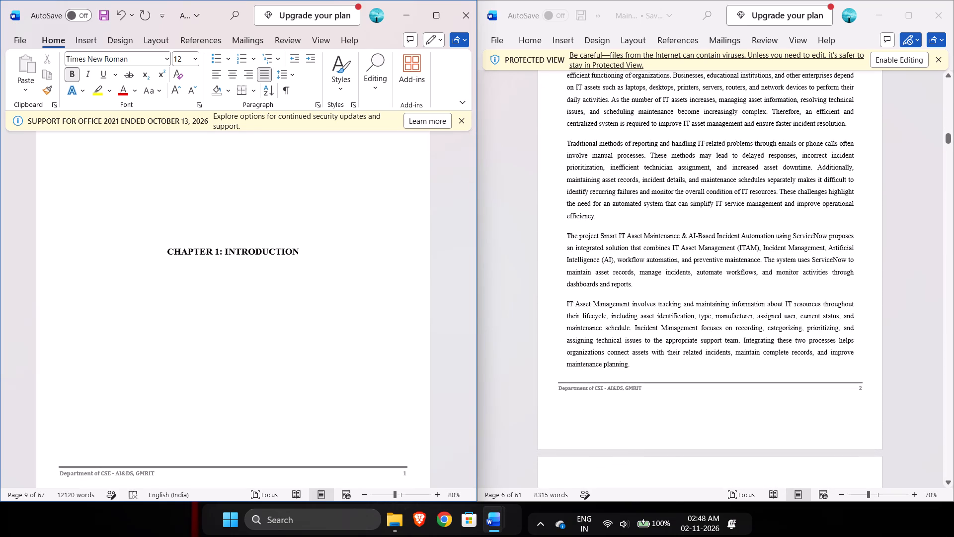
pyautogui.scroll(5, 393, 306)
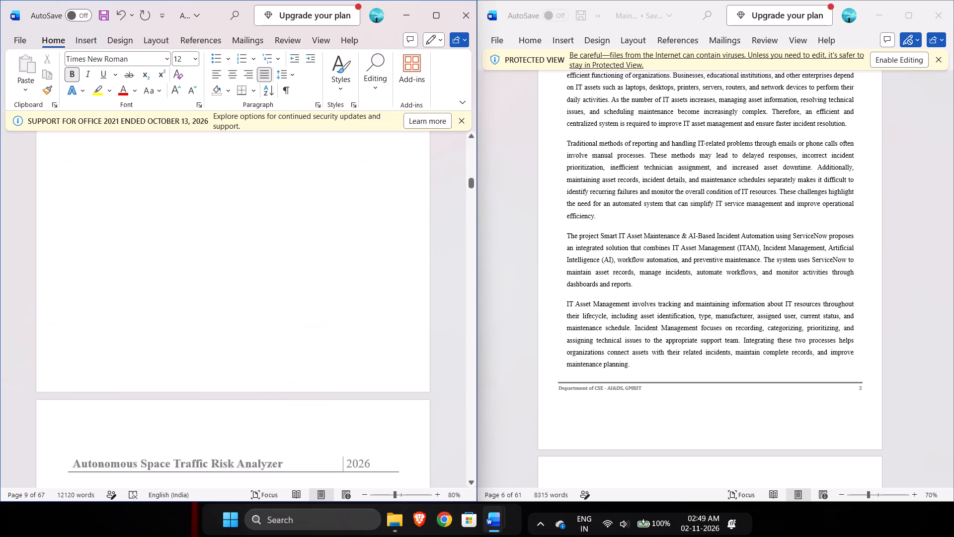
pyautogui.scroll(1, 393, 306)
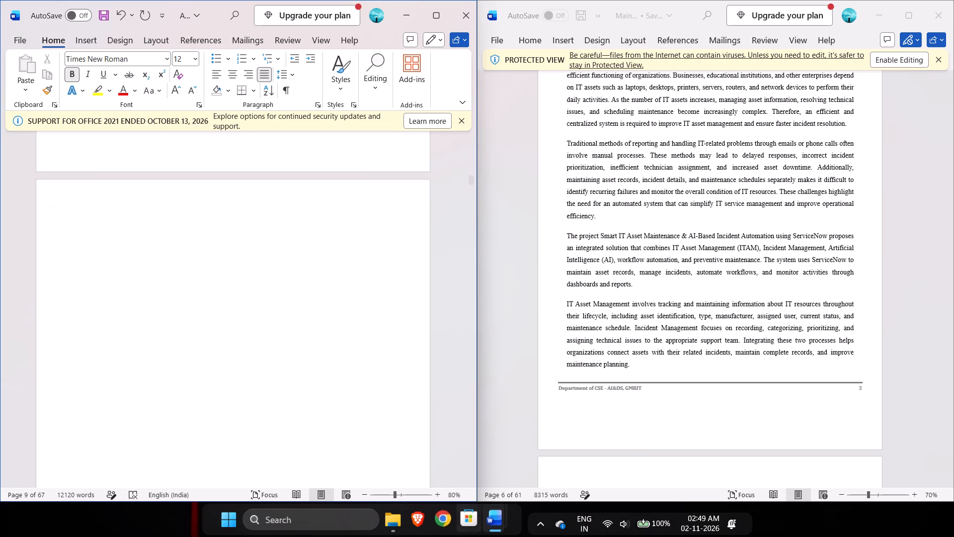
# Switch to Chrome, open a Quick Links site in a new tab, and return to the ASTRA report.
pyautogui.click(450, 520)
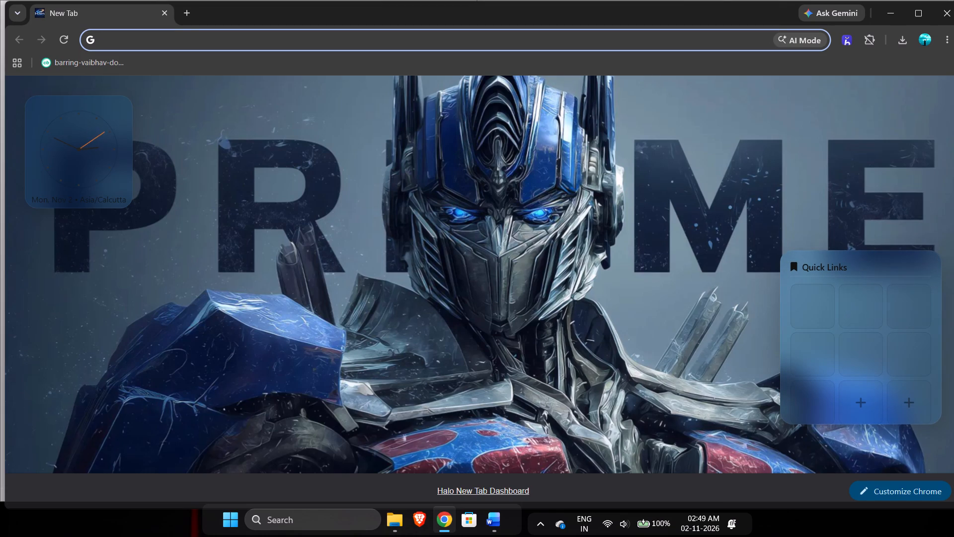
pyautogui.click(912, 312)
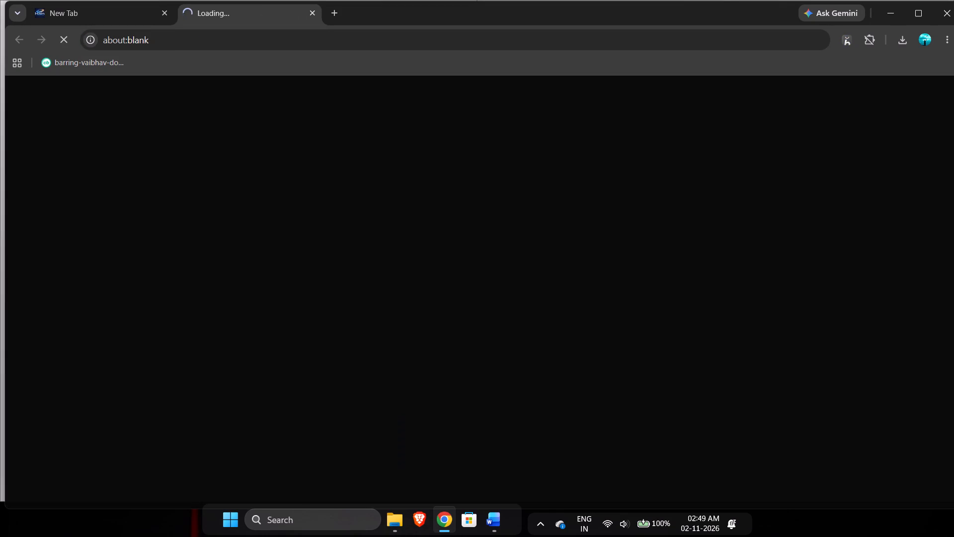
pyautogui.doubleClick(564, 14)
pyautogui.hotkey('alt', 'Tab')
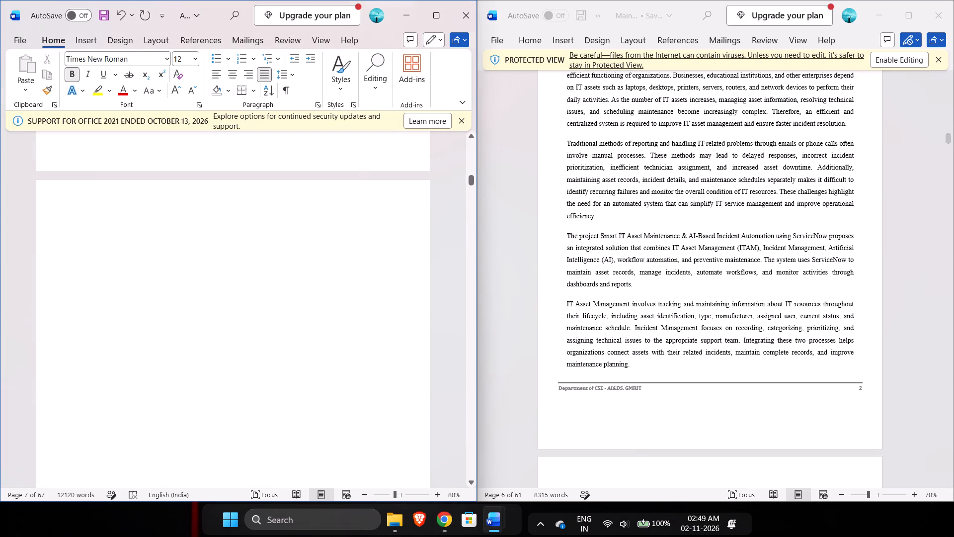
# Look through the ASTRA report's Introduction chapter up to the Chapter 2: Literature Survey title page.
pyautogui.scroll(-8, 386, 367)
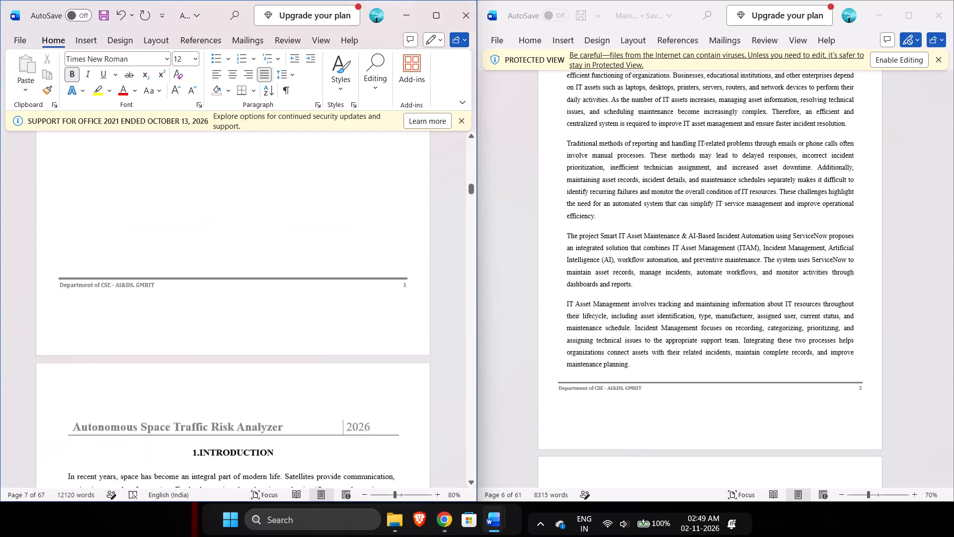
pyautogui.scroll(-7, 386, 367)
pyautogui.scroll(-10, 415, 289)
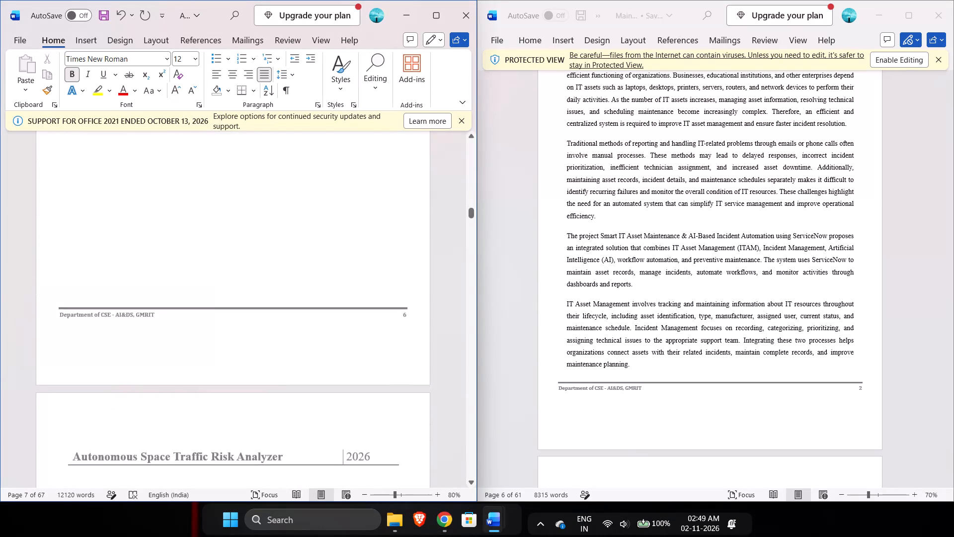
pyautogui.scroll(1, 415, 289)
pyautogui.scroll(-3, 415, 289)
pyautogui.scroll(2, 415, 289)
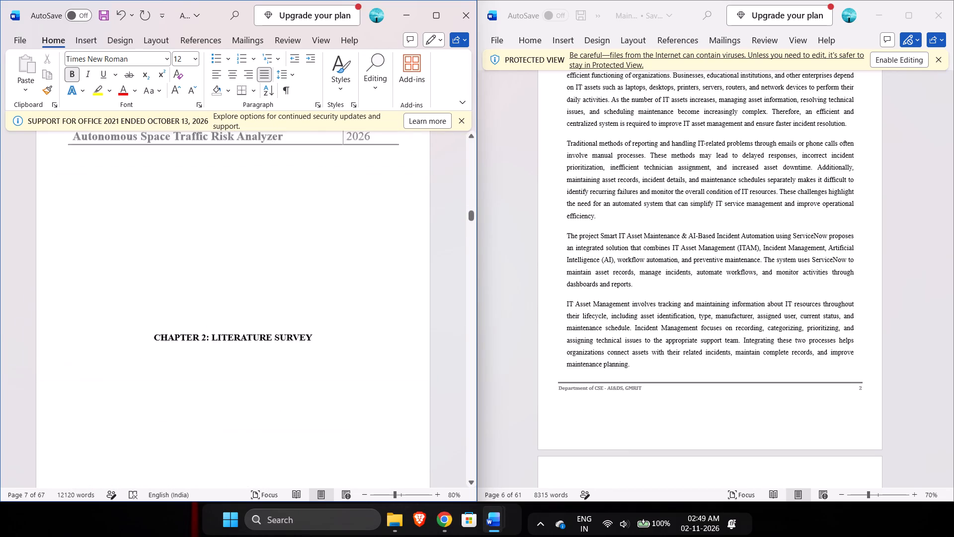
pyautogui.scroll(-1, 415, 289)
# Look through the reference report from its Introduction through the literature reviews to Table 2.1: Summary of Literature Review.
pyautogui.scroll(-6, 636, 329)
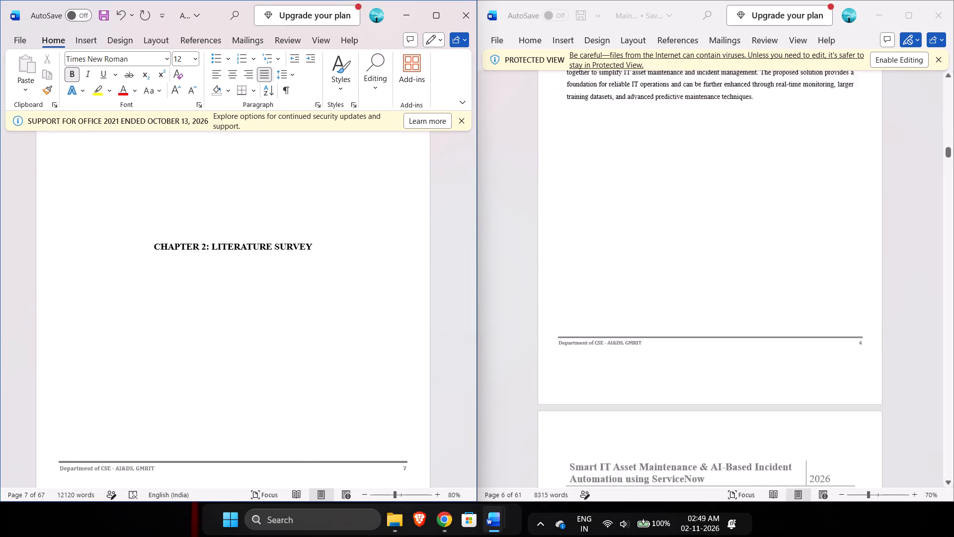
pyautogui.scroll(-9, 636, 329)
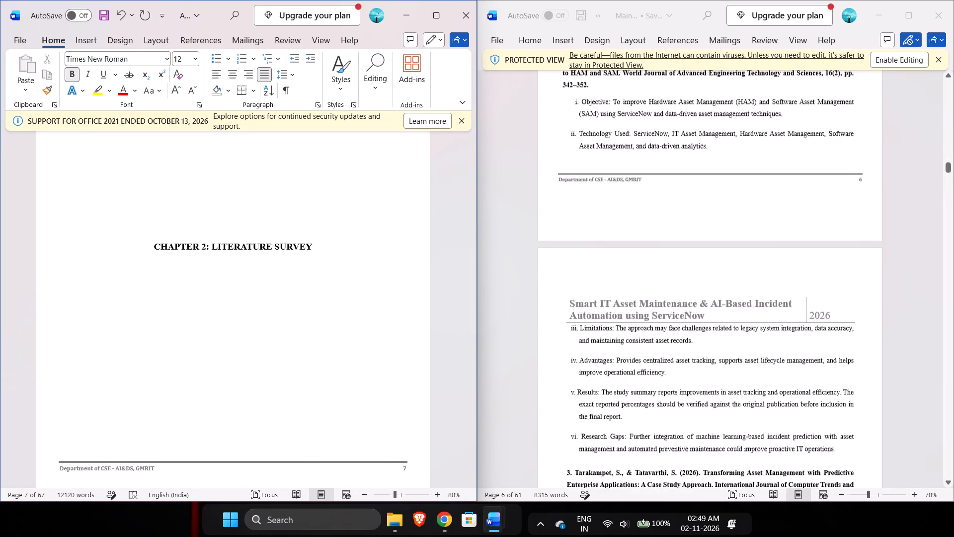
pyautogui.scroll(-12, 636, 329)
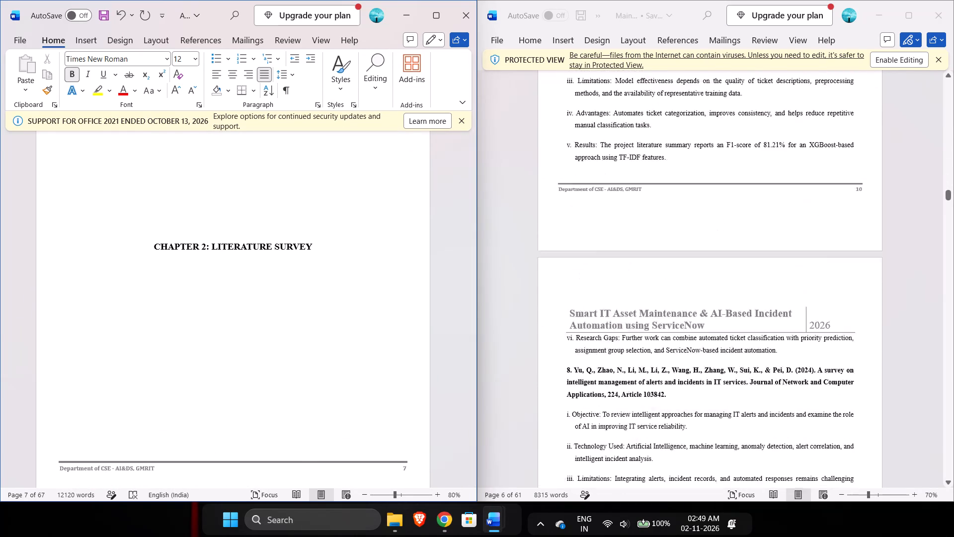
pyautogui.scroll(-12, 636, 329)
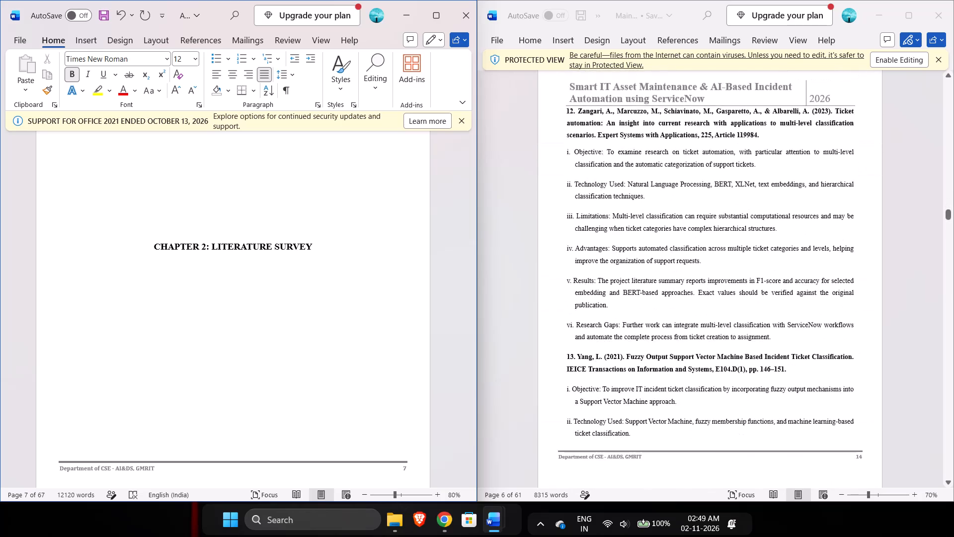
pyautogui.scroll(-9, 636, 329)
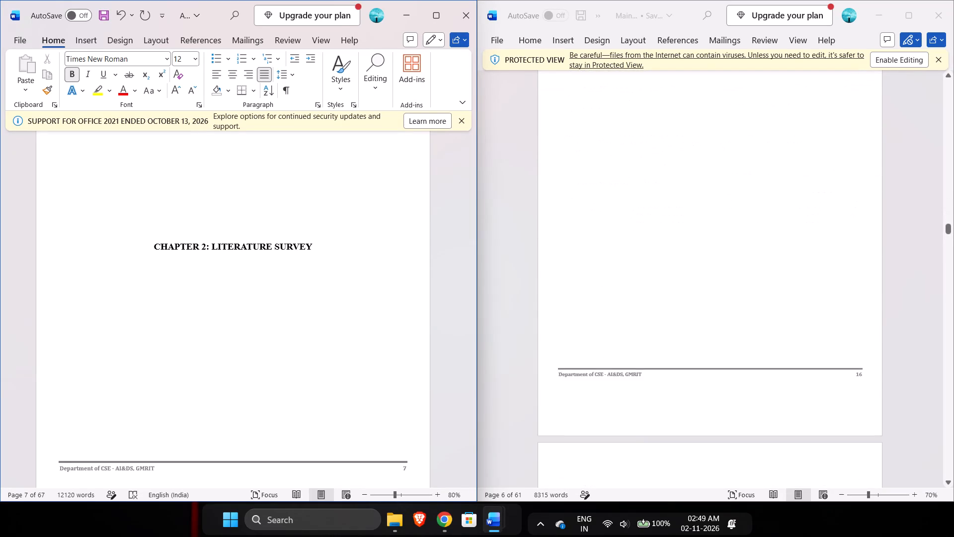
pyautogui.scroll(-3, 636, 314)
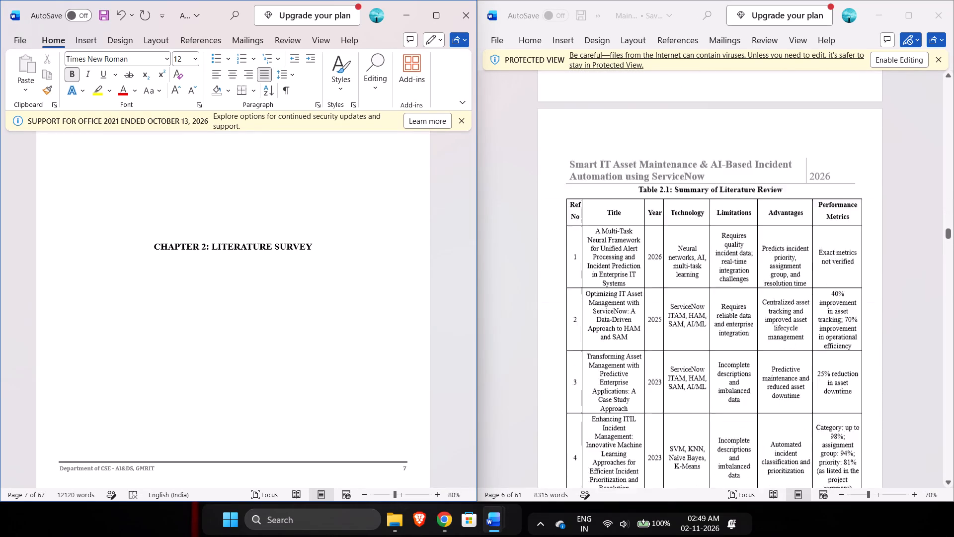
pyautogui.scroll(-4, 370, 347)
# Examine the ASTRA report's Literature Survey chapter, from the paper reviews through the summary table to the Graphical Representation section.
pyautogui.scroll(-3, 370, 347)
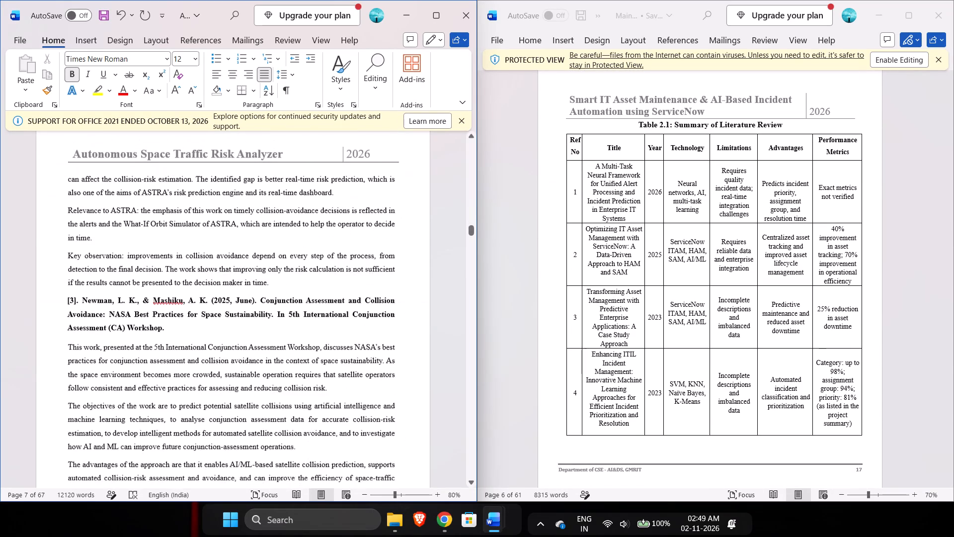
pyautogui.scroll(-10, 370, 347)
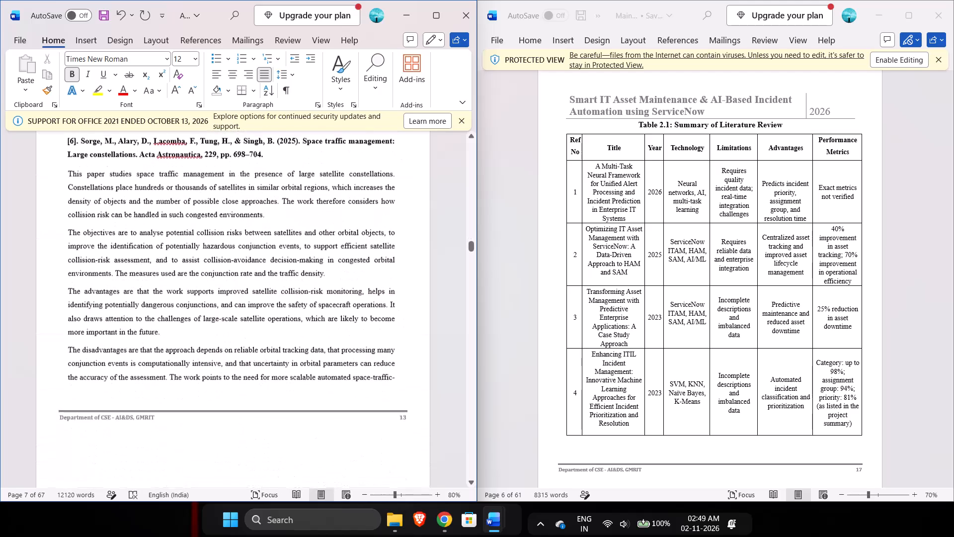
pyautogui.scroll(-10, 370, 347)
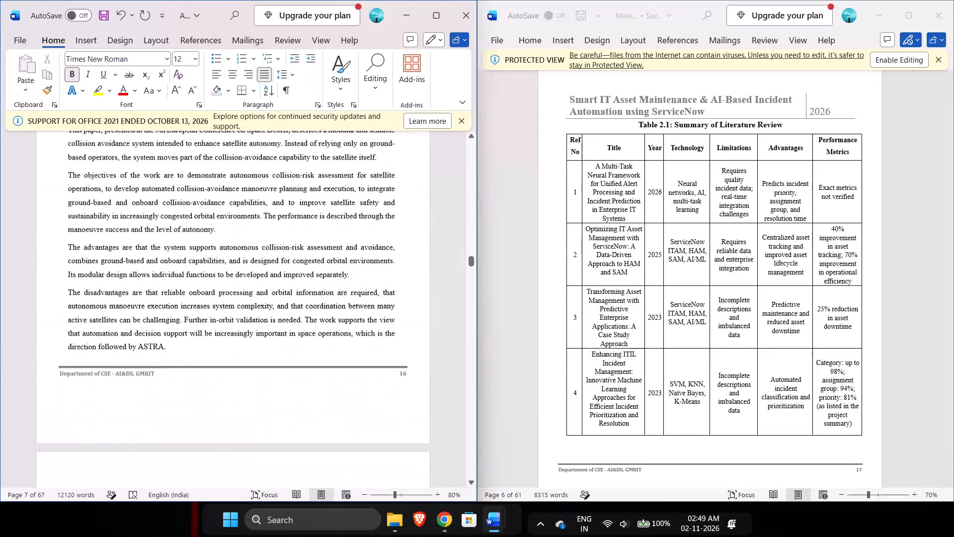
pyautogui.scroll(-7, 370, 347)
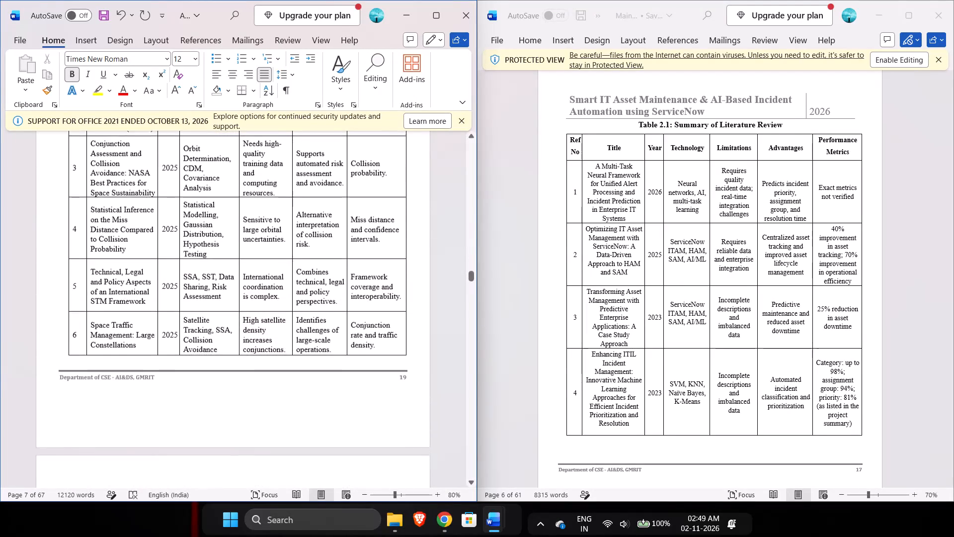
pyautogui.scroll(-7, 370, 347)
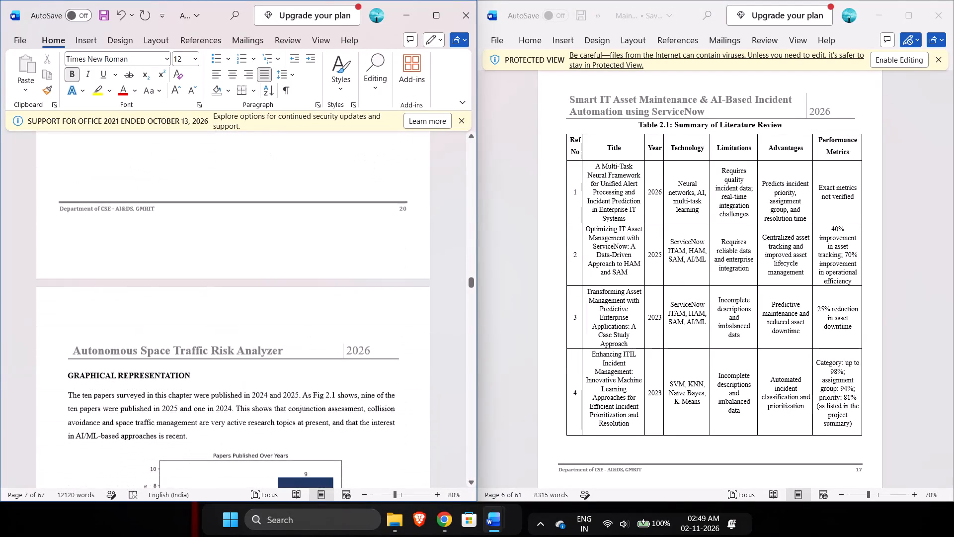
pyautogui.scroll(-4, 370, 347)
# Compare the end of the literature summary table in both reports and follow the reference report to its 3. Methodology page.
pyautogui.scroll(8, 370, 347)
pyautogui.scroll(-8, 370, 343)
pyautogui.scroll(-4, 667, 399)
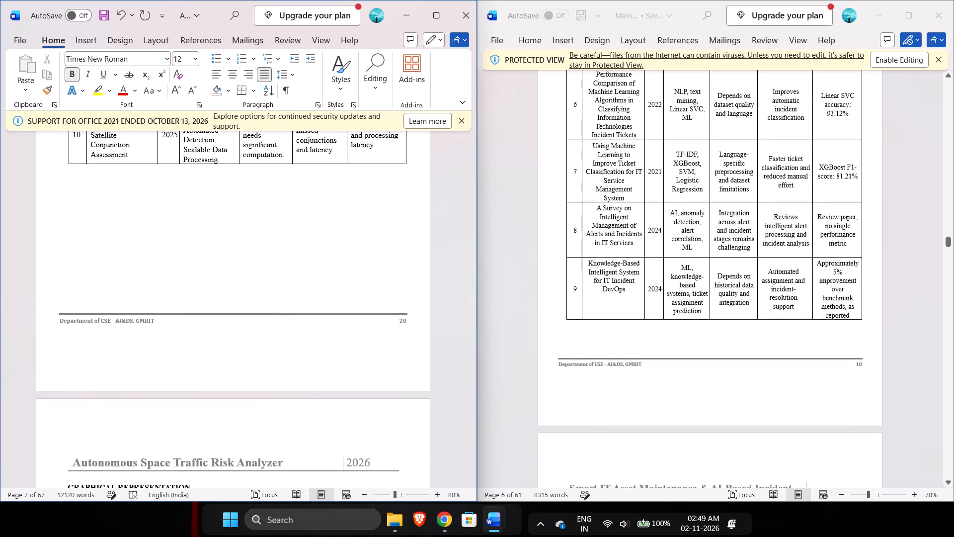
pyautogui.scroll(-8, 667, 399)
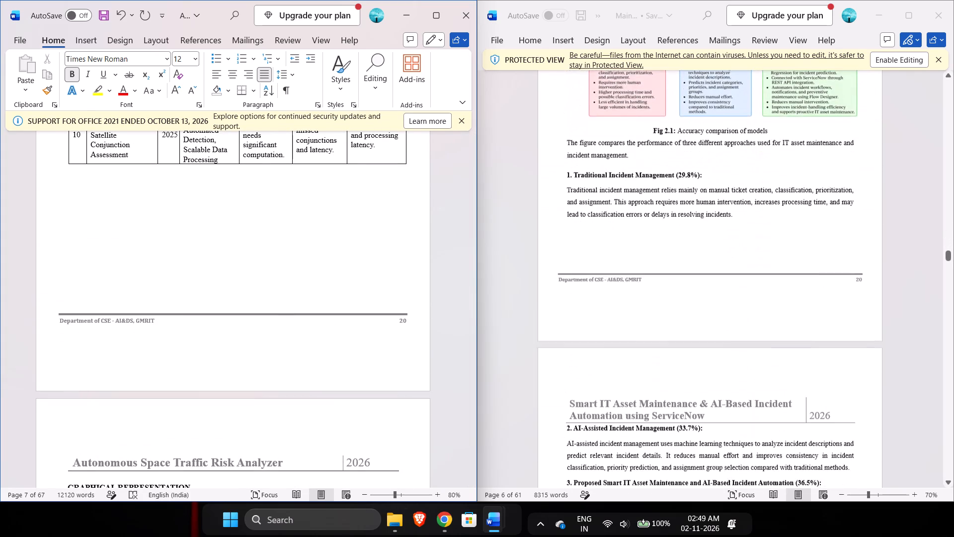
pyautogui.scroll(-7, 667, 399)
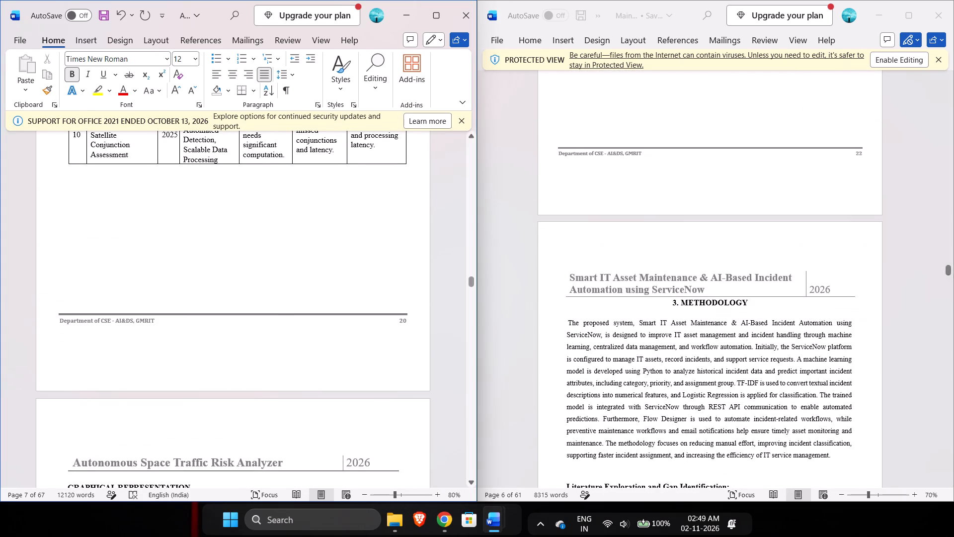
# Examine the ASTRA report's pages from the Chapter 3: Methodology title page through Background Concepts and the System Architecture figure.
pyautogui.scroll(-5, 262, 487)
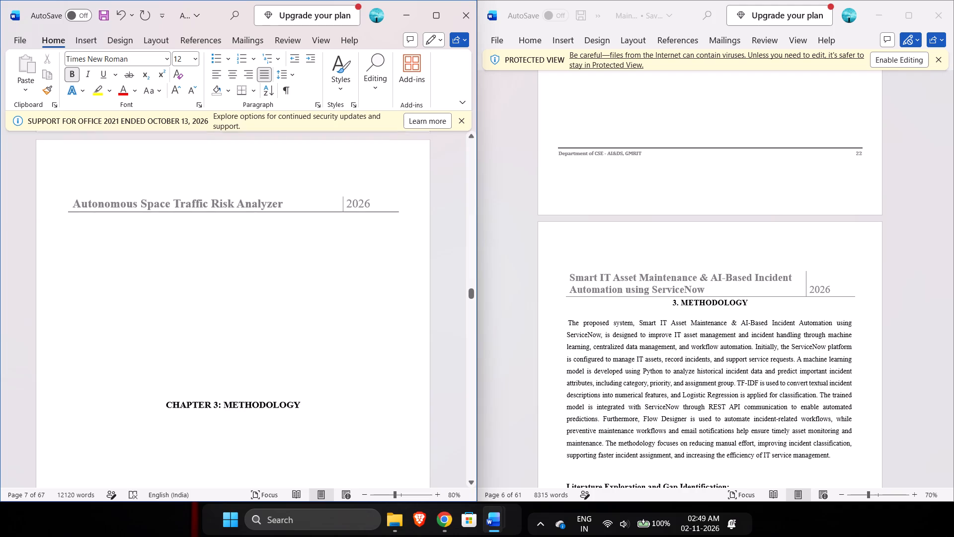
pyautogui.scroll(-3, 262, 487)
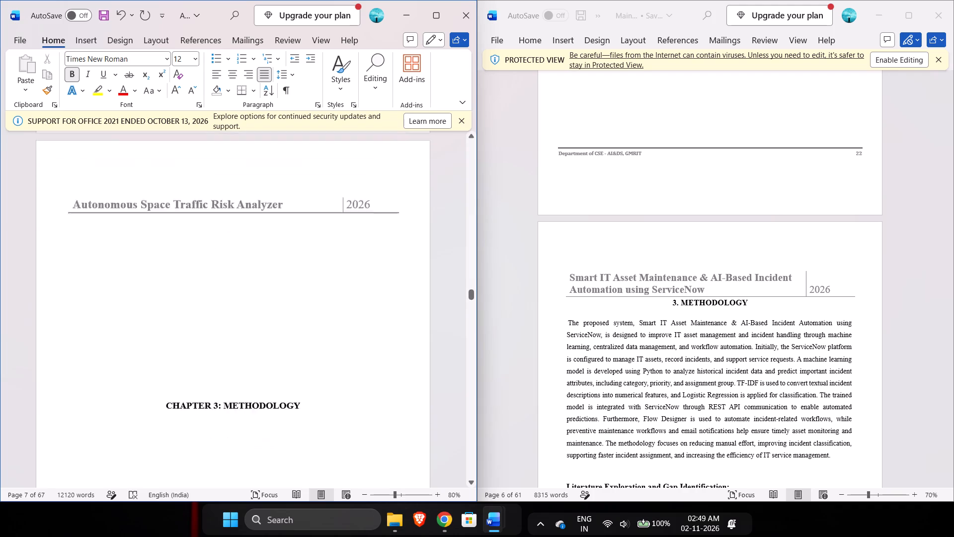
pyautogui.scroll(-3, 366, 287)
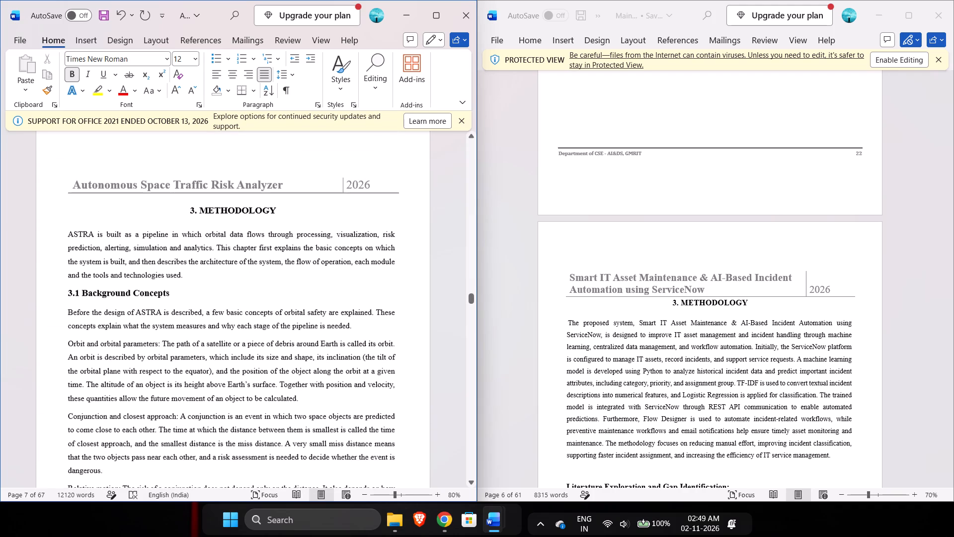
pyautogui.scroll(-2, 366, 287)
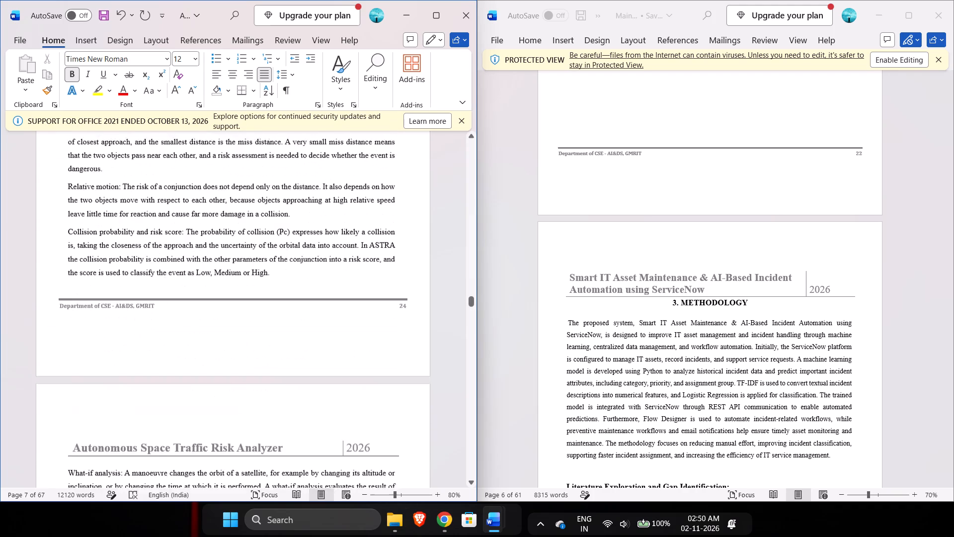
pyautogui.scroll(-4, 368, 278)
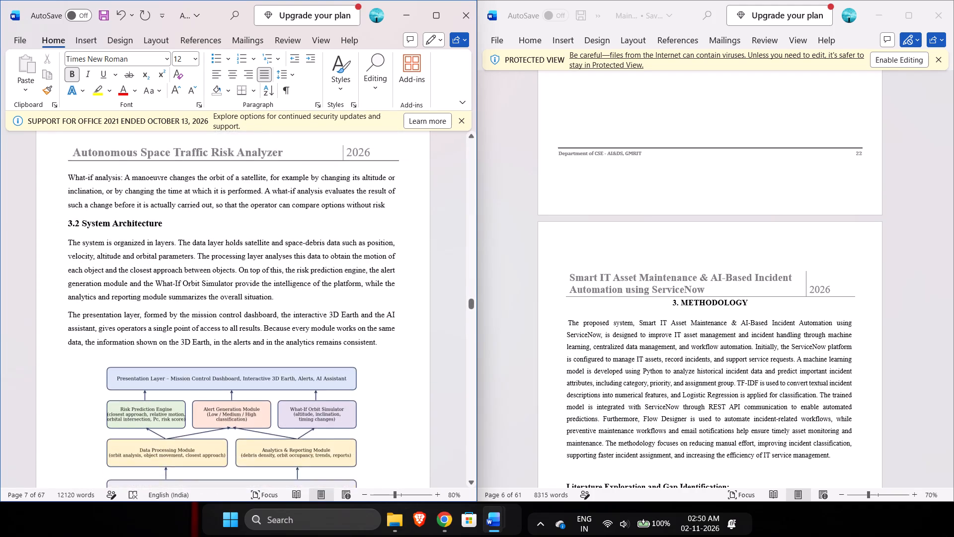
pyautogui.scroll(-2, 368, 278)
pyautogui.scroll(1, 368, 278)
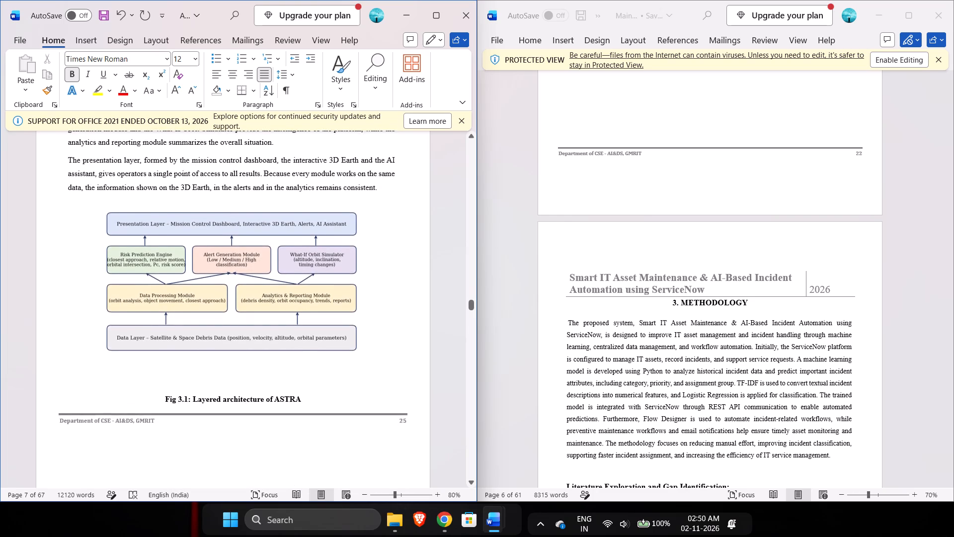
pyautogui.scroll(2, 368, 278)
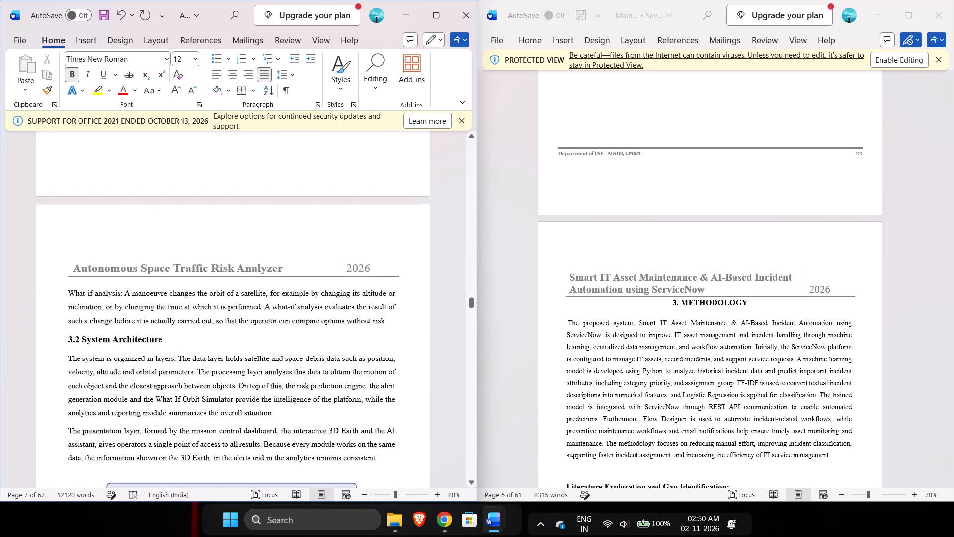
pyautogui.scroll(1, 368, 278)
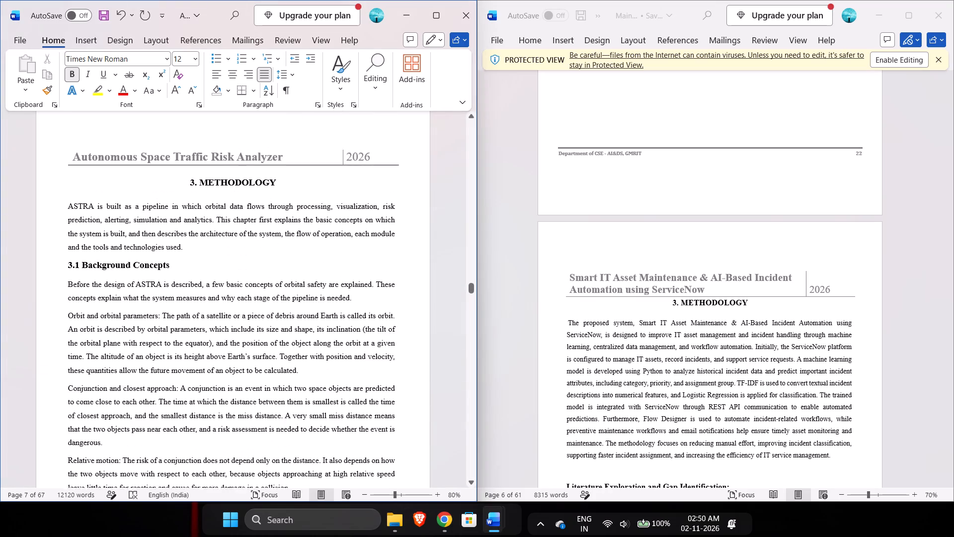
pyautogui.scroll(-4, 390, 286)
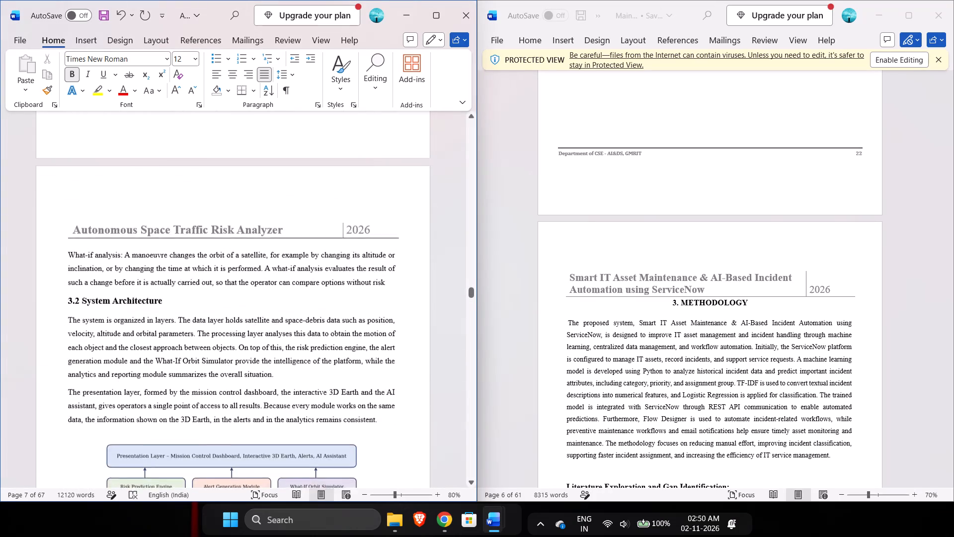
pyautogui.scroll(-6, 390, 286)
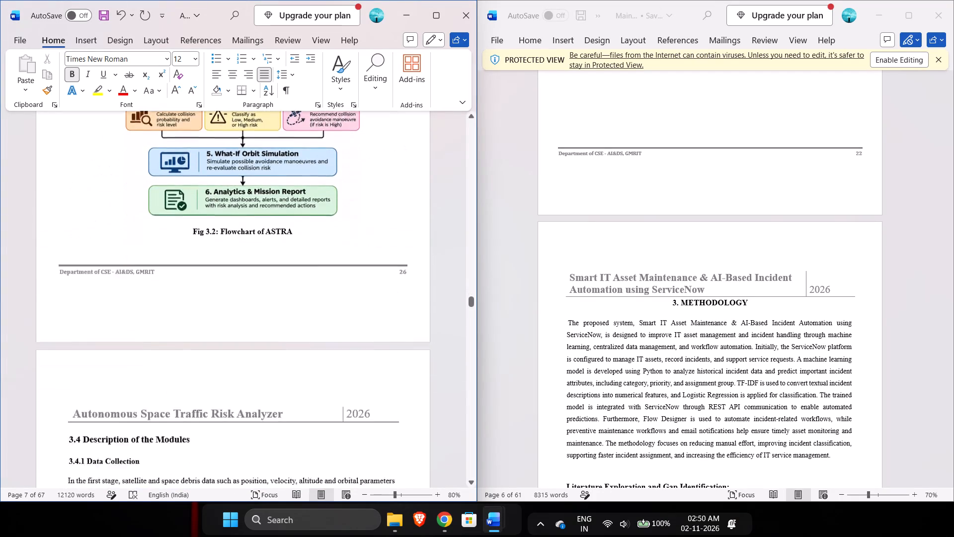
pyautogui.scroll(-8, 390, 286)
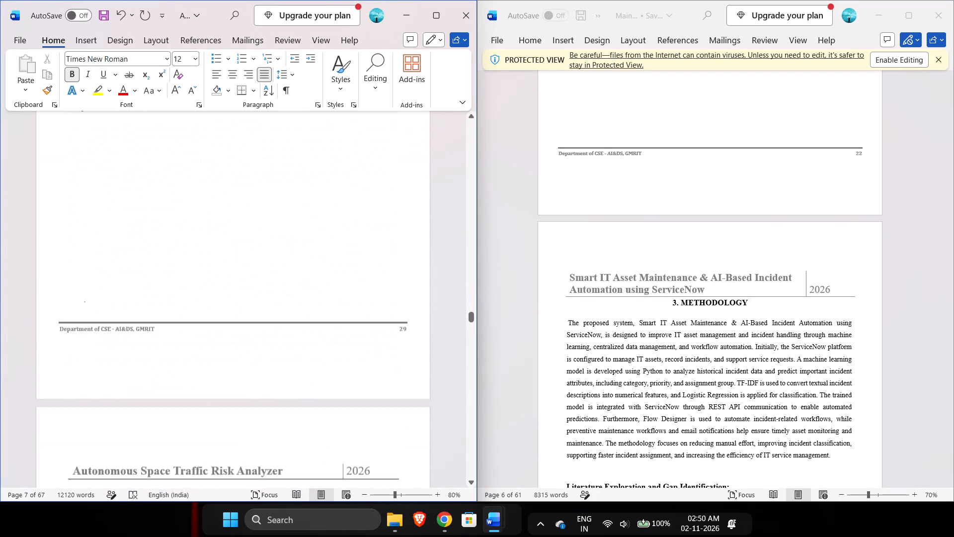
pyautogui.scroll(-7, 390, 286)
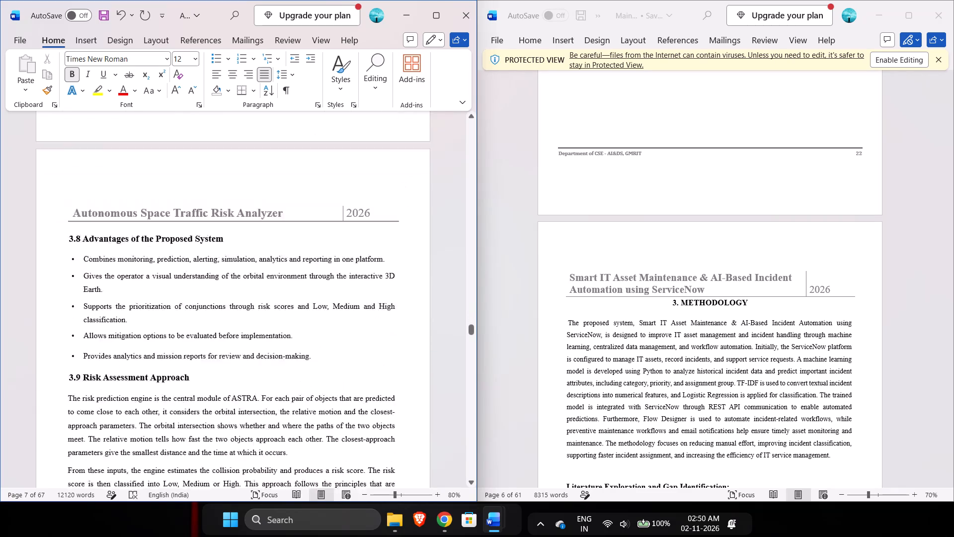
pyautogui.scroll(-6, 390, 286)
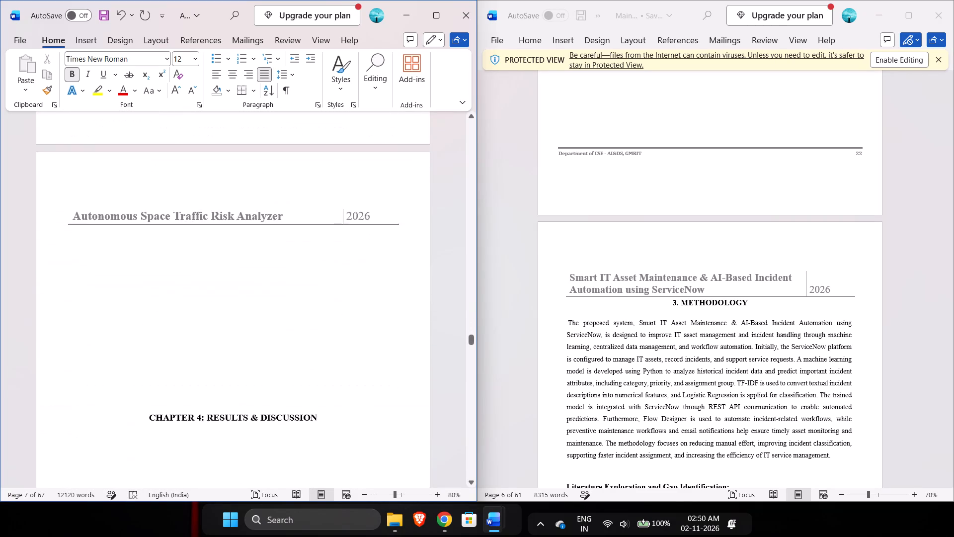
# Examine the ASTRA report's Results & Discussion chapter, from the Chapter 4 title page through the interface figures to 4.3 Comparison with Existing Approaches.
pyautogui.scroll(-5, 390, 286)
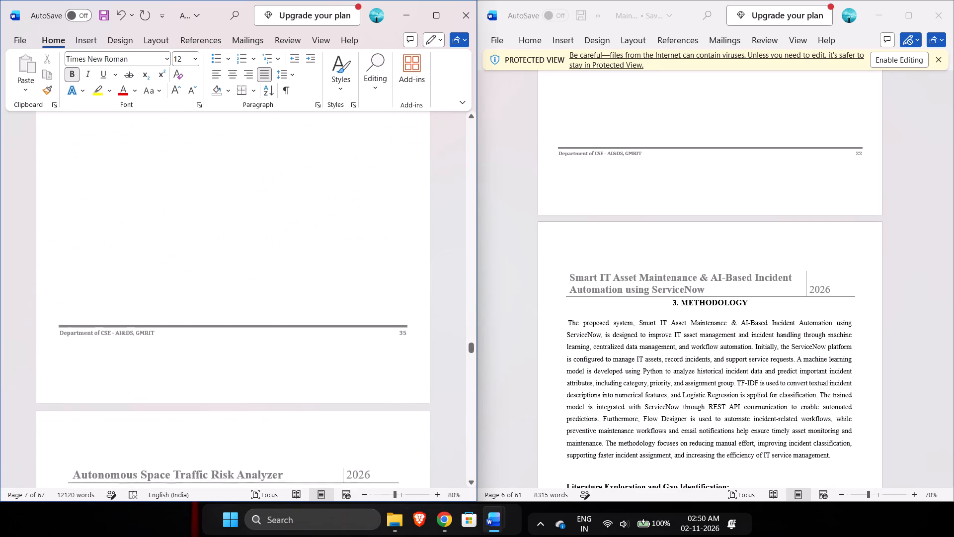
pyautogui.scroll(-6, 390, 286)
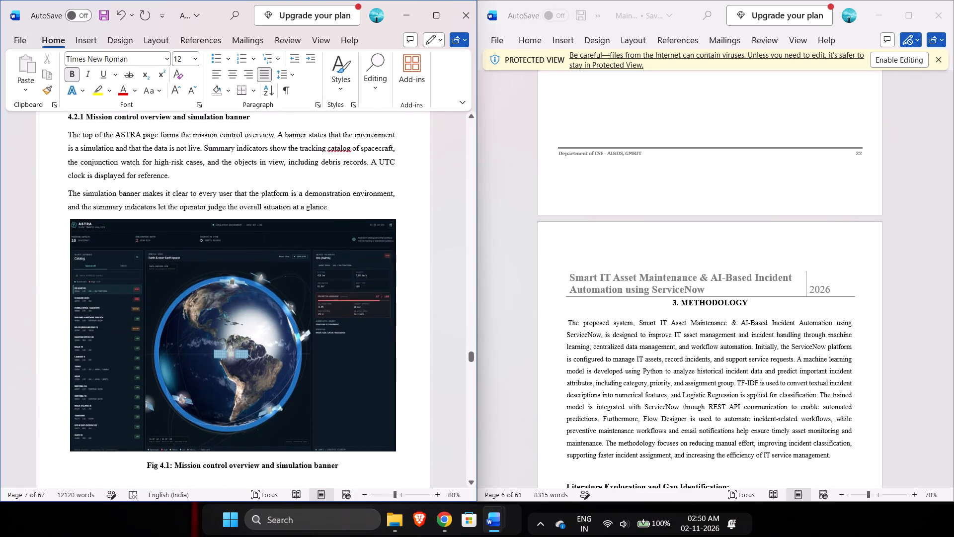
pyautogui.scroll(-2, 390, 286)
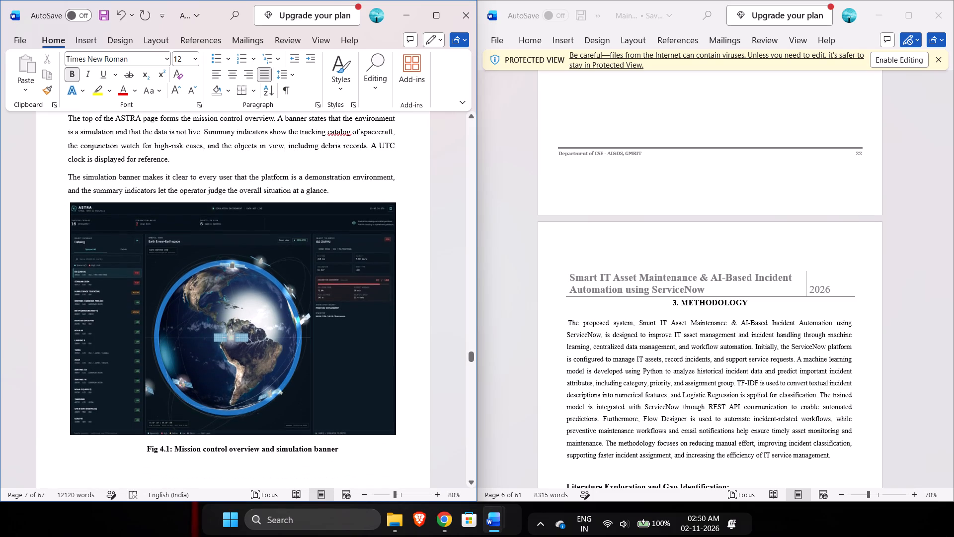
pyautogui.scroll(-8, 390, 286)
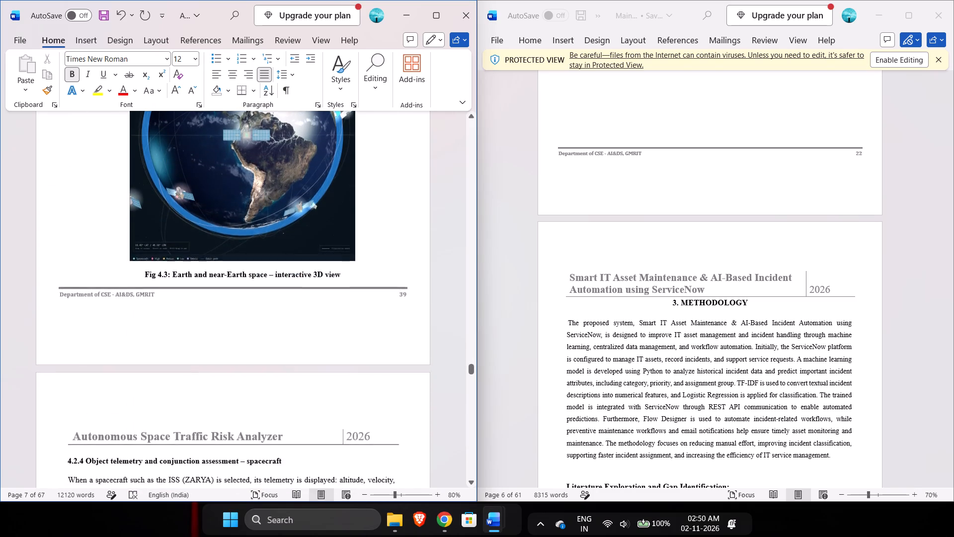
pyautogui.scroll(-7, 390, 286)
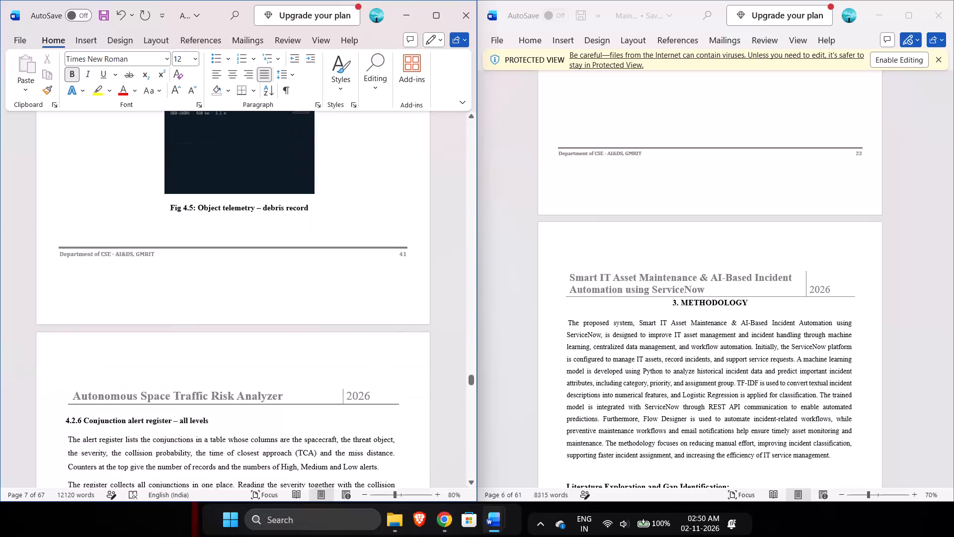
pyautogui.scroll(-7, 390, 286)
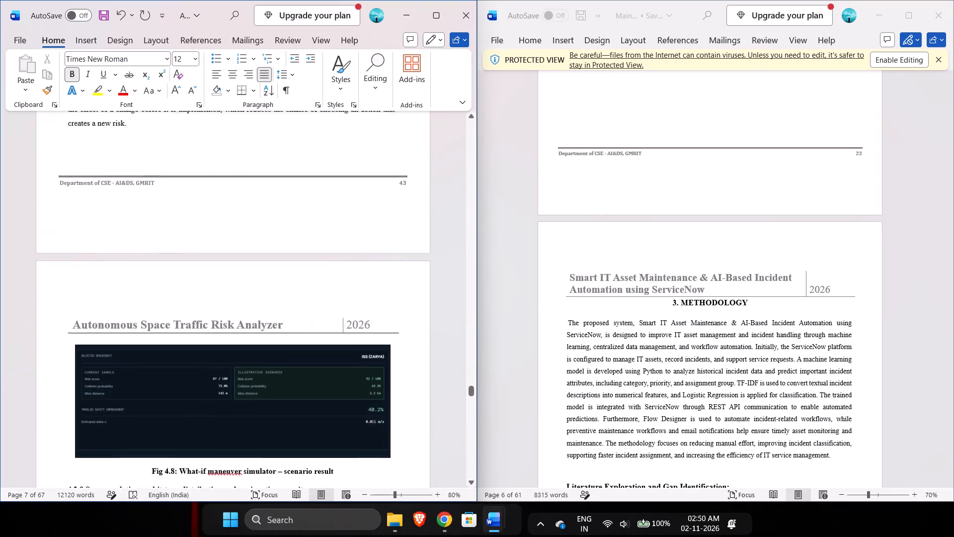
pyautogui.scroll(-7, 390, 286)
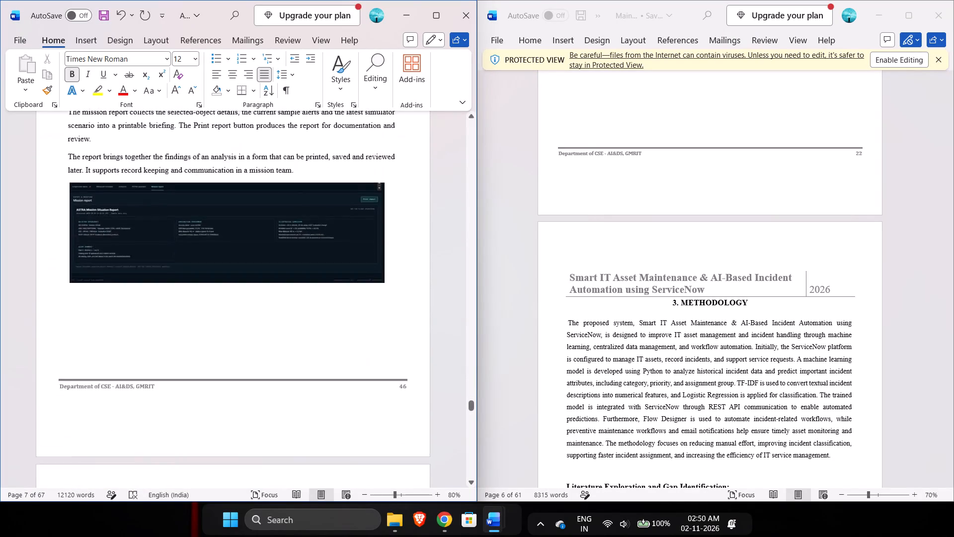
pyautogui.scroll(-6, 390, 286)
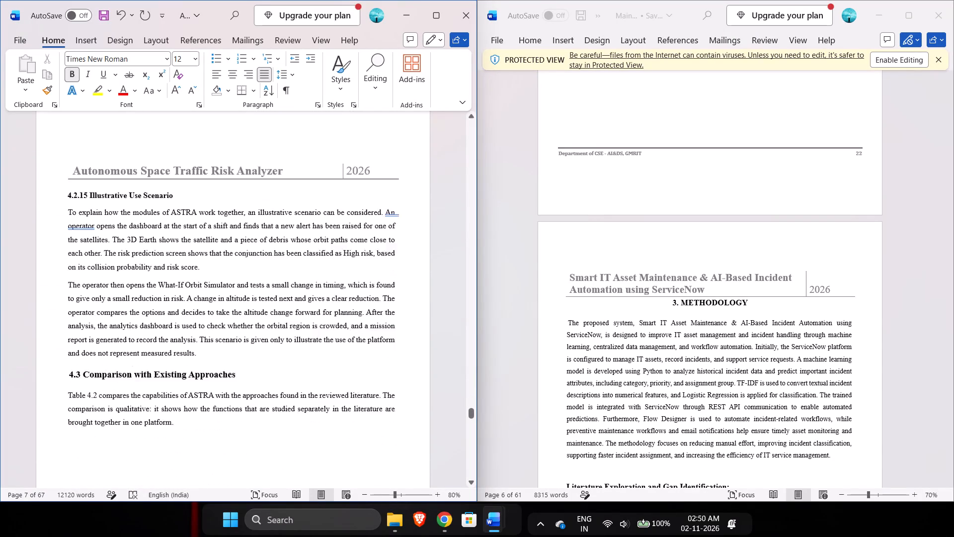
pyautogui.scroll(-2, 390, 286)
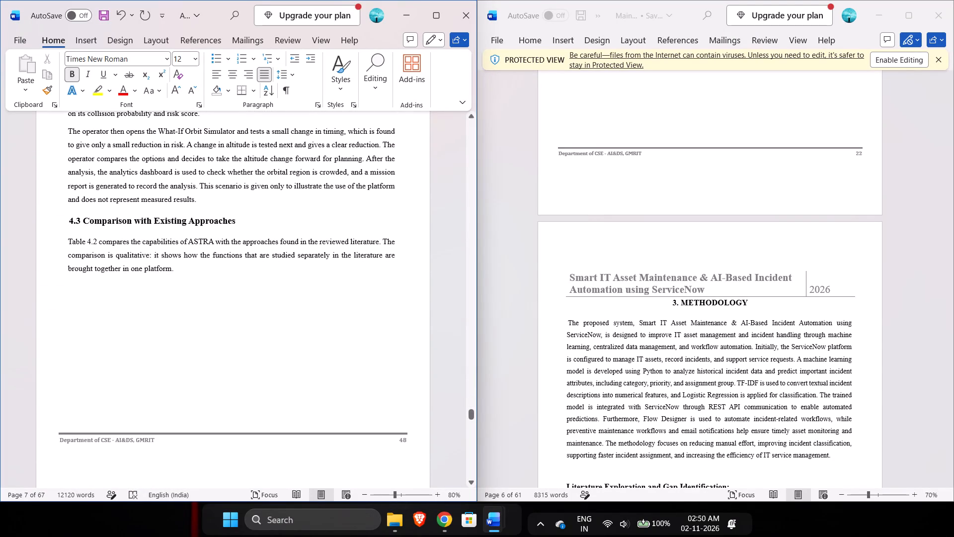
pyautogui.scroll(4, 452, 270)
pyautogui.scroll(-2, 452, 270)
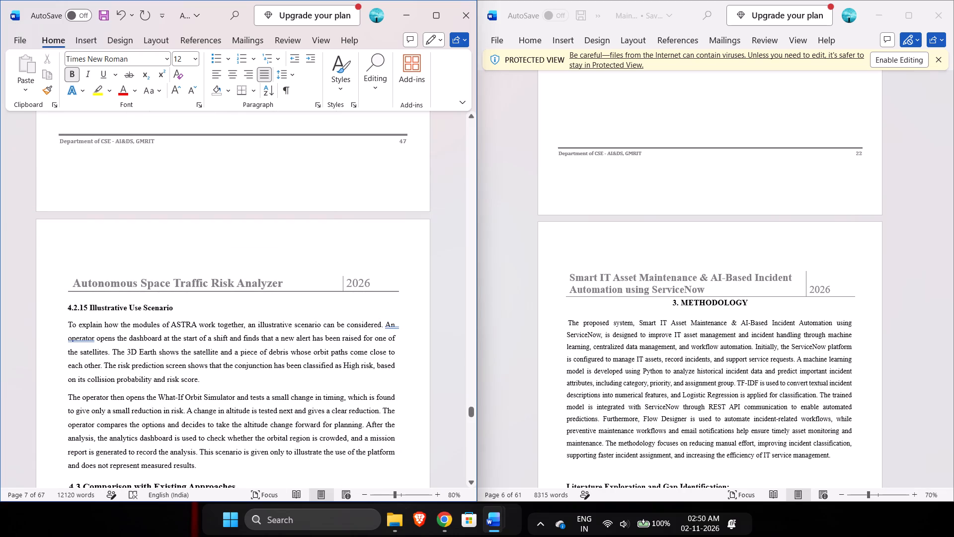
# Examine the reference report's Methodology chapter through to its 4. Results & Discussion page, and look back over the chapter to its beginning.
pyautogui.scroll(1, 635, 281)
pyautogui.scroll(-16, 635, 281)
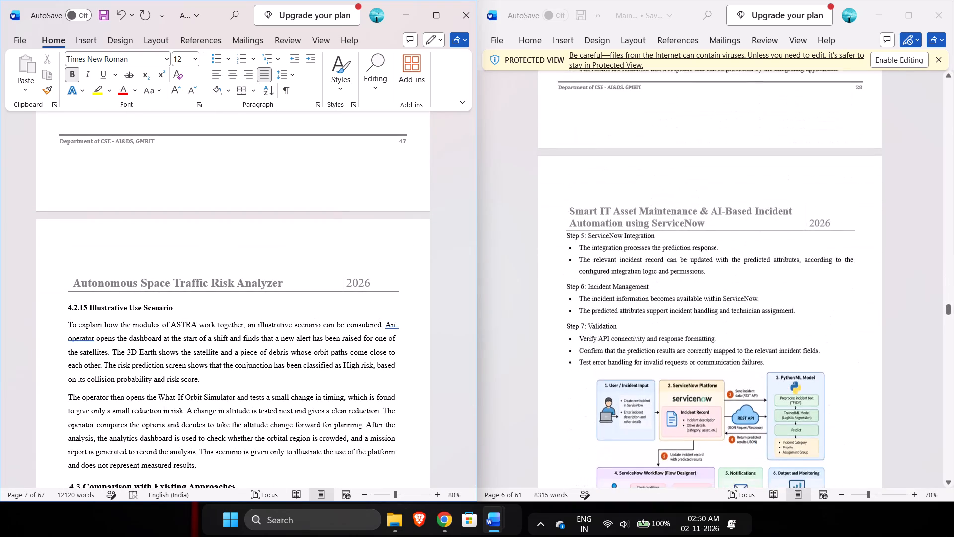
pyautogui.scroll(-11, 635, 281)
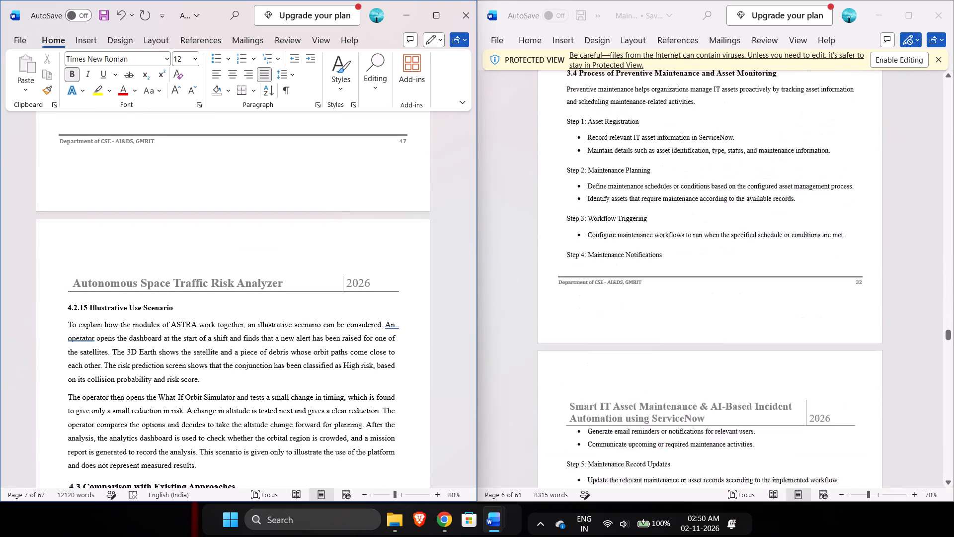
pyautogui.scroll(-9, 635, 274)
pyautogui.scroll(1, 635, 274)
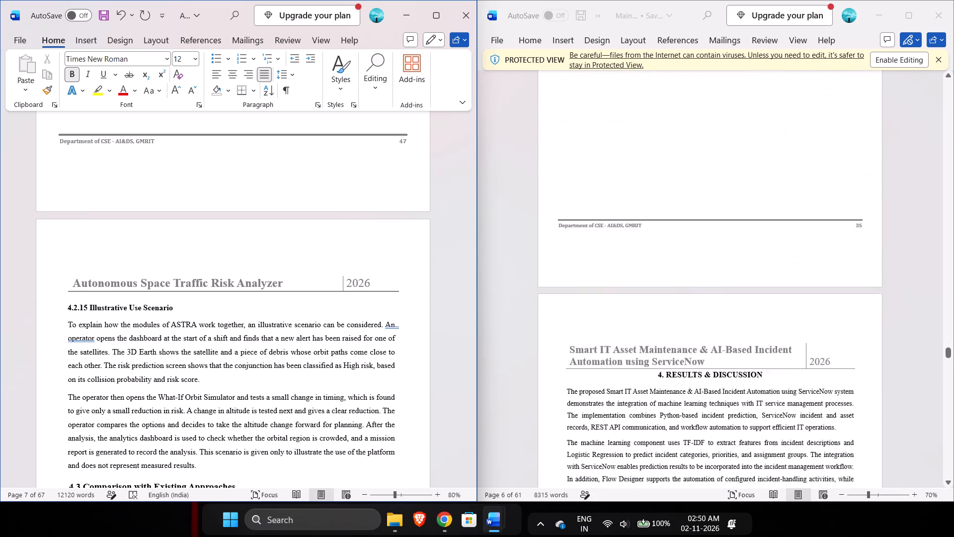
pyautogui.scroll(6, 635, 274)
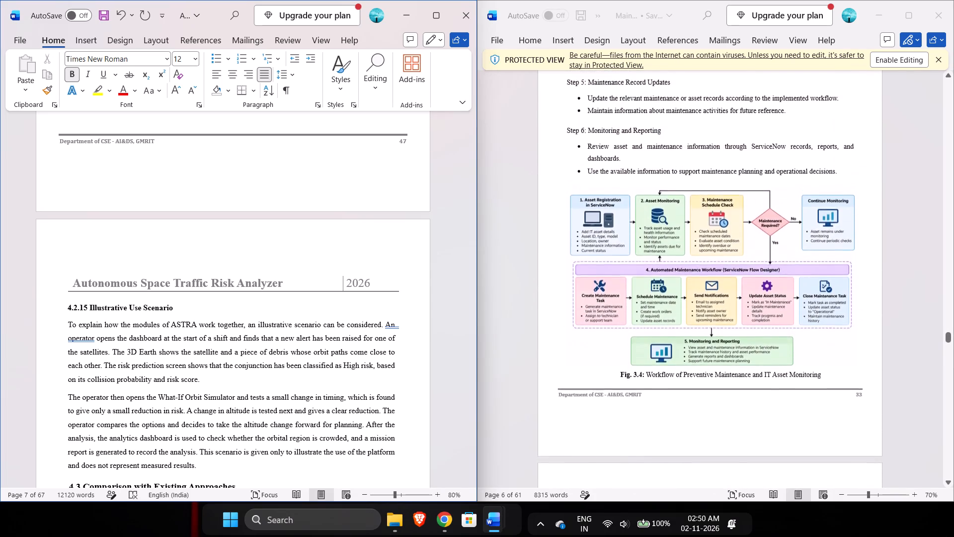
pyautogui.scroll(8, 635, 274)
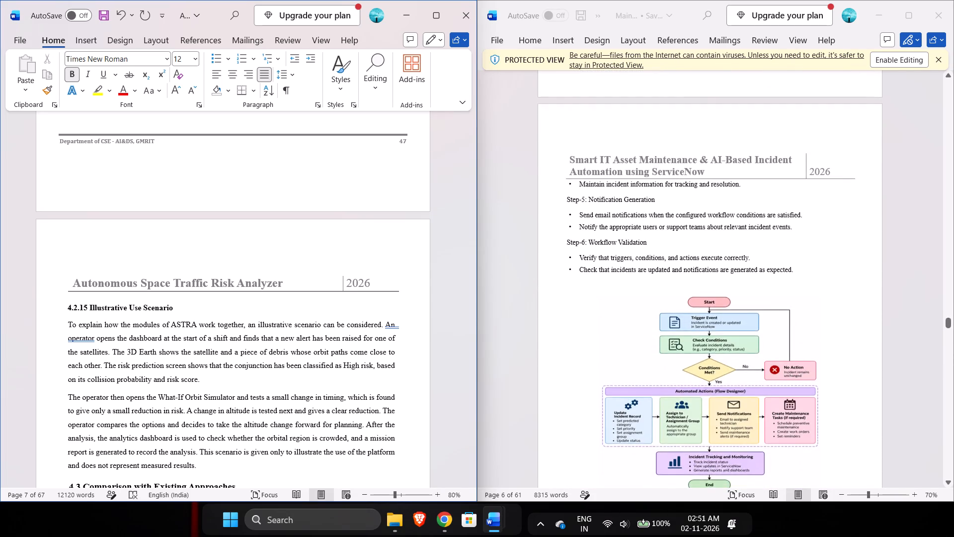
pyautogui.scroll(10, 635, 274)
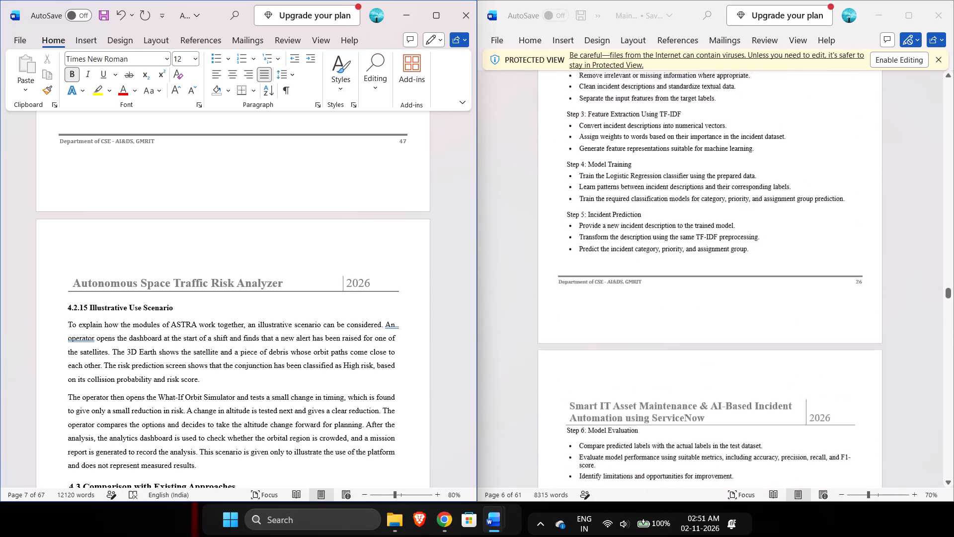
pyautogui.scroll(16, 635, 274)
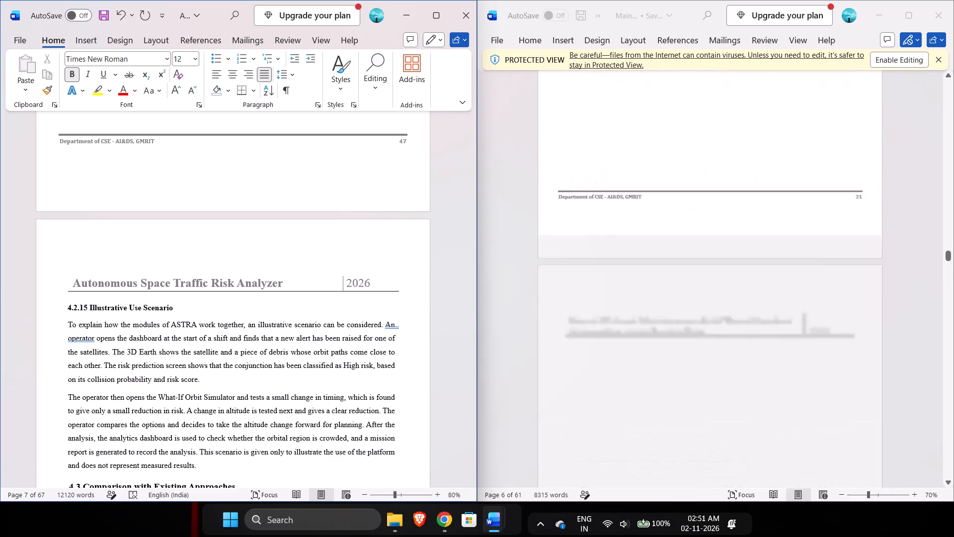
pyautogui.scroll(2, 635, 274)
# Look through the reference report's Results & Discussion chapter up to the Chapter 5: Conclusion title page, and recheck its final figures and closing paragraphs.
pyautogui.scroll(-11, 635, 274)
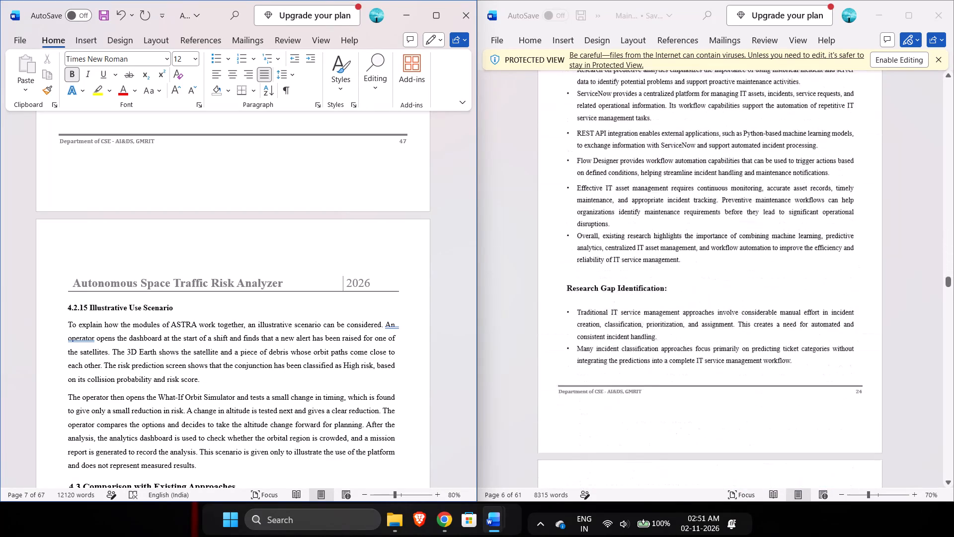
pyautogui.scroll(-19, 635, 274)
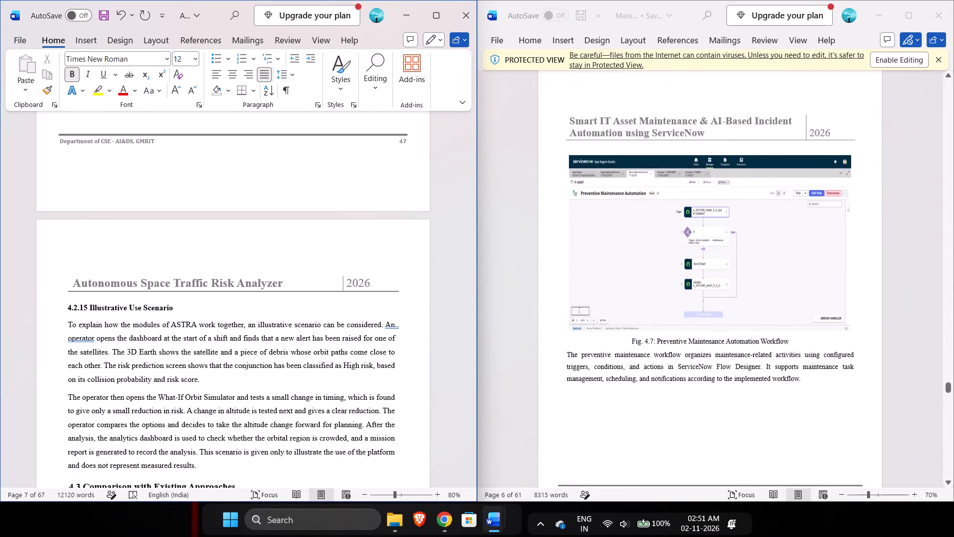
pyautogui.scroll(-11, 635, 274)
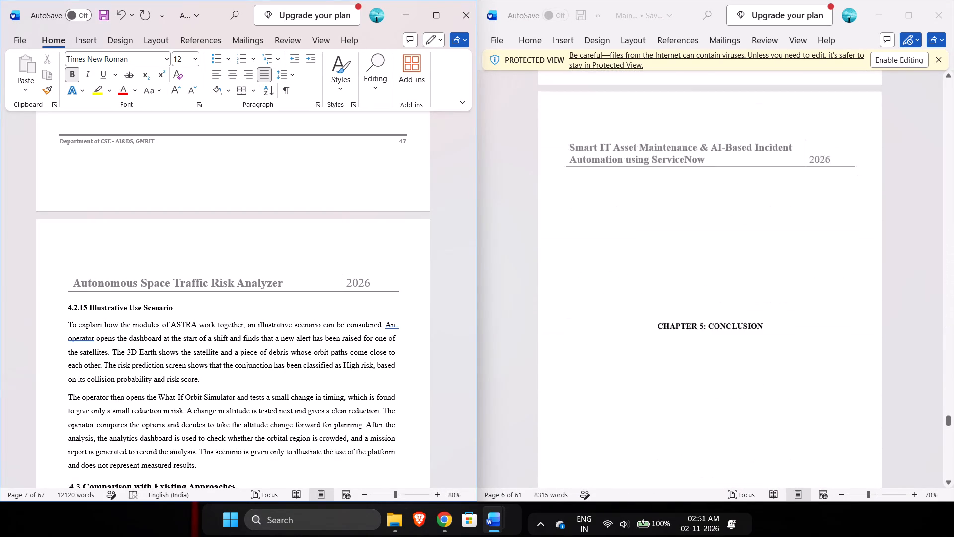
pyautogui.scroll(-1, 635, 274)
pyautogui.scroll(5, 635, 274)
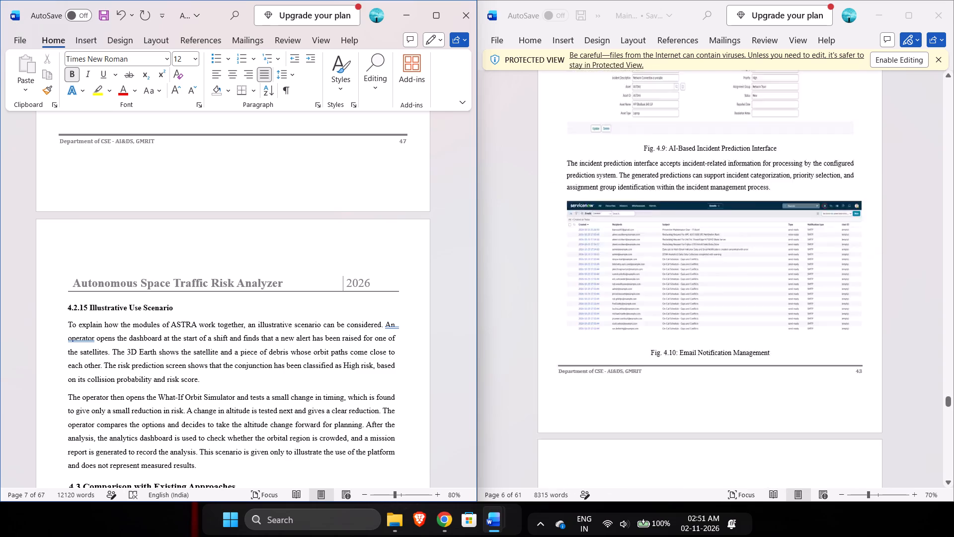
pyautogui.scroll(1, 635, 274)
pyautogui.scroll(-3, 635, 274)
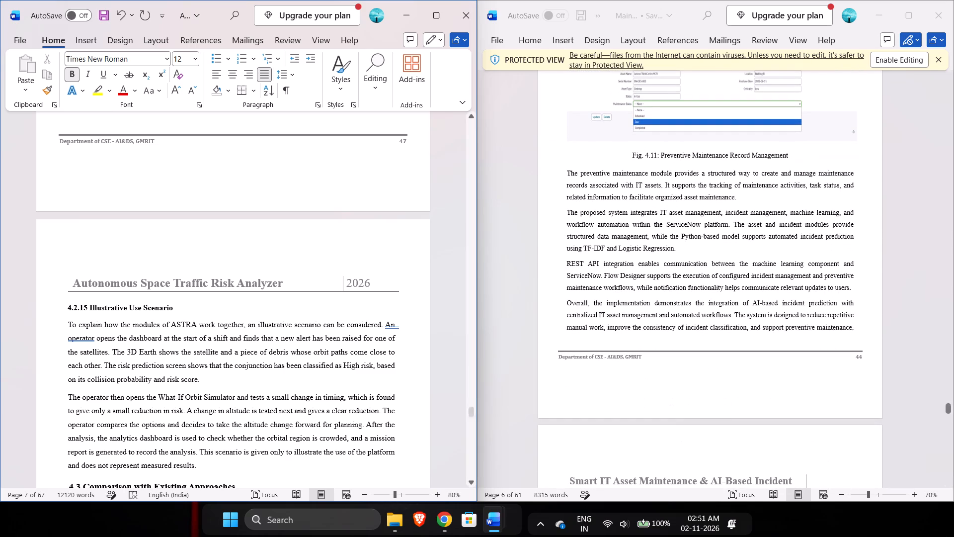
# Examine the ASTRA report's page layout around the Mission report figure, 4.2.15 Illustrative Use Scenario, section 4.3 and Table 4.2.
pyautogui.scroll(-4, 307, 299)
pyautogui.scroll(4, 307, 299)
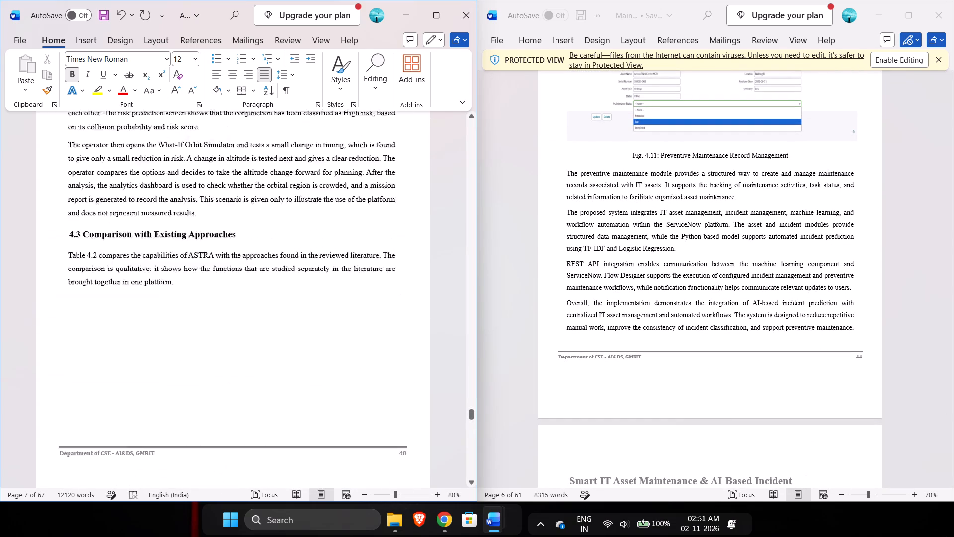
pyautogui.scroll(9, 307, 299)
pyautogui.scroll(-5, 307, 299)
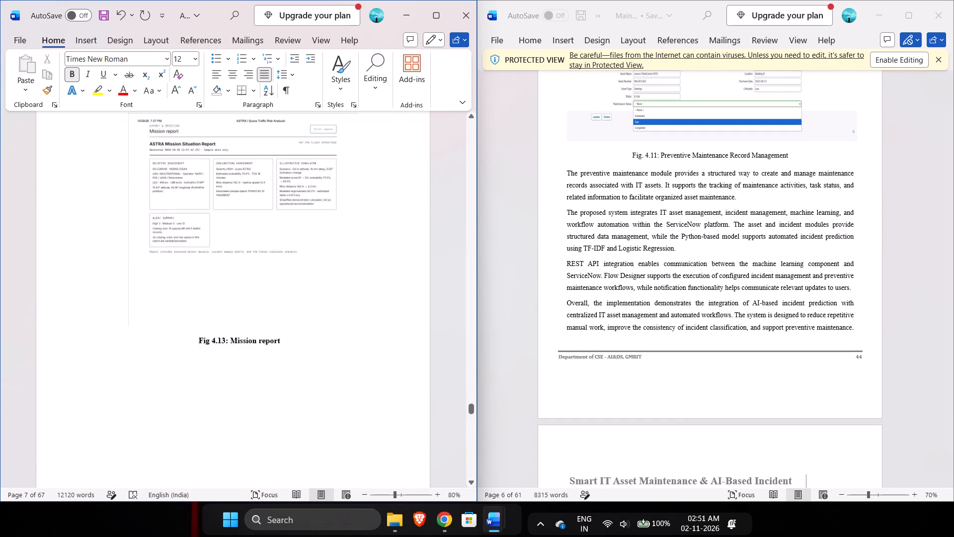
pyautogui.scroll(-8, 307, 299)
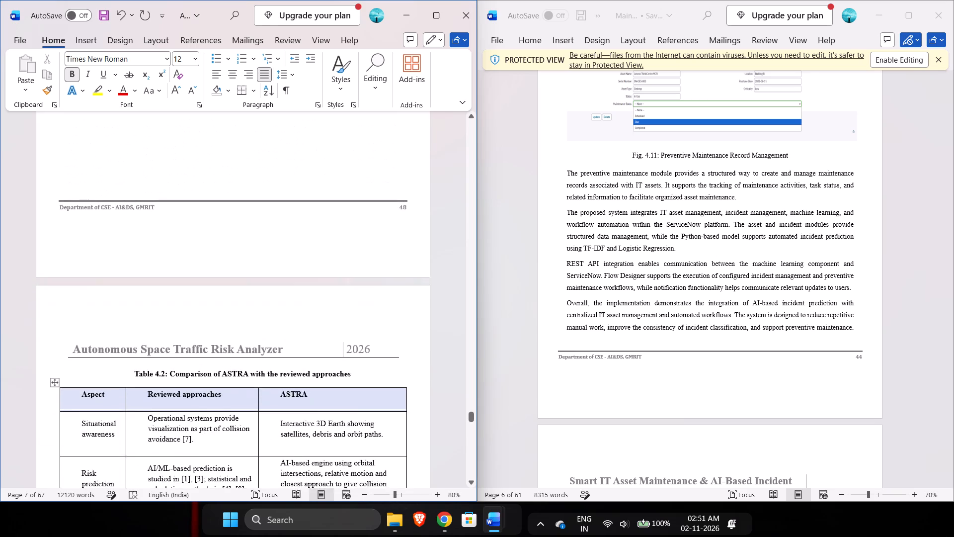
pyautogui.scroll(5, 307, 299)
pyautogui.scroll(-1, 307, 297)
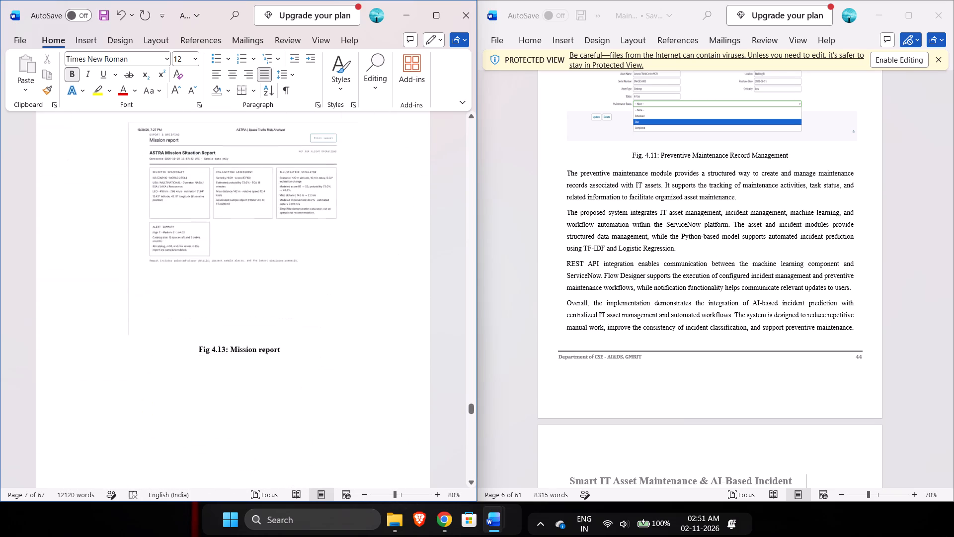
pyautogui.scroll(-4, 307, 297)
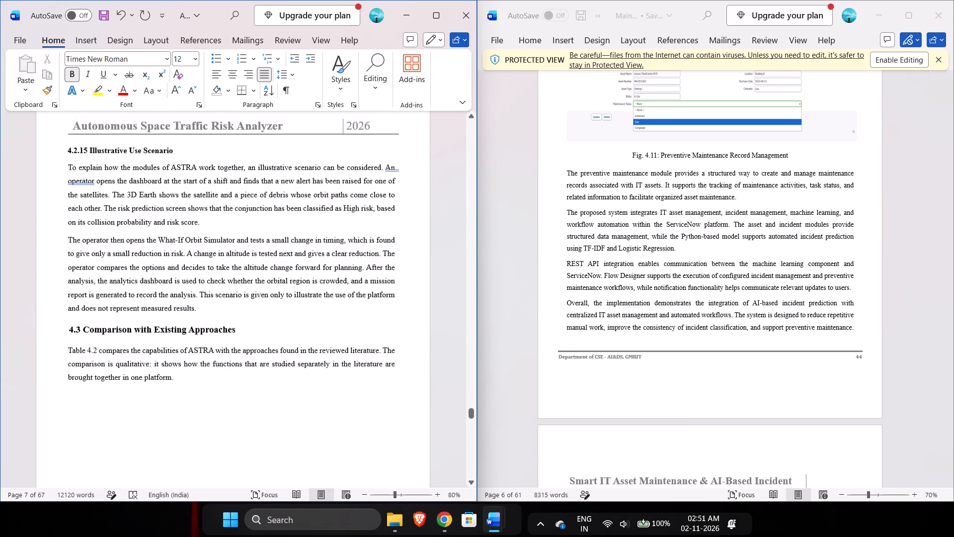
pyautogui.scroll(-1, 307, 297)
pyautogui.scroll(2, 307, 297)
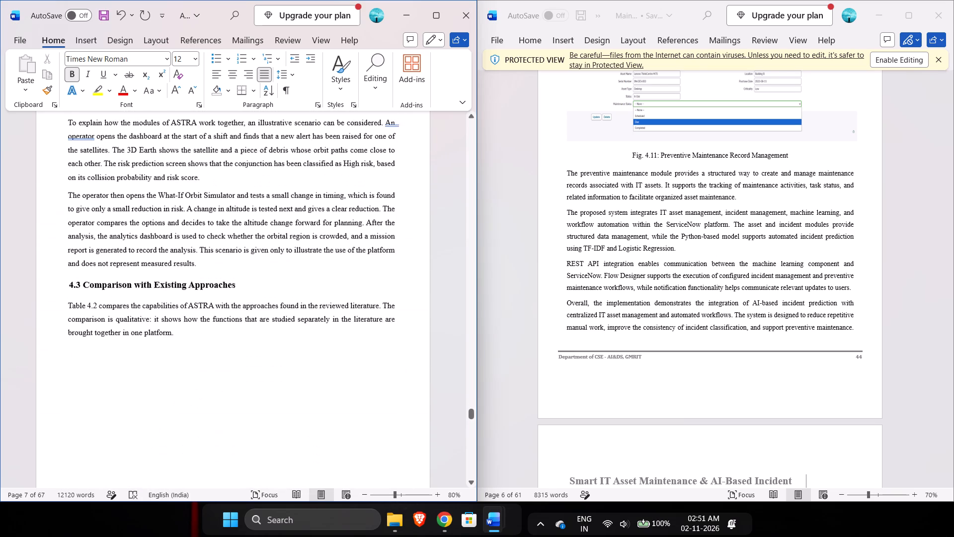
pyautogui.scroll(3, 307, 297)
pyautogui.scroll(-4, 307, 297)
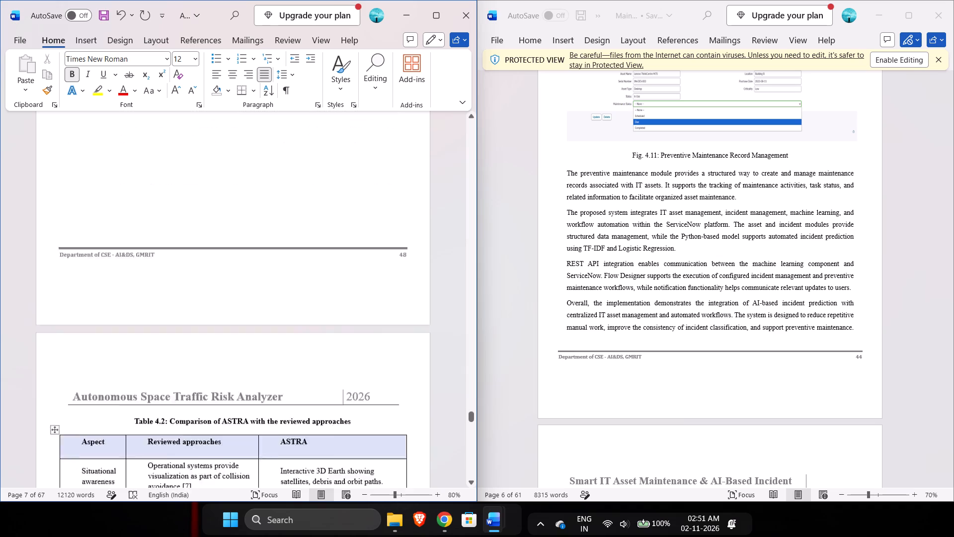
# Compare the ASTRA report's pages from Table 4.2 to 5. Conclusion with the reference report's Conclusion and Future Scope pages up to Chapter 6.
pyautogui.scroll(-7, 310, 245)
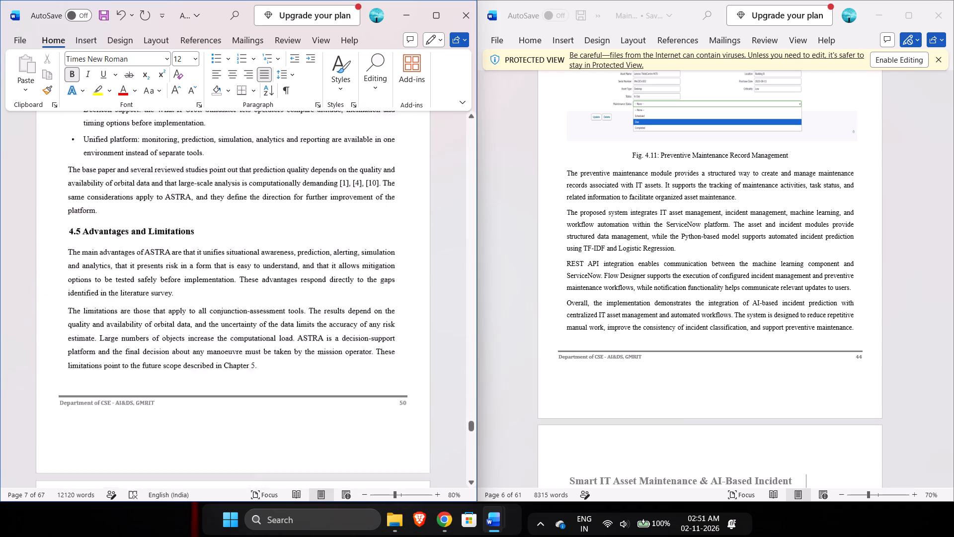
pyautogui.scroll(-5, 310, 245)
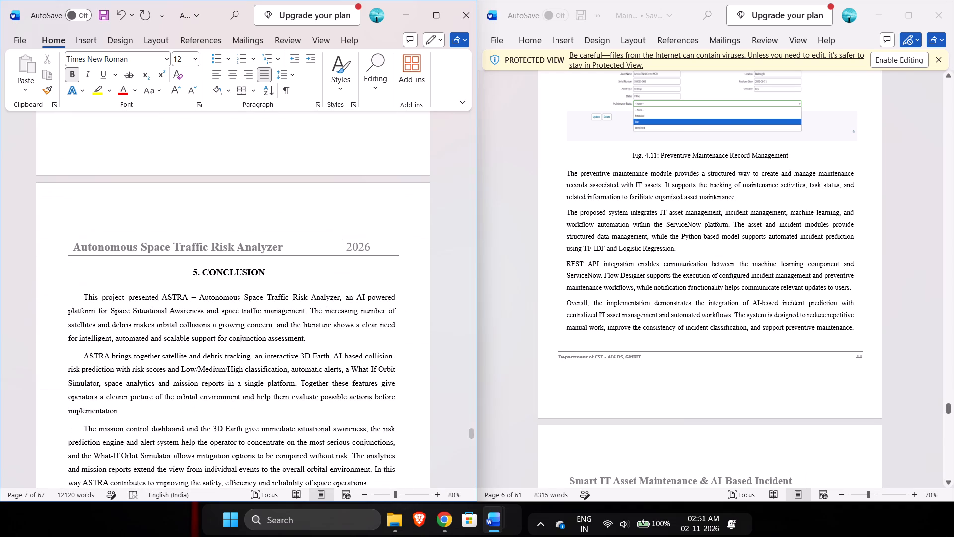
pyautogui.scroll(-8, 567, 245)
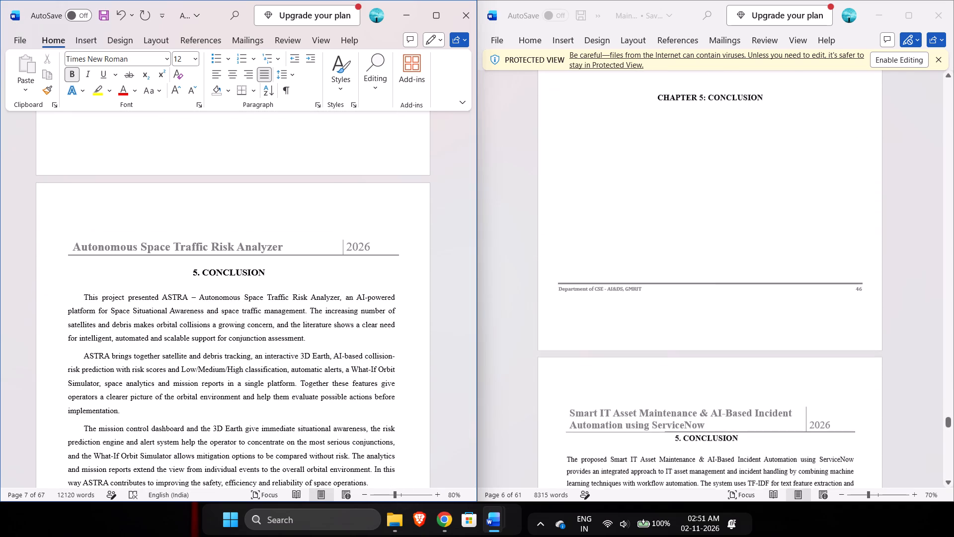
pyautogui.scroll(-7, 570, 225)
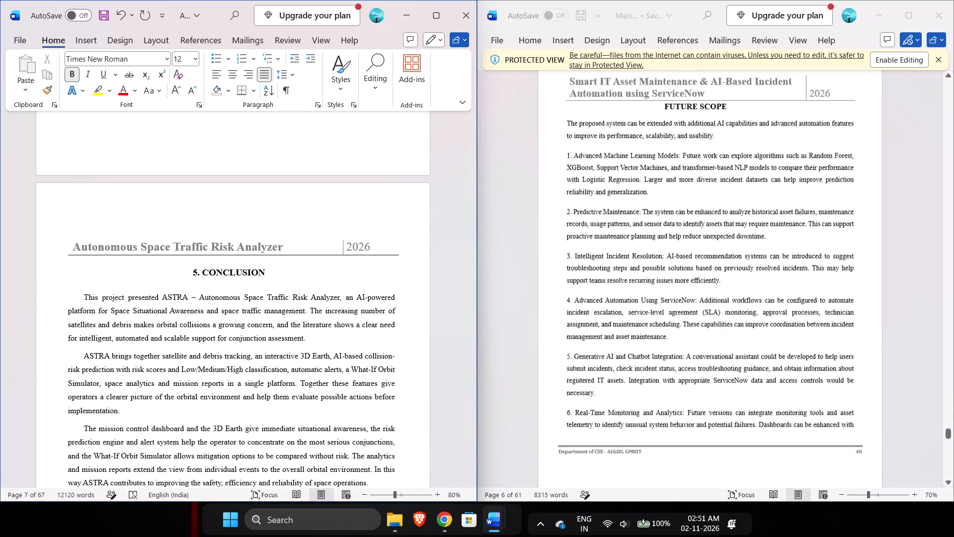
pyautogui.scroll(-6, 570, 225)
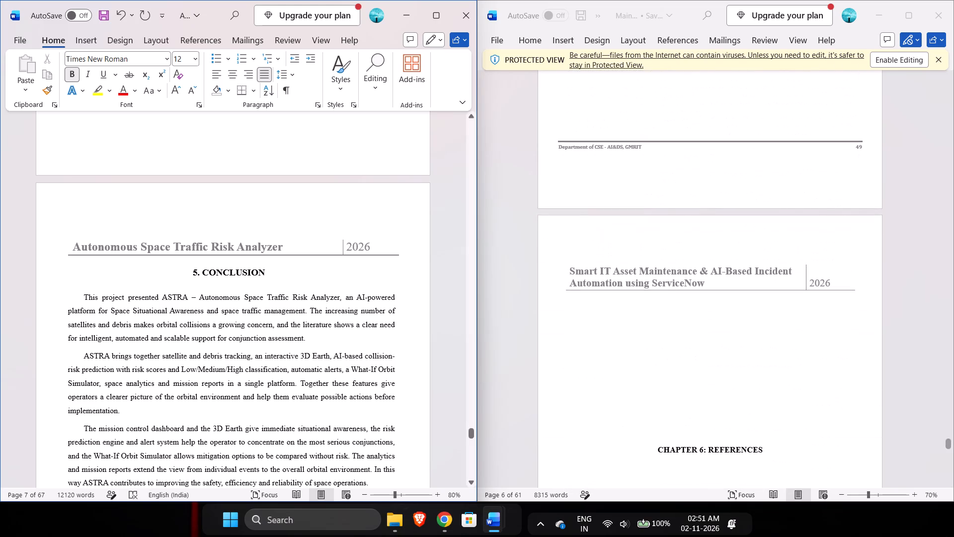
pyautogui.scroll(-3, 323, 317)
pyautogui.scroll(3, 323, 317)
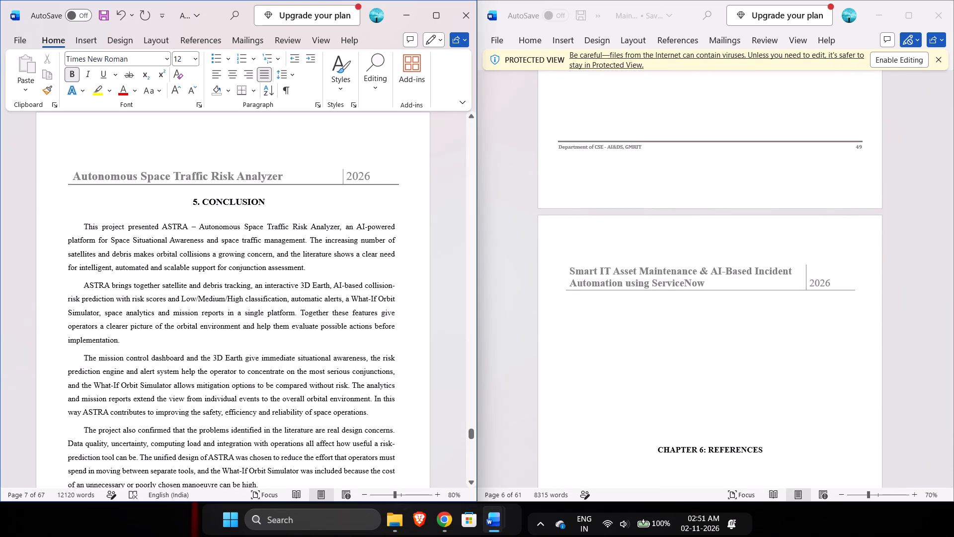
pyautogui.scroll(3, 657, 264)
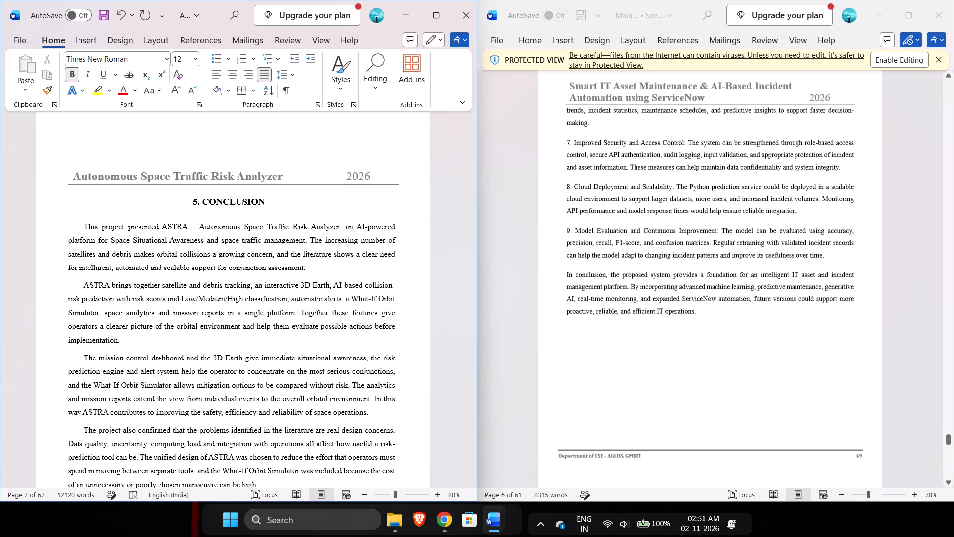
# Remove the first-line indent from the first two paragraphs of the ASTRA report's 5. Conclusion, matching the reference report's Conclusion page.
pyautogui.click(85, 230)
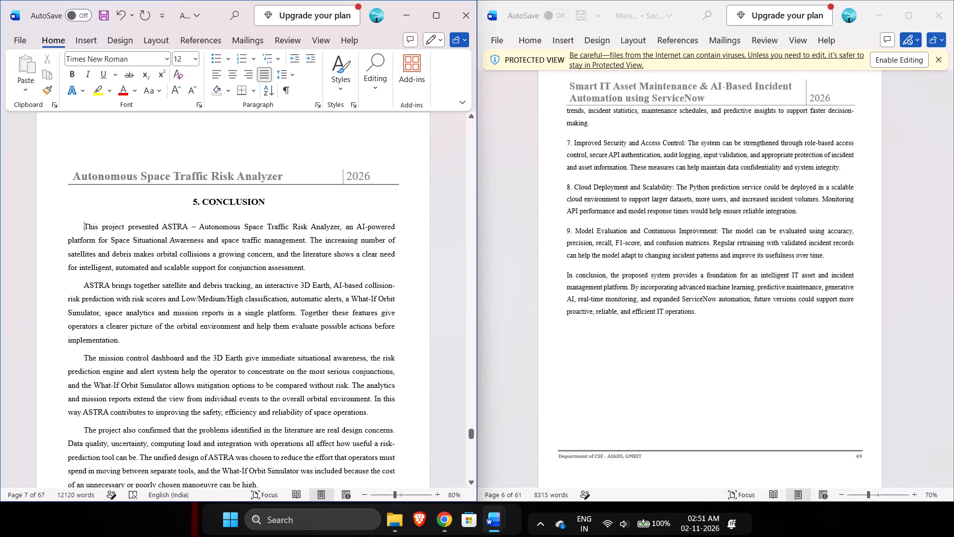
pyautogui.scroll(4, 657, 151)
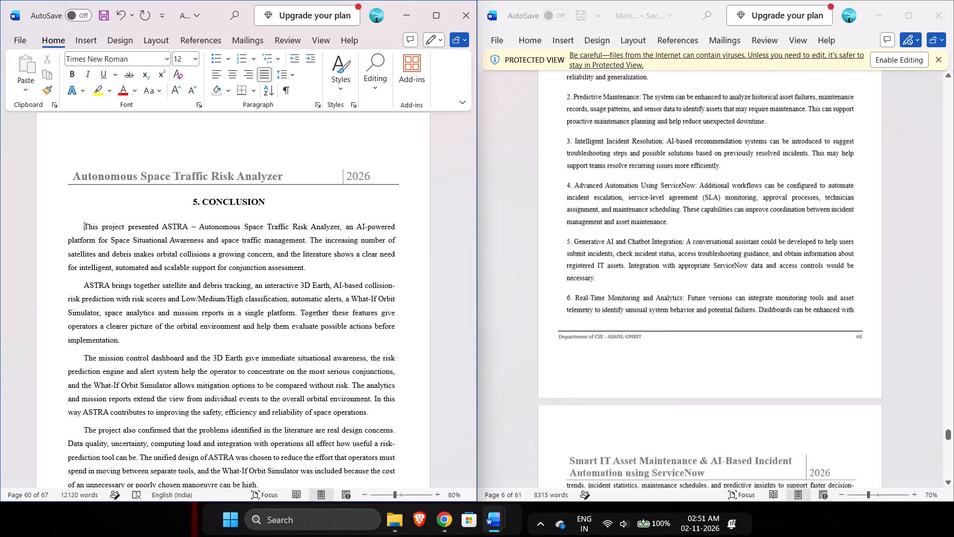
pyautogui.scroll(5, 657, 151)
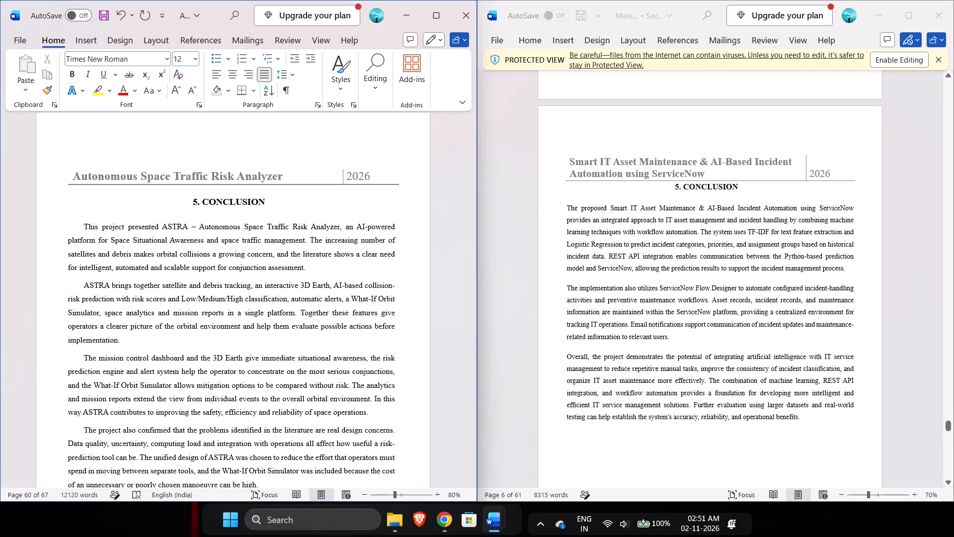
pyautogui.press('BackSpace')
pyautogui.press('Down')
pyautogui.press('Down')
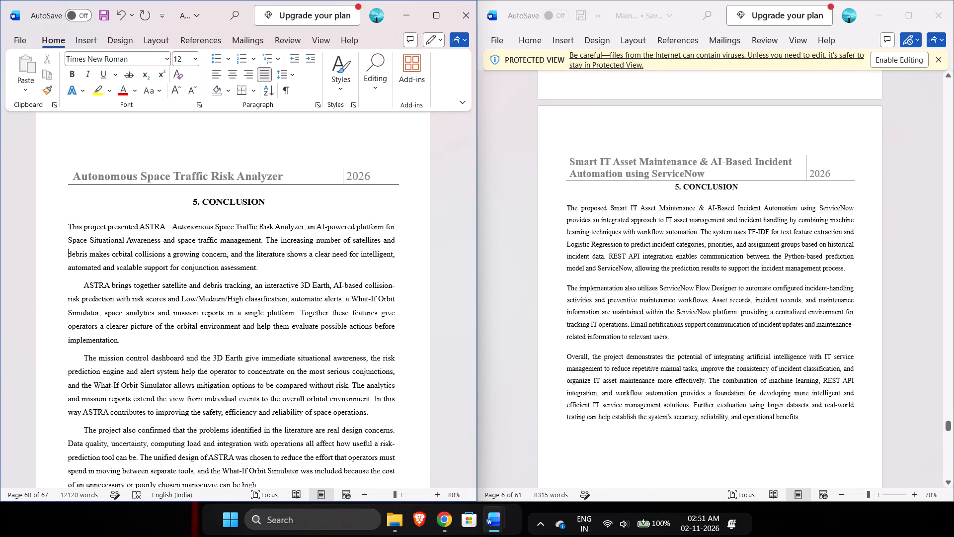
pyautogui.press('Down')
pyautogui.press('Down')
pyautogui.press('BackSpace')
# Remove the first-line indent from the remaining three Conclusion paragraphs, through the one starting "In summary", keeping them as separate paragraphs.
pyautogui.hotkey('ctrl', 'Down')
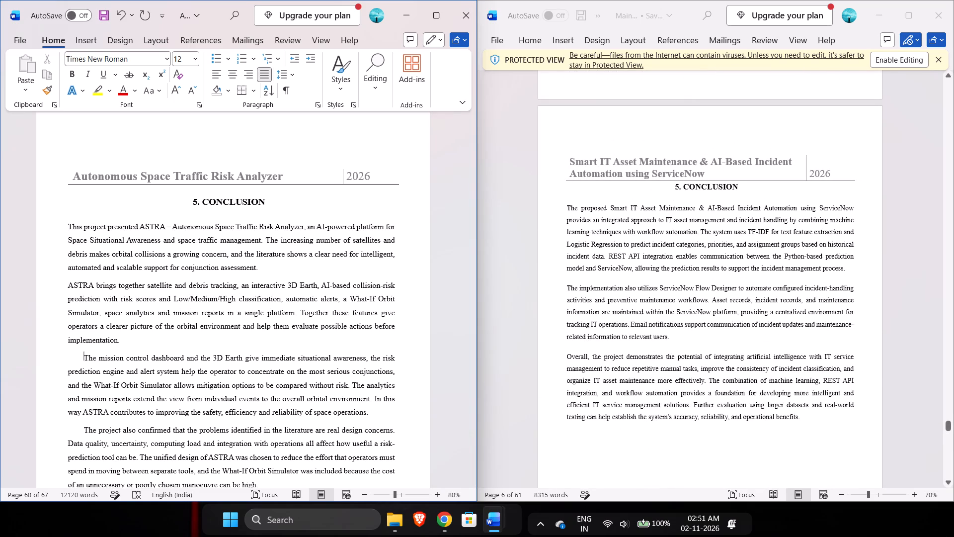
pyautogui.press('BackSpace')
pyautogui.hotkey('ctrl', 'Down')
pyautogui.hotkey('ctrl', 'BackSpace')
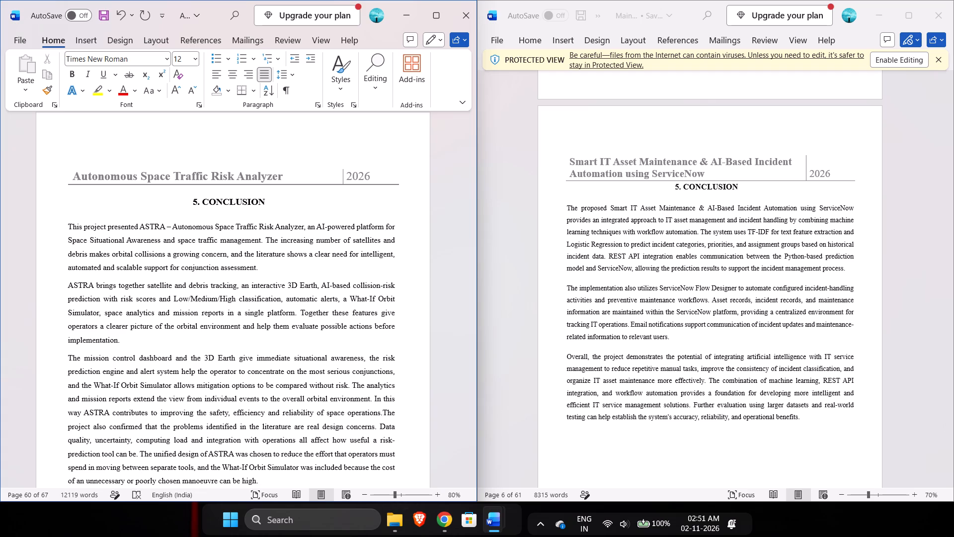
pyautogui.press('Return')
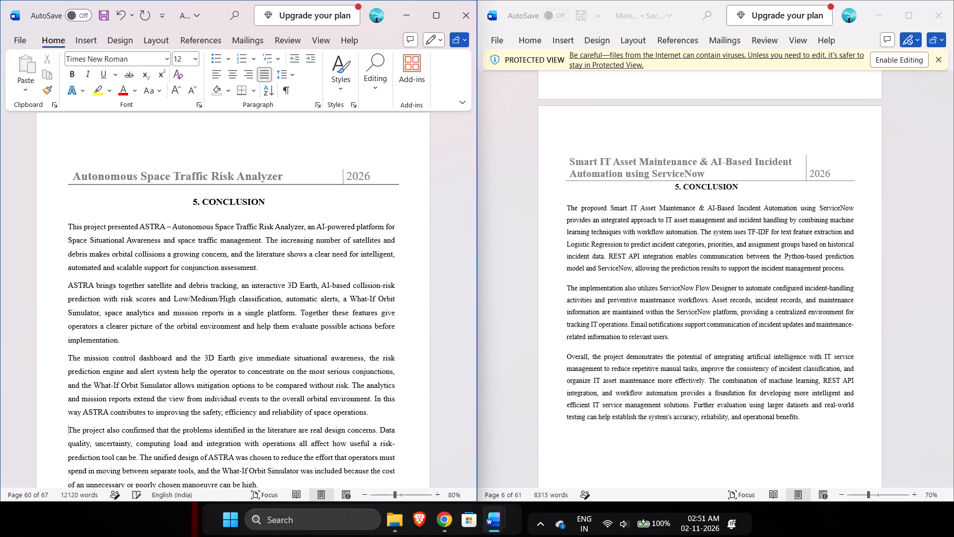
pyautogui.press('Down')
pyautogui.hotkey('ctrl', 'Down')
pyautogui.press('BackSpace')
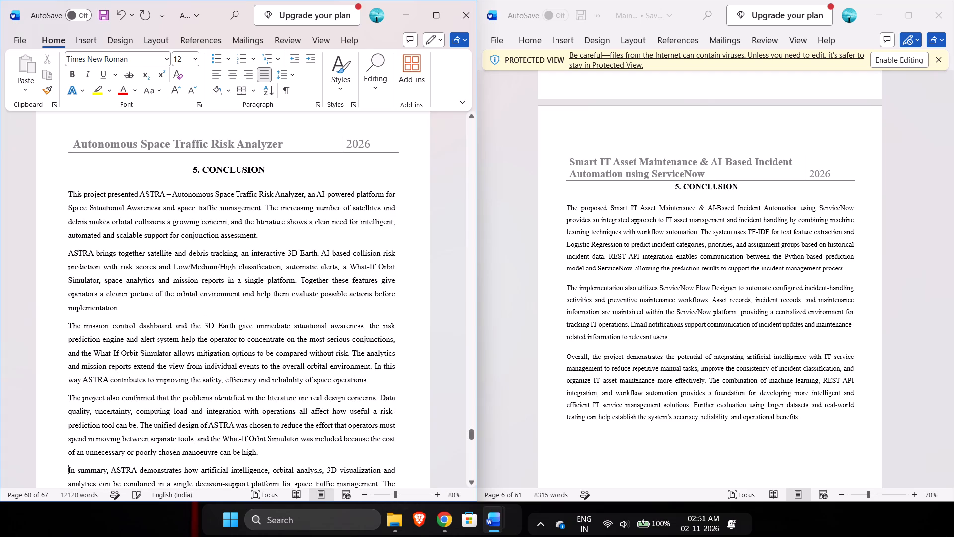
# Examine the ASTRA report's closing pages, from Future Scope through References and the SDG table to Course Outcomes and CO–PO Mapping.
pyautogui.hotkey('ctrl', 'Down')
pyautogui.scroll(-1, 657, 151)
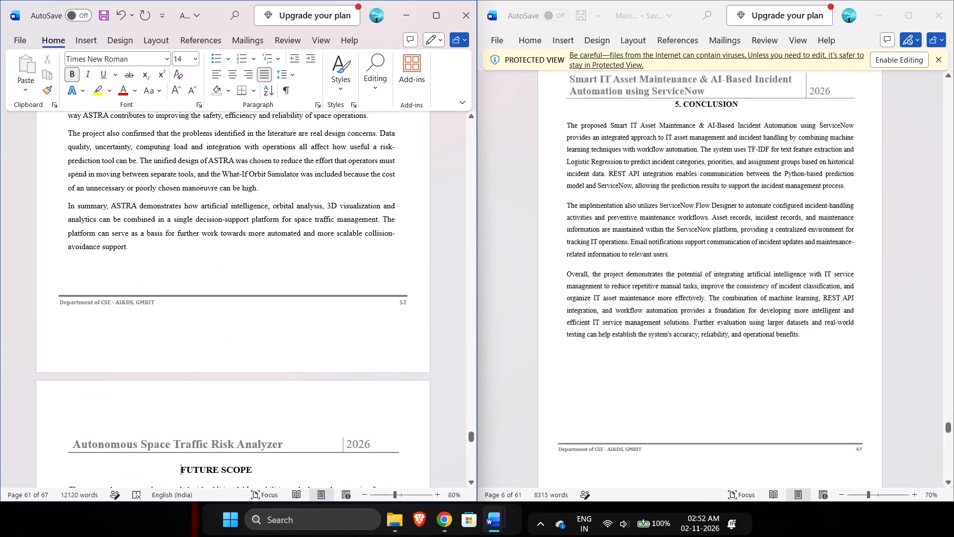
pyautogui.scroll(-1, 657, 151)
pyautogui.scroll(-2, 322, 217)
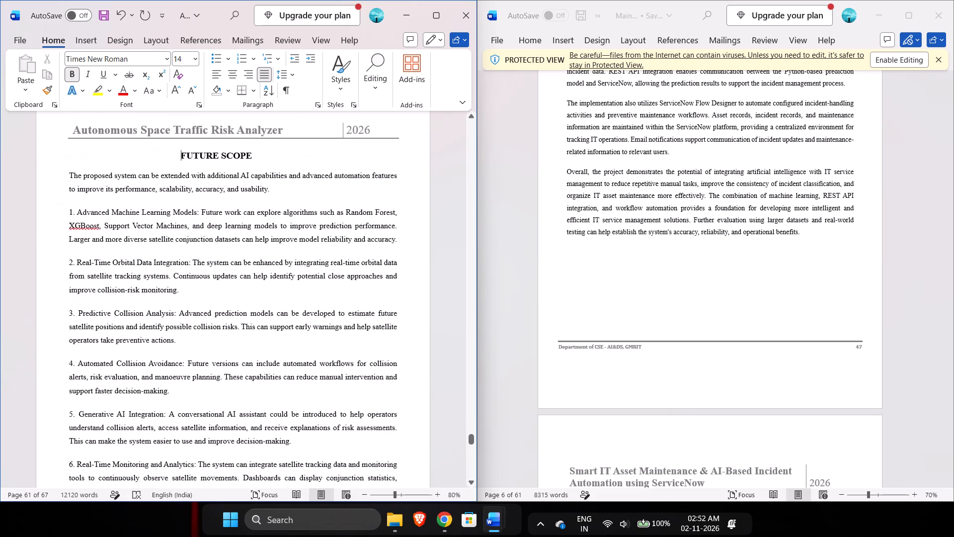
pyautogui.scroll(-5, 322, 217)
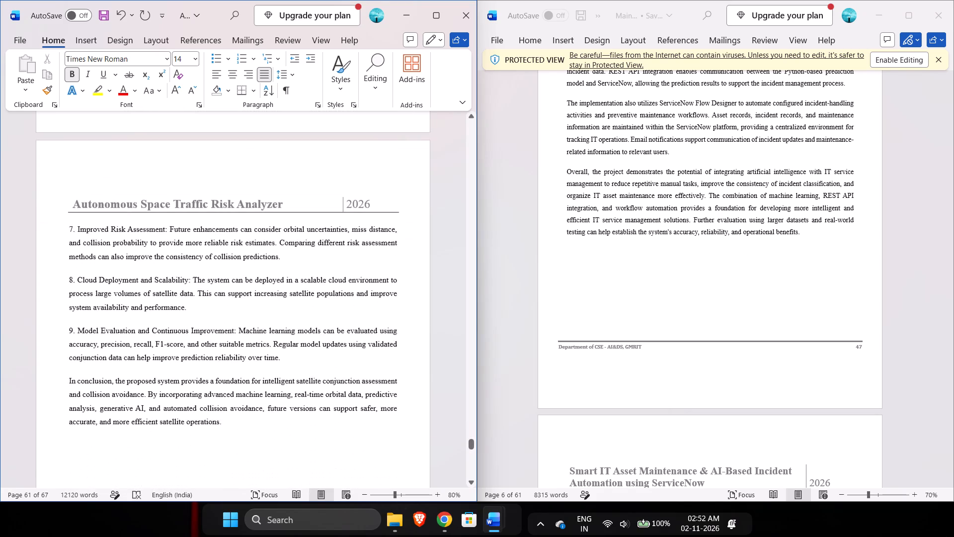
pyautogui.scroll(-8, 322, 211)
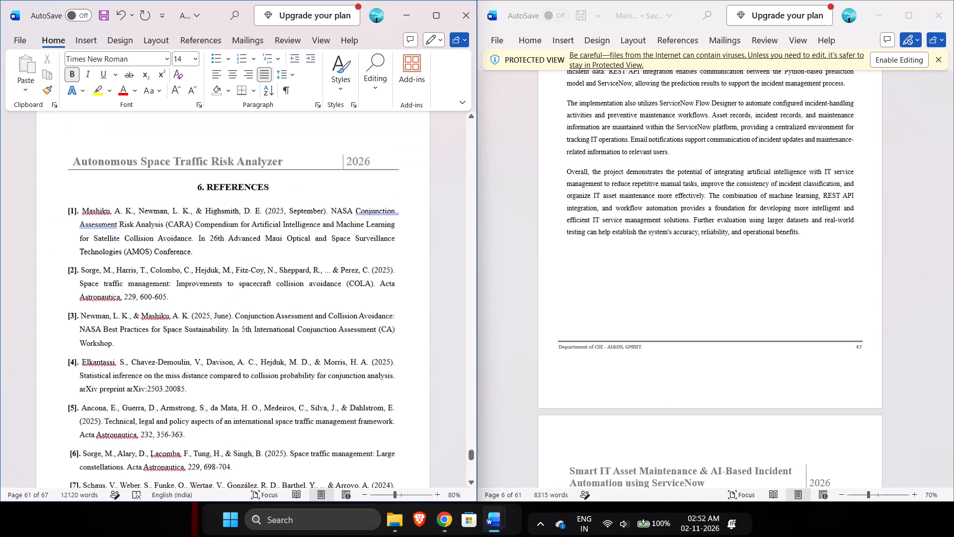
pyautogui.scroll(-4, 322, 211)
pyautogui.scroll(-2, 425, 261)
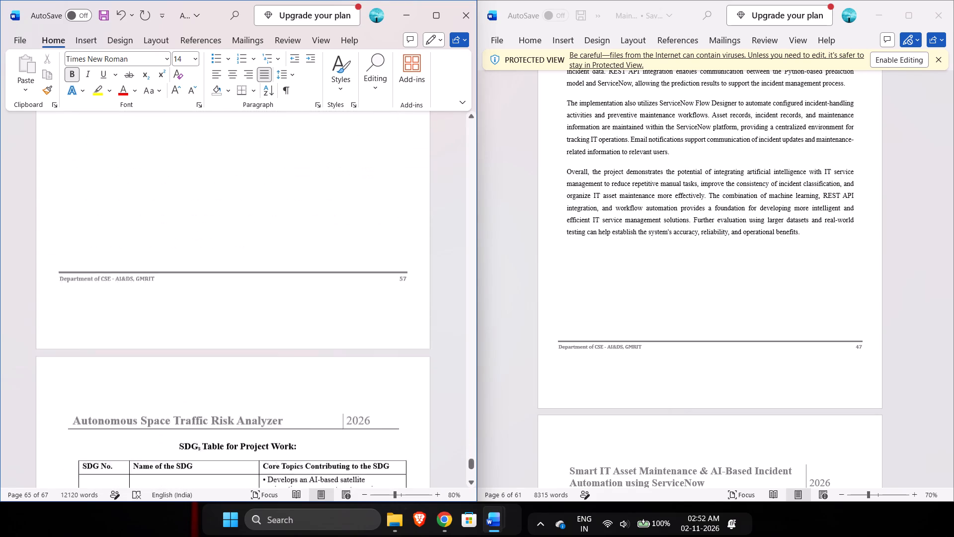
pyautogui.scroll(-4, 425, 261)
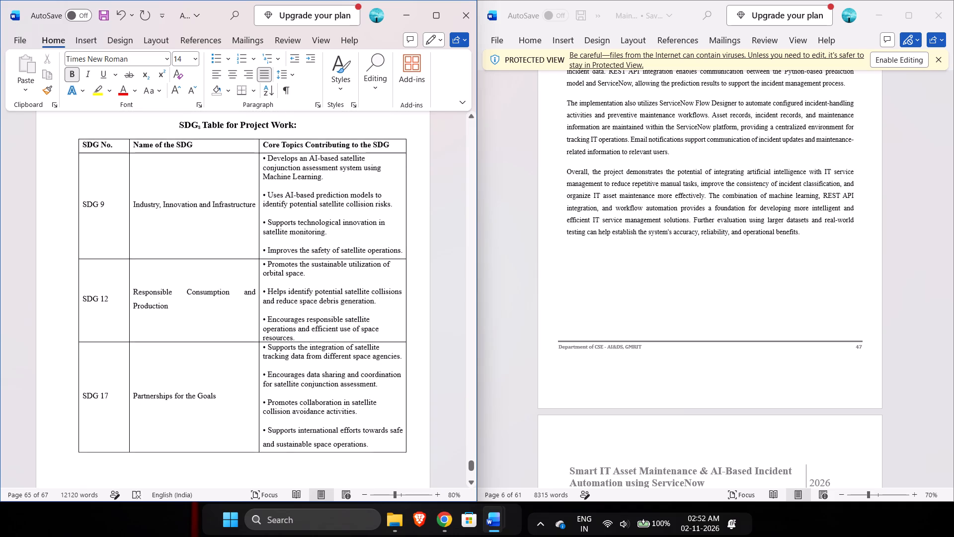
pyautogui.scroll(-2, 425, 258)
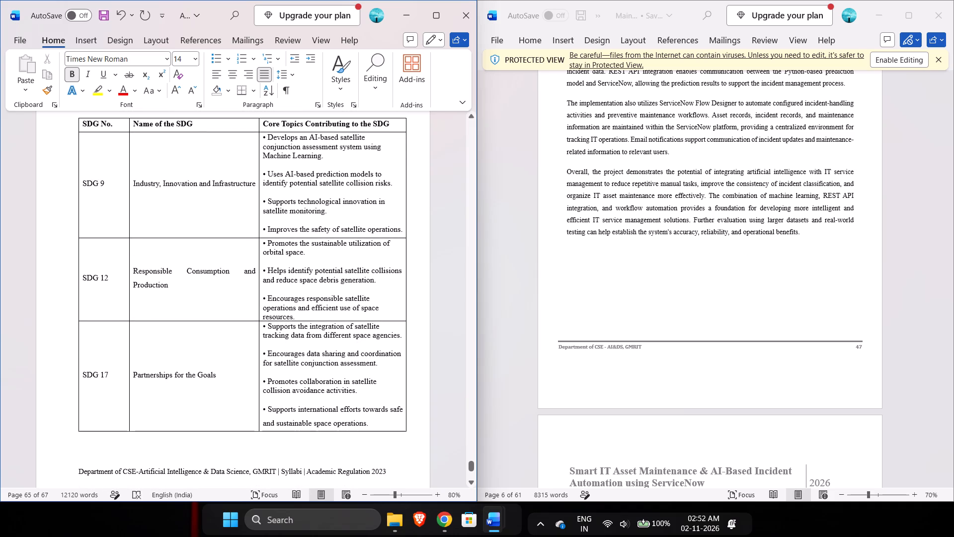
pyautogui.scroll(-1, 425, 258)
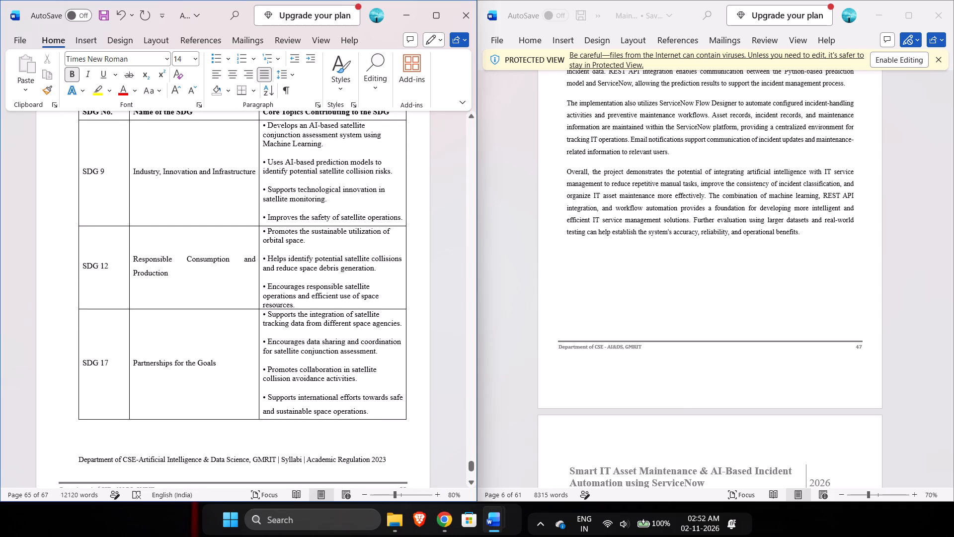
pyautogui.scroll(-3, 425, 258)
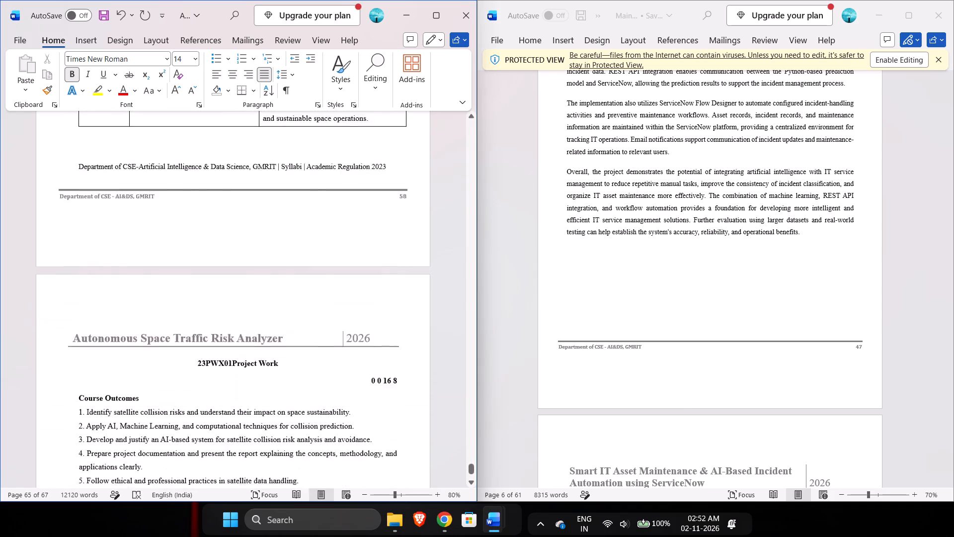
pyautogui.scroll(-3, 425, 258)
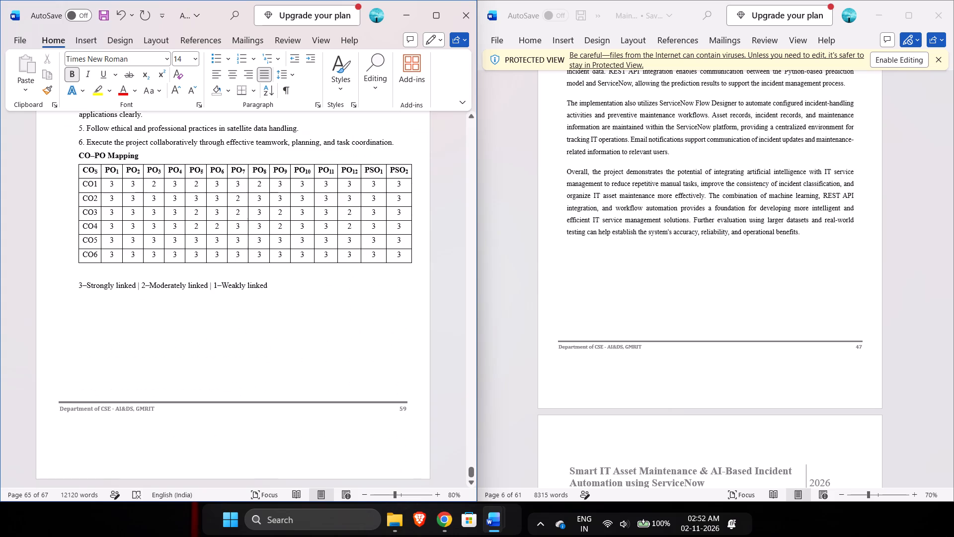
# Look back through the ASTRA report from the SDG table and Chapter 5 title page to the Chapter 4 figures around Fig 4.4.
pyautogui.scroll(4, 425, 258)
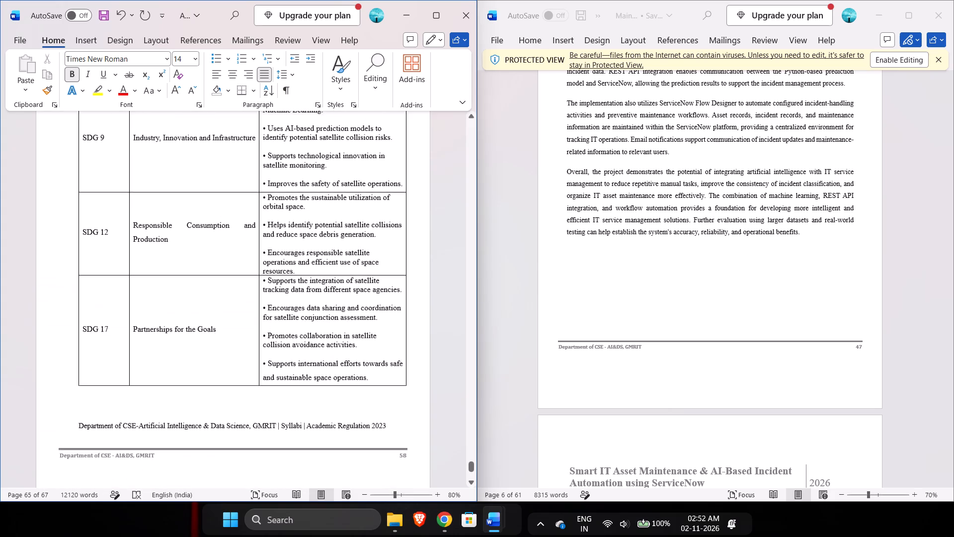
pyautogui.scroll(1, 425, 258)
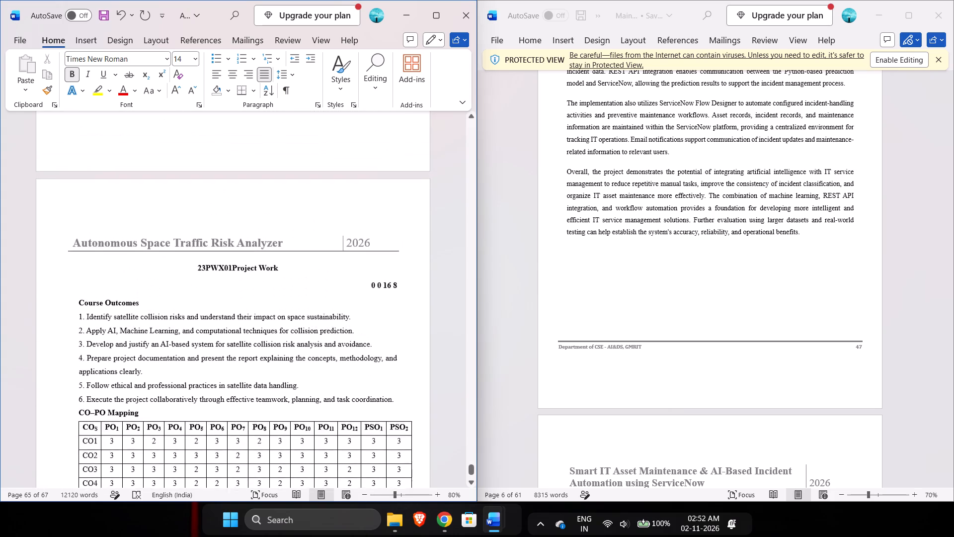
pyautogui.scroll(8, 425, 258)
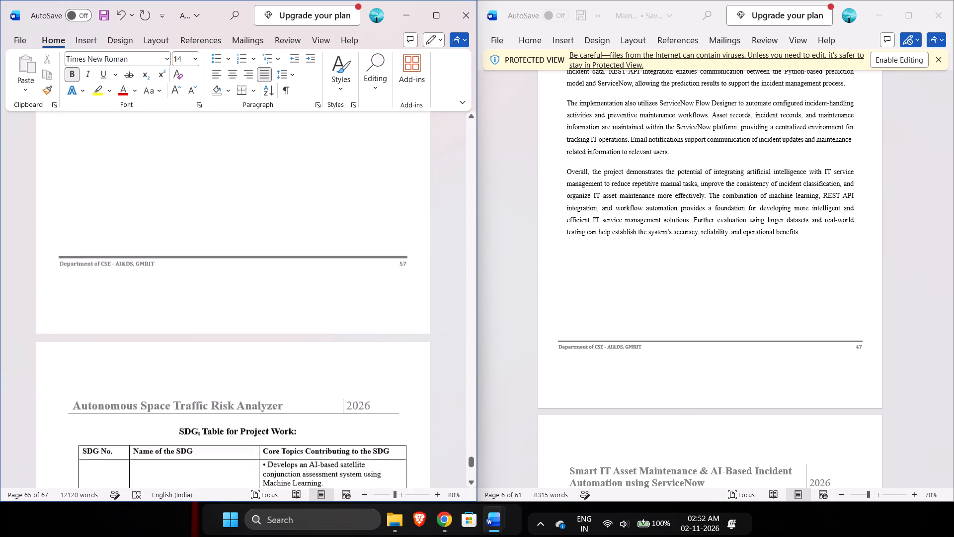
pyautogui.scroll(7, 425, 258)
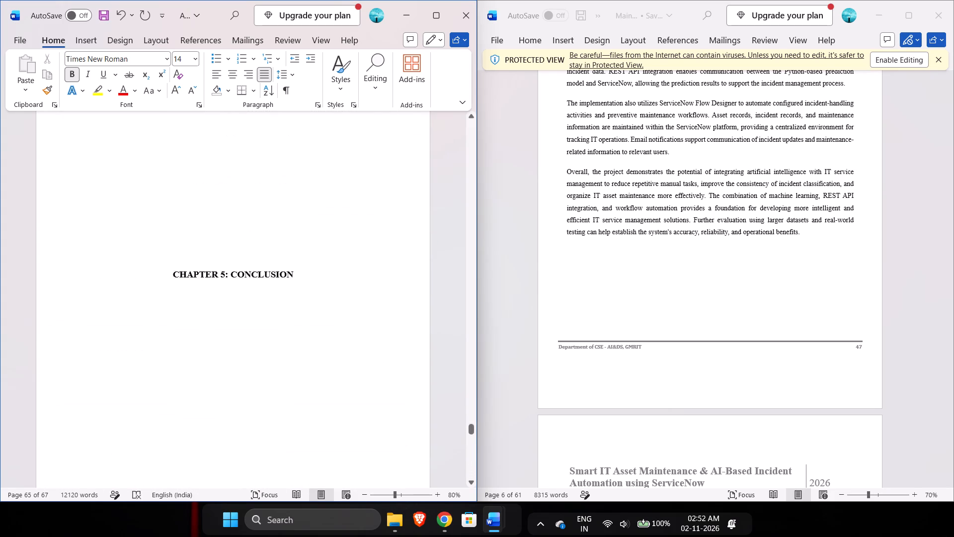
pyautogui.scroll(5, 425, 258)
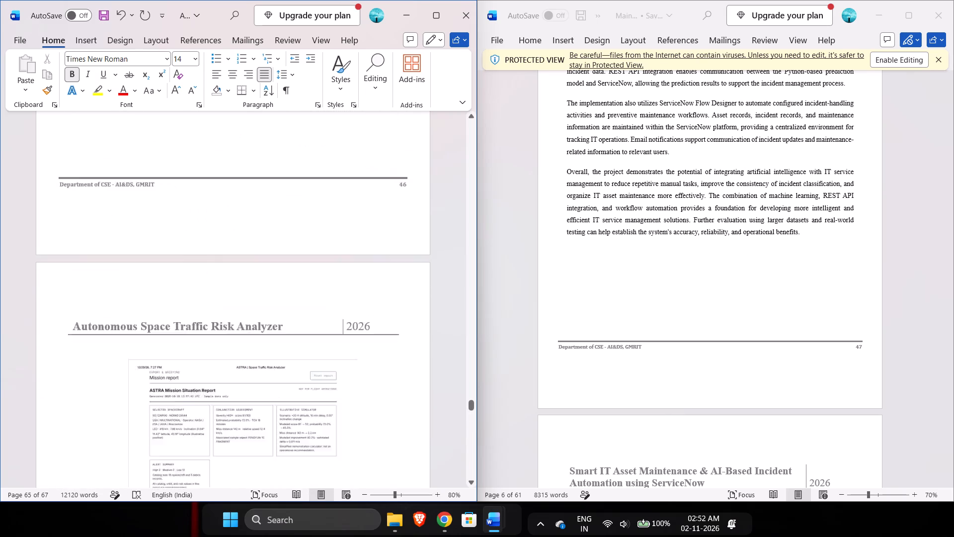
pyautogui.scroll(5, 425, 258)
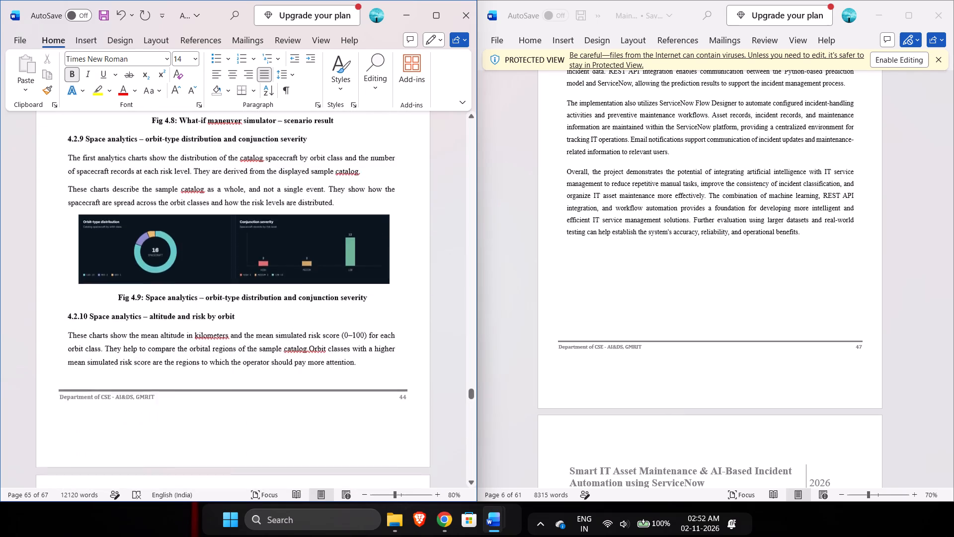
pyautogui.scroll(7, 425, 258)
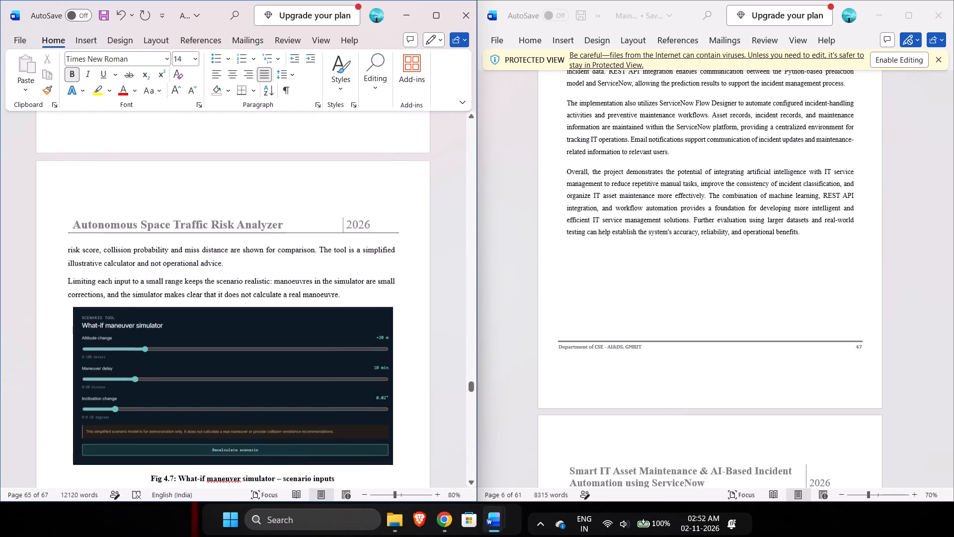
pyautogui.scroll(6, 425, 258)
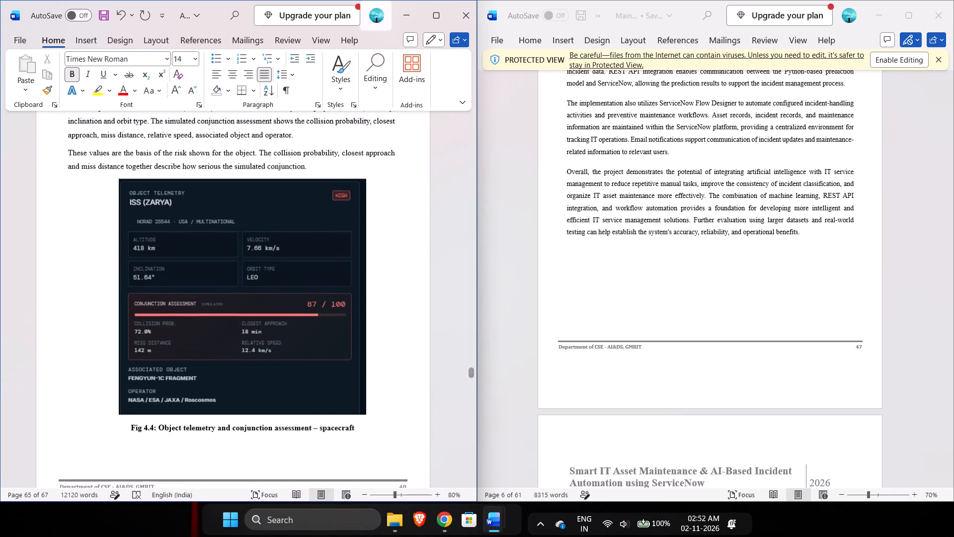
# Look back through the maximized ASTRA report from the Chapter 4 figures through Chapter 3 Methodology to the start of 2. Literature Survey.
pyautogui.click(425, 16)
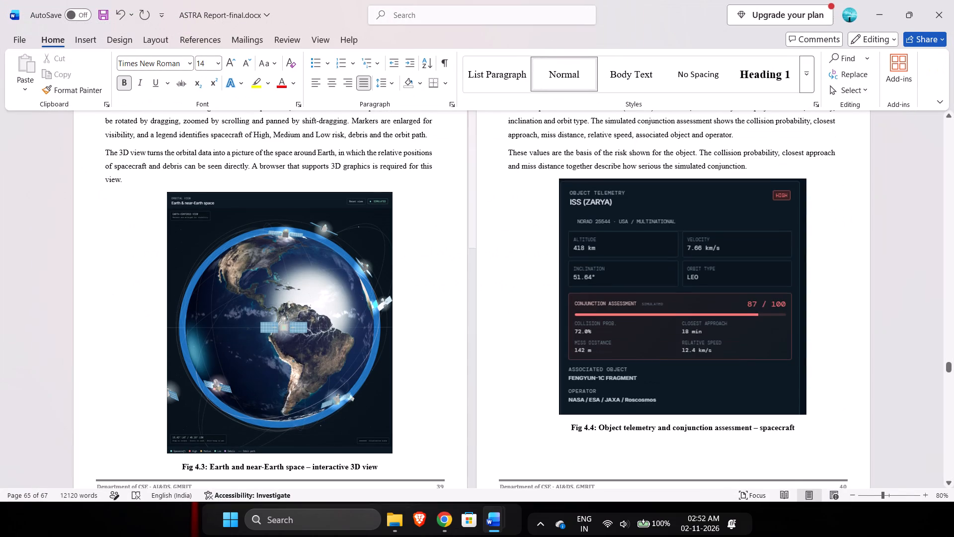
pyautogui.scroll(6, 556, 179)
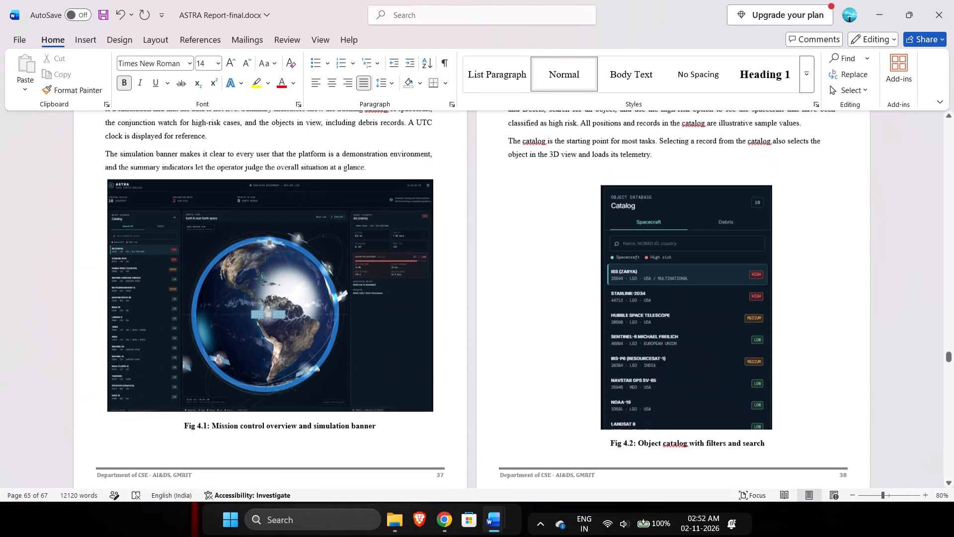
pyautogui.scroll(6, 556, 179)
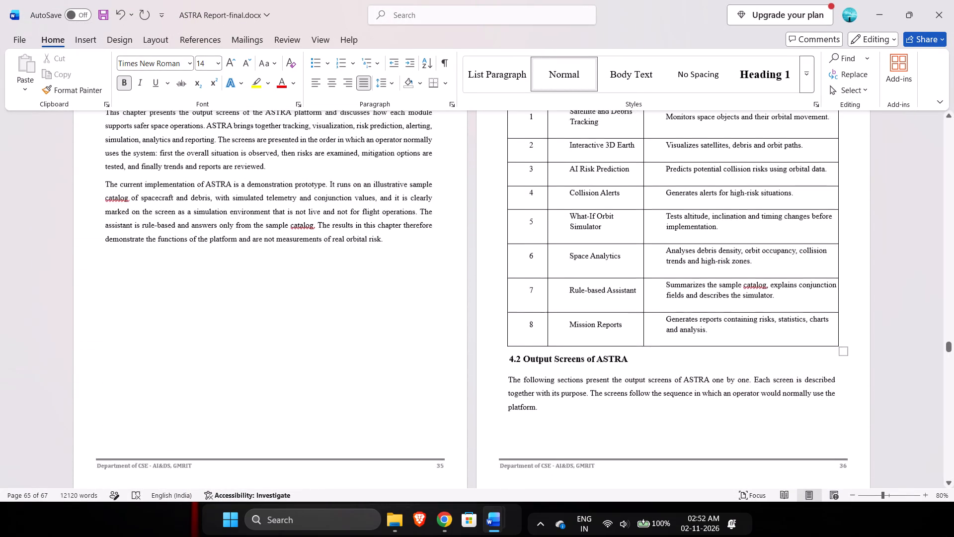
pyautogui.scroll(6, 556, 179)
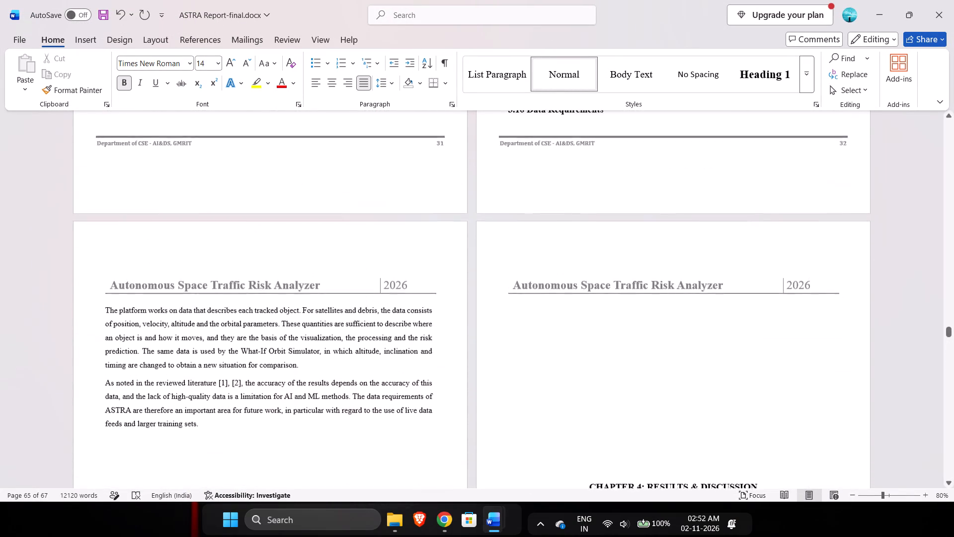
pyautogui.scroll(4, 556, 179)
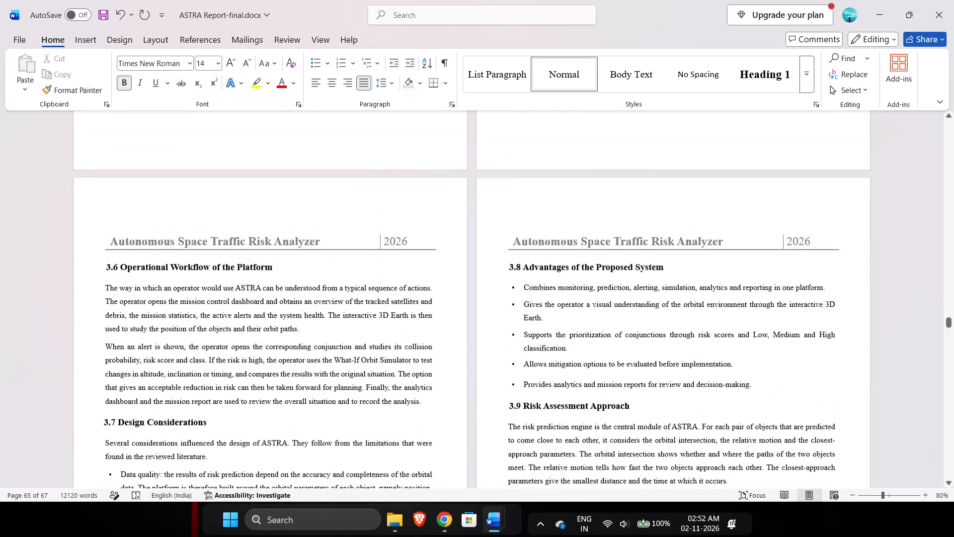
pyautogui.scroll(3, 556, 179)
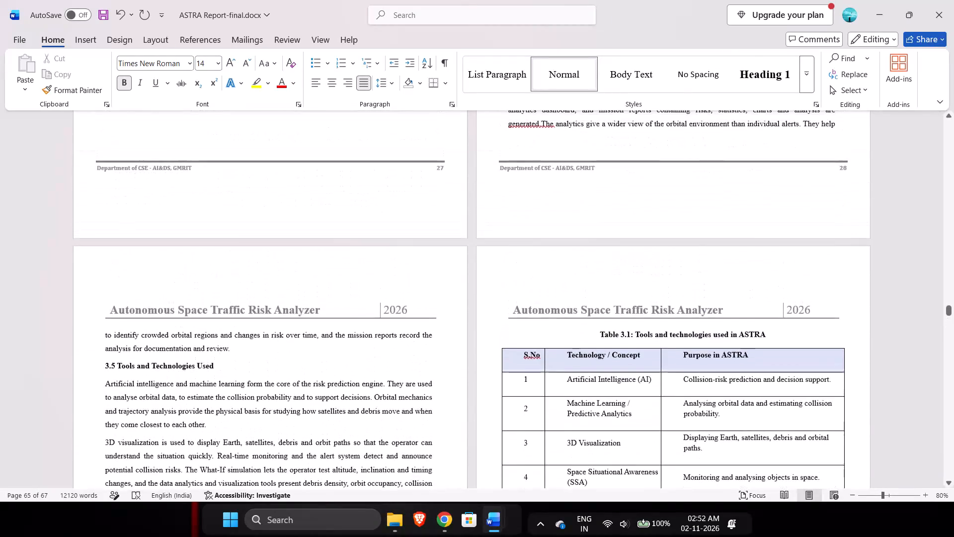
pyautogui.scroll(4, 556, 179)
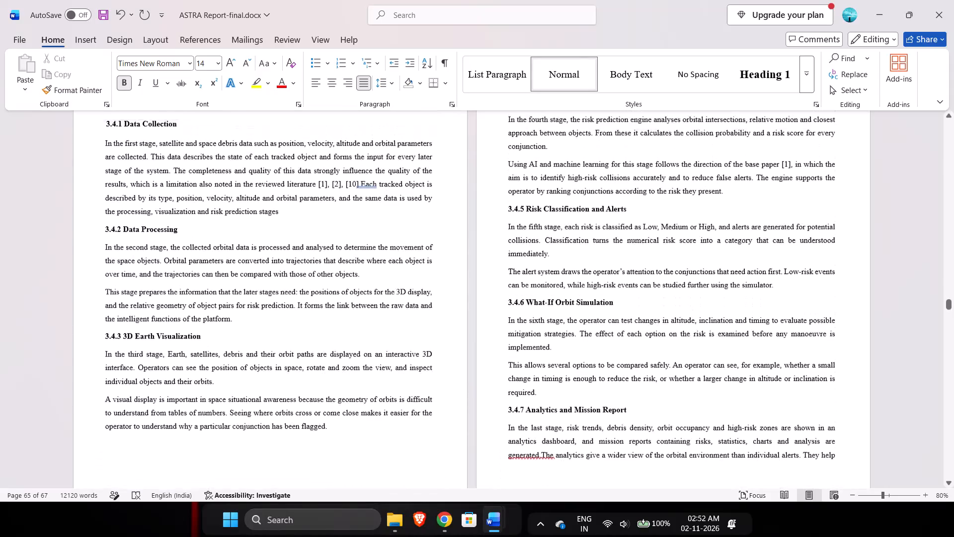
pyautogui.scroll(5, 556, 179)
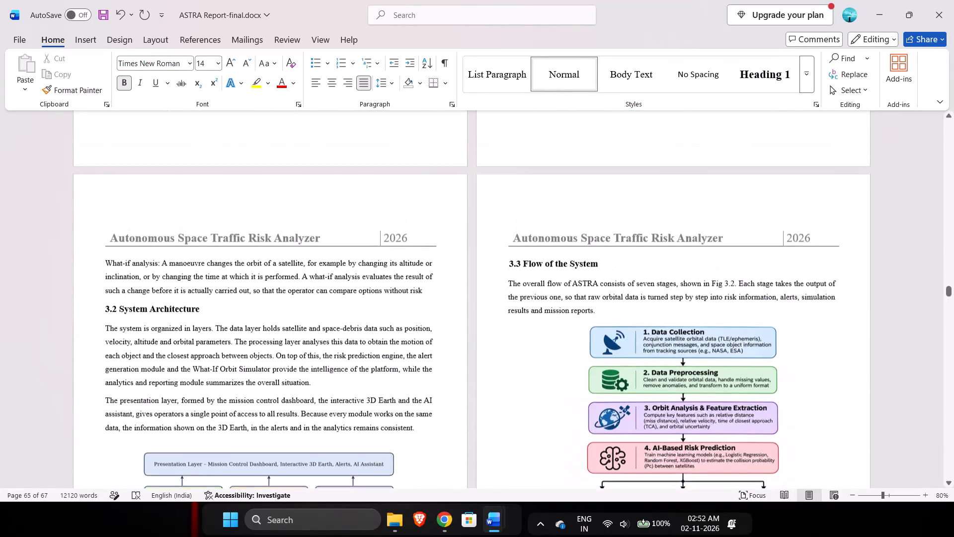
pyautogui.scroll(4, 556, 179)
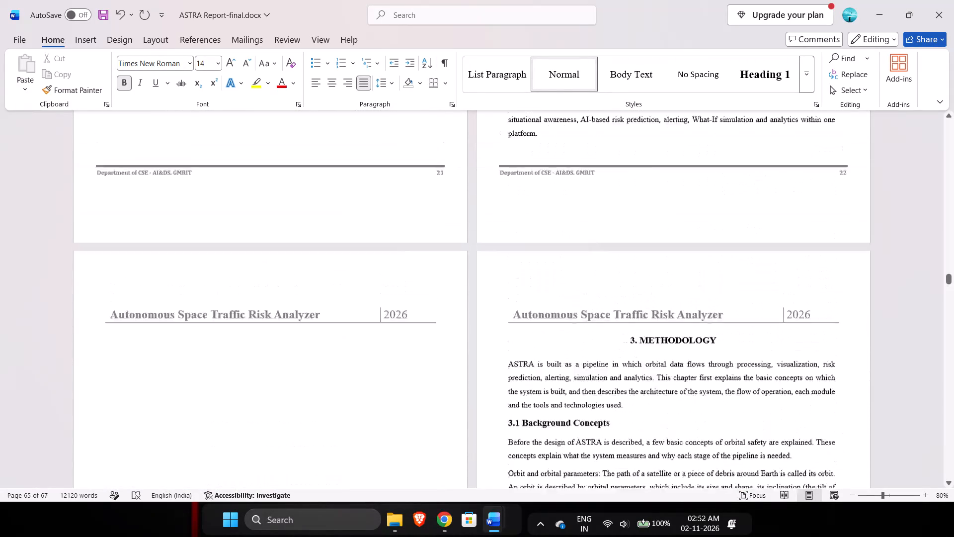
pyautogui.scroll(5, 556, 179)
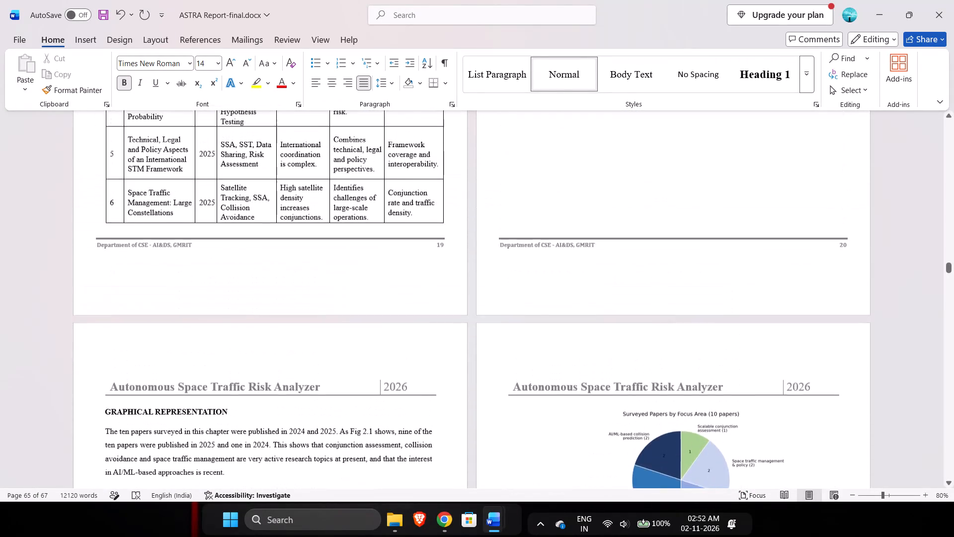
pyautogui.scroll(5, 556, 179)
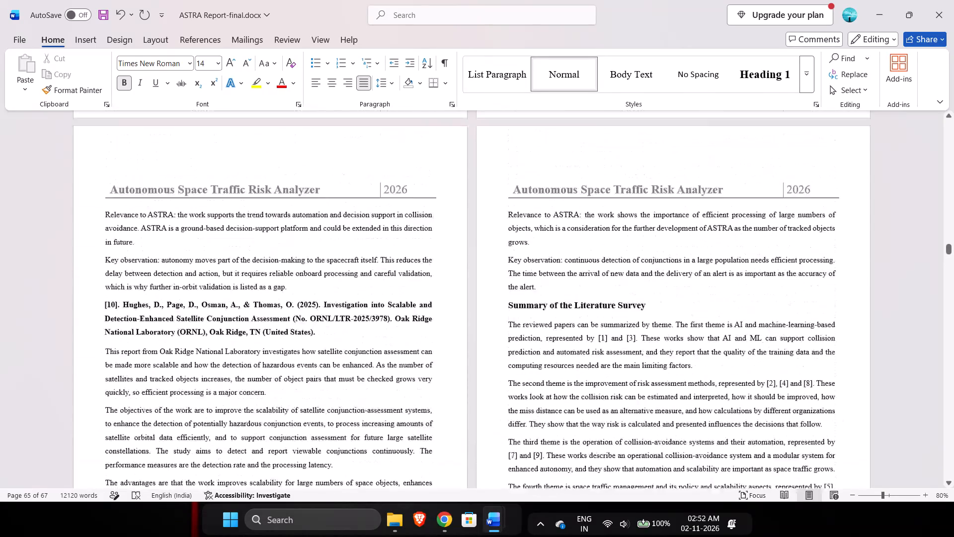
pyautogui.scroll(6, 556, 179)
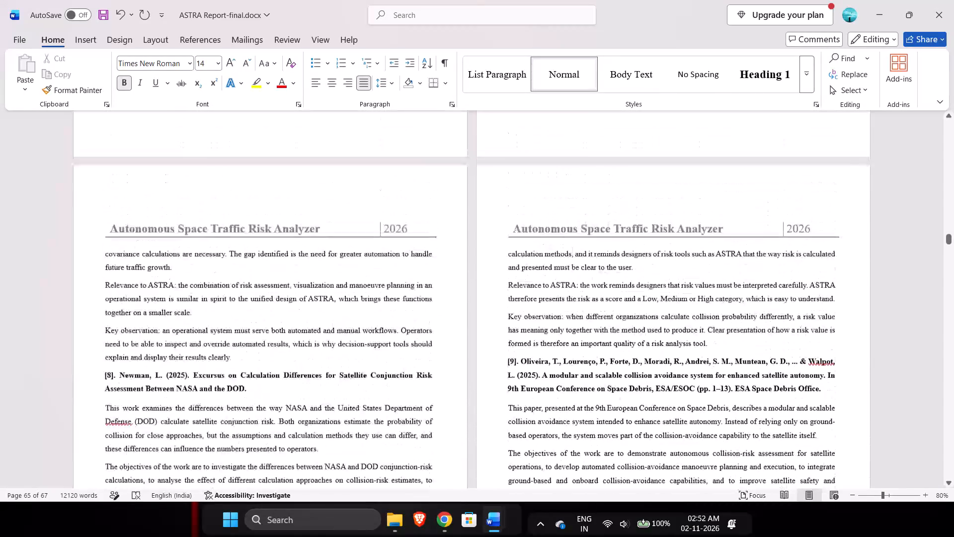
pyautogui.scroll(5, 556, 179)
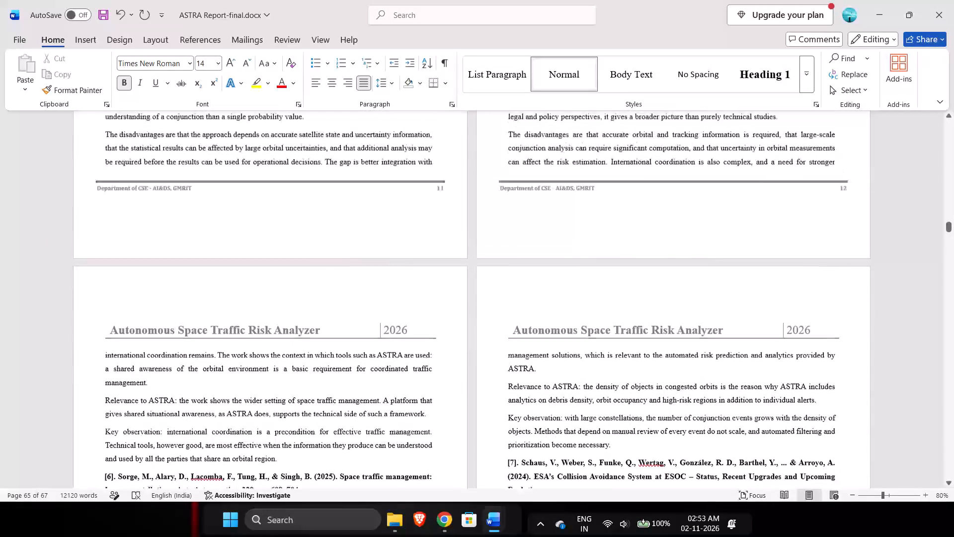
pyautogui.scroll(6, 556, 179)
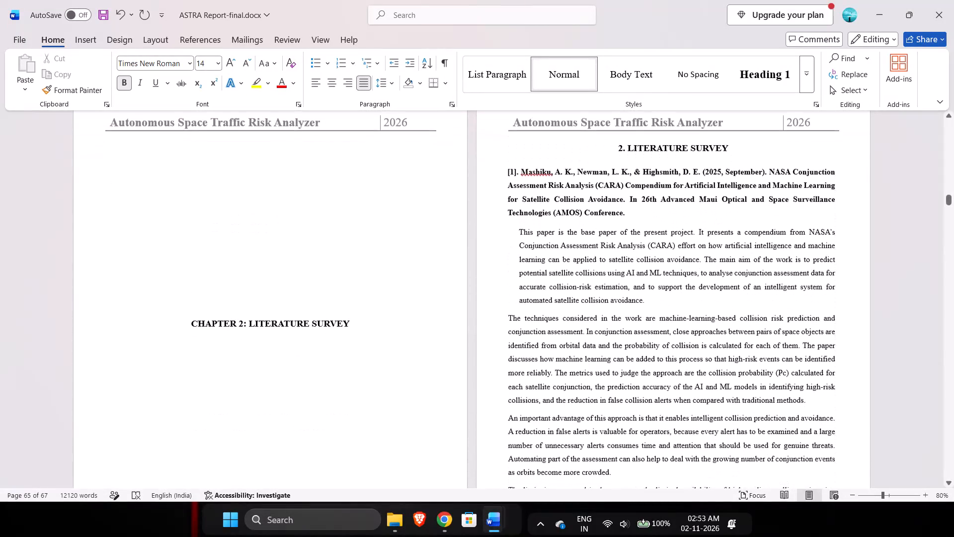
# Remove the left indent from the paragraph starting "This paper is the base paper" under reference [1], keeping it a separate paragraph.
pyautogui.click(518, 231)
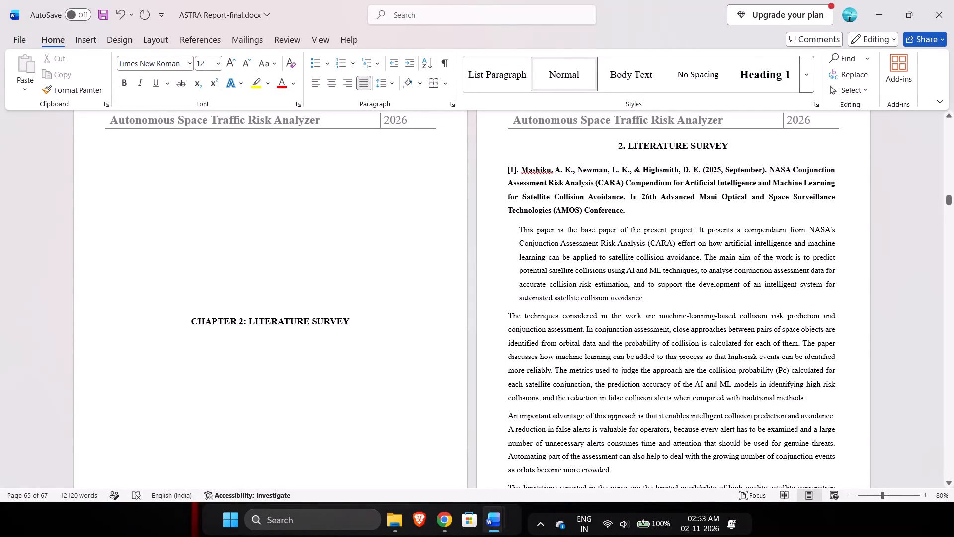
pyautogui.press('BackSpace')
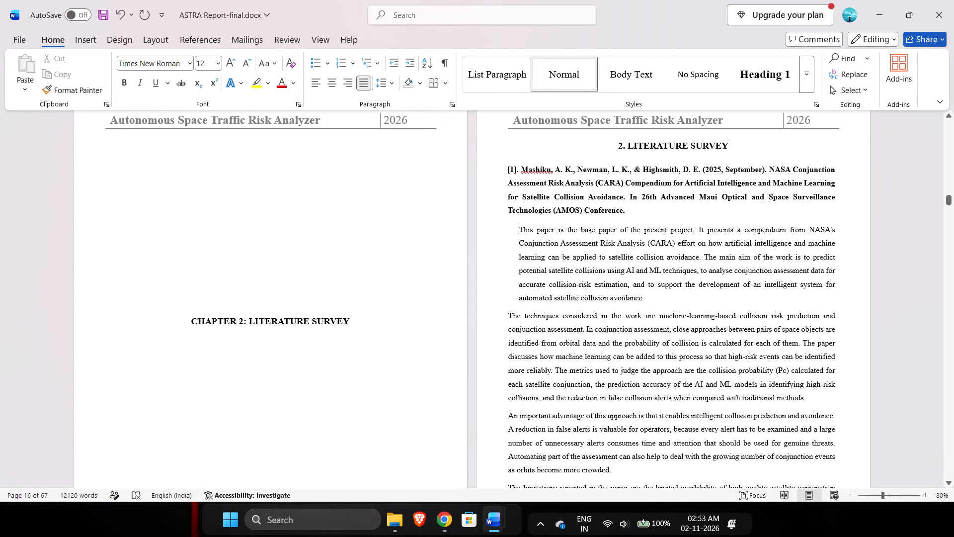
pyautogui.press('BackSpace')
pyautogui.press('space')
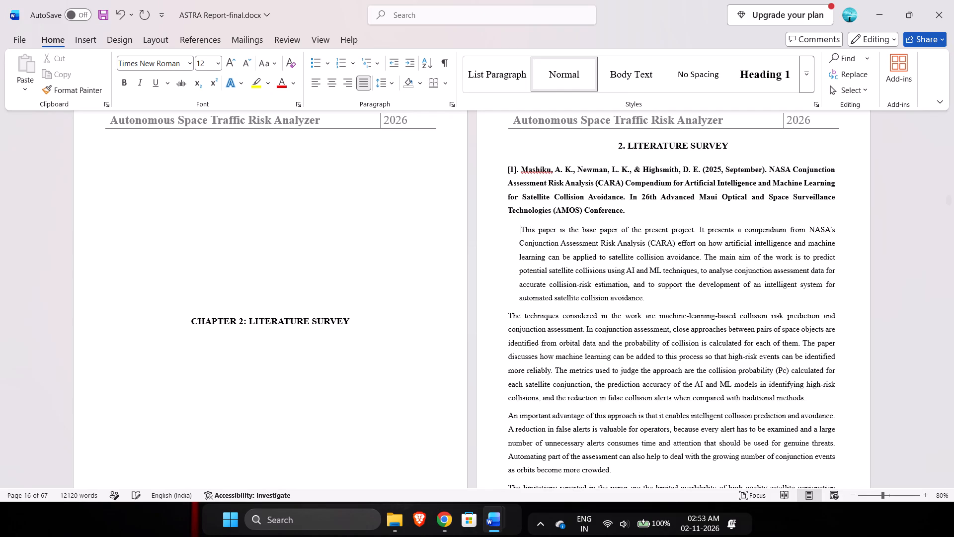
pyautogui.press('Left')
pyautogui.press('Left')
pyautogui.press('Left')
pyautogui.press('Right')
pyautogui.press('Delete')
pyautogui.press('Return')
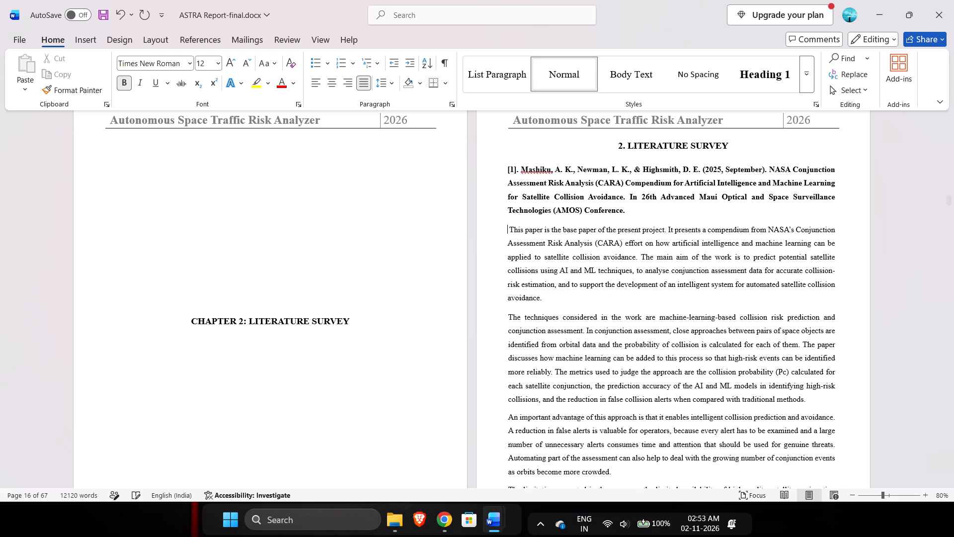
# Look back through the ASTRA report from Chapter 2 through the Introduction and index tables to the cover page.
pyautogui.scroll(1, 670, 257)
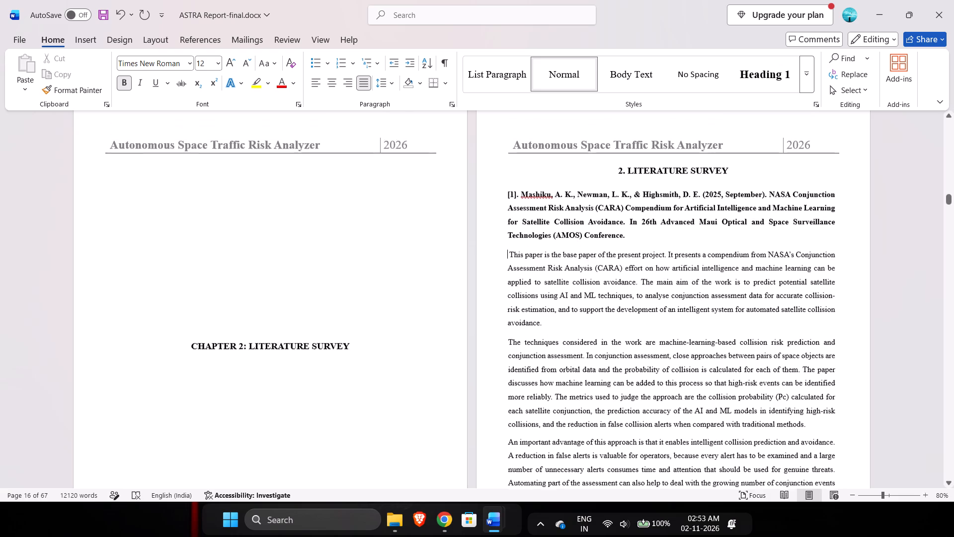
pyautogui.scroll(4, 670, 257)
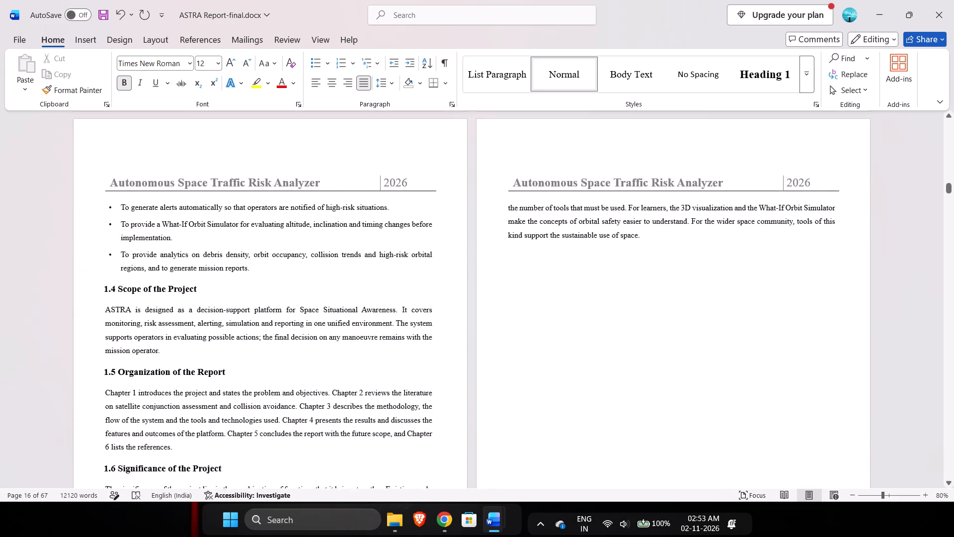
pyautogui.scroll(3, 670, 257)
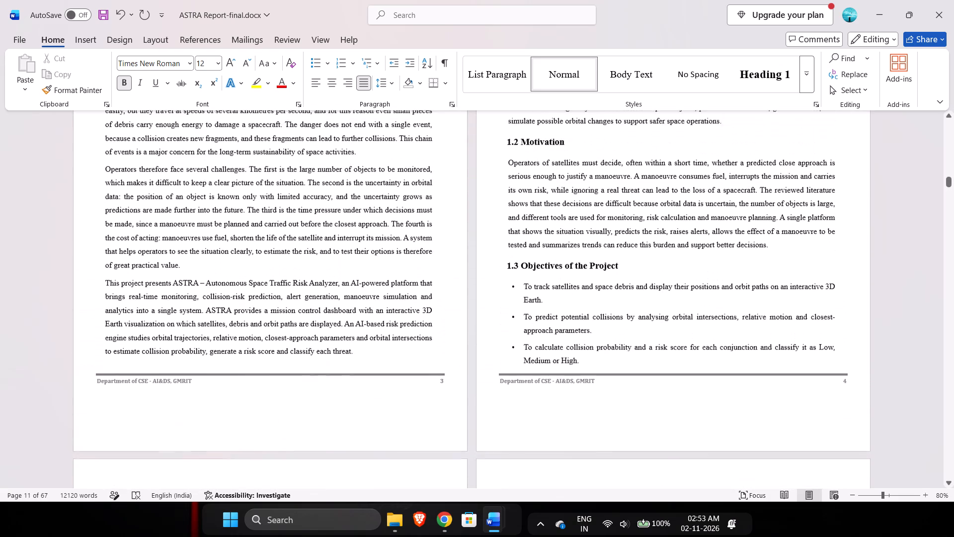
pyautogui.scroll(5, 670, 257)
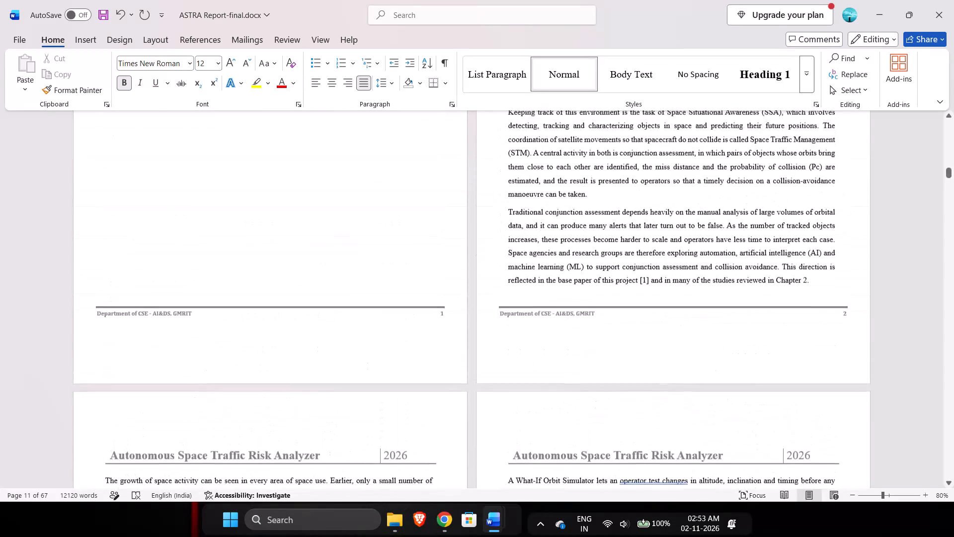
pyautogui.scroll(8, 670, 257)
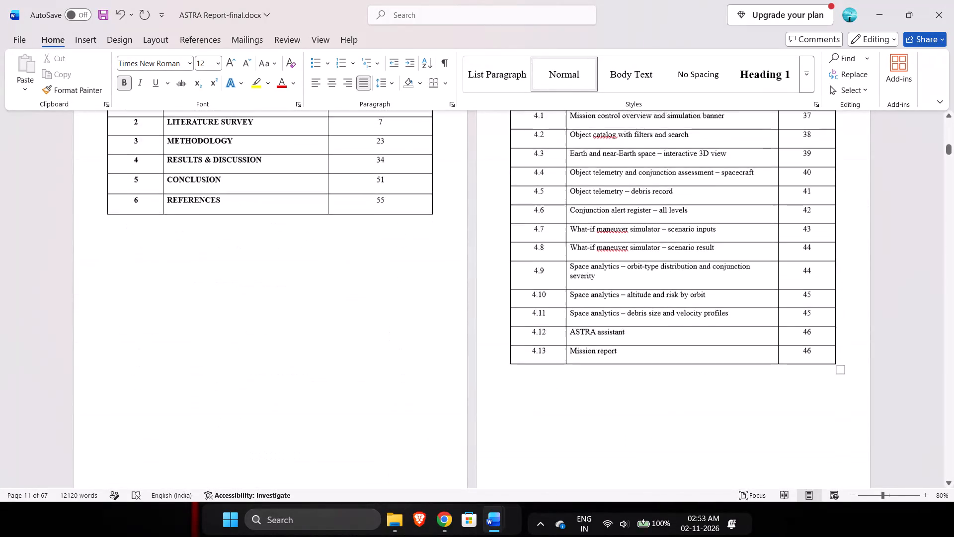
pyautogui.scroll(9, 670, 257)
pyautogui.keyDown('ctrl'); pyautogui.scroll(2, 670, 257); pyautogui.keyUp('ctrl')
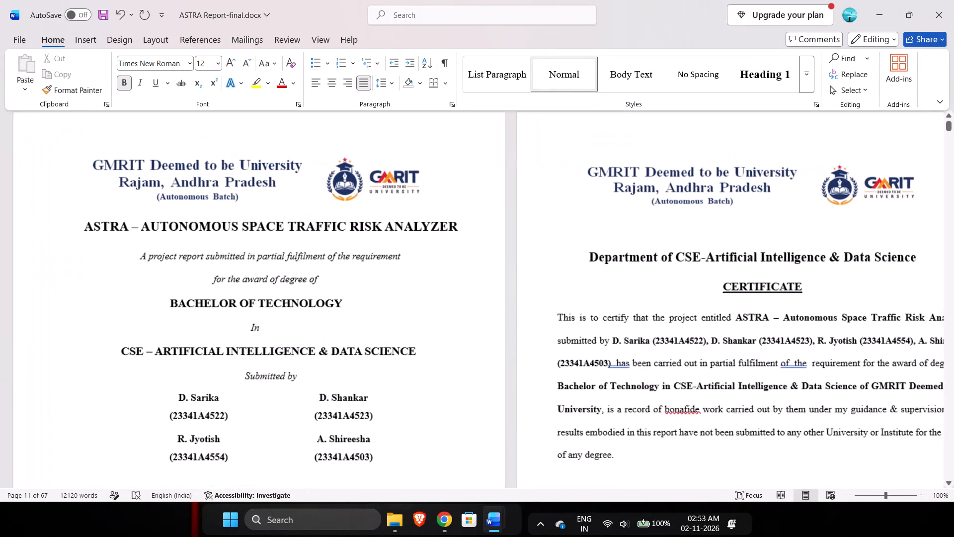
# Examine the ASTRA report's cover page, Certificate and Acknowledgement at 100% zoom.
pyautogui.scroll(-1, 670, 257)
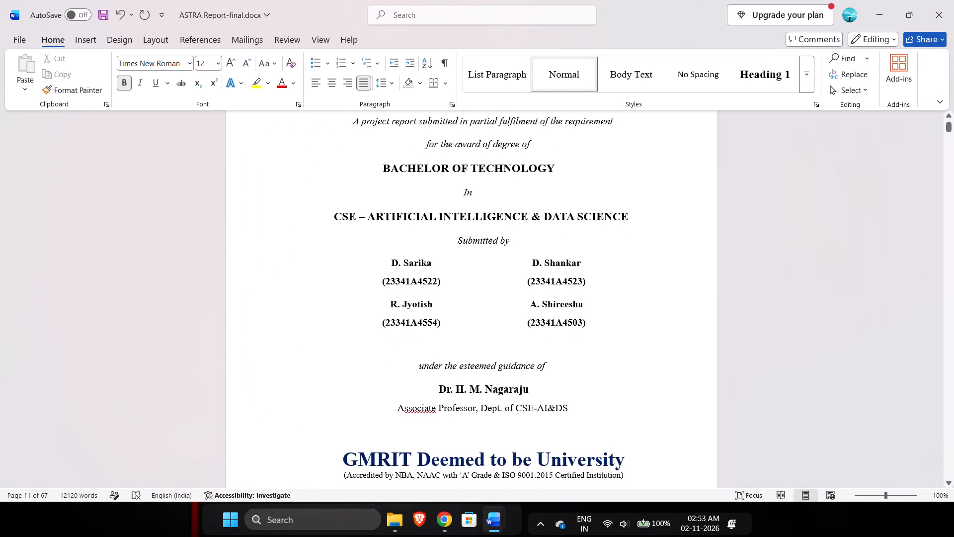
pyautogui.scroll(-5, 676, 222)
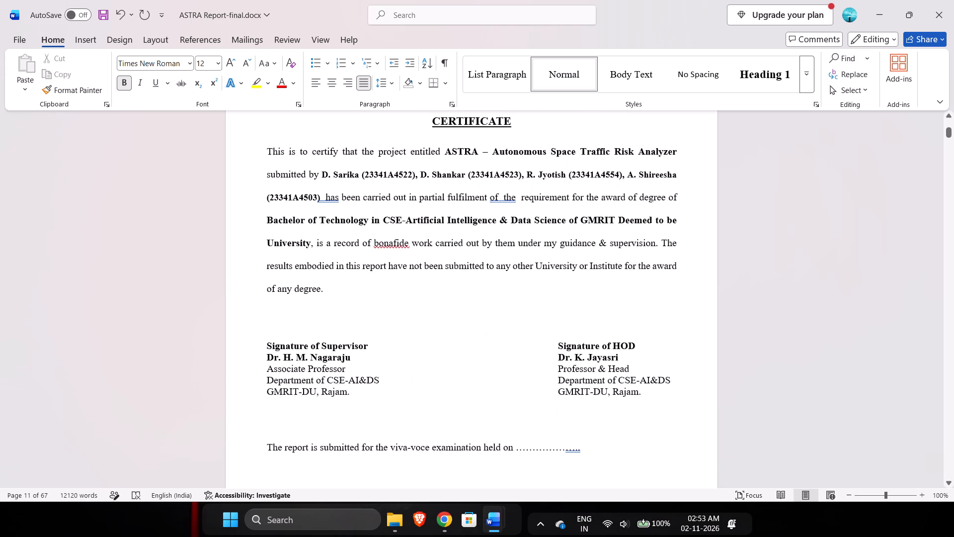
pyautogui.scroll(-3, 676, 222)
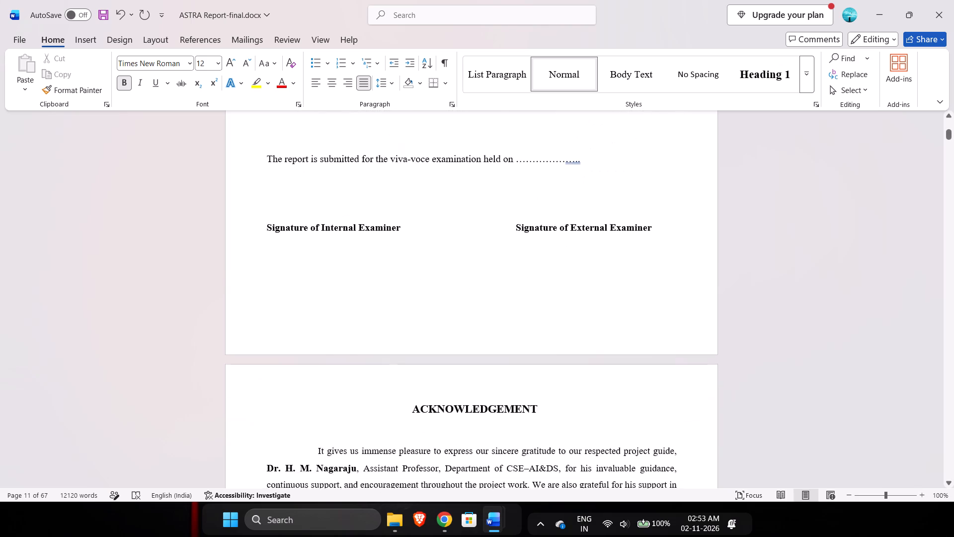
pyautogui.scroll(-2, 676, 222)
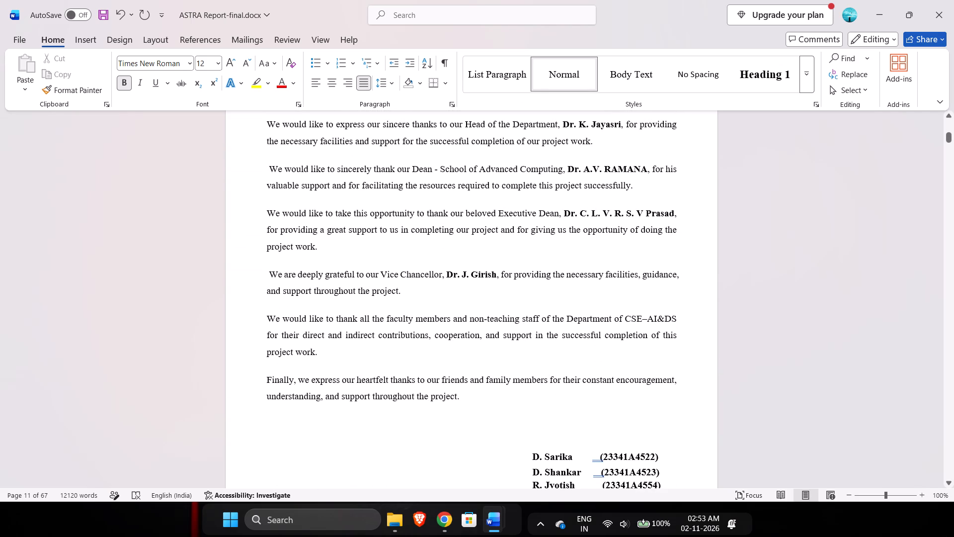
pyautogui.hotkey('ctrl', 'a')
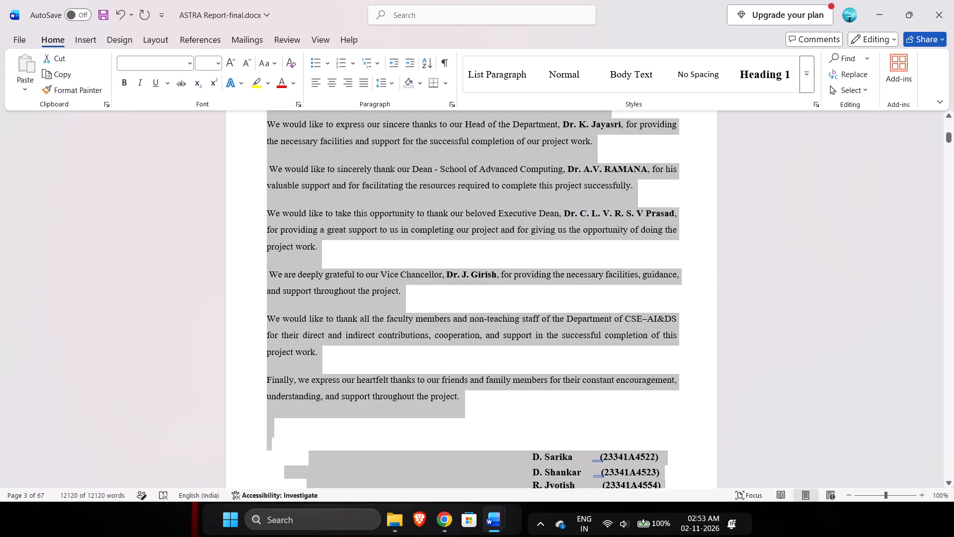
pyautogui.click(794, 227)
# Examine the ASTRA report's Abstract, Table of Contents and list of figures through entry 4.13.
pyautogui.scroll(-1, 794, 227)
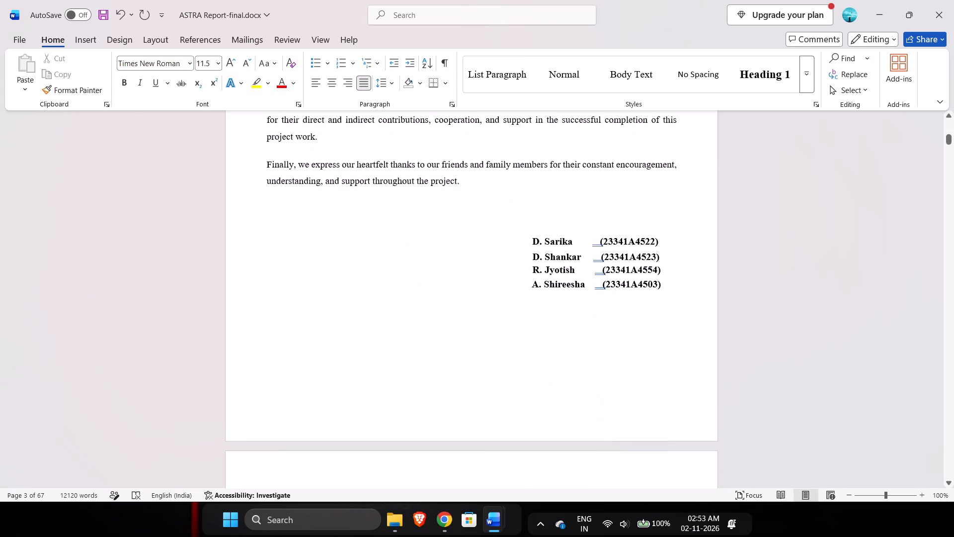
pyautogui.scroll(-5, 794, 227)
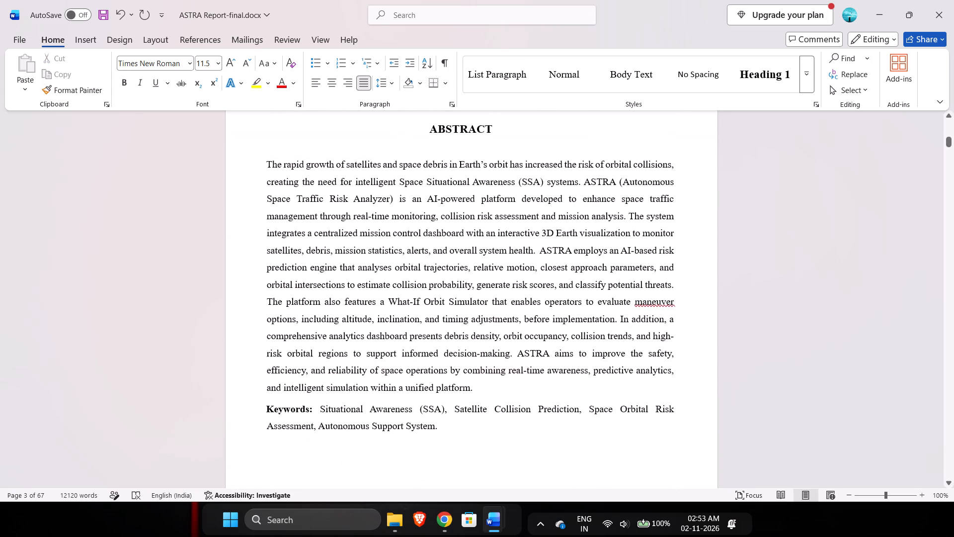
pyautogui.scroll(-4, 794, 227)
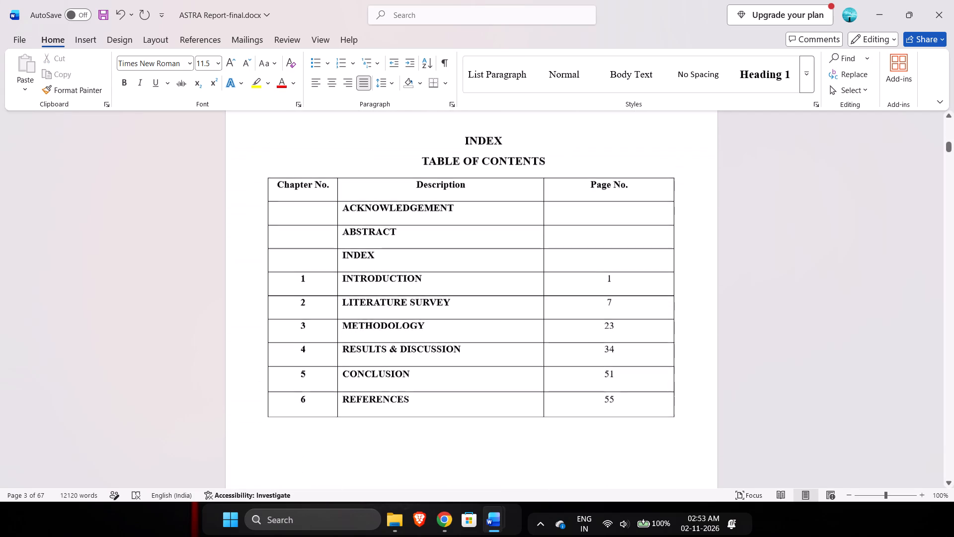
pyautogui.scroll(-7, 794, 227)
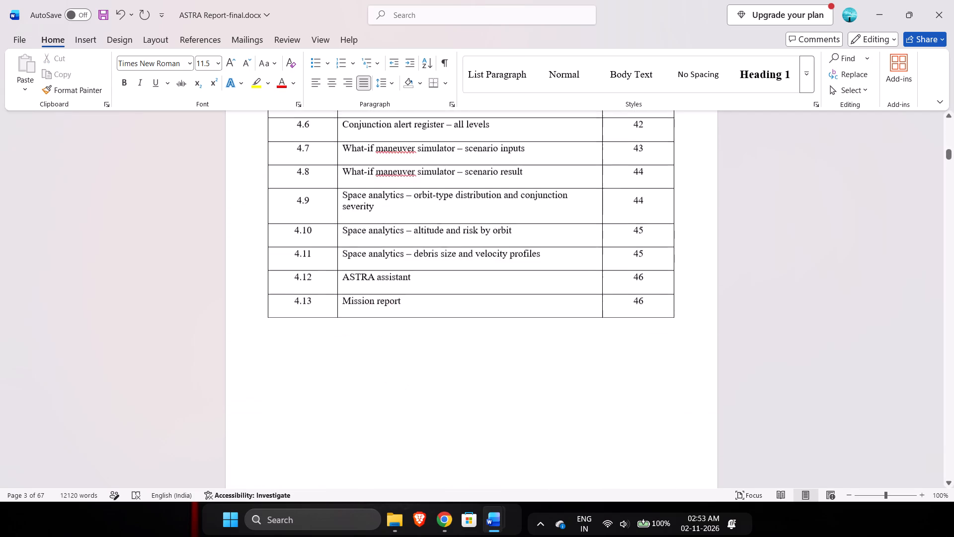
pyautogui.scroll(-7, 794, 227)
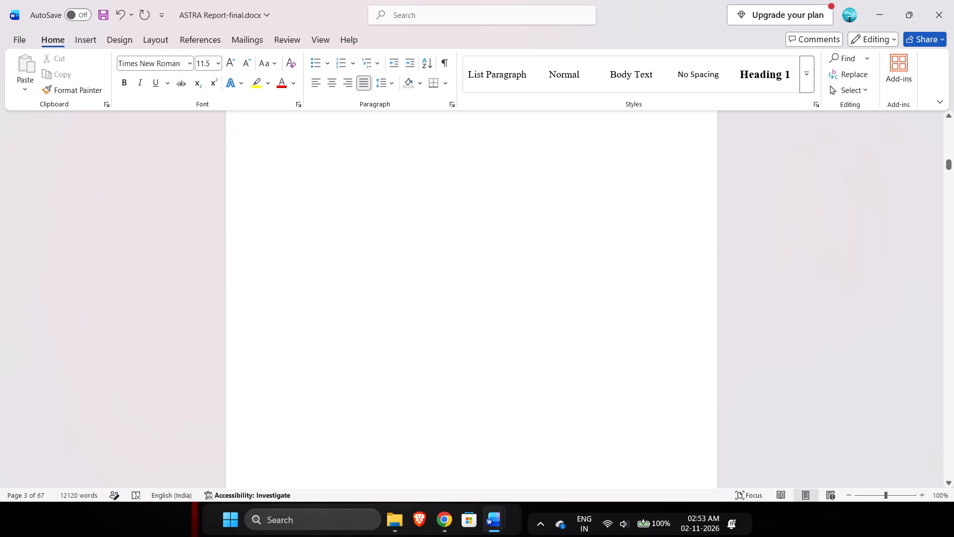
# Review the Introduction chapter of the ASTRA report, from its title page through section 1.5 to the start of the Literature Survey.
pyautogui.scroll(-7, 794, 227)
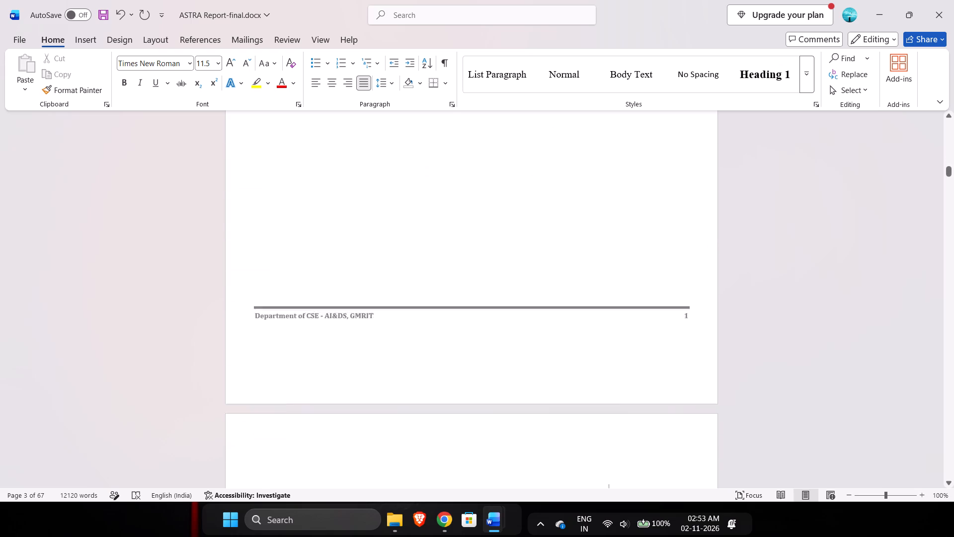
pyautogui.scroll(-7, 794, 227)
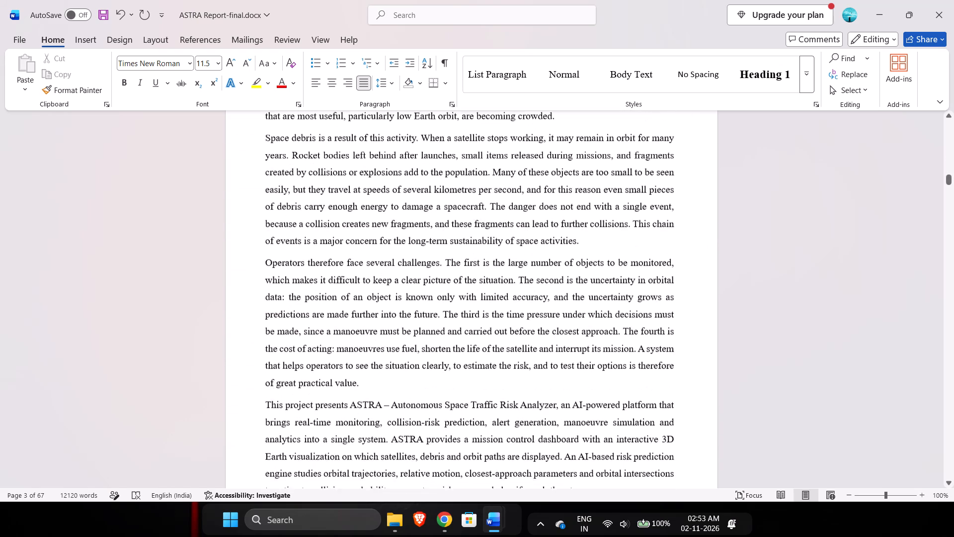
pyautogui.scroll(-8, 794, 227)
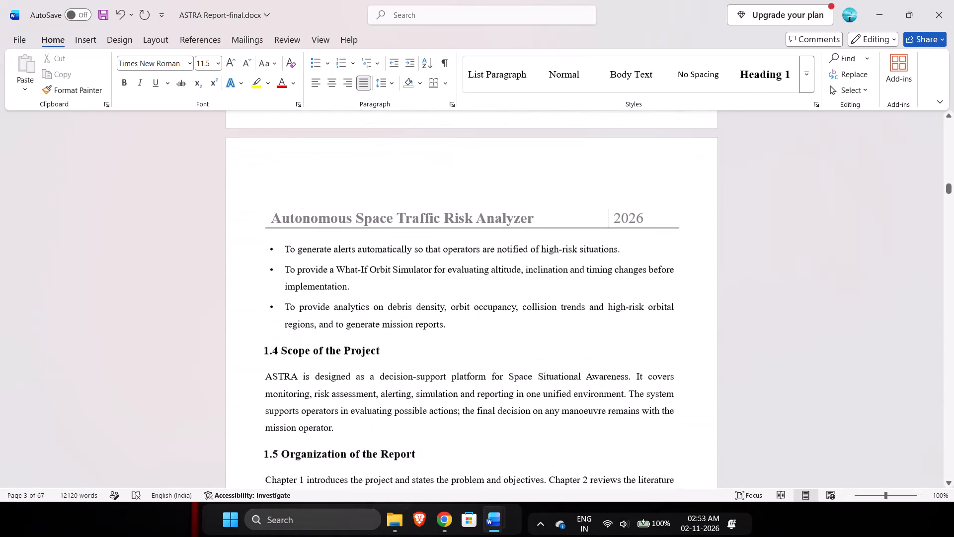
pyautogui.scroll(-6, 794, 227)
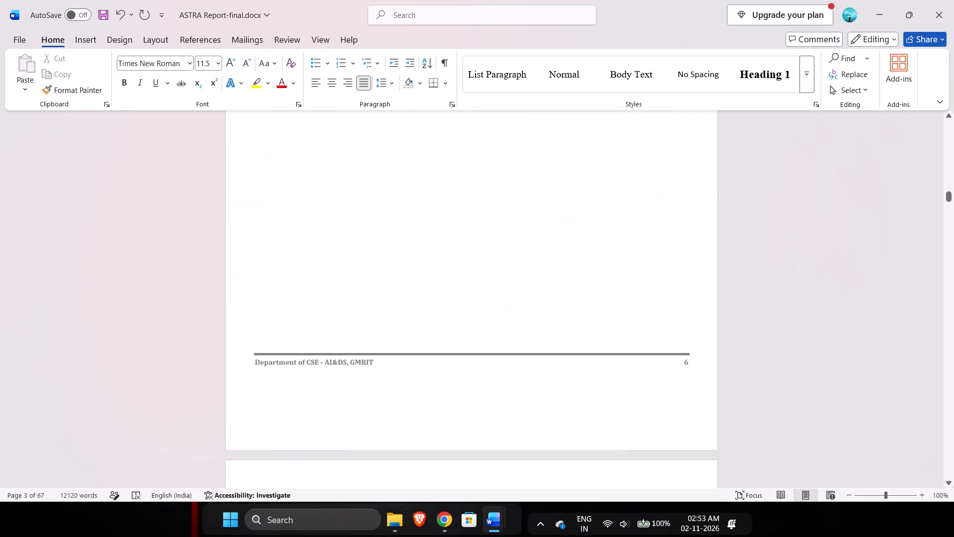
pyautogui.scroll(-1, 794, 227)
pyautogui.scroll(4, 794, 227)
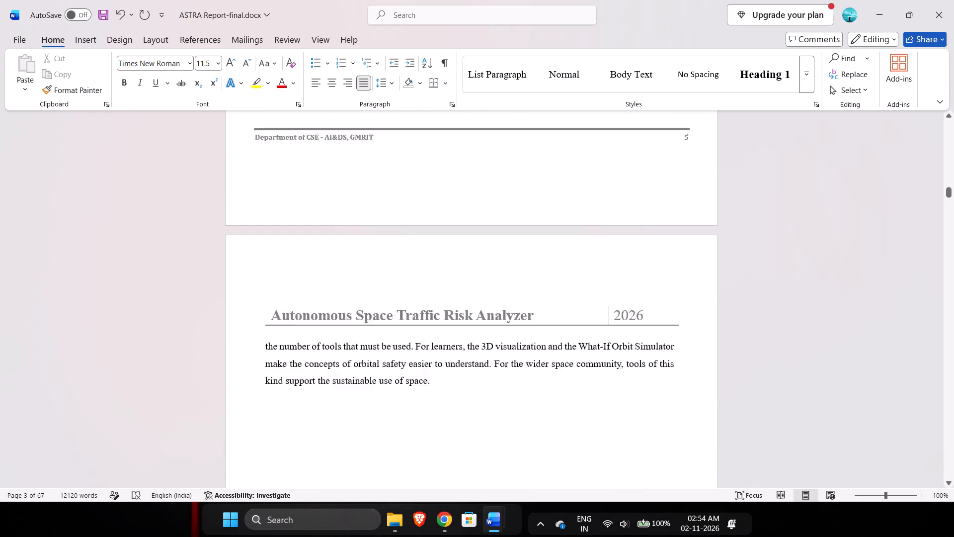
pyautogui.scroll(-2, 794, 227)
pyautogui.scroll(2, 794, 227)
pyautogui.scroll(-2, 794, 227)
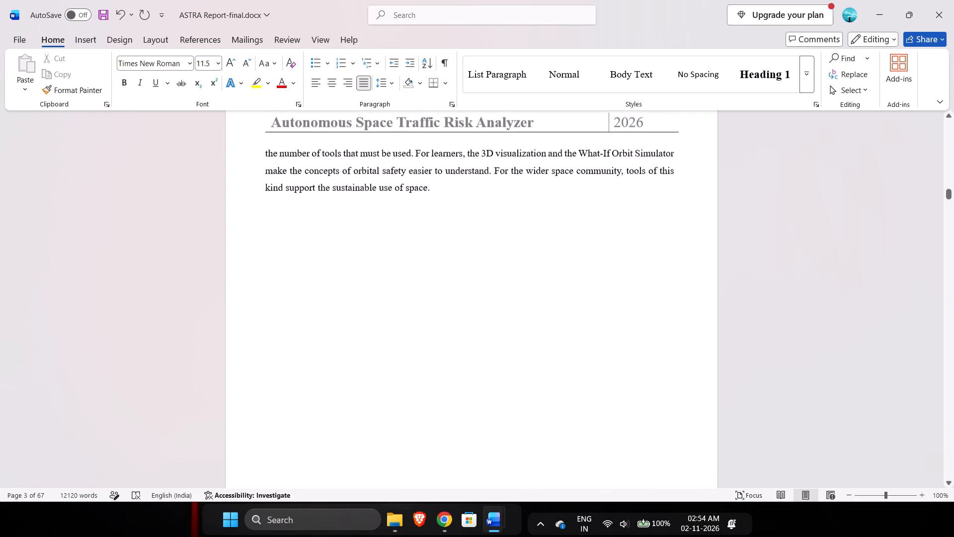
pyautogui.scroll(-6, 794, 227)
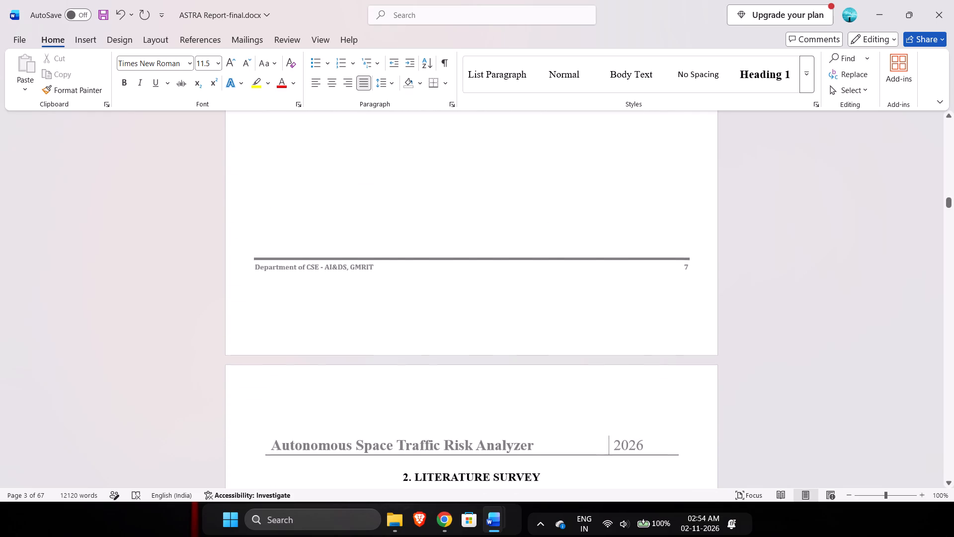
# Examine the Literature Survey chapter, covering the reference reviews, comparison table, focus-area chart and Research Gap section.
pyautogui.scroll(-2, 794, 227)
pyautogui.scroll(1, 794, 227)
pyautogui.scroll(-3, 794, 227)
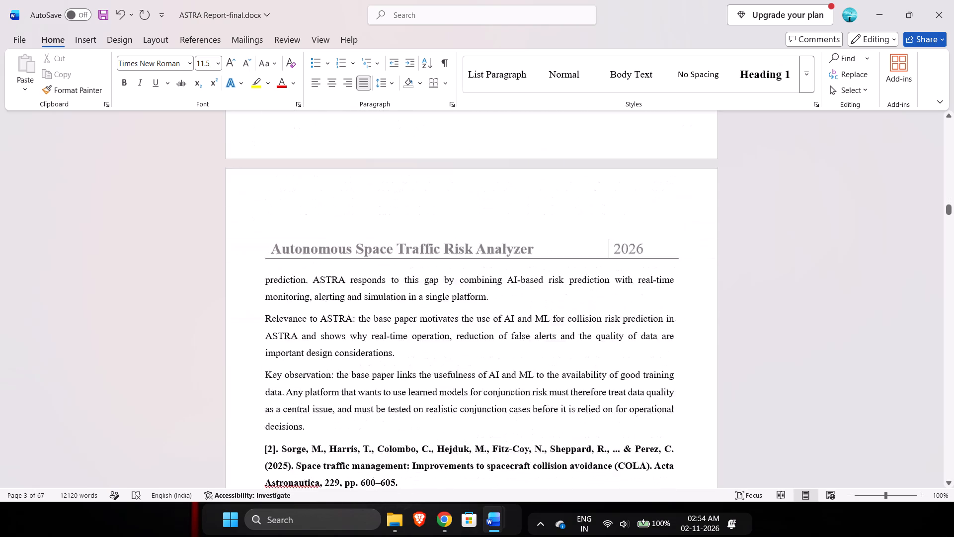
pyautogui.scroll(-6, 794, 227)
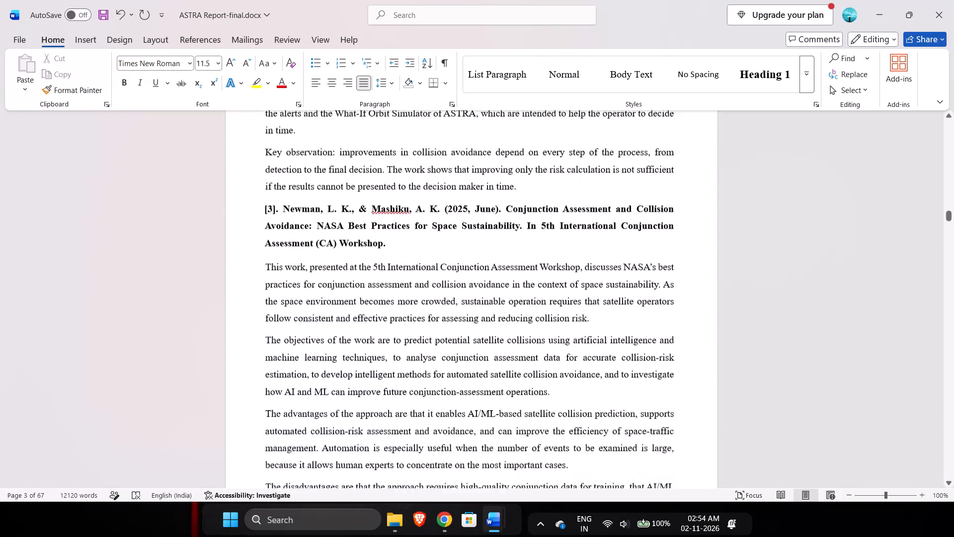
pyautogui.scroll(-10, 794, 227)
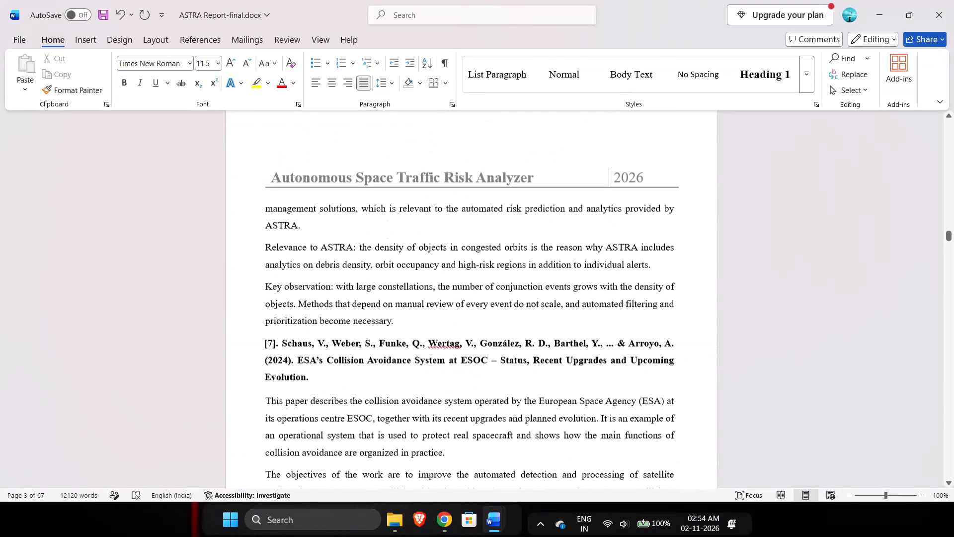
pyautogui.scroll(-9, 794, 227)
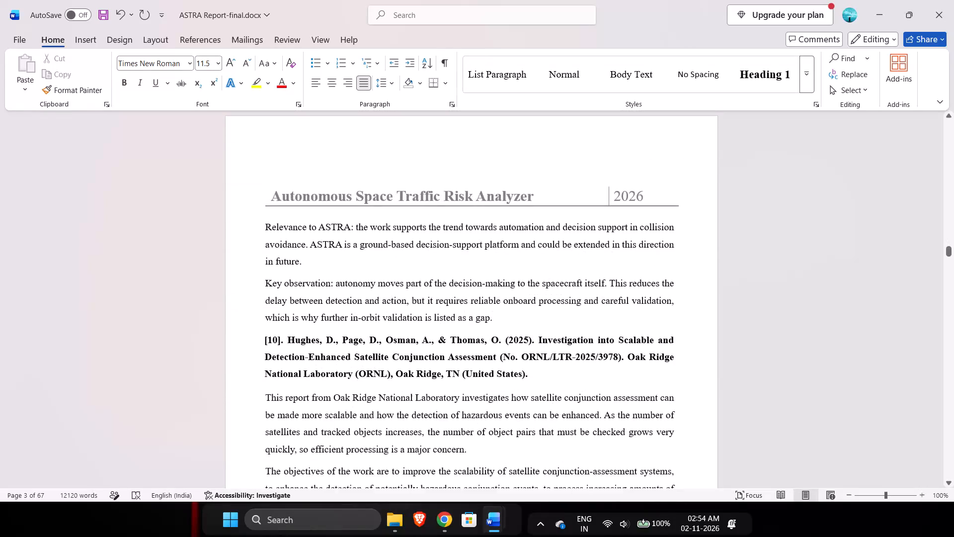
pyautogui.scroll(-6, 794, 227)
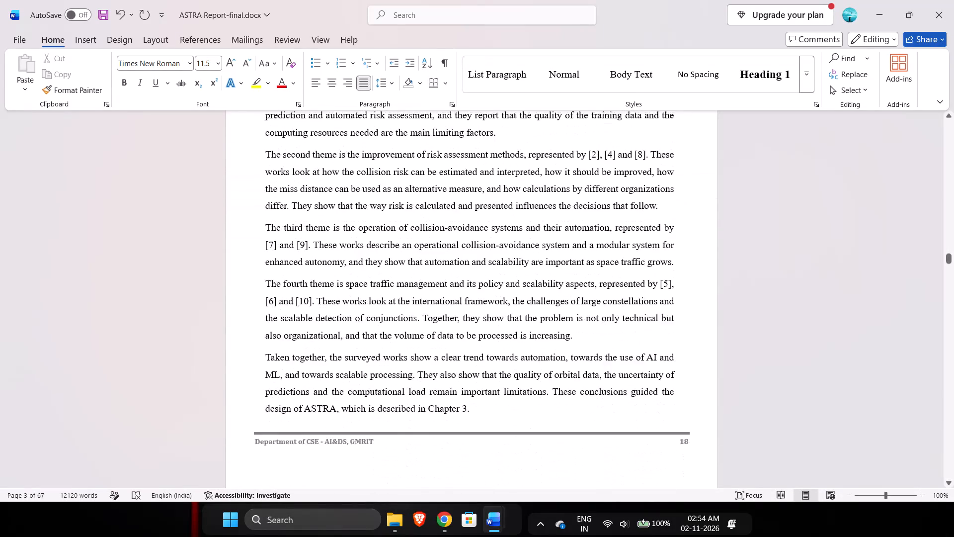
pyautogui.scroll(-1, 794, 227)
pyautogui.scroll(1, 794, 227)
pyautogui.scroll(-3, 794, 227)
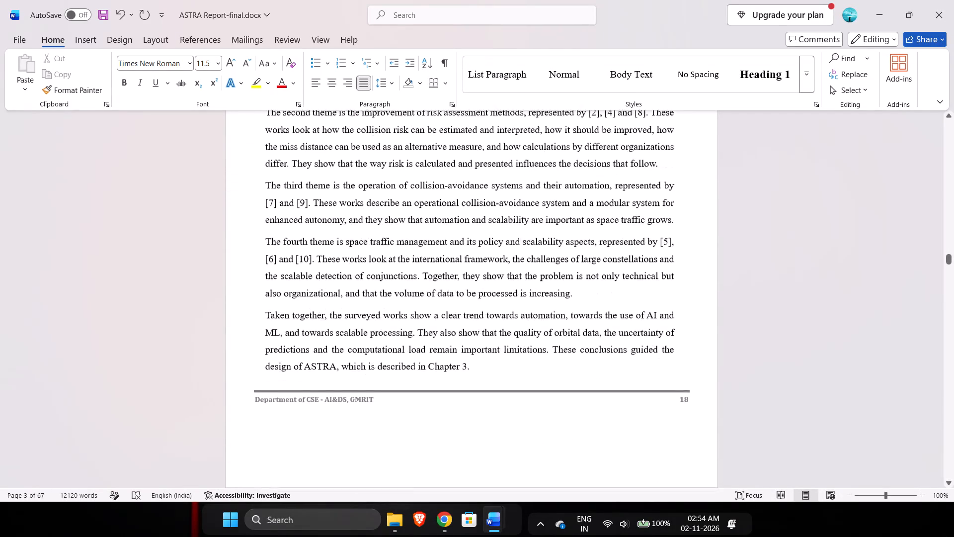
pyautogui.scroll(-6, 794, 227)
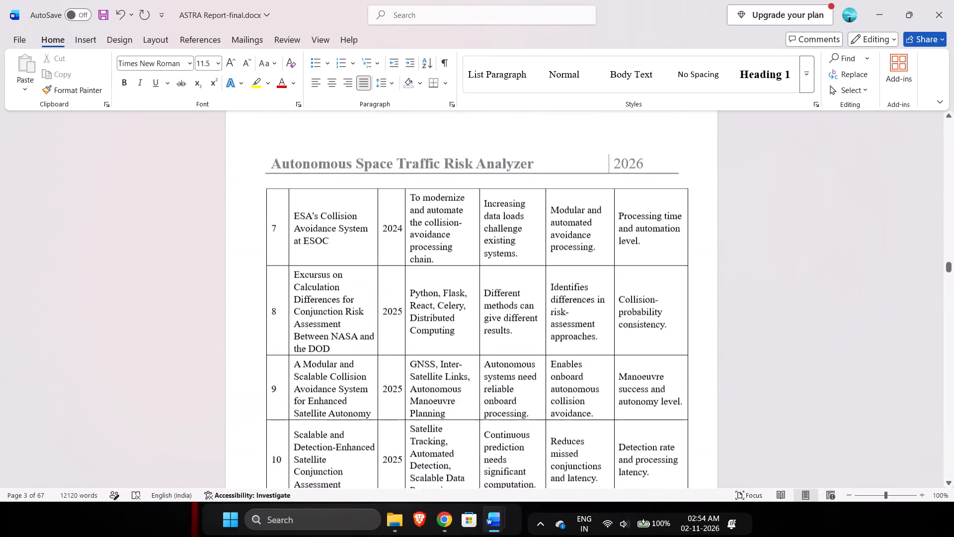
pyautogui.scroll(-6, 794, 226)
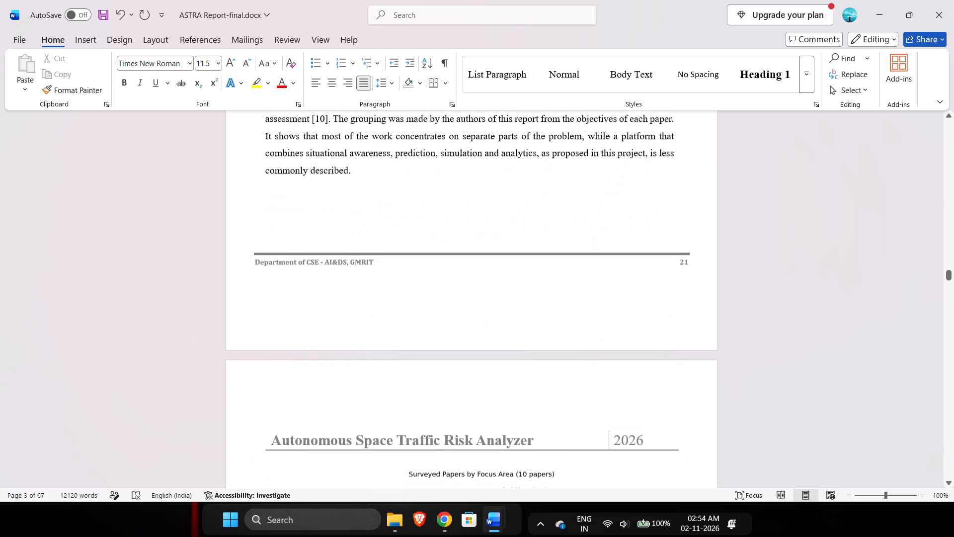
pyautogui.scroll(-4, 794, 226)
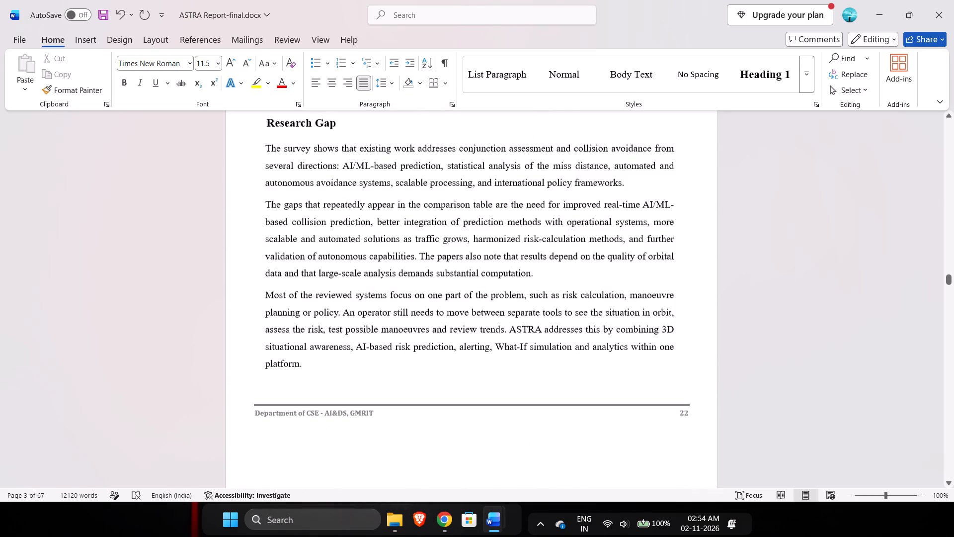
# Check the remaining chapters from Chapter 3 through Chapter 4 to the Course Outcomes and CO–PO Mapping on the last page.
pyautogui.scroll(-9, 794, 226)
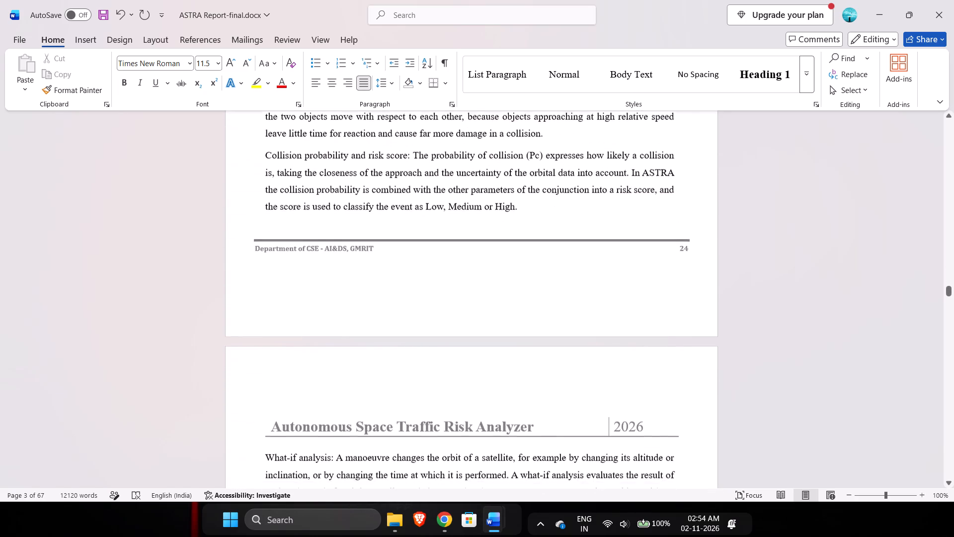
pyautogui.scroll(-9, 794, 226)
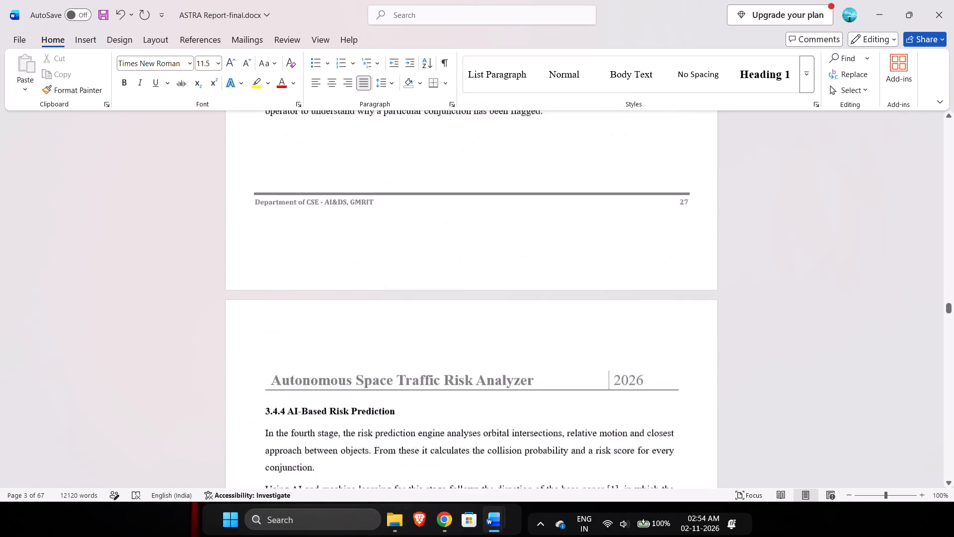
pyautogui.scroll(-10, 794, 226)
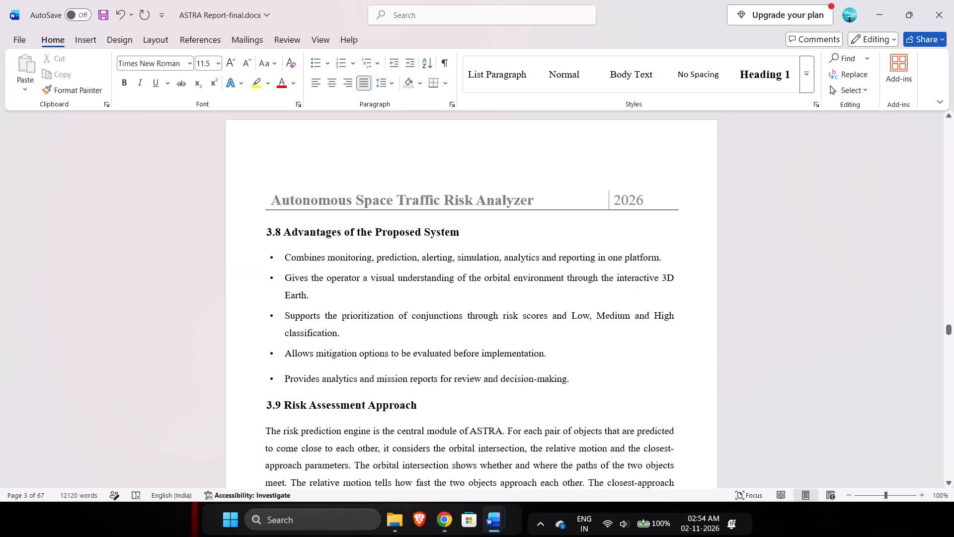
pyautogui.scroll(-17, 794, 226)
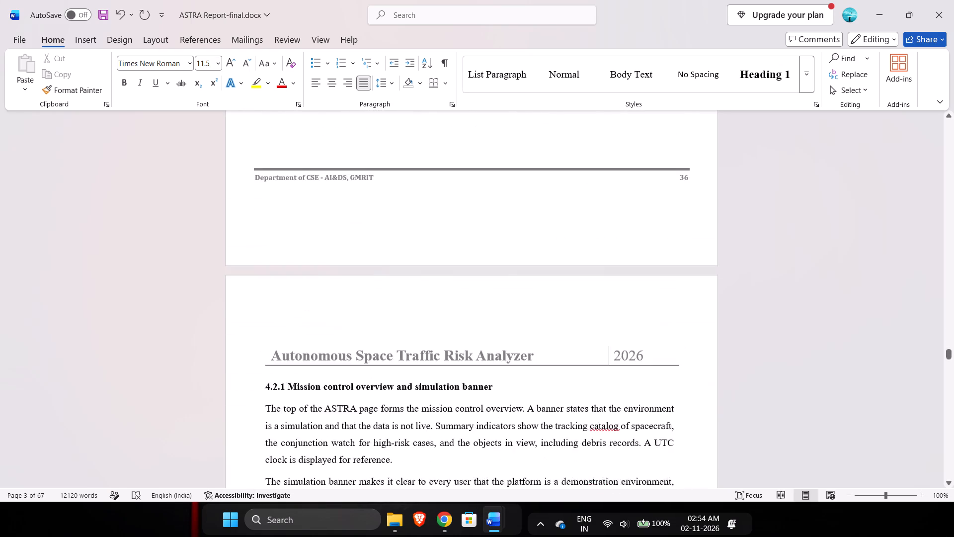
pyautogui.scroll(-20, 794, 226)
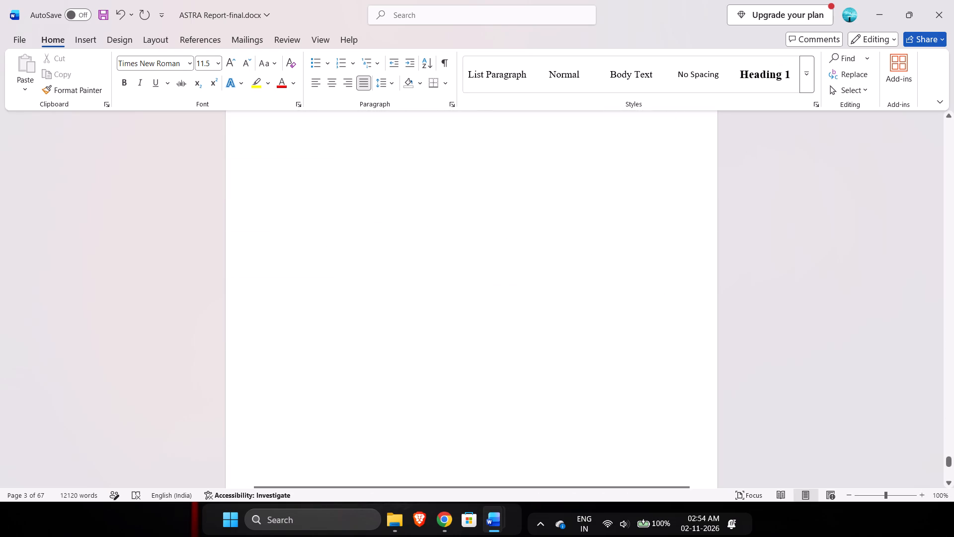
pyautogui.scroll(6, 794, 226)
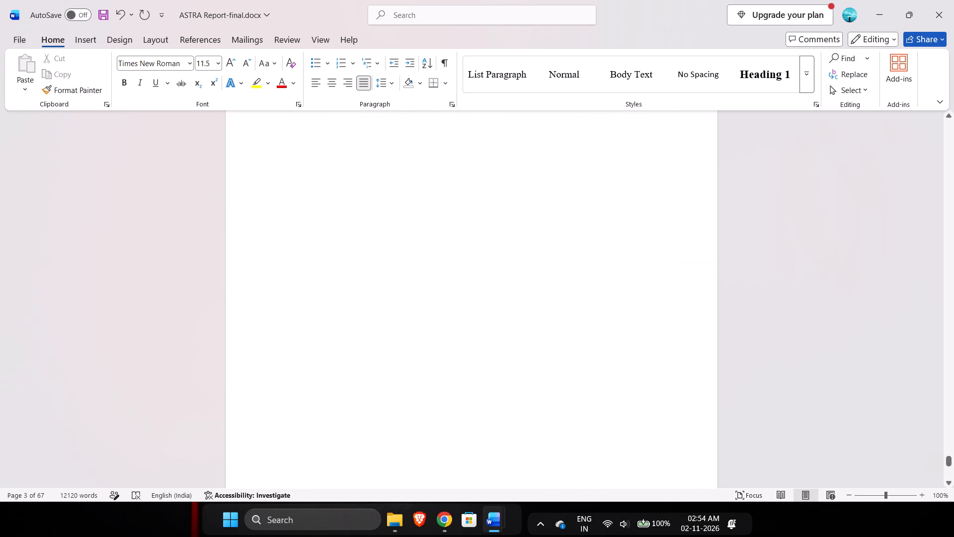
pyautogui.scroll(-6, 794, 226)
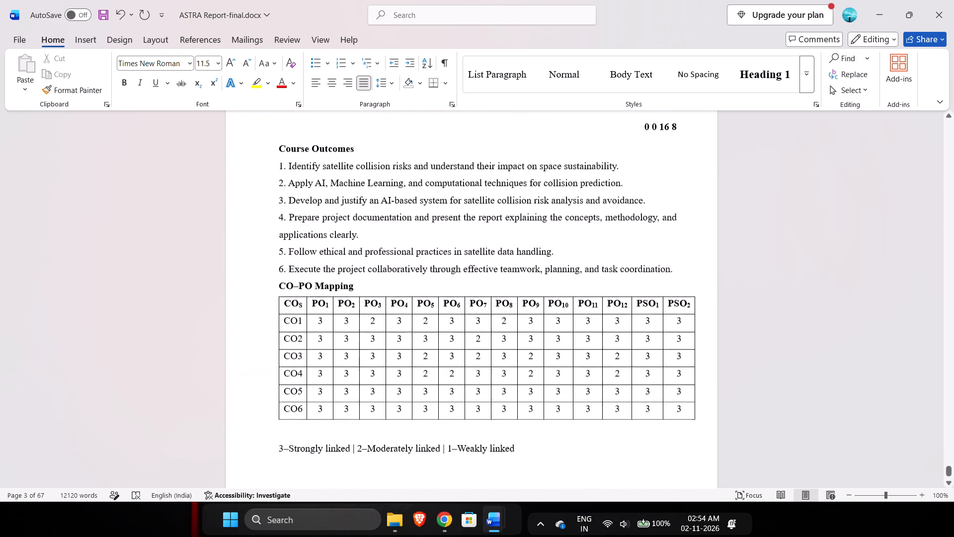
pyautogui.scroll(-1, 794, 226)
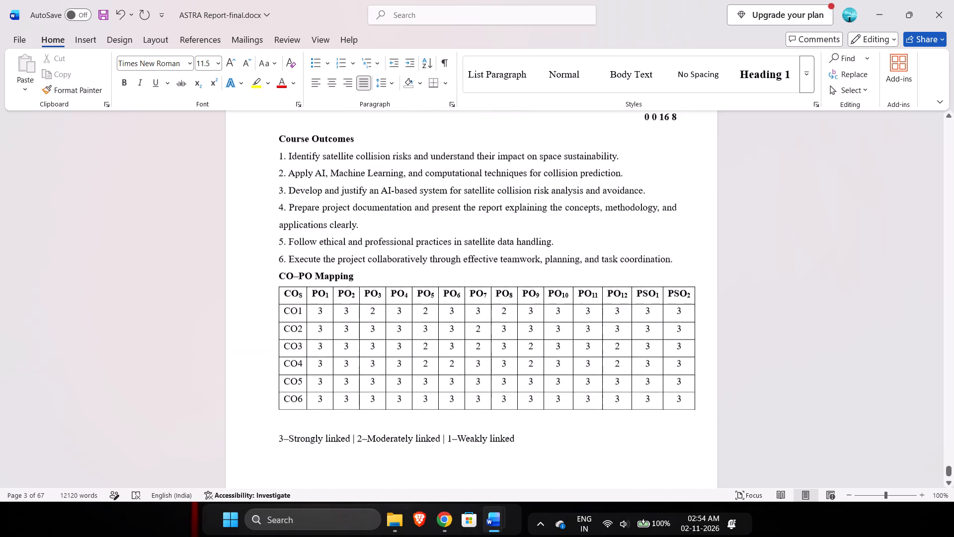
pyautogui.scroll(-4, 794, 226)
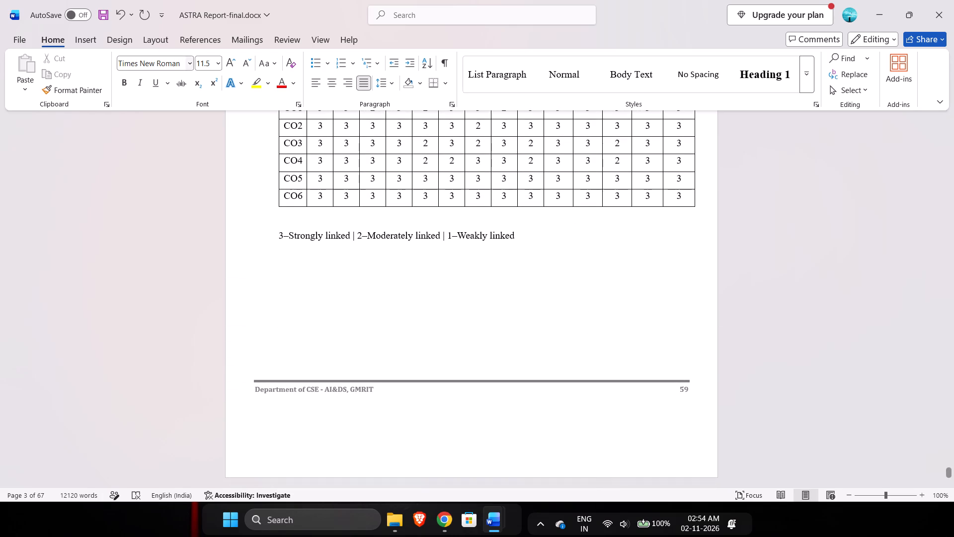
# Look over the whole report once more, from the cover page, Certificate, Abstract and List Of Figures to the last page.
pyautogui.scroll(9, 586, 244)
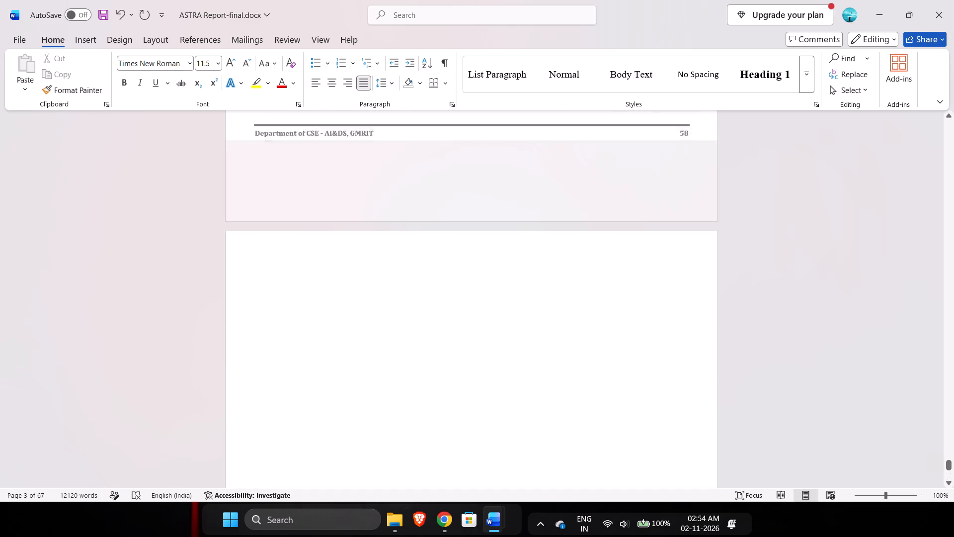
pyautogui.scroll(20, 586, 244)
pyautogui.scroll(20, 586, 244)
pyautogui.scroll(20, 586, 244)
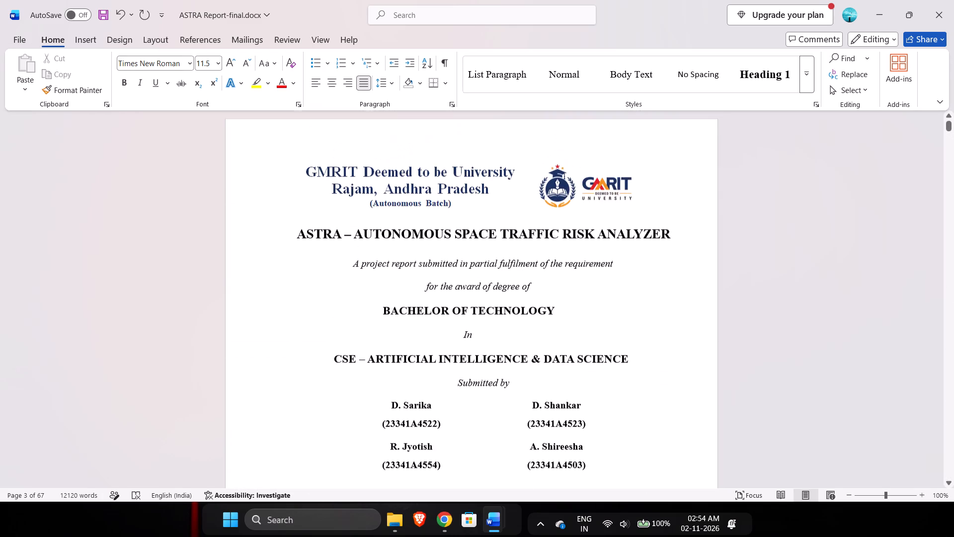
pyautogui.scroll(-5, 779, 289)
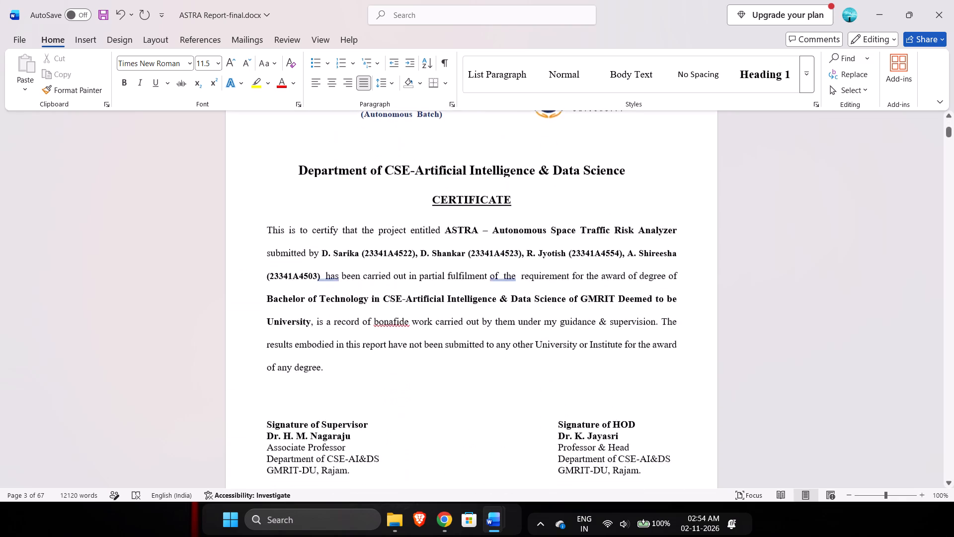
pyautogui.scroll(-7, 779, 289)
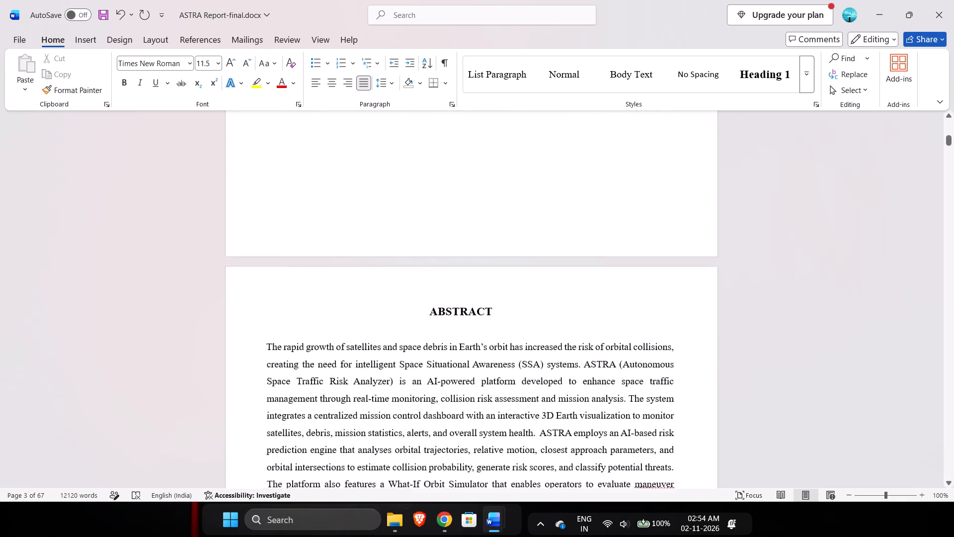
pyautogui.scroll(-7, 779, 289)
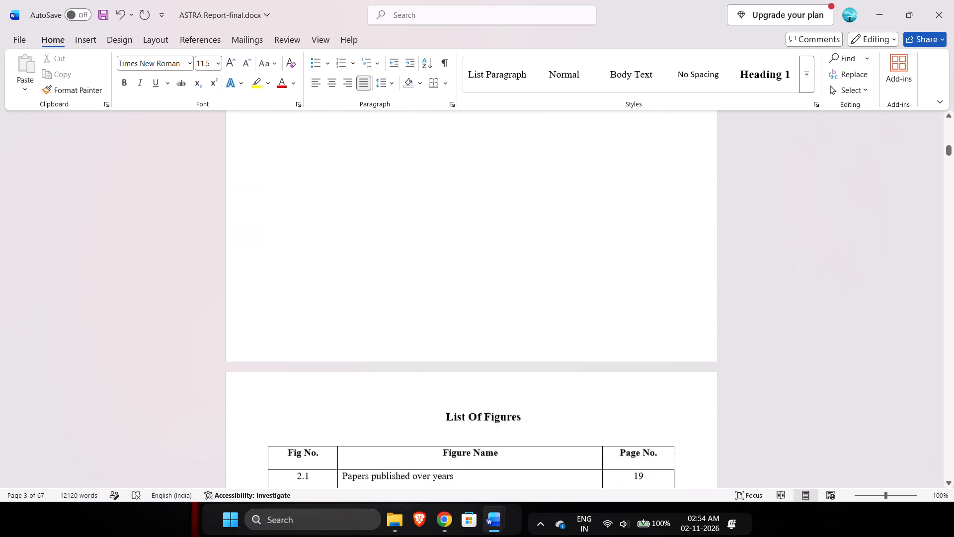
pyautogui.scroll(-7, 779, 289)
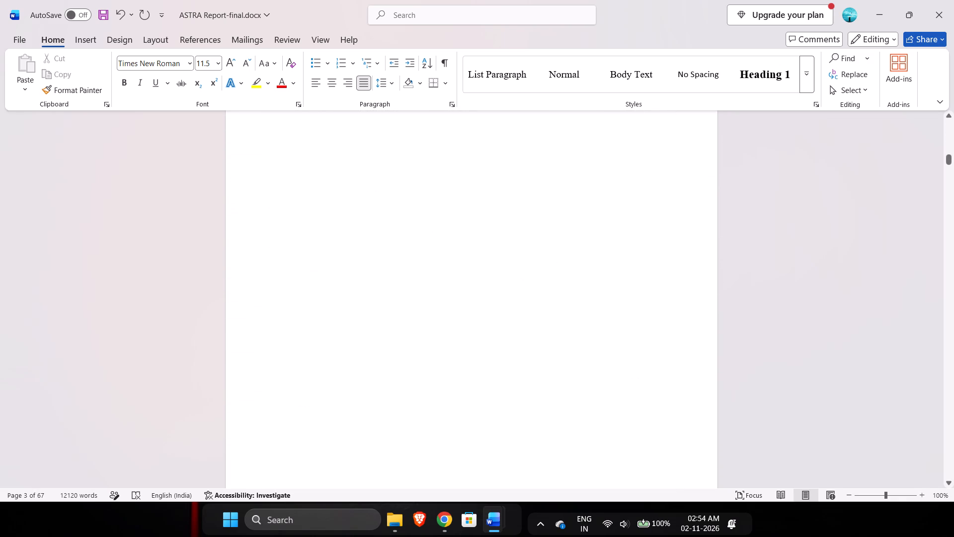
pyautogui.scroll(-7, 779, 289)
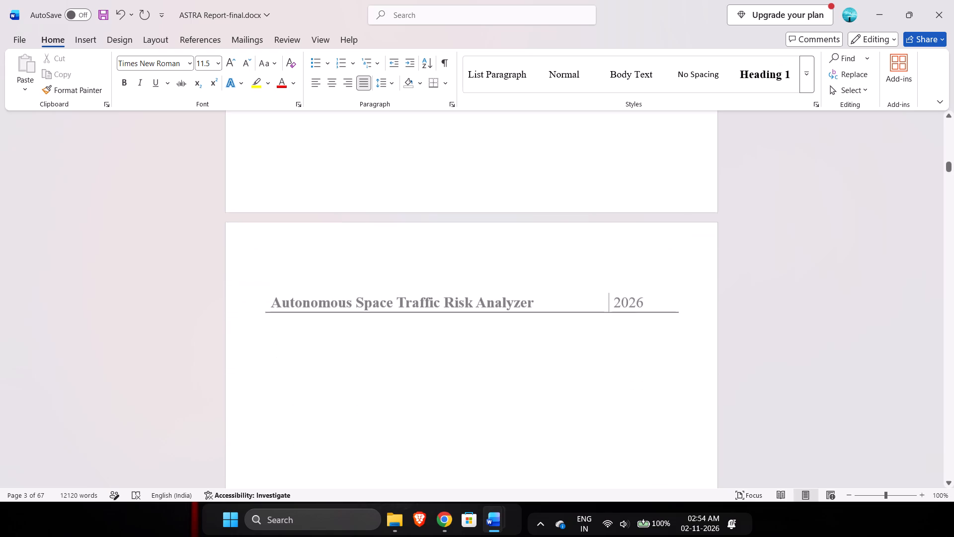
pyautogui.scroll(-2, 779, 289)
pyautogui.scroll(-20, 779, 289)
pyautogui.scroll(-20, 779, 289)
pyautogui.scroll(-10, 779, 289)
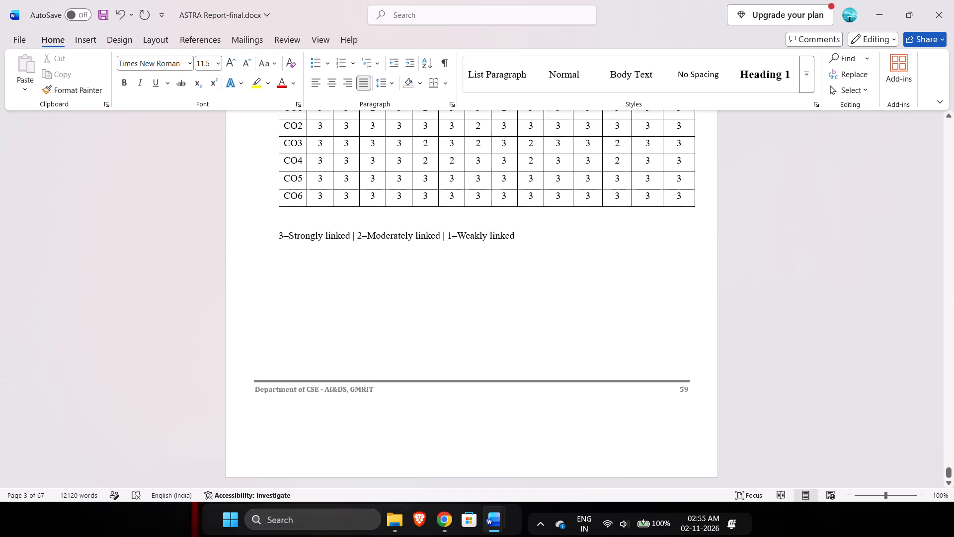
# Save ASTRA Report-final.docx under its existing name.
pyautogui.click(26, 45)
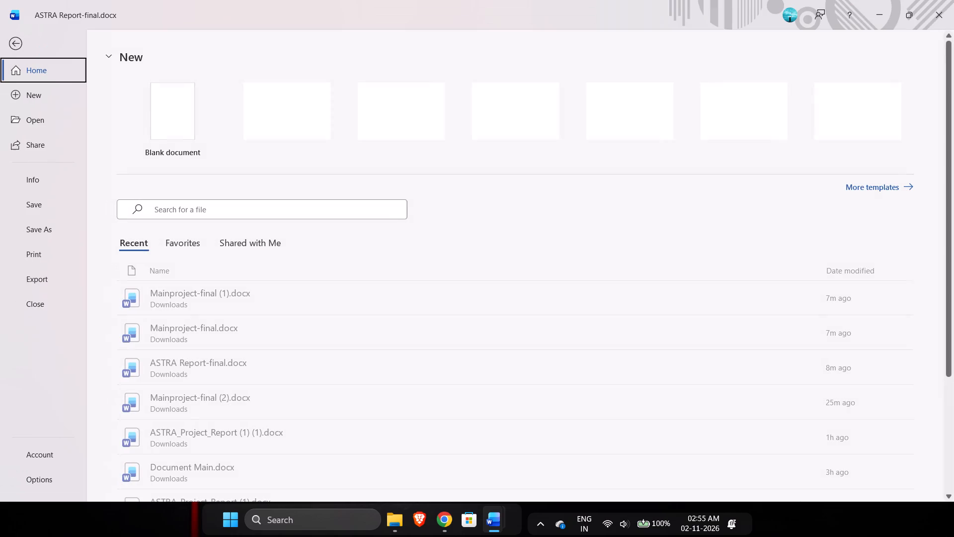
pyautogui.click(48, 203)
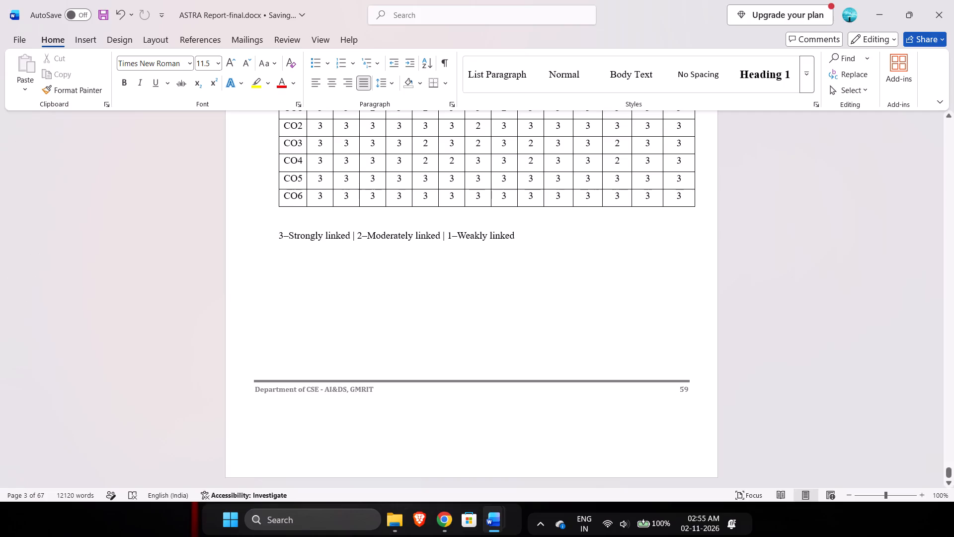
# Save a PDF copy of the report as ASTRA Report-final.pdf in the Downloads folder, with Standard optimization.
pyautogui.click(18, 47)
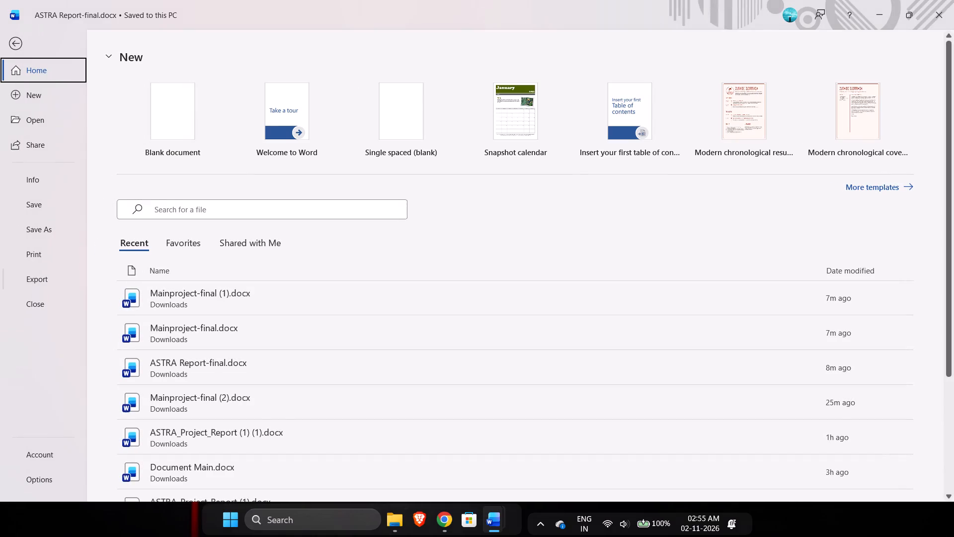
pyautogui.click(47, 226)
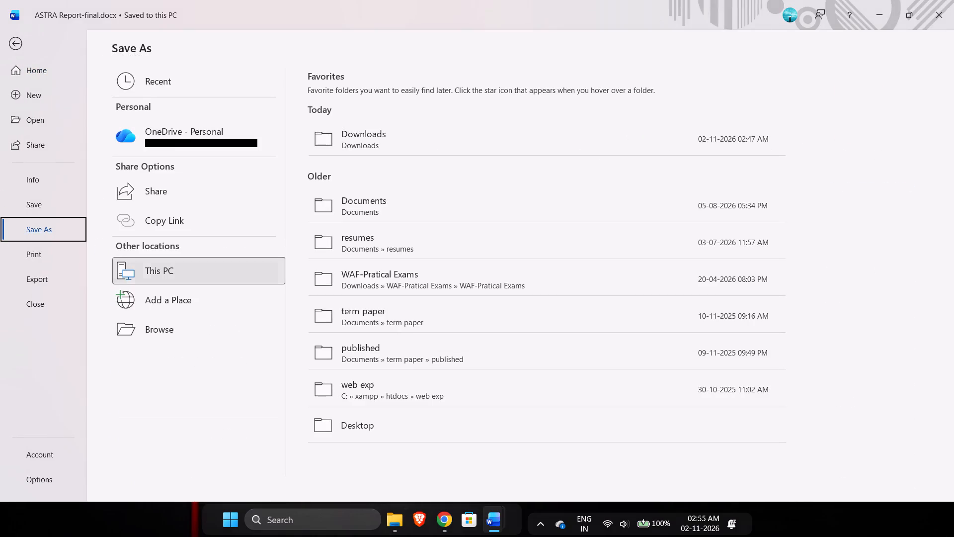
pyautogui.click(398, 152)
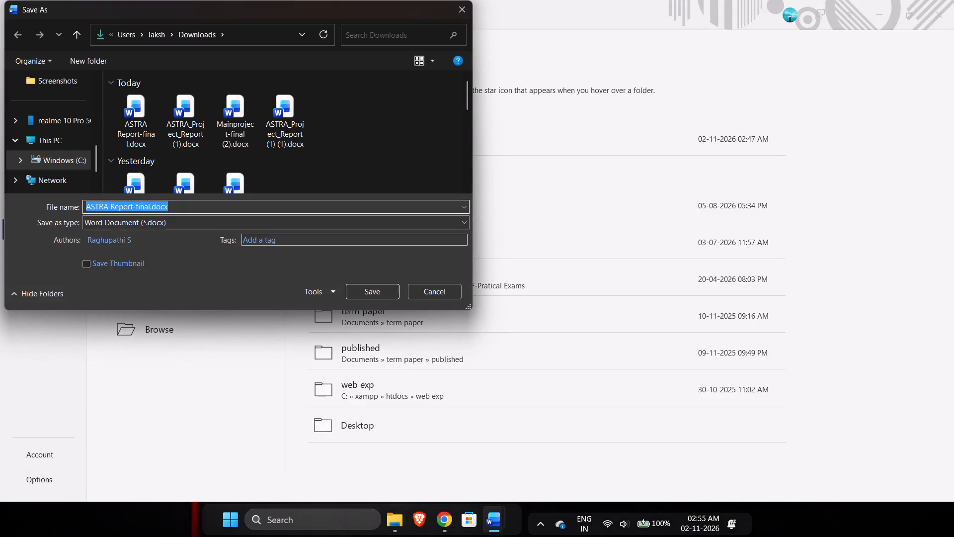
pyautogui.click(326, 228)
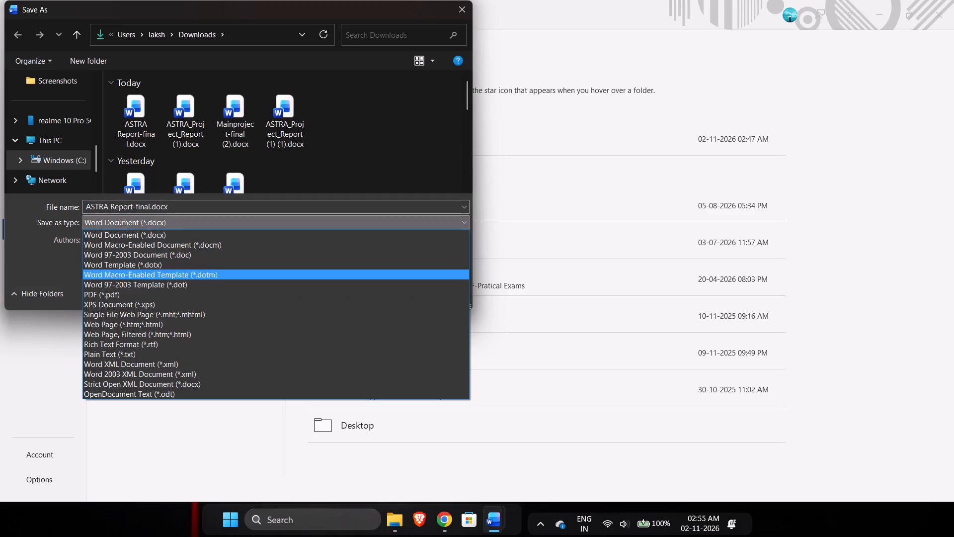
pyautogui.click(296, 294)
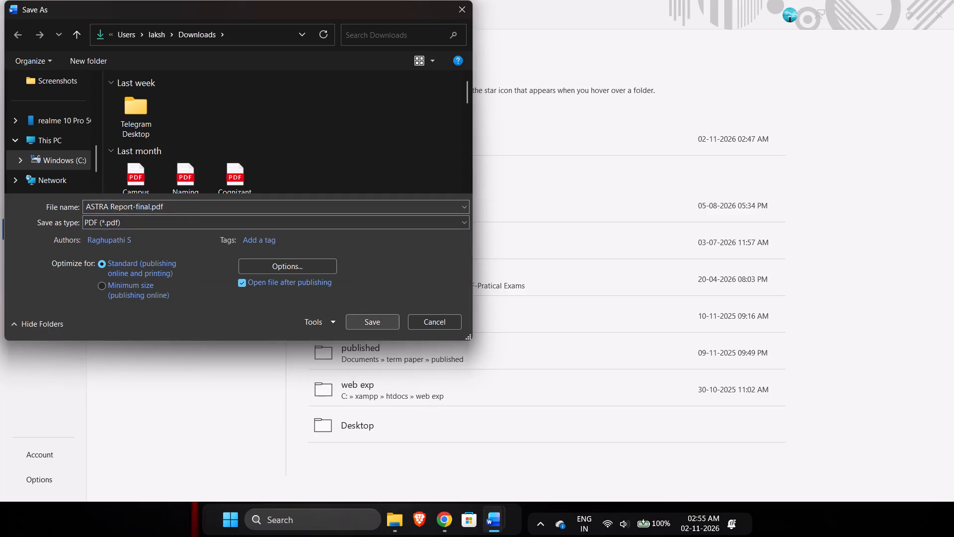
pyautogui.click(371, 319)
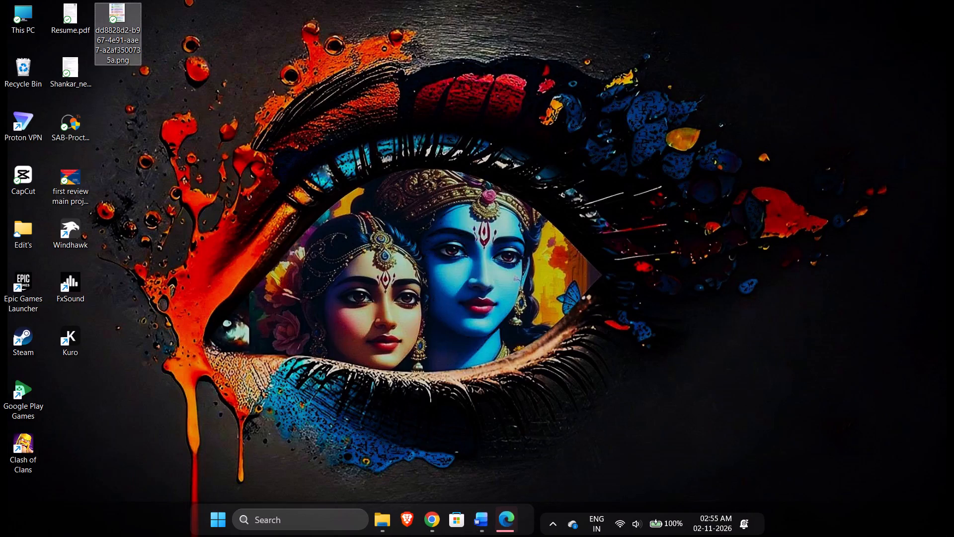
# Move the PNG image whose name starts with dd8828d2 from the desktop into the Documents folder.
pyautogui.click(128, 29)
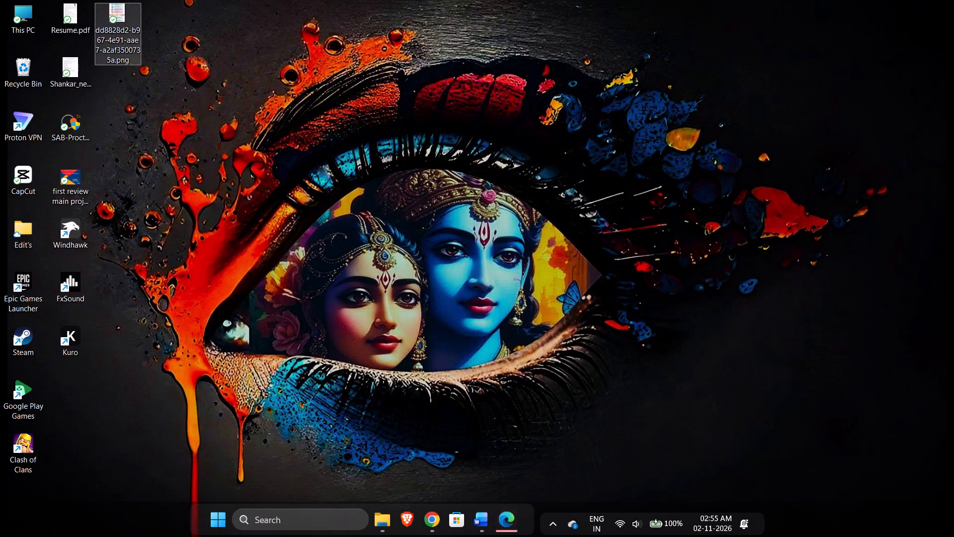
pyautogui.hotkey('ctrl', 'x')
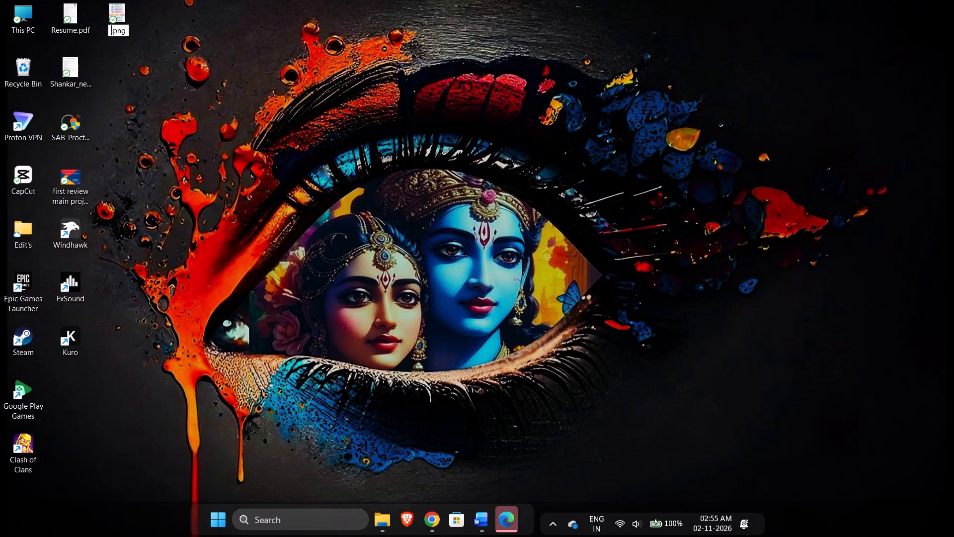
pyautogui.hotkey('ctrl', 'z')
pyautogui.click(189, 64)
pyautogui.click(110, 5)
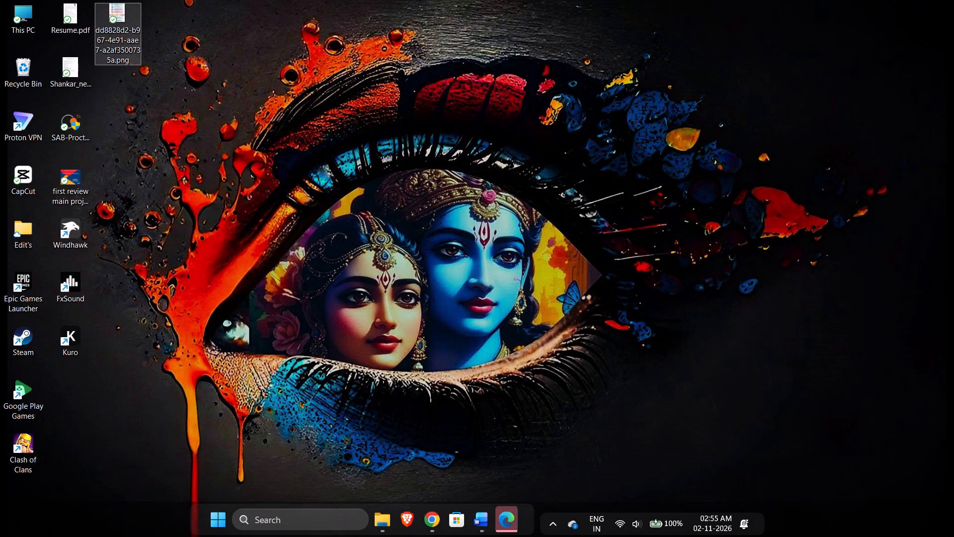
pyautogui.hotkey('ctrl', 'x')
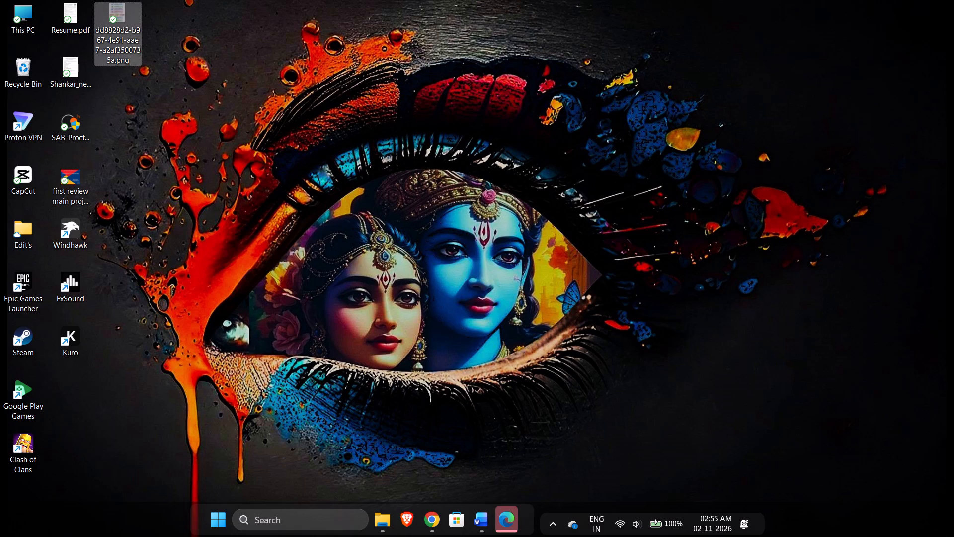
pyautogui.doubleClick(28, 13)
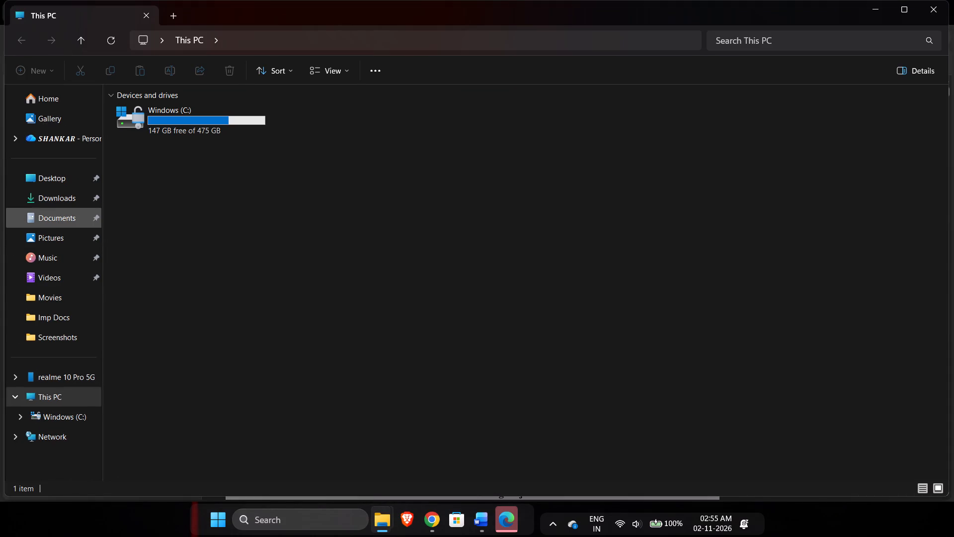
pyautogui.click(67, 279)
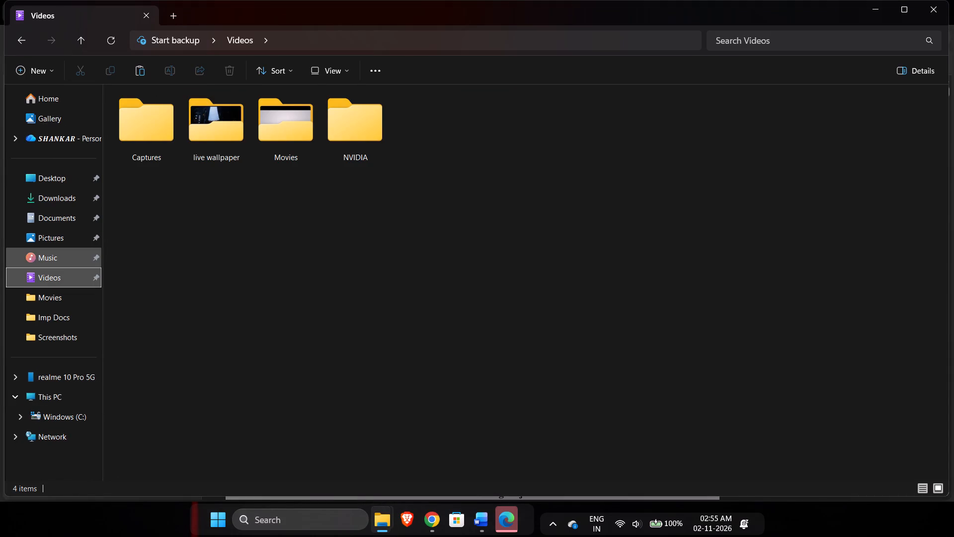
pyautogui.click(59, 227)
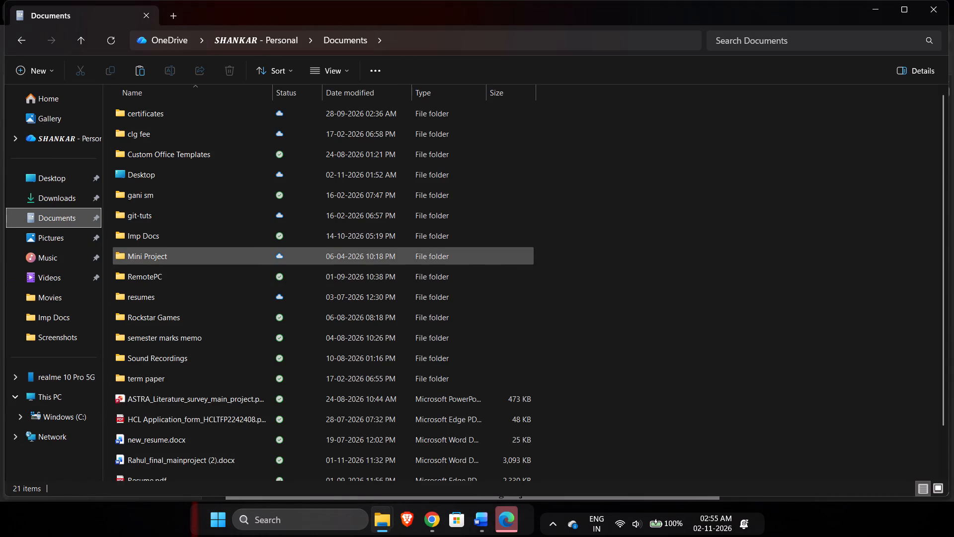
pyautogui.scroll(-2, 181, 427)
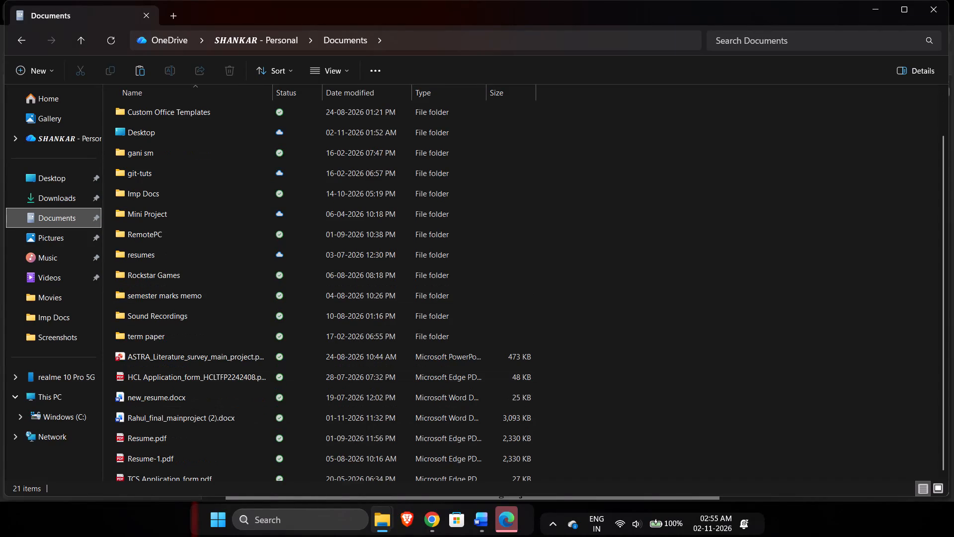
pyautogui.scroll(3, 181, 427)
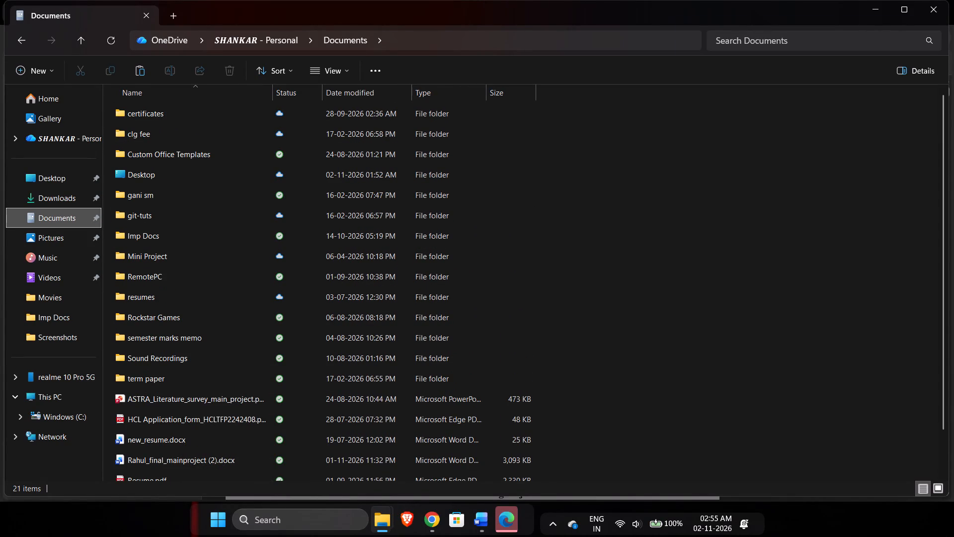
pyautogui.click(600, 301)
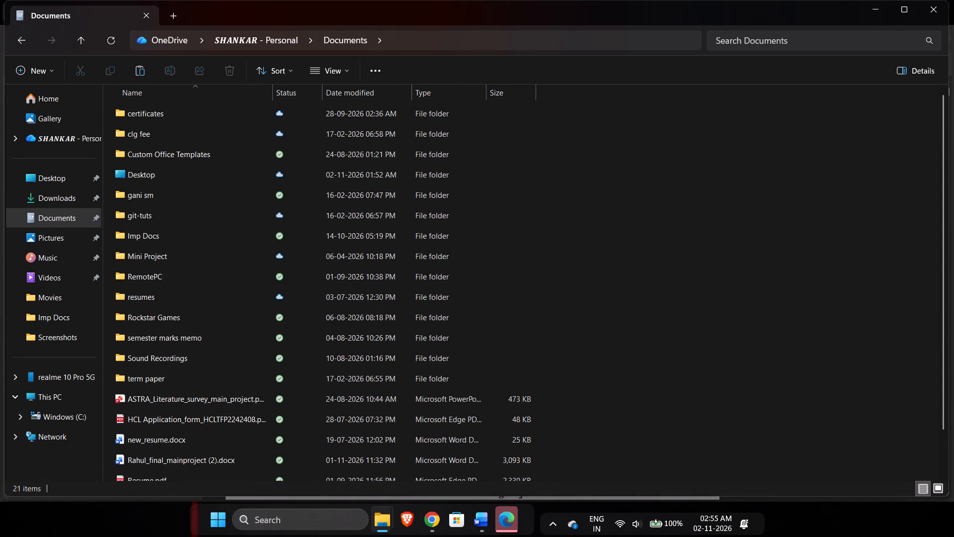
pyautogui.hotkey('ctrl', 'v')
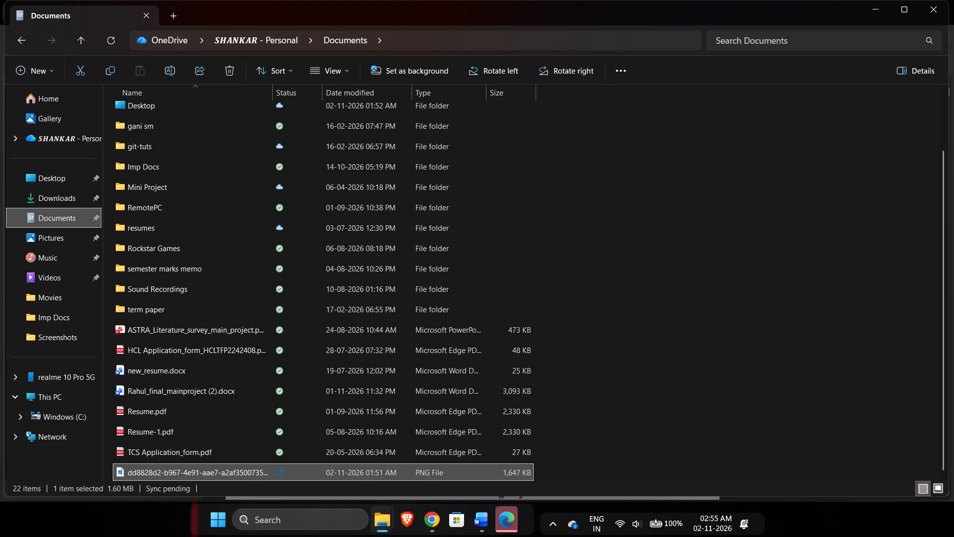
# Open ASTRA Report-final.pdf from the Downloads folder.
pyautogui.click(48, 202)
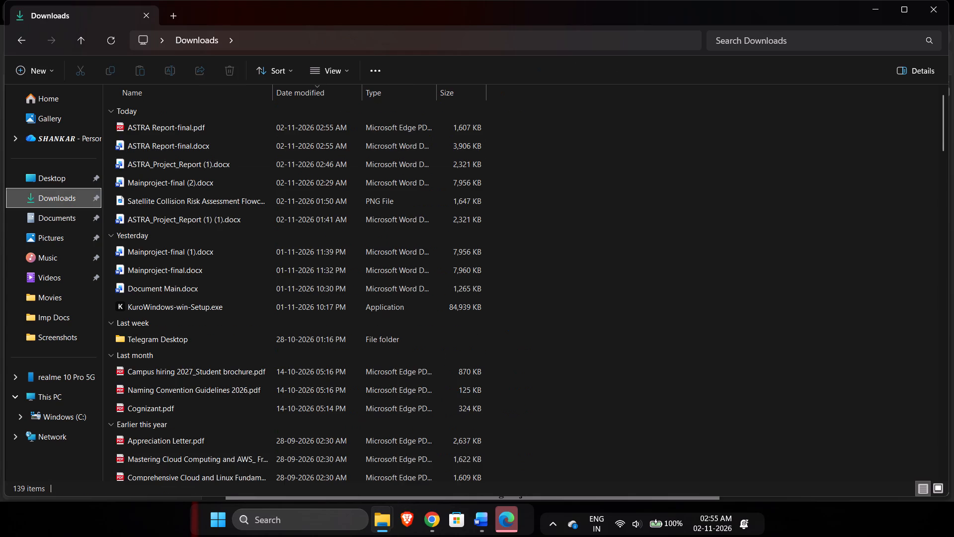
pyautogui.doubleClick(178, 122)
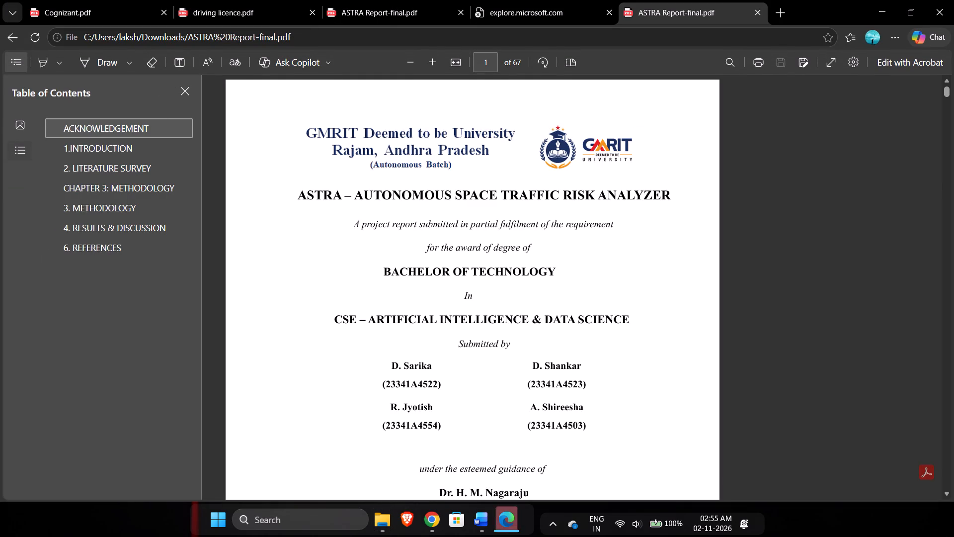
# Check the layout of the cover page in ASTRA Report-final.pdf, from the university header down to the address and date.
pyautogui.scroll(-1, 675, 339)
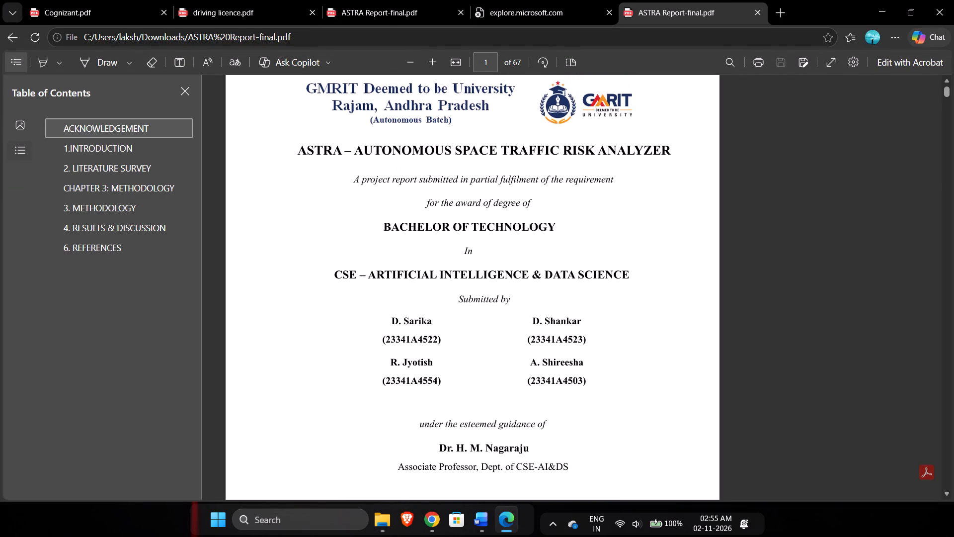
pyautogui.press('Down')
pyautogui.press('Down')
pyautogui.press('Down')
pyautogui.press('Down')
pyautogui.press('Down')
pyautogui.press('Down')
pyautogui.press('Up')
pyautogui.press('Up')
pyautogui.press('Up')
pyautogui.press('Up')
pyautogui.press('Up')
pyautogui.press('Up')
pyautogui.press('Up')
pyautogui.press('Up')
pyautogui.press('Up')
pyautogui.press('Up')
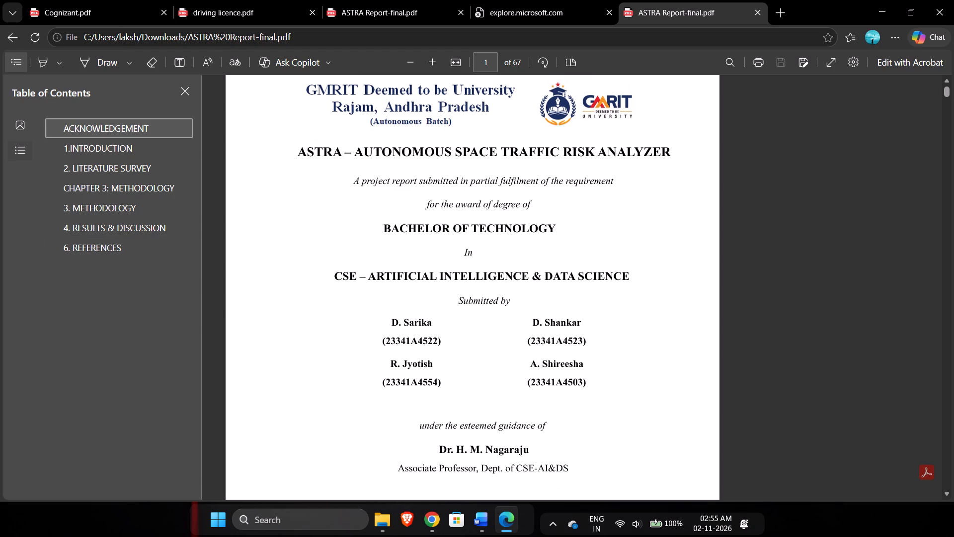
pyautogui.click(675, 339)
pyautogui.press('Down')
pyautogui.press('Down')
pyautogui.press('Down')
pyautogui.press('Down')
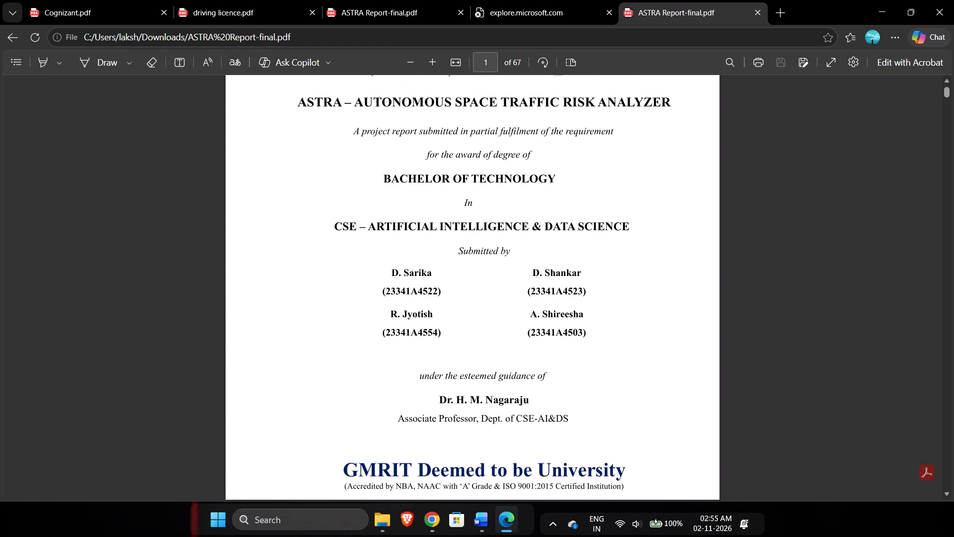
pyautogui.press('Down')
pyautogui.press('Down')
pyautogui.press('Down')
pyautogui.press('Down')
pyautogui.press('Down')
pyautogui.press('Down')
pyautogui.press('Down')
pyautogui.press('Down')
pyautogui.press('Down')
pyautogui.press('Down')
pyautogui.press('Down')
pyautogui.press('Down')
pyautogui.press('Down')
pyautogui.press('Down')
pyautogui.press('Down')
pyautogui.press('Down')
pyautogui.press('Down')
pyautogui.press('Down')
pyautogui.press('Down')
pyautogui.press('Down')
pyautogui.press('Down')
pyautogui.press('Down')
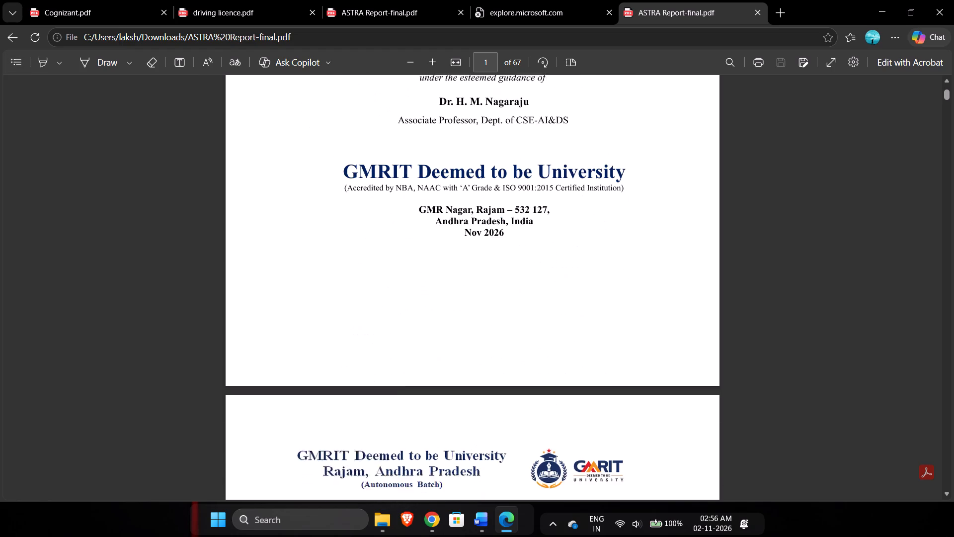
# Check page 2 of the PDF, including the supervisor, HOD and examiner signature blocks.
pyautogui.press('Down')
pyautogui.press('Down')
pyautogui.press('Down')
pyautogui.press('Down')
pyautogui.press('Down')
pyautogui.press('Down')
pyautogui.press('Down')
pyautogui.press('Down')
pyautogui.press('Down')
pyautogui.press('Down')
pyautogui.press('Down')
pyautogui.press('Down')
pyautogui.press('Down')
pyautogui.press('Down')
pyautogui.press('Down')
pyautogui.press('Down')
pyautogui.press('Down')
pyautogui.press('Down')
pyautogui.press('Down')
pyautogui.press('Down')
pyautogui.press('Down')
pyautogui.press('Down')
pyautogui.press('Down')
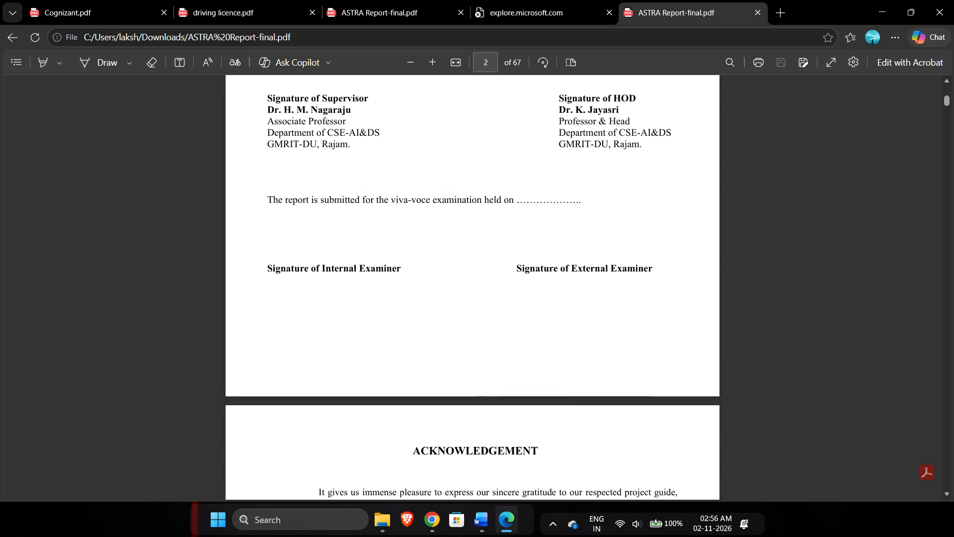
# Review the Acknowledgement page's paragraphs and the list of student names at its end.
pyautogui.press('Down')
pyautogui.press('Down')
pyautogui.press('Down')
pyautogui.press('Down')
pyautogui.press('Down')
pyautogui.press('Down')
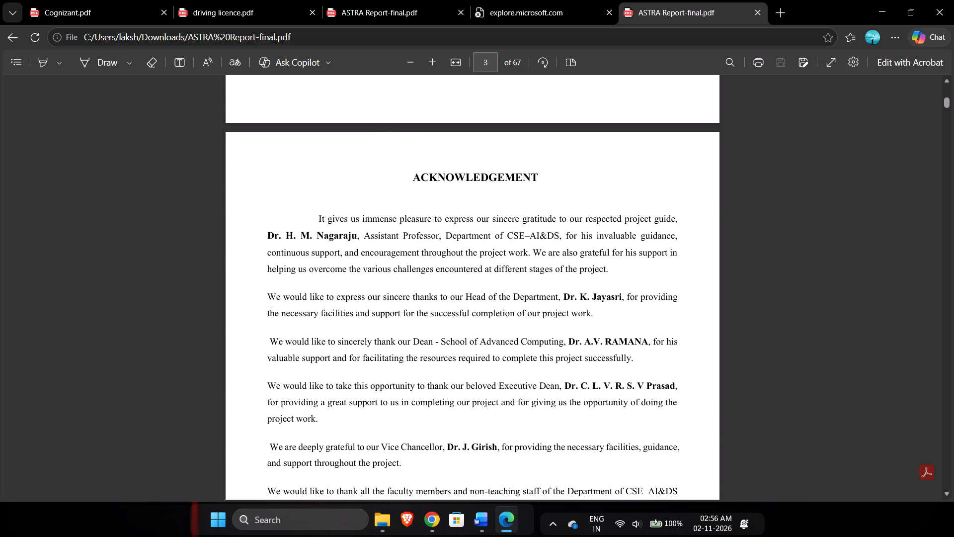
pyautogui.press('Down')
pyautogui.press('Down')
pyautogui.press('Down')
pyautogui.press('Down')
pyautogui.press('Down')
pyautogui.press('Down')
pyautogui.press('Down')
pyautogui.press('Down')
pyautogui.press('Down')
pyautogui.press('Down')
pyautogui.press('Down')
pyautogui.press('Down')
pyautogui.press('Down')
pyautogui.press('Down')
pyautogui.press('Down')
pyautogui.press('Down')
pyautogui.press('Down')
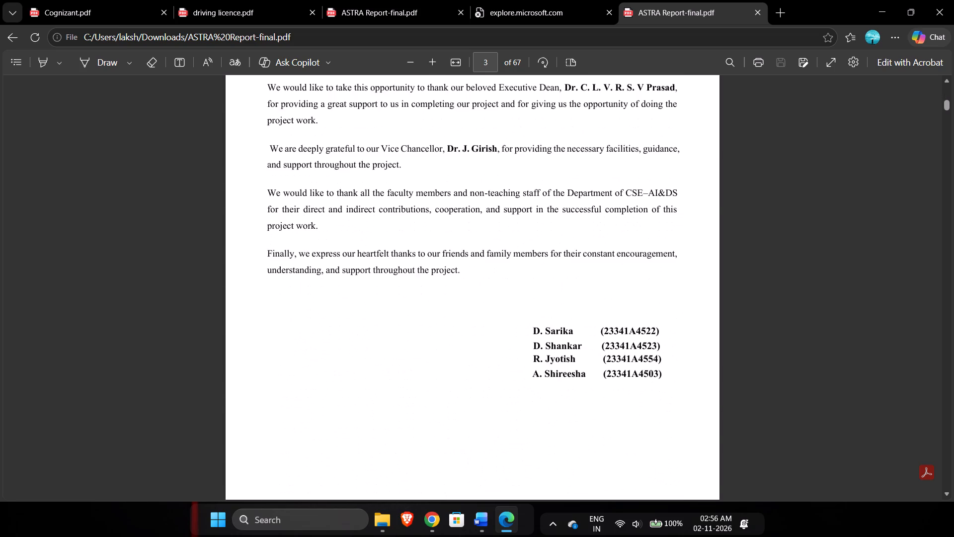
# Review the Abstract page, including the keywords below the abstract text.
pyautogui.press('Down')
pyautogui.press('Down')
pyautogui.press('Down')
pyautogui.press('Down')
pyautogui.press('Down')
pyautogui.press('Down')
pyautogui.press('Down')
pyautogui.press('Down')
pyautogui.press('Down')
pyautogui.press('Down')
pyautogui.press('Down')
pyautogui.press('Down')
pyautogui.press('Down')
pyautogui.press('Down')
pyautogui.press('Down')
pyautogui.press('Down')
pyautogui.press('Down')
pyautogui.press('Down')
pyautogui.press('Down')
pyautogui.press('Down')
pyautogui.press('Down')
pyautogui.press('Down')
pyautogui.press('Down')
pyautogui.press('Down')
pyautogui.press('Down')
pyautogui.press('Down')
pyautogui.press('Down')
pyautogui.press('Down')
pyautogui.press('Down')
pyautogui.press('Down')
pyautogui.press('Down')
pyautogui.press('Down')
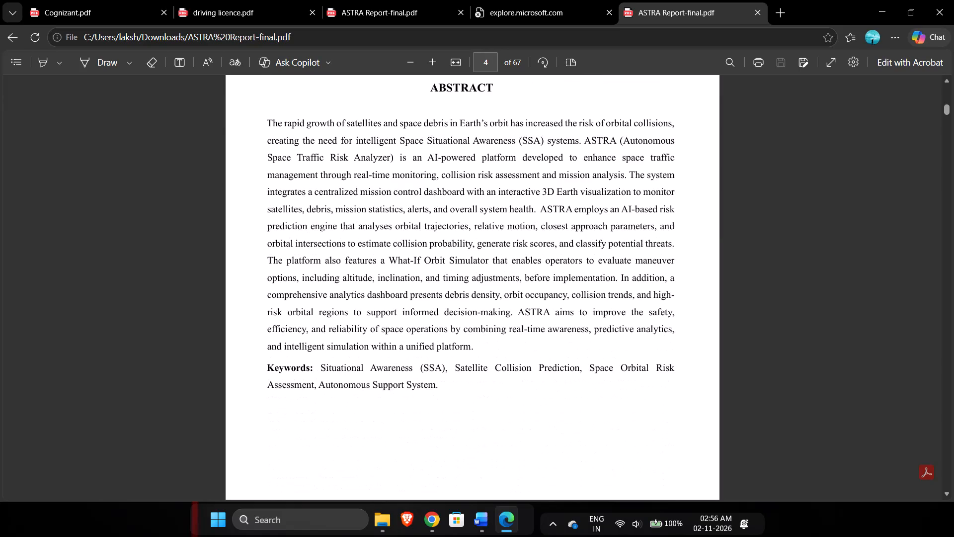
# Look through page 5 of the PDF, from its table down to the page's end.
pyautogui.press('Down')
pyautogui.press('Down')
pyautogui.press('Down')
pyautogui.press('Down')
pyautogui.press('Down')
pyautogui.press('Down')
pyautogui.press('Down')
pyautogui.press('Down')
pyautogui.press('Down')
pyautogui.press('Down')
pyautogui.press('Down')
pyautogui.press('Down')
pyautogui.press('Down')
pyautogui.press('Down')
pyautogui.press('Down')
pyautogui.press('Down')
pyautogui.press('Down')
pyautogui.press('Down')
pyautogui.press('Down')
pyautogui.press('Down')
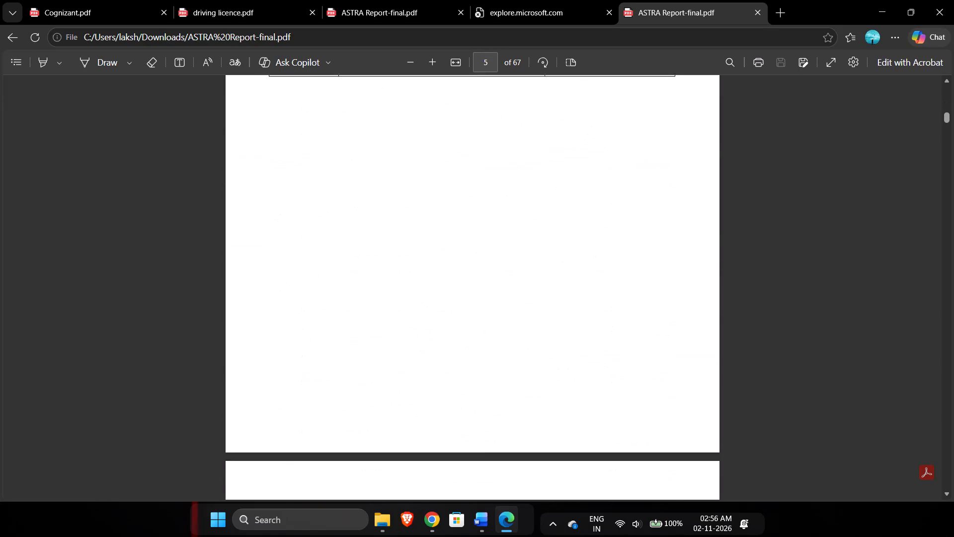
# Review the List of Figures table on page 6 of the PDF through its last entry.
pyautogui.press('Down')
pyautogui.press('Down')
pyautogui.press('Down')
pyautogui.press('Down')
pyautogui.press('Down')
pyautogui.press('Down')
pyautogui.press('Down')
pyautogui.press('Down')
pyautogui.press('Down')
pyautogui.press('Down')
pyautogui.press('Down')
pyautogui.press('Down')
pyautogui.press('Down')
pyautogui.press('Down')
pyautogui.press('Down')
pyautogui.press('Down')
pyautogui.press('Down')
pyautogui.press('Down')
pyautogui.press('Down')
pyautogui.press('Down')
pyautogui.press('Down')
pyautogui.press('Down')
pyautogui.press('Down')
pyautogui.press('Down')
pyautogui.press('Down')
pyautogui.press('Down')
pyautogui.press('Down')
pyautogui.press('Down')
pyautogui.press('Down')
pyautogui.press('Down')
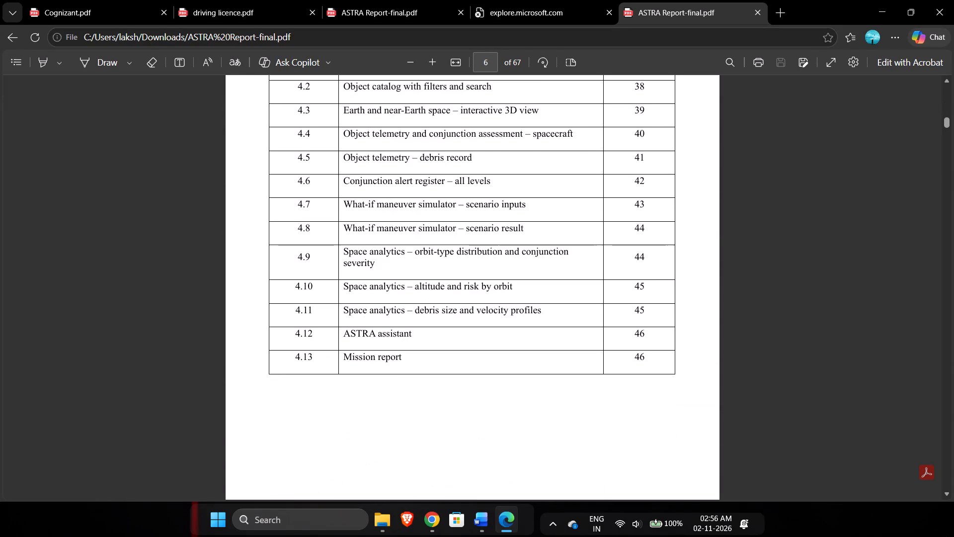
# Look through page 7 of the PDF, containing the List of Tables, down to the start of page 8.
pyautogui.press('Down')
pyautogui.press('Down')
pyautogui.press('Down')
pyautogui.press('Down')
pyautogui.press('Down')
pyautogui.press('Down')
pyautogui.press('Down')
pyautogui.press('Down')
pyautogui.press('Down')
pyautogui.press('Down')
pyautogui.press('Down')
pyautogui.press('Down')
pyautogui.press('Down')
pyautogui.press('Down')
pyautogui.press('Down')
pyautogui.press('Down')
pyautogui.press('Down')
pyautogui.press('Down')
pyautogui.press('Down')
pyautogui.press('Down')
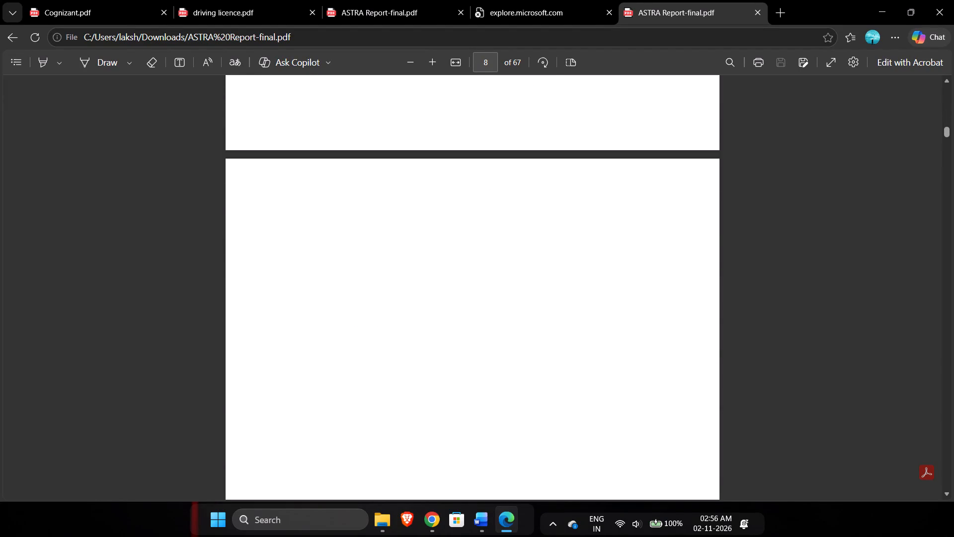
# Check page 8 of the PDF for content, going back up to the end of page 7.
pyautogui.press('Down')
pyautogui.press('Down')
pyautogui.press('Down')
pyautogui.press('Down')
pyautogui.press('Down')
pyautogui.press('Down')
pyautogui.press('Down')
pyautogui.press('Down')
pyautogui.press('Down')
pyautogui.press('Down')
pyautogui.press('Down')
pyautogui.press('Down')
pyautogui.press('Down')
pyautogui.press('Up')
pyautogui.press('Up')
pyautogui.press('Up')
pyautogui.press('Up')
pyautogui.press('Up')
pyautogui.press('Up')
pyautogui.press('Up')
pyautogui.press('Up')
pyautogui.press('Up')
pyautogui.press('Up')
pyautogui.press('Up')
pyautogui.press('Up')
pyautogui.press('Up')
pyautogui.press('Up')
pyautogui.press('Up')
pyautogui.press('Up')
pyautogui.press('Up')
pyautogui.press('Up')
pyautogui.press('Up')
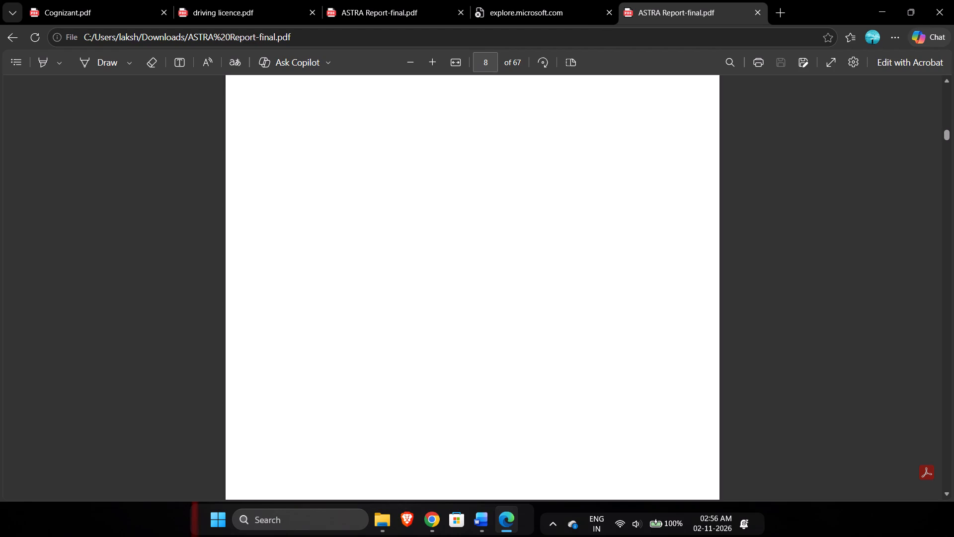
pyautogui.press('Down')
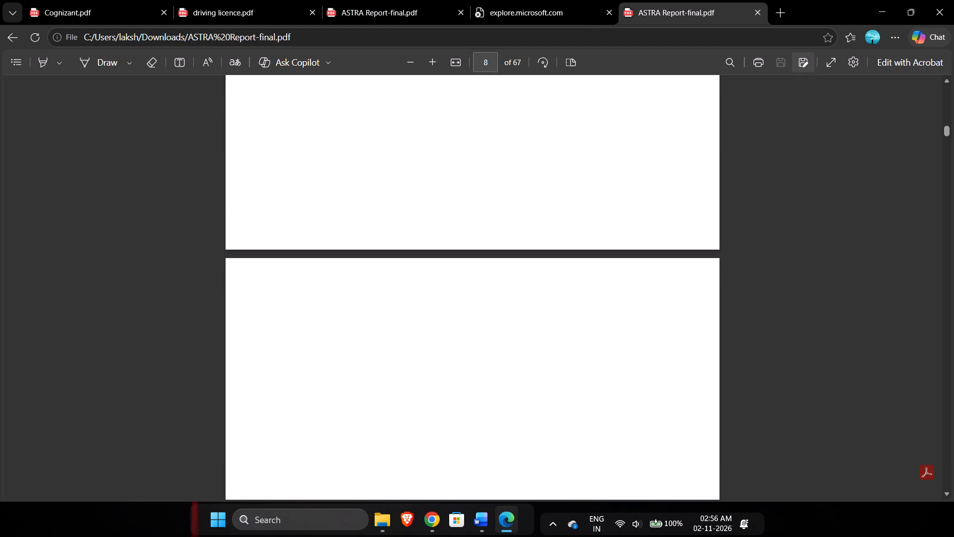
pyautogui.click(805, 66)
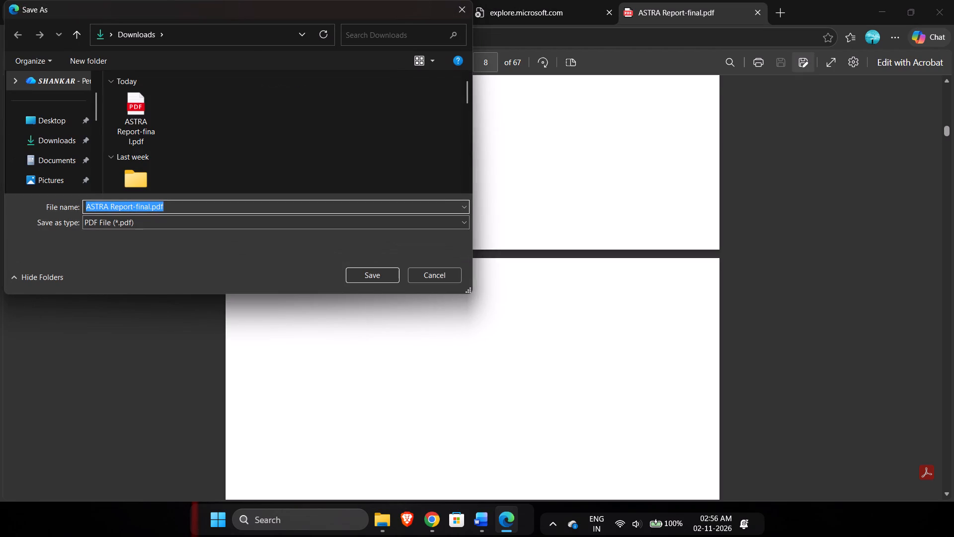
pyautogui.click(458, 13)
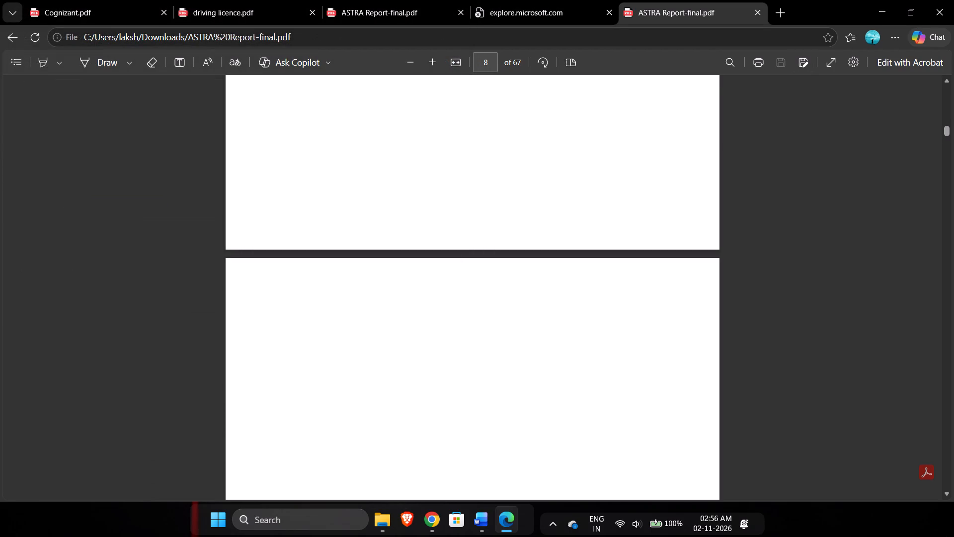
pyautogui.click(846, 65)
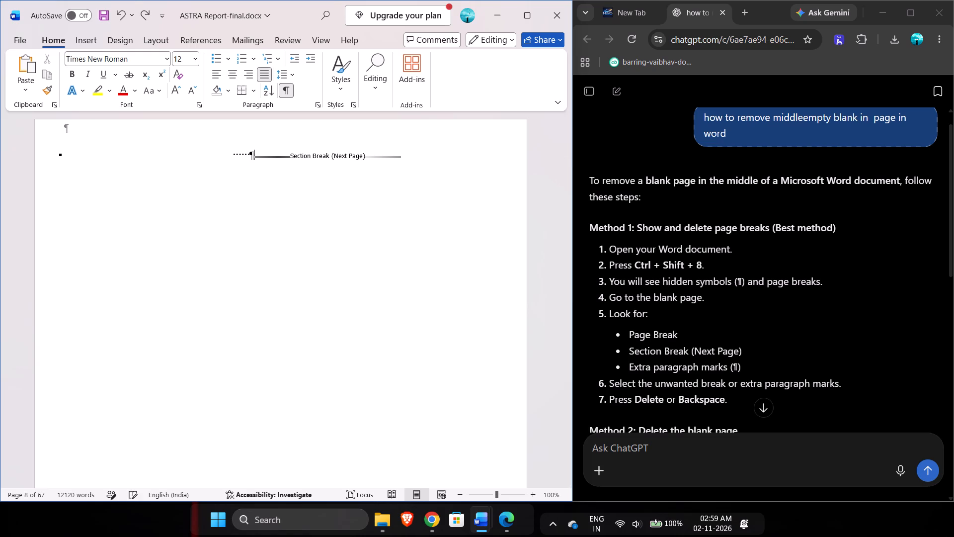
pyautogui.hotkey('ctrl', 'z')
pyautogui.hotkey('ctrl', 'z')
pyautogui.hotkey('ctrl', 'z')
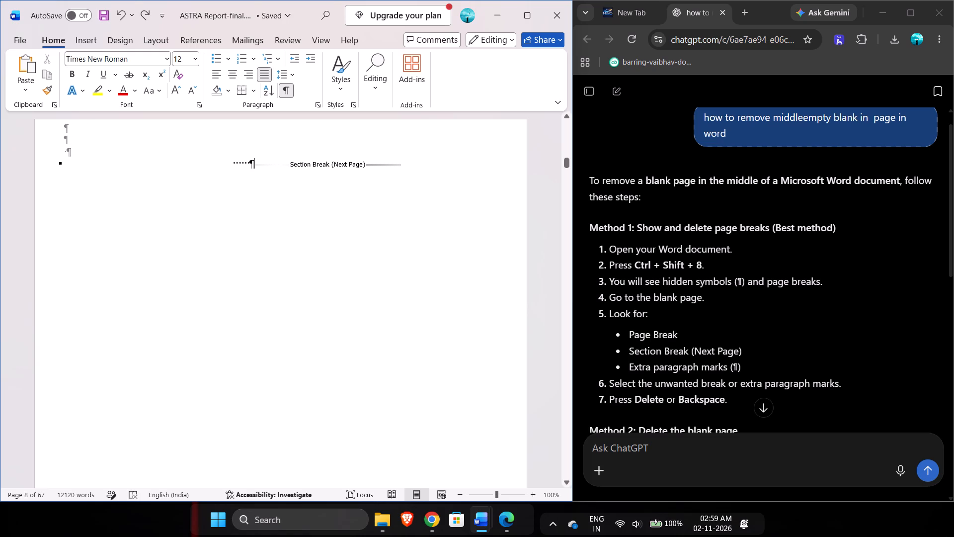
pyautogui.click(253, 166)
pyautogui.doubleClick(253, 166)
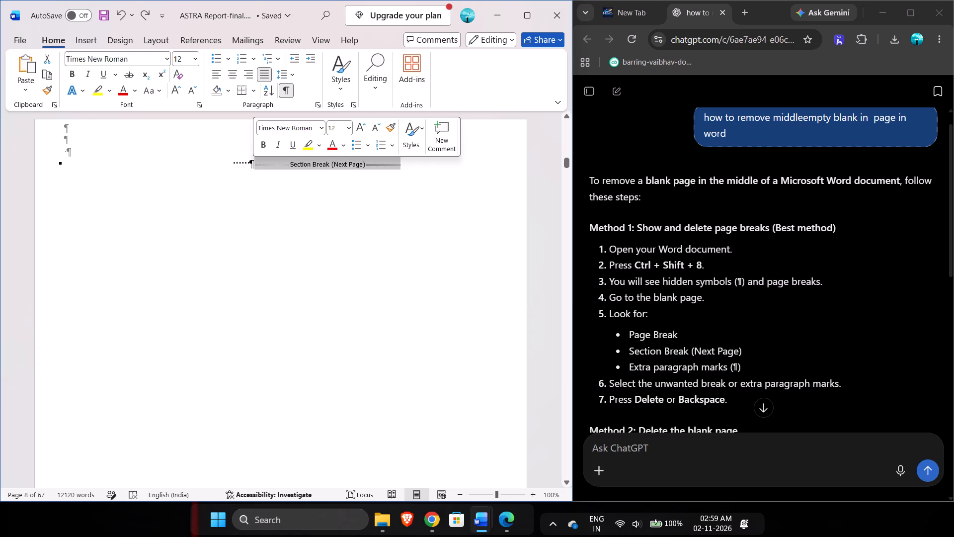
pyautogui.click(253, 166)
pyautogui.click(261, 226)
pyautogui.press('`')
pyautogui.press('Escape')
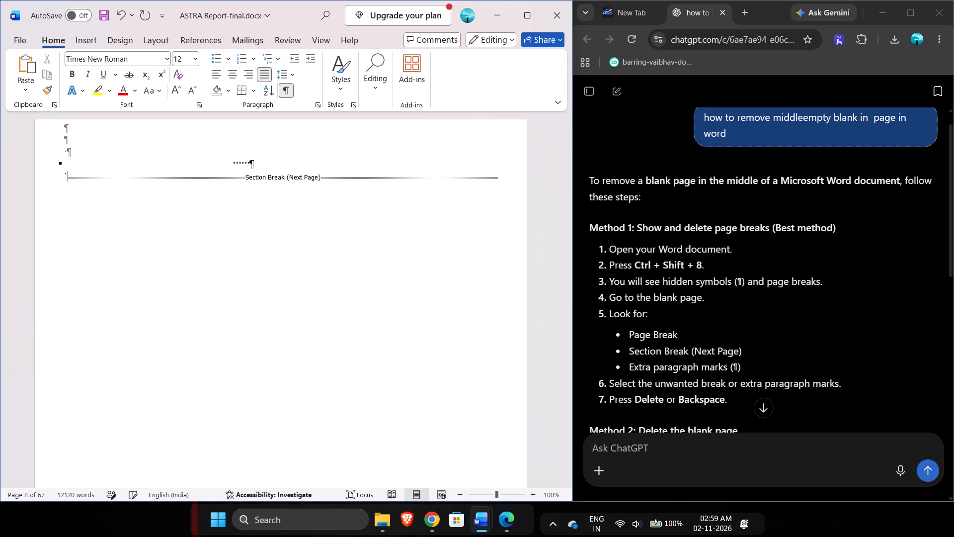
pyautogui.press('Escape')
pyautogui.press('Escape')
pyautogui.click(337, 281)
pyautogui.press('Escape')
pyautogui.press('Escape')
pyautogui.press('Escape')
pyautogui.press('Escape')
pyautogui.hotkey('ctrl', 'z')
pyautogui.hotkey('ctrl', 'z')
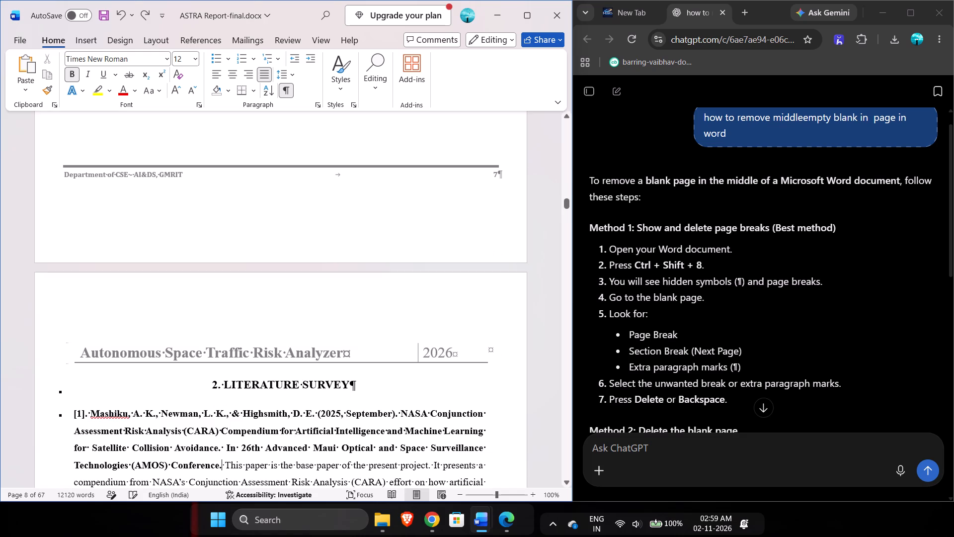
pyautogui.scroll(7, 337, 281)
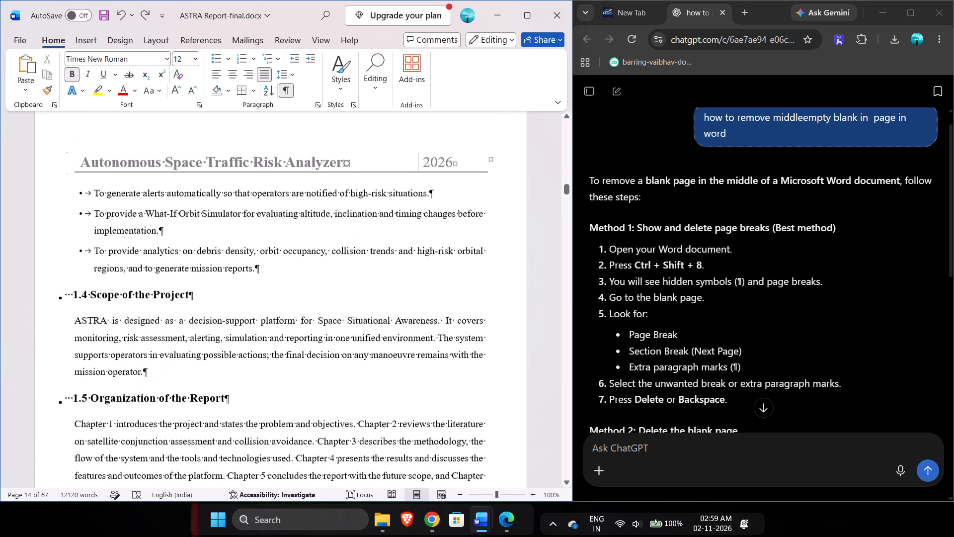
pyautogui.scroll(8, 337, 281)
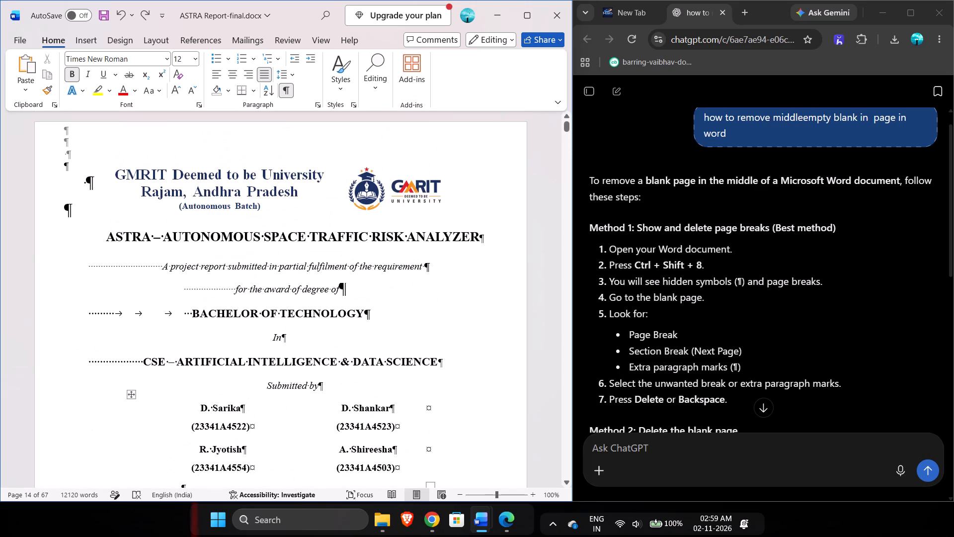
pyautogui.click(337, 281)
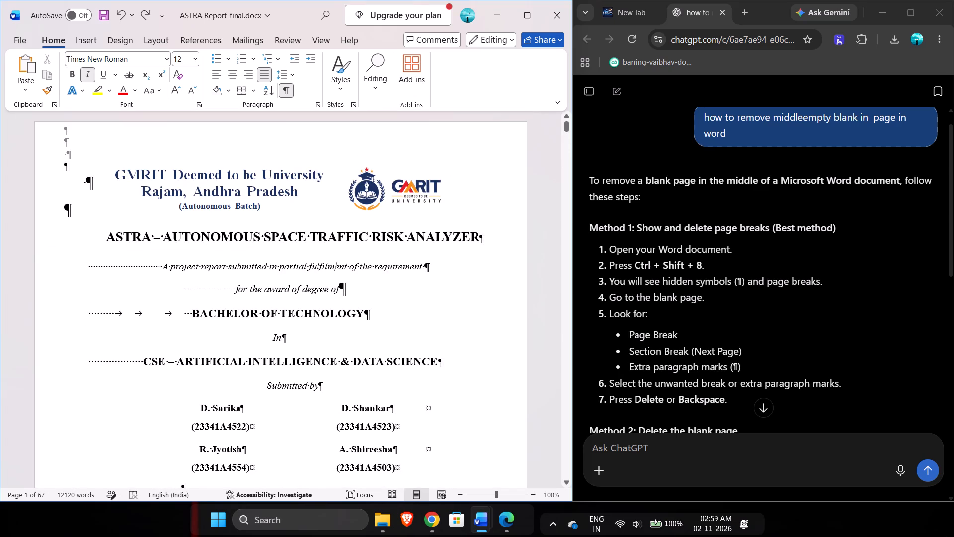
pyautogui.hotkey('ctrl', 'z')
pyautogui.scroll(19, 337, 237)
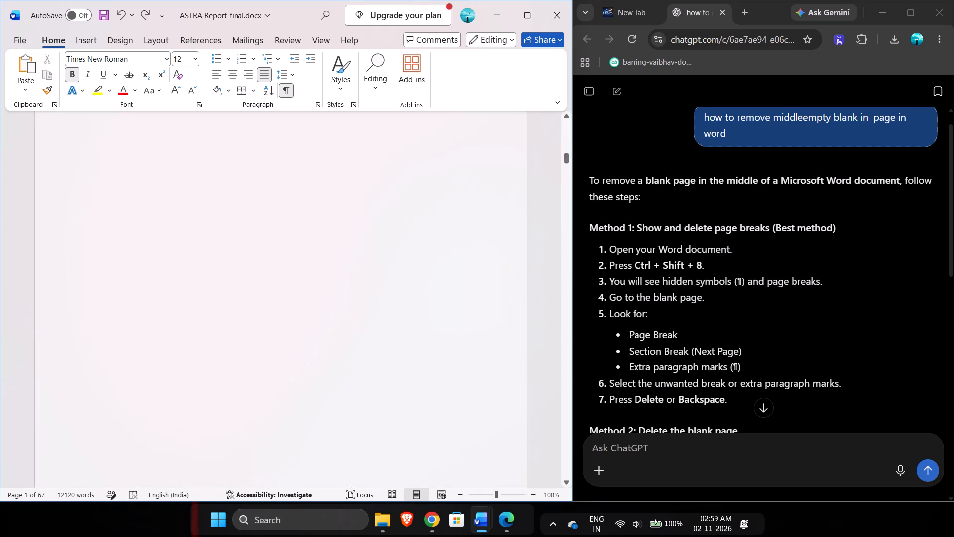
# Examine the pages up to the blank one after the List of Tables with formatting marks hidden, and show the marks again.
pyautogui.click(288, 93)
pyautogui.scroll(-4, 479, 293)
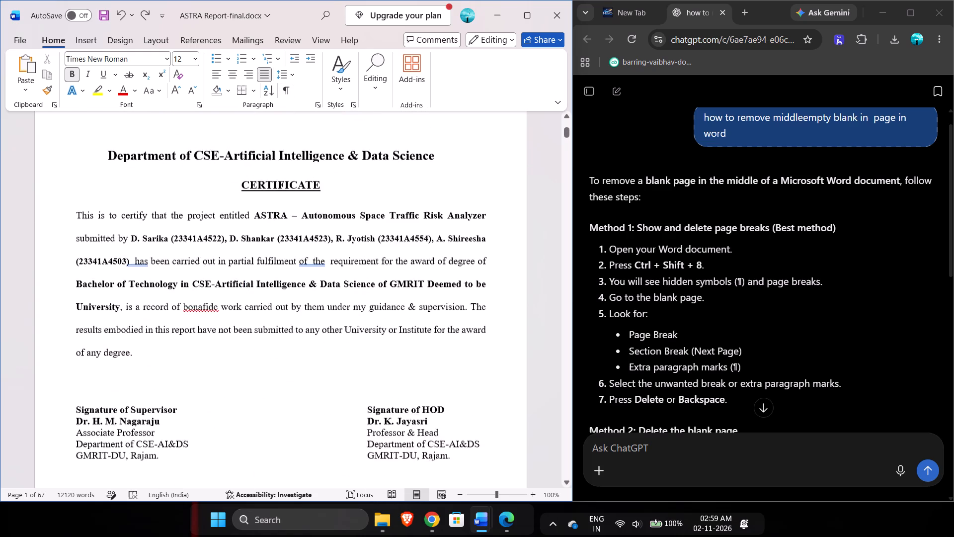
pyautogui.scroll(-9, 479, 293)
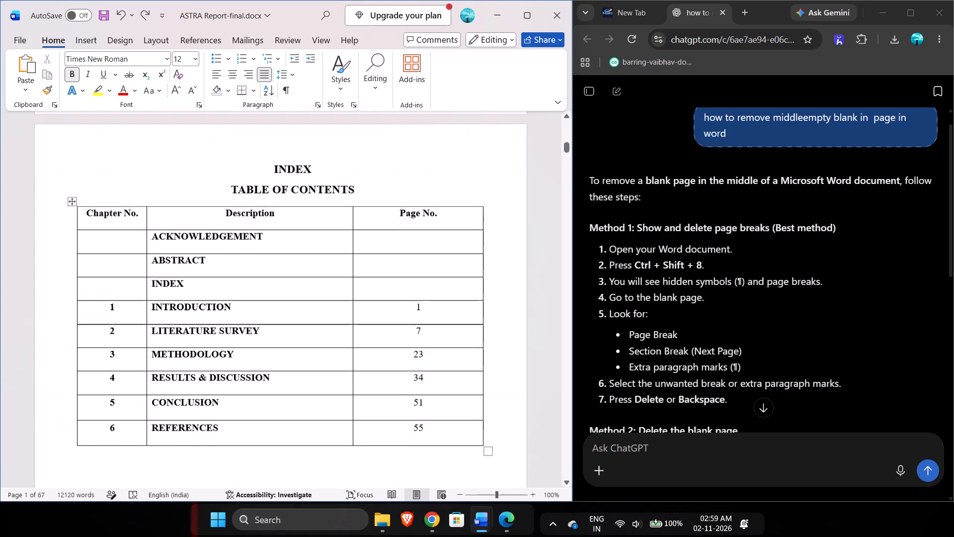
pyautogui.scroll(-8, 479, 293)
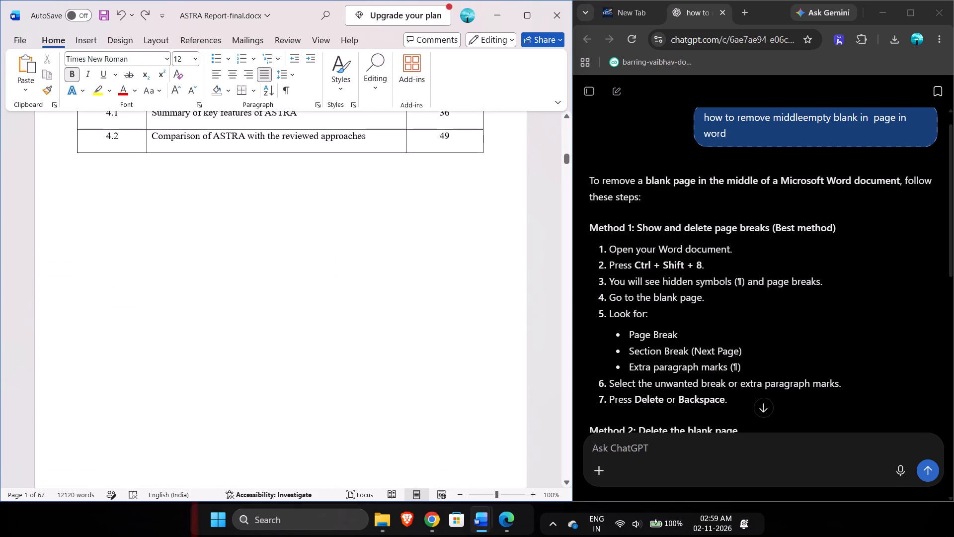
pyautogui.scroll(-5, 479, 293)
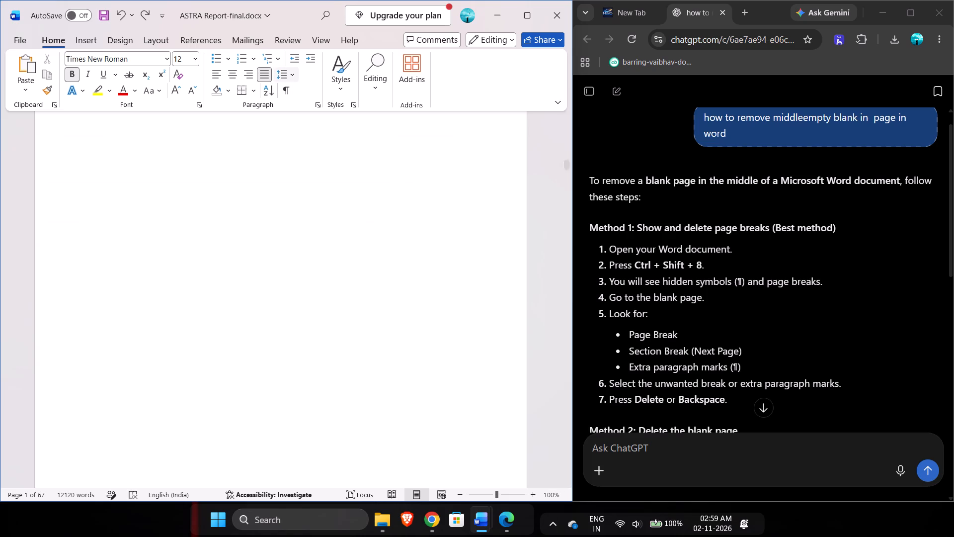
pyautogui.click(284, 86)
pyautogui.scroll(1, 284, 86)
pyautogui.scroll(3, 415, 329)
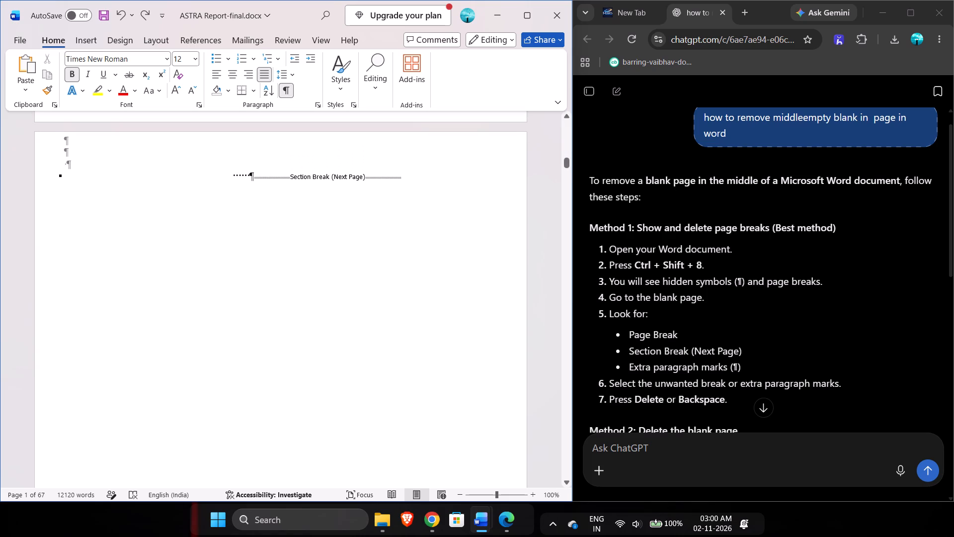
pyautogui.scroll(1, 415, 329)
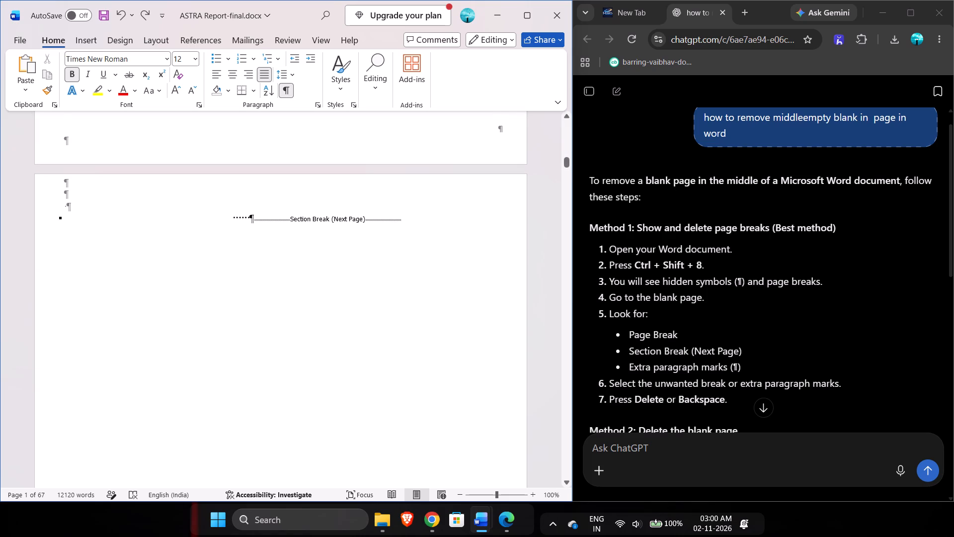
# Delete one space in front of the paragraph mark on the blank page.
pyautogui.click(251, 219)
pyautogui.press('BackSpace')
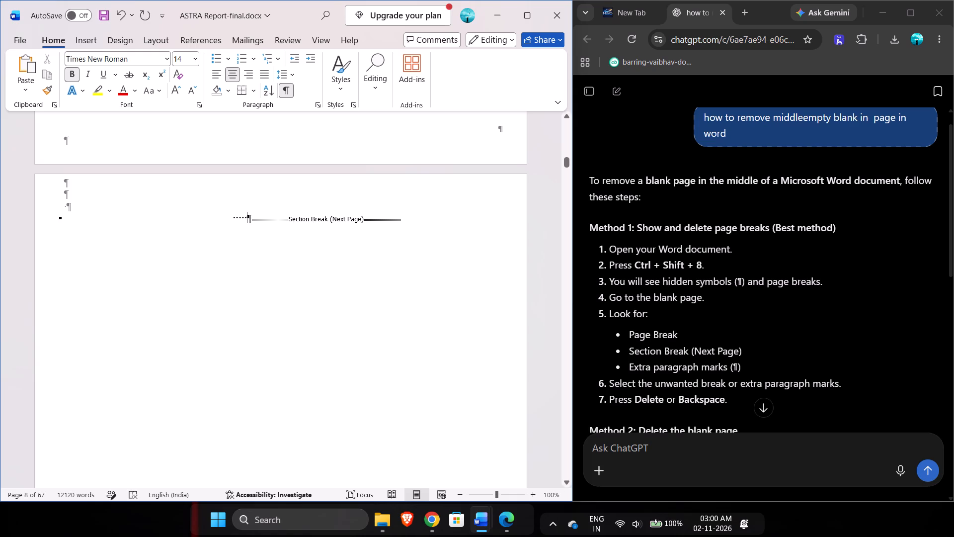
pyautogui.click(287, 88)
pyautogui.click(287, 88)
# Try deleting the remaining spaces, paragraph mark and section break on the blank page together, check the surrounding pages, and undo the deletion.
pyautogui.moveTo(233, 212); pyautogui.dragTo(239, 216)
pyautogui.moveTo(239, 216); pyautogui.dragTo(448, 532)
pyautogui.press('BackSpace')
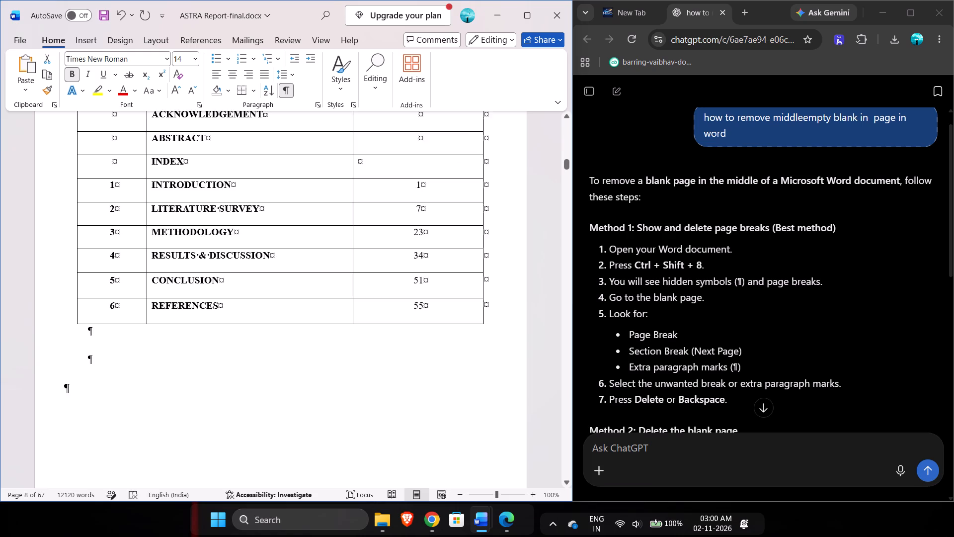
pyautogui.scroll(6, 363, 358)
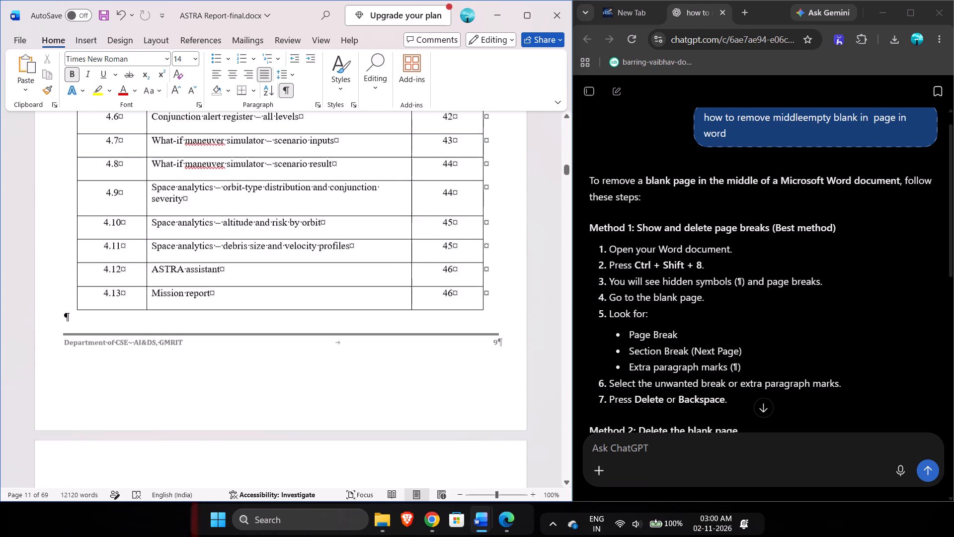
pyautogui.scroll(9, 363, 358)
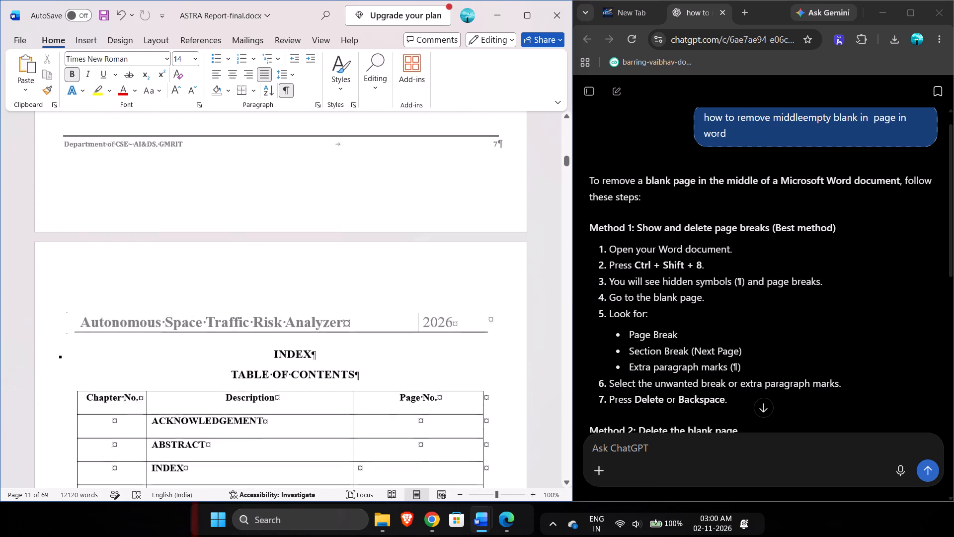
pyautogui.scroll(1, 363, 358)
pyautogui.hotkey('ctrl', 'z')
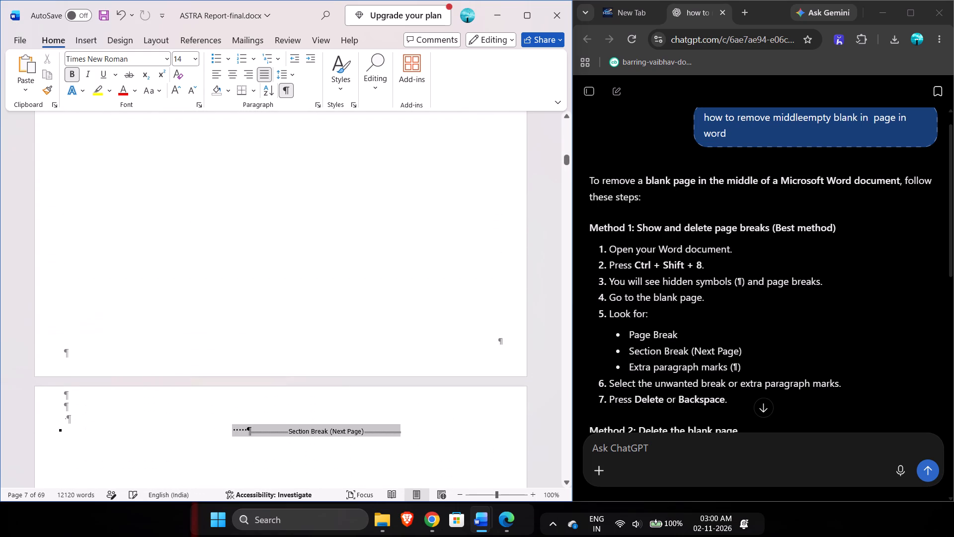
# Hide the formatting marks and undo the empty lines added in row 4.2 of the List of Tables.
pyautogui.scroll(-2, 363, 358)
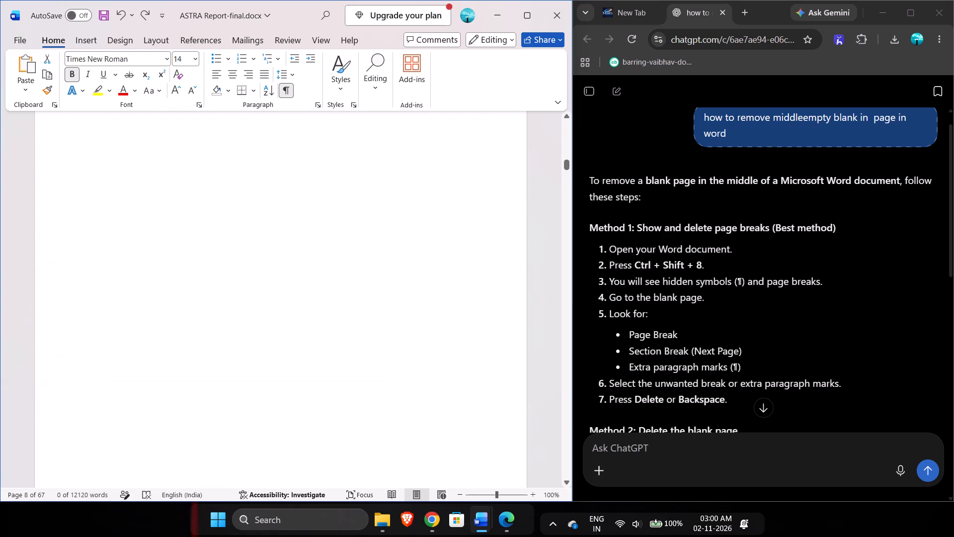
pyautogui.press('Escape')
pyautogui.scroll(3, 363, 358)
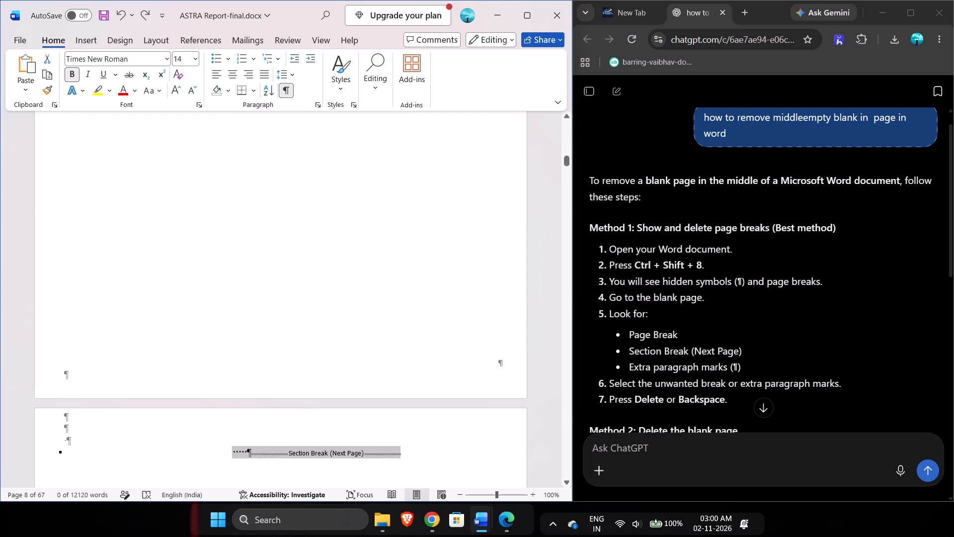
pyautogui.doubleClick(387, 222)
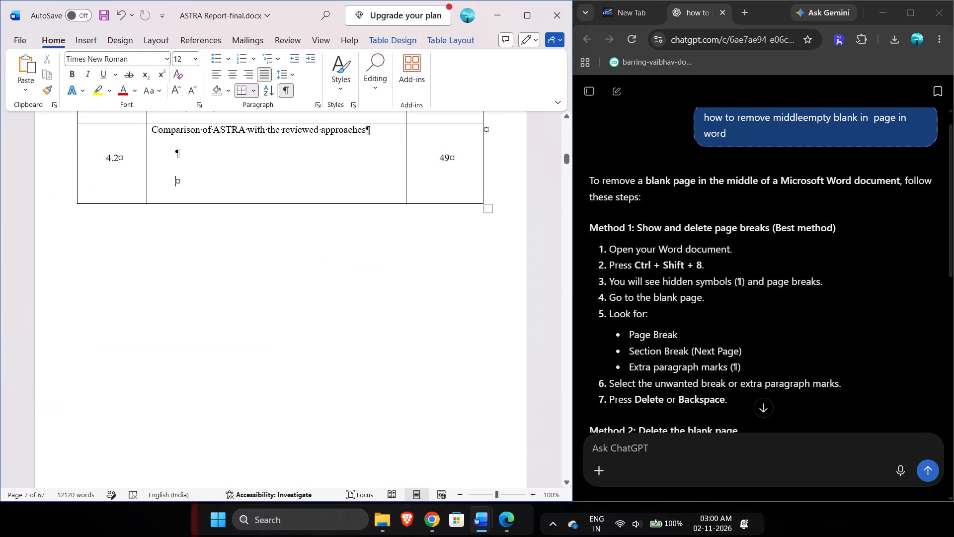
pyautogui.click(289, 85)
pyautogui.scroll(2, 375, 309)
pyautogui.hotkey('ctrl', 'z')
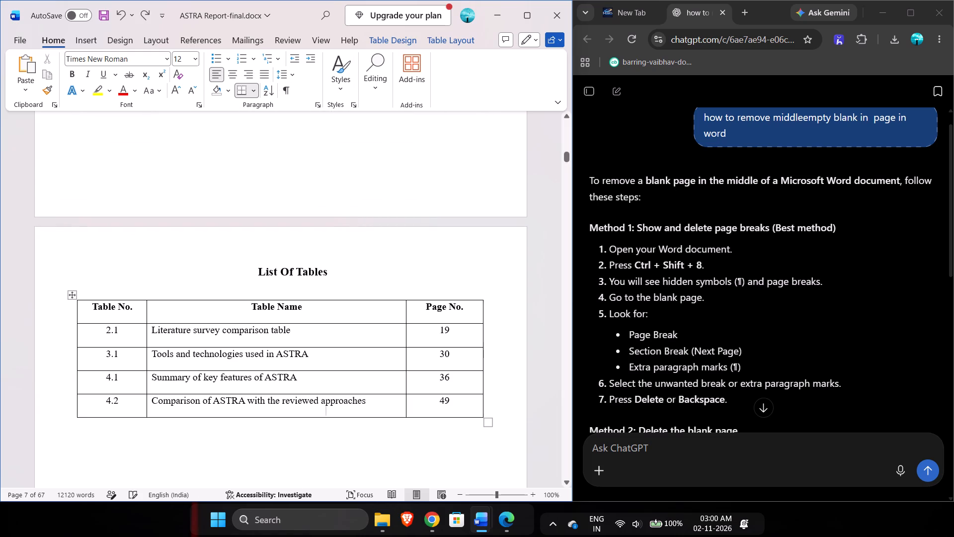
pyautogui.click(537, 17)
pyautogui.scroll(1, 598, 250)
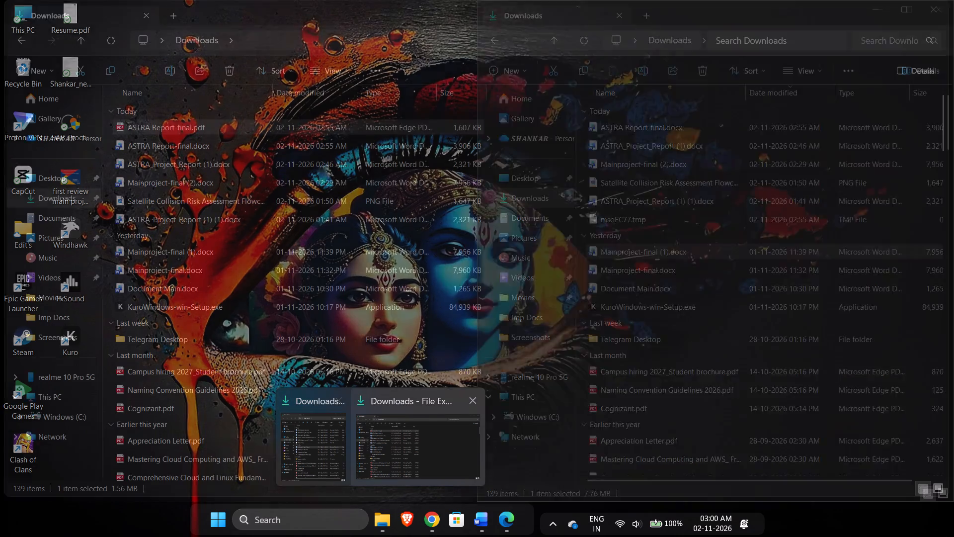
pyautogui.click(370, 453)
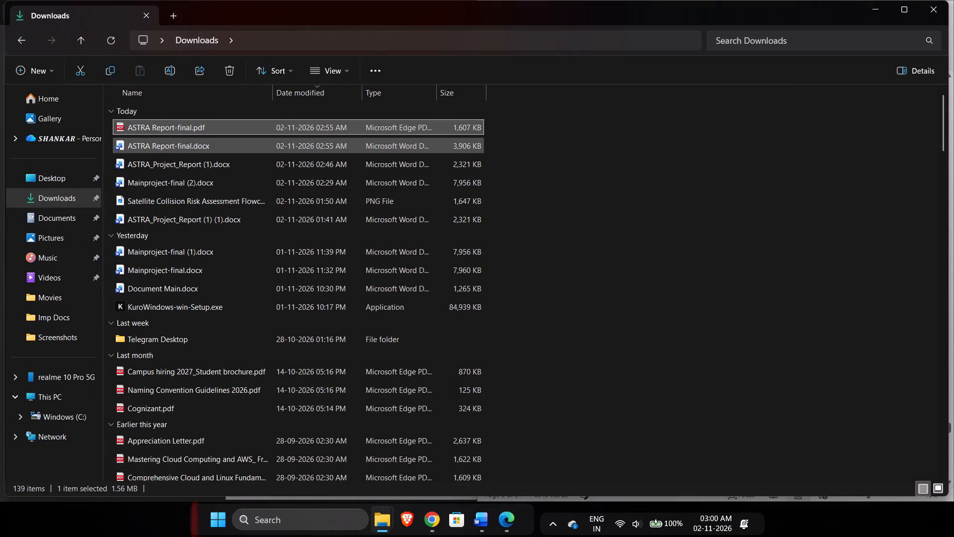
pyautogui.doubleClick(238, 150)
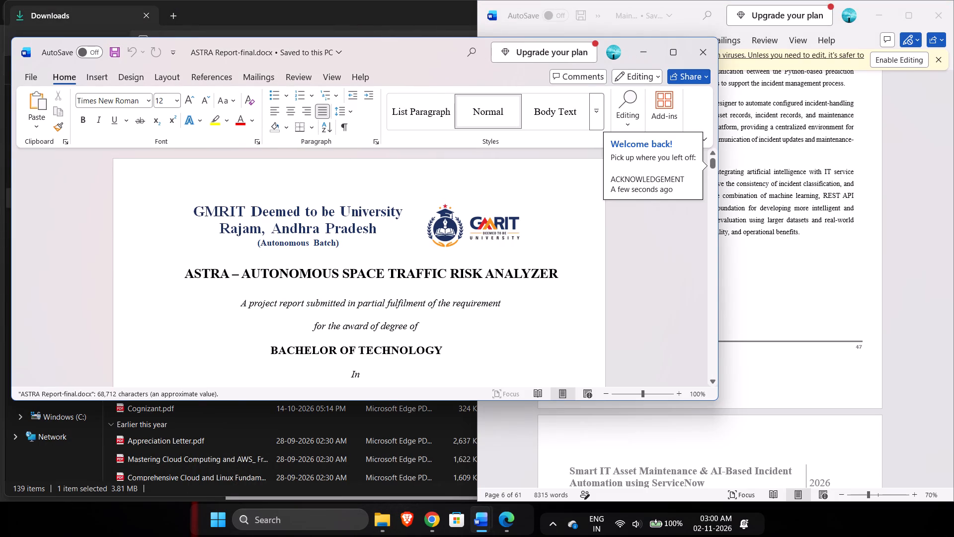
pyautogui.moveTo(409, 48); pyautogui.dragTo(403, 16)
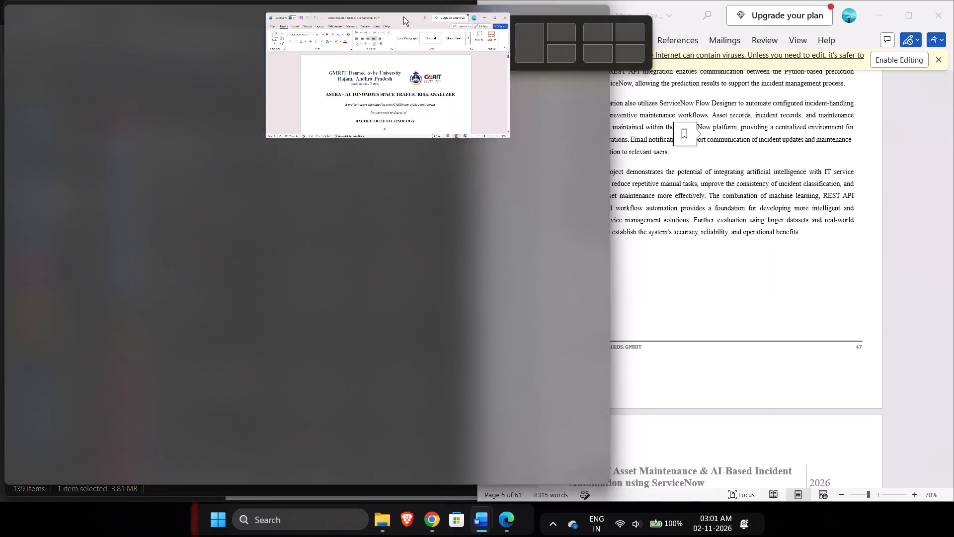
pyautogui.moveTo(403, 16); pyautogui.dragTo(396, 30)
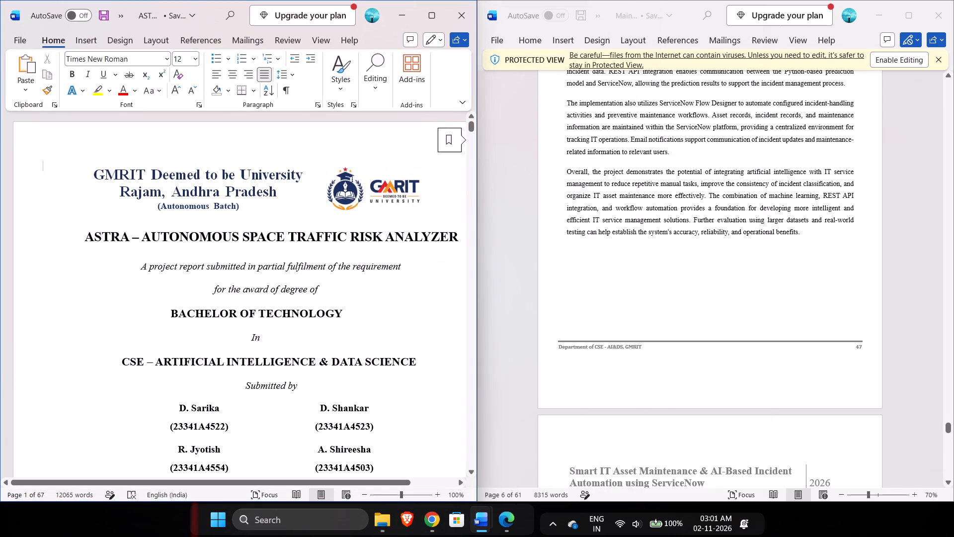
pyautogui.hotkey('alt', 'Tab')
pyautogui.hotkey('alt', 'Tab')
pyautogui.hotkey('alt', 'Tab')
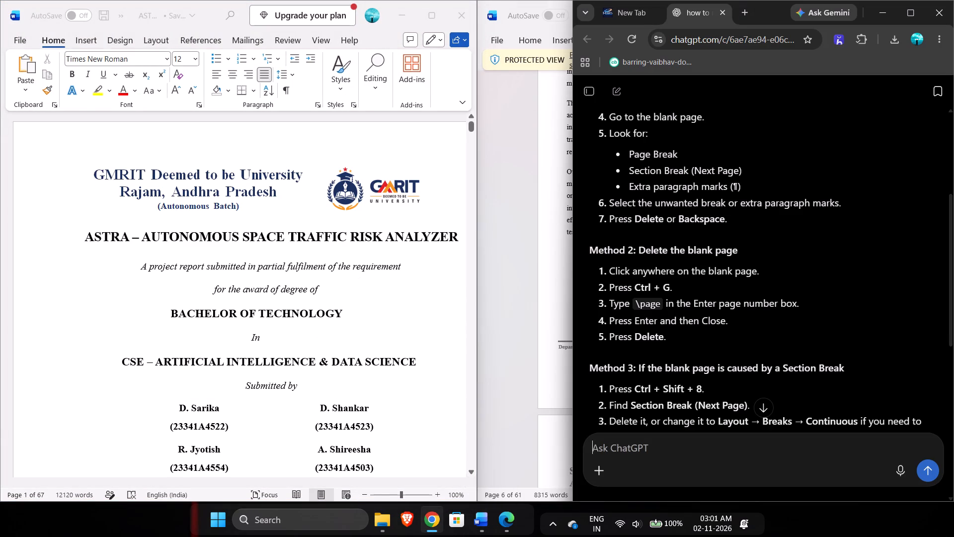
# Place the cursor on the blank page after the List of Tables in the reopened report.
pyautogui.scroll(-12, 353, 330)
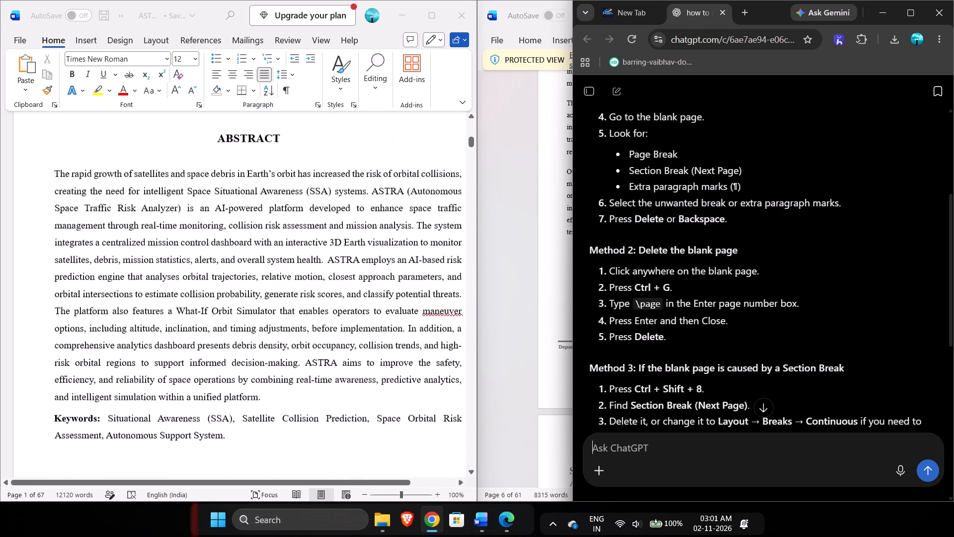
pyautogui.scroll(-10, 353, 330)
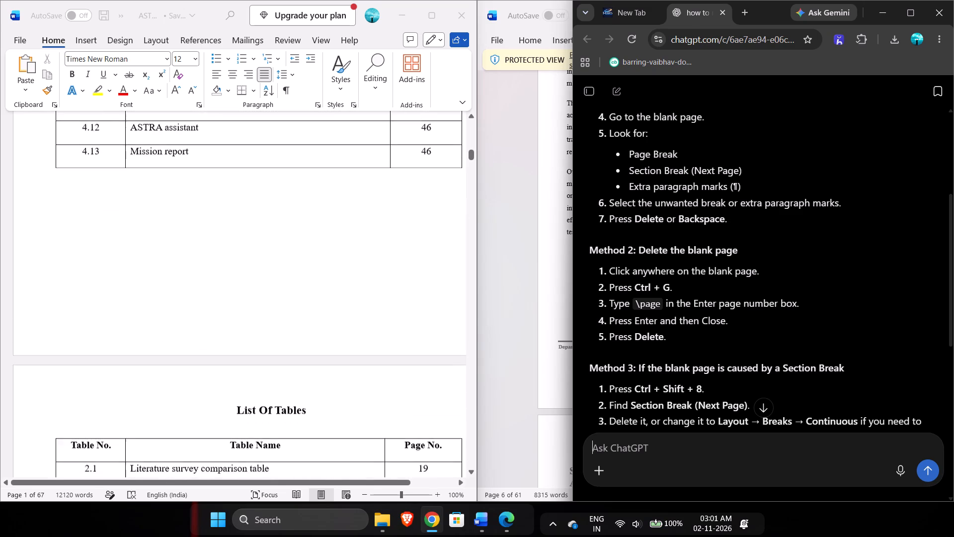
pyautogui.scroll(-4, 353, 330)
pyautogui.scroll(1, 353, 330)
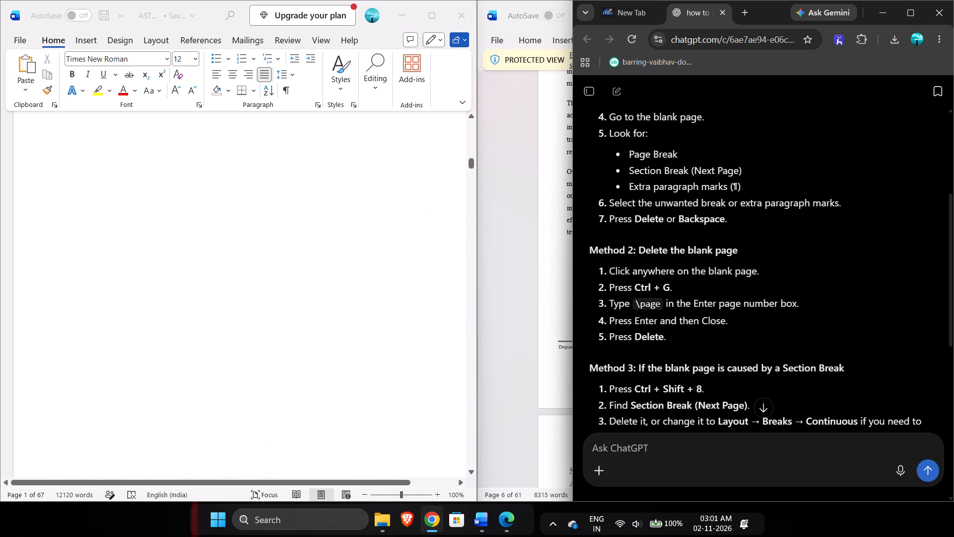
pyautogui.scroll(2, 353, 330)
pyautogui.click(268, 313)
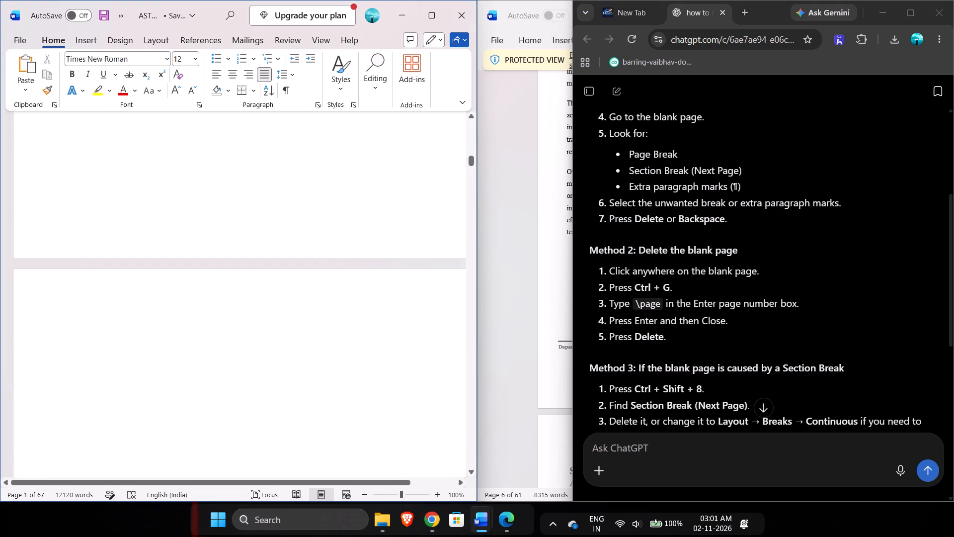
pyautogui.scroll(-1, 268, 313)
pyautogui.click(268, 313)
pyautogui.scroll(1, 268, 313)
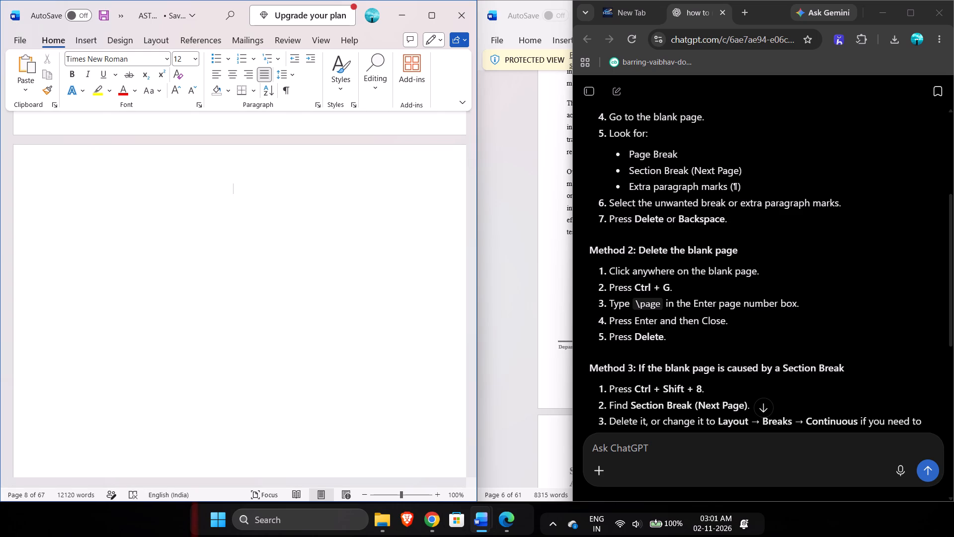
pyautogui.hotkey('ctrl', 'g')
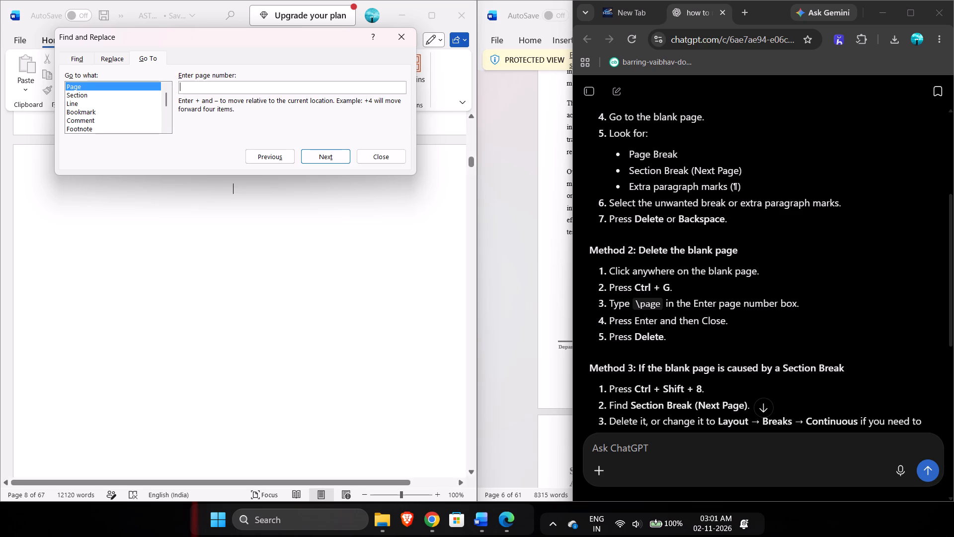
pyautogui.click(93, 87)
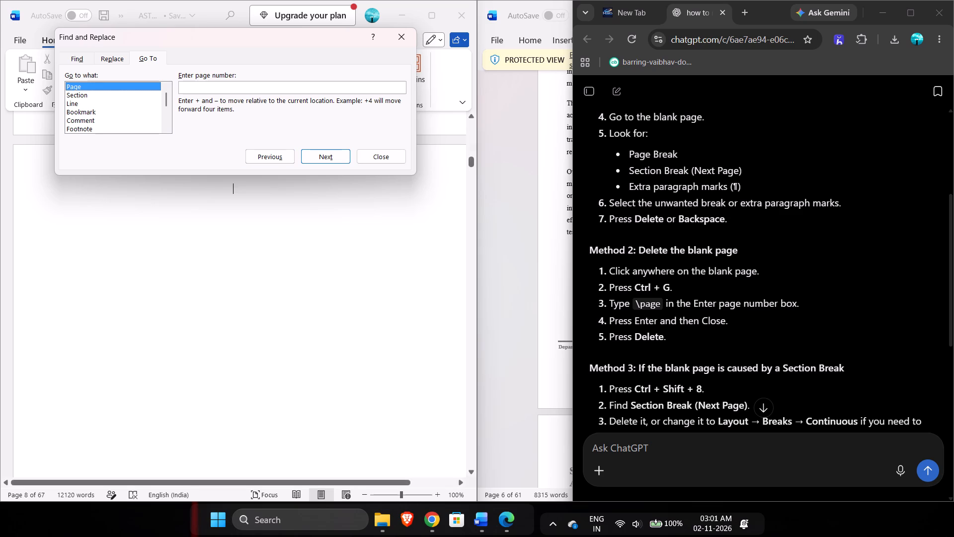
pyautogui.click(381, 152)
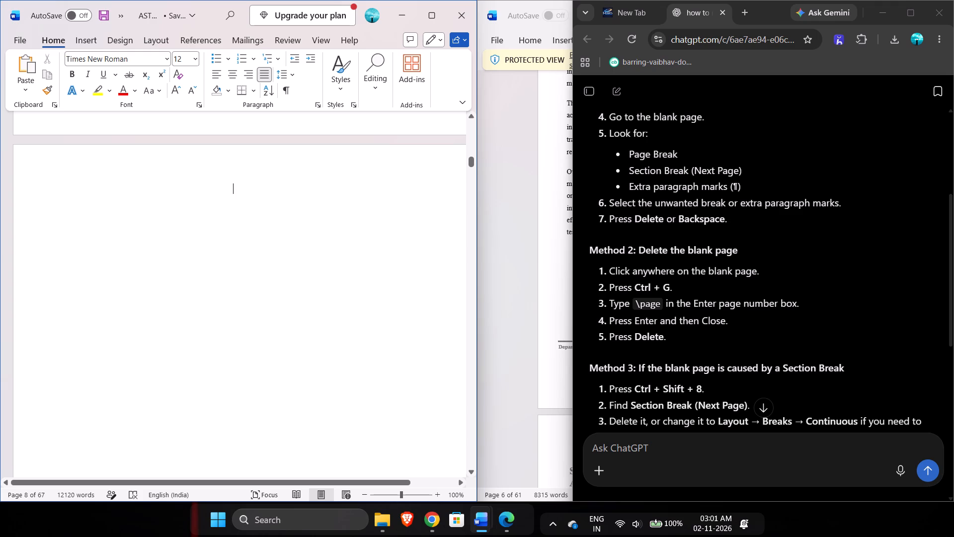
# Open Go To from the blank page, jump to the next page, and check the pages around the List of Tables.
pyautogui.click(392, 325)
pyautogui.hotkey('ctrl', 'g')
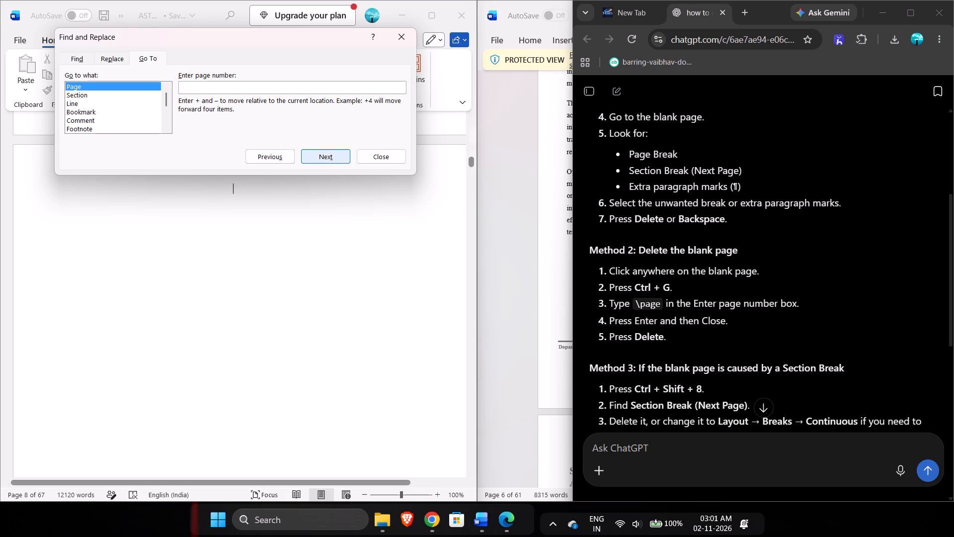
pyautogui.scroll(18, 384, 297)
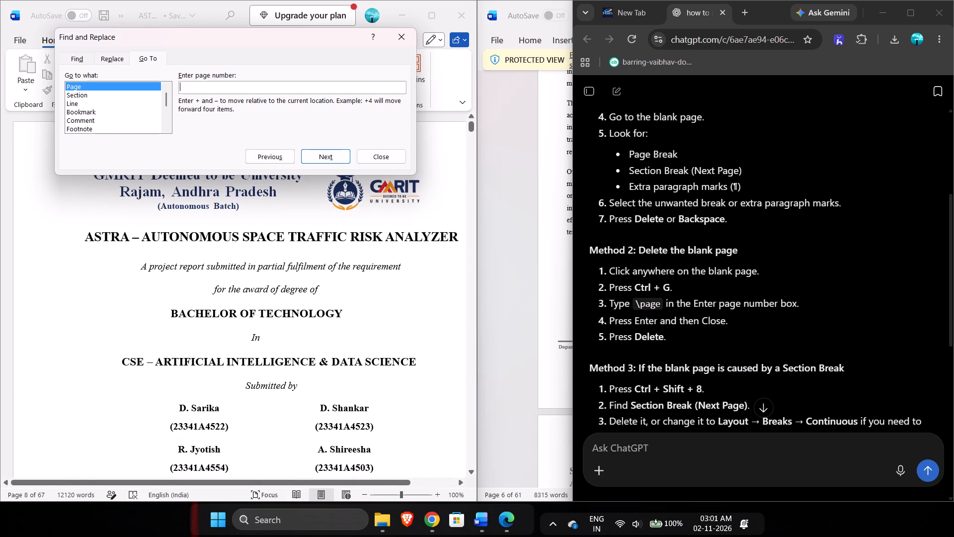
pyautogui.scroll(-3, 384, 297)
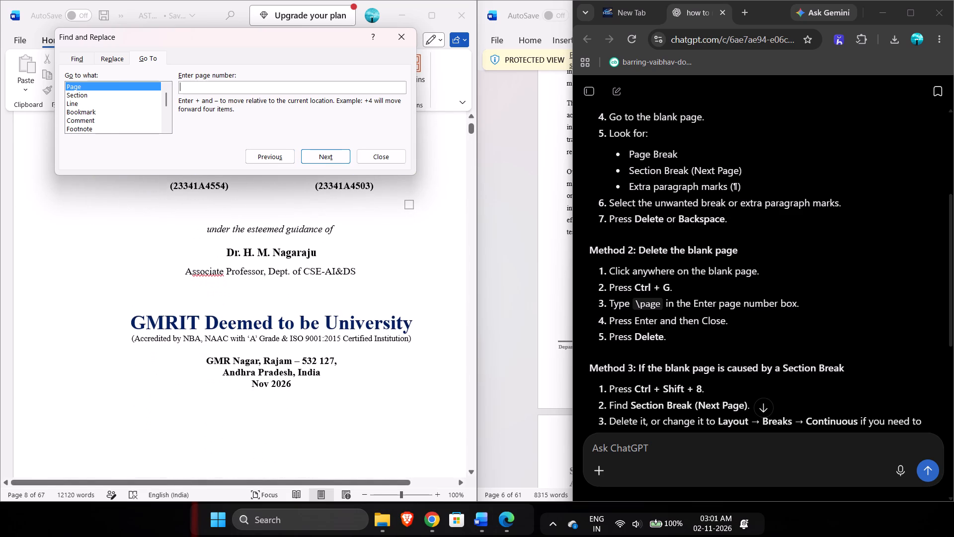
pyautogui.scroll(-1, 384, 297)
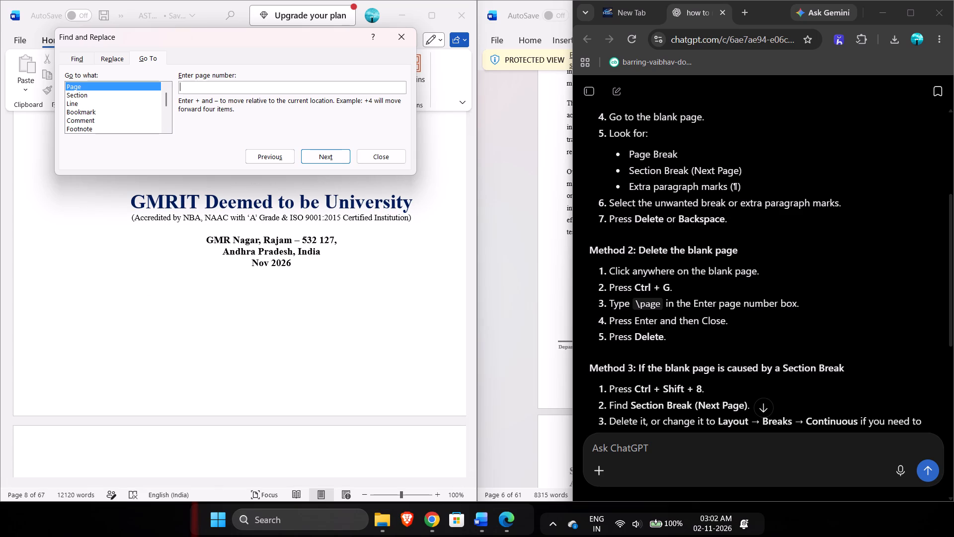
pyautogui.click(332, 153)
pyautogui.scroll(2, 362, 238)
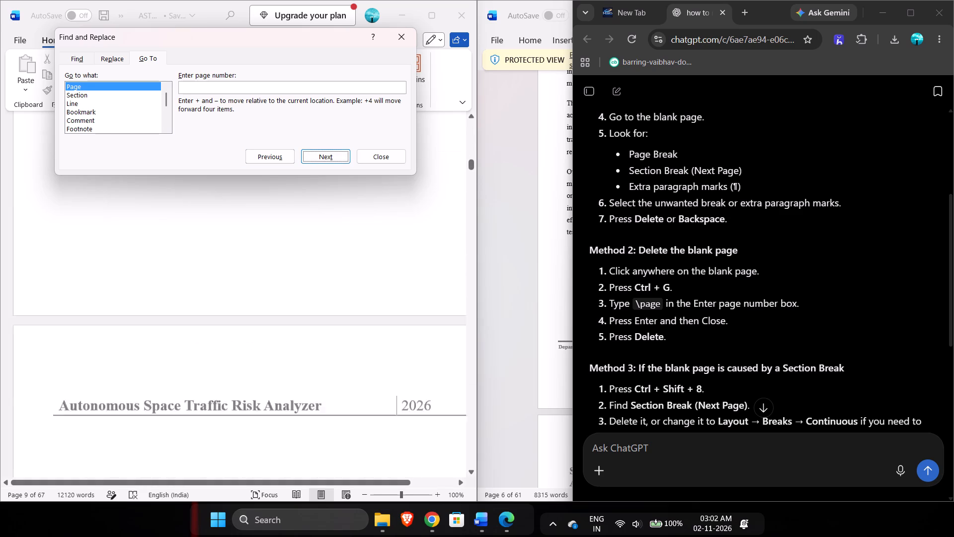
pyautogui.scroll(5, 362, 238)
pyautogui.scroll(-1, 362, 238)
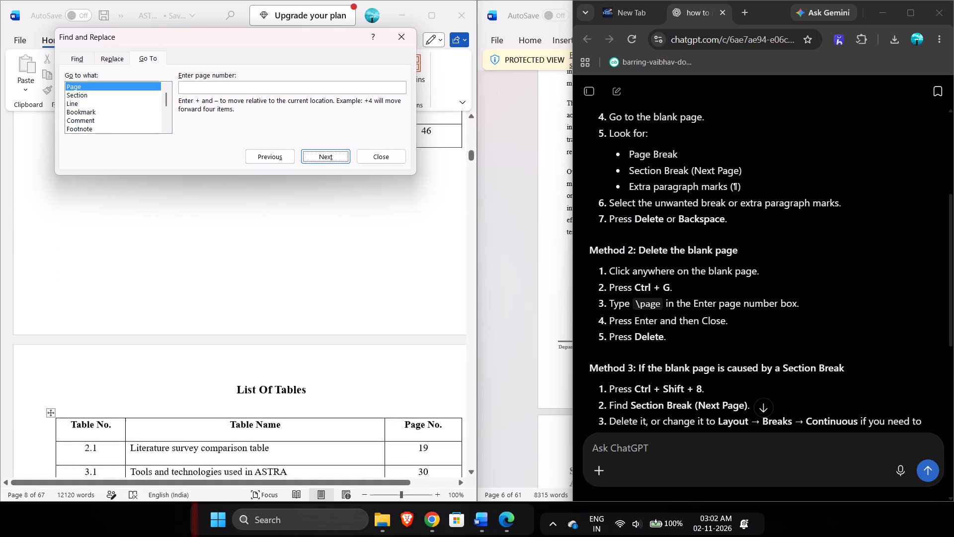
pyautogui.scroll(-1, 362, 238)
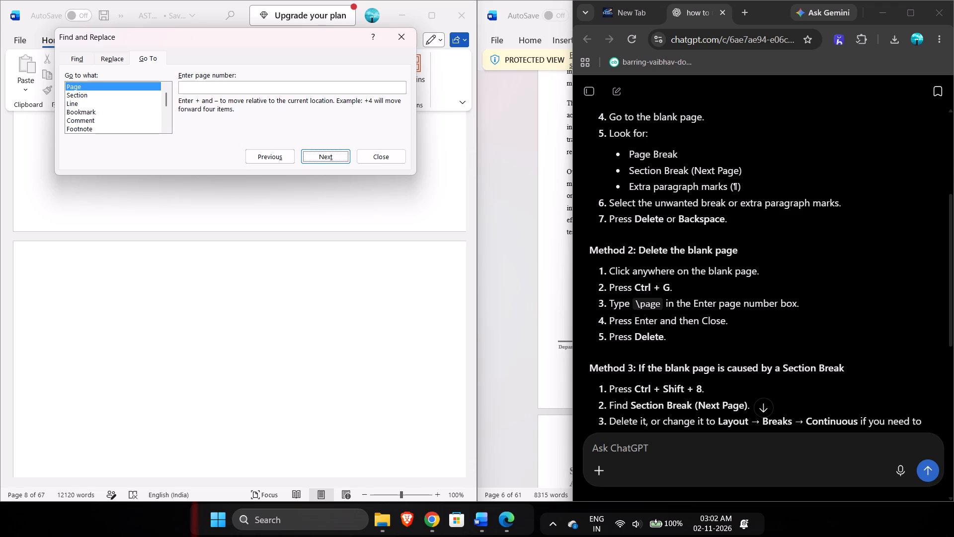
pyautogui.click(273, 152)
pyautogui.scroll(1, 307, 284)
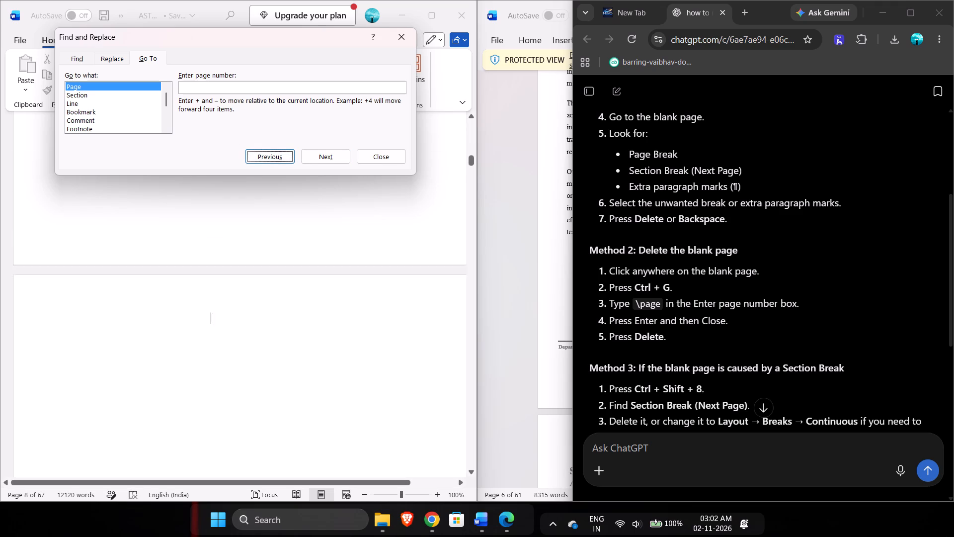
pyautogui.scroll(1, 307, 284)
pyautogui.doubleClick(128, 84)
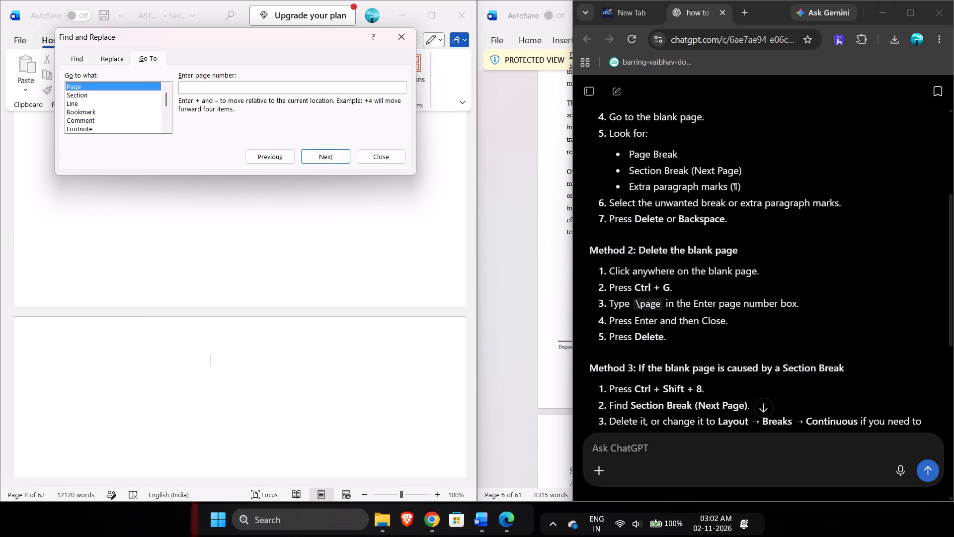
pyautogui.scroll(3, 237, 268)
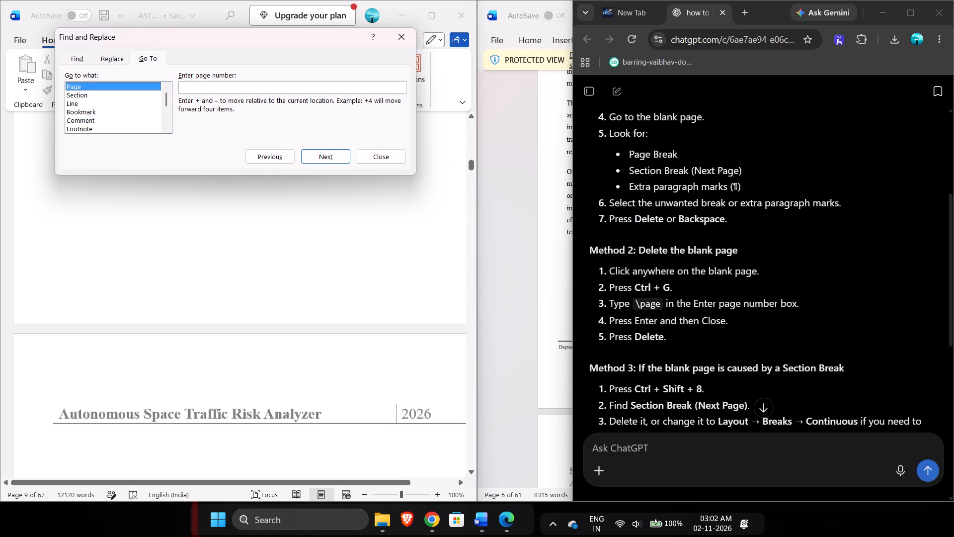
pyautogui.click(277, 159)
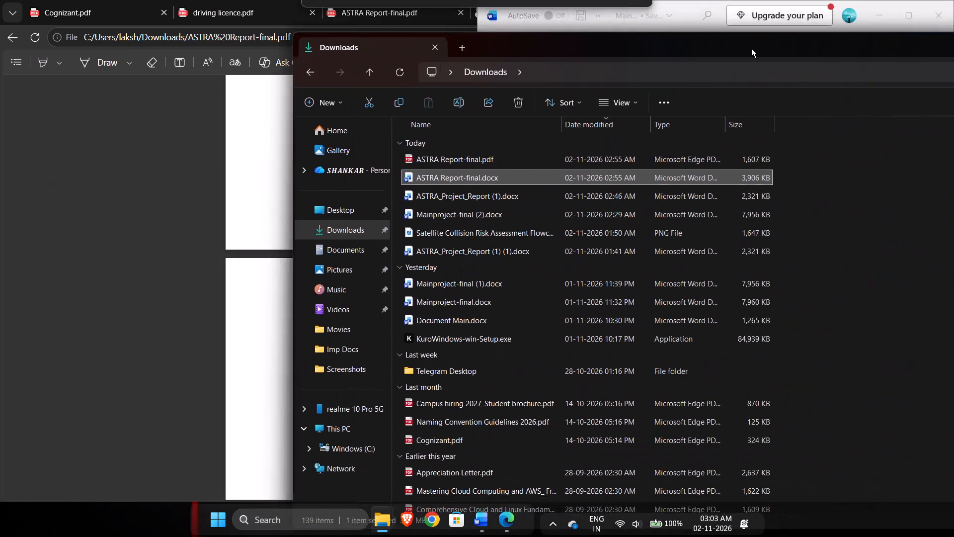
# Maximize the File Explorer window showing Downloads and copy both ASTRA Report-final.pdf and ASTRA Report-final.docx.
pyautogui.moveTo(751, 48); pyautogui.dragTo(481, 0)
pyautogui.moveTo(481, 0); pyautogui.dragTo(479, 13)
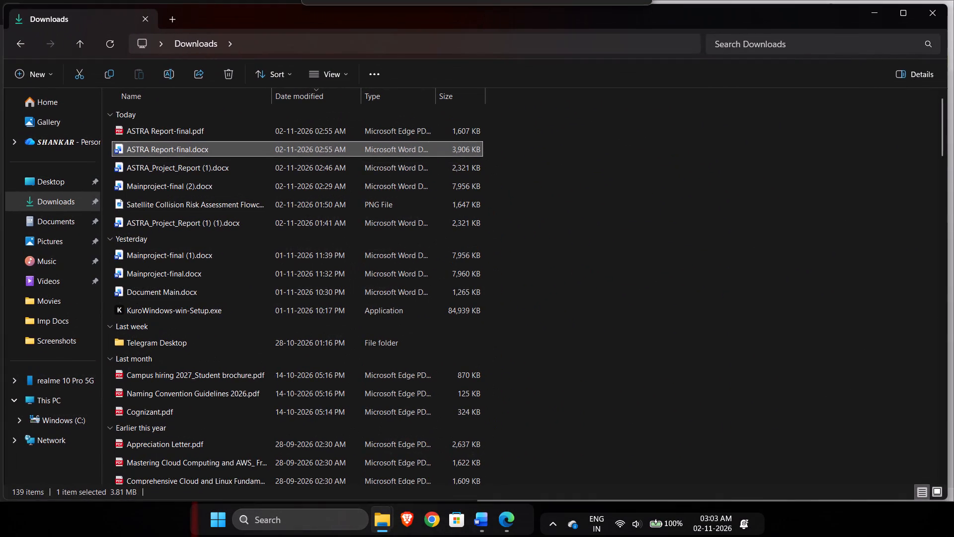
pyautogui.moveTo(479, 13); pyautogui.dragTo(639, 0)
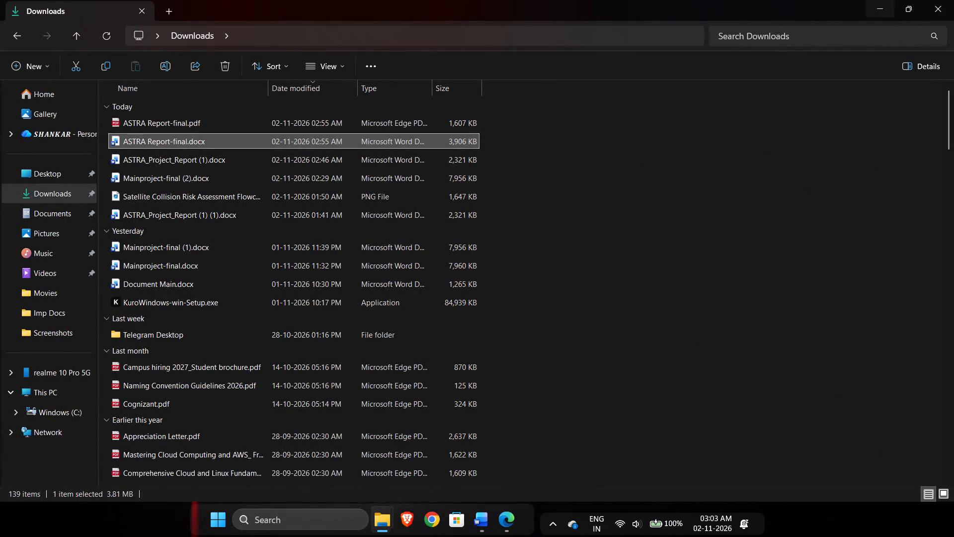
pyautogui.click(435, 140)
pyautogui.moveTo(511, 140); pyautogui.dragTo(455, 122)
pyautogui.hotkey('ctrl', 'c')
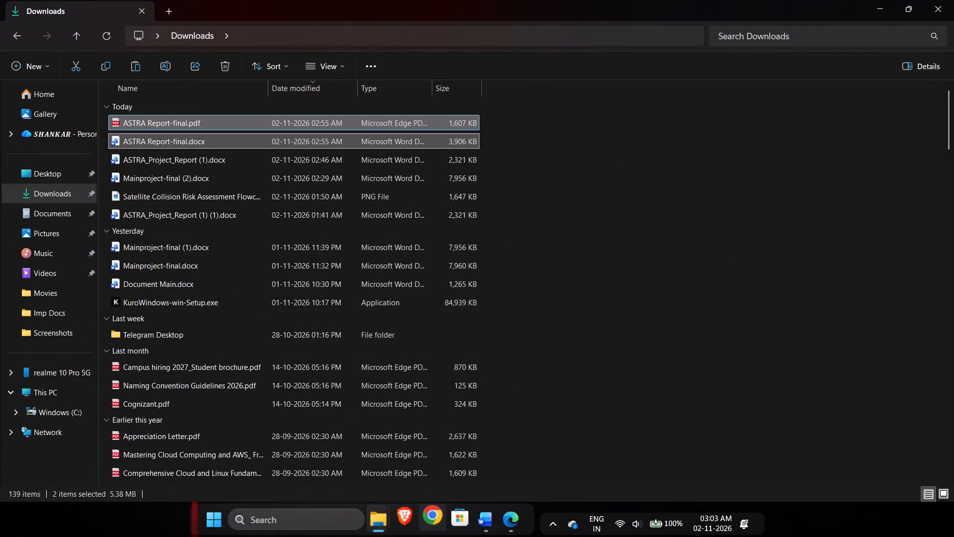
# Switch to Chrome, maximize its window, and open the first quick link in the second row of the new tab page.
pyautogui.click(439, 517)
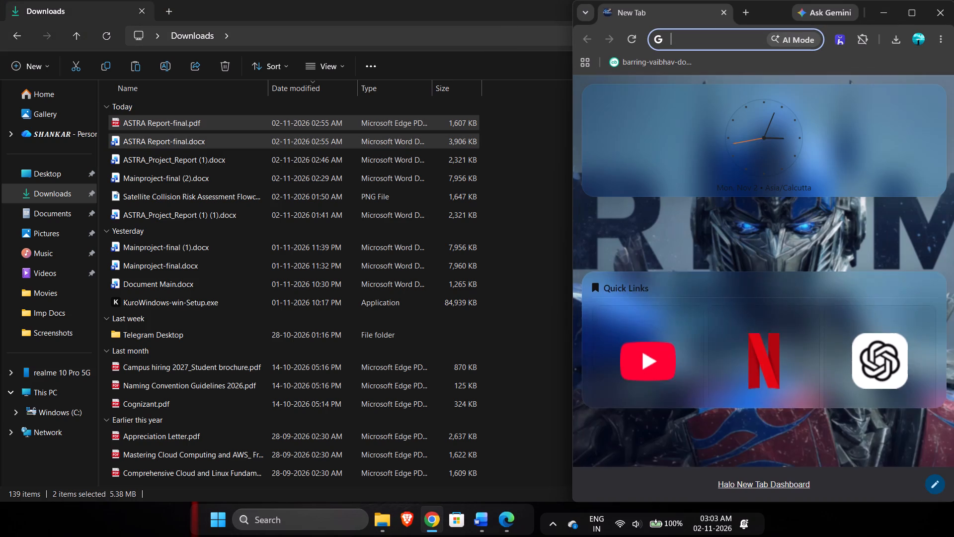
pyautogui.click(906, 15)
pyautogui.click(808, 347)
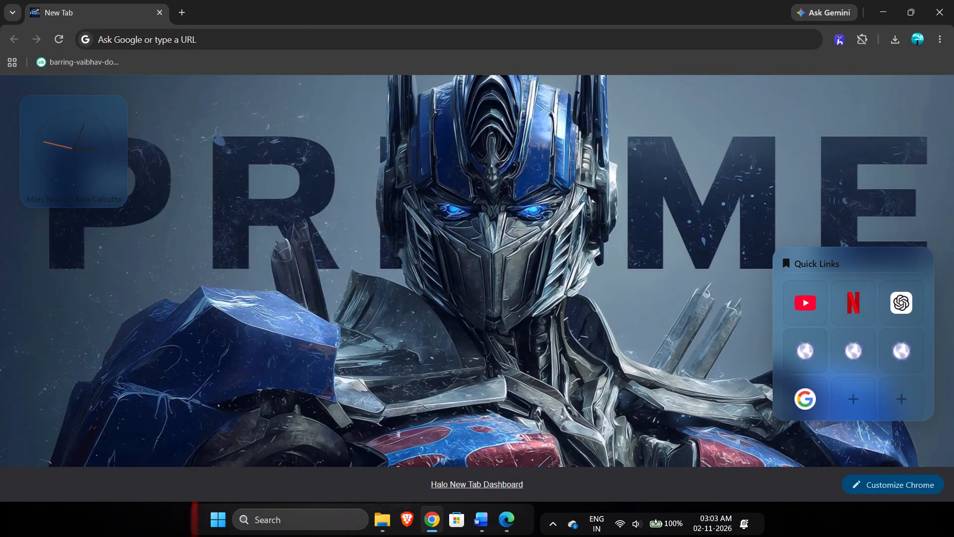